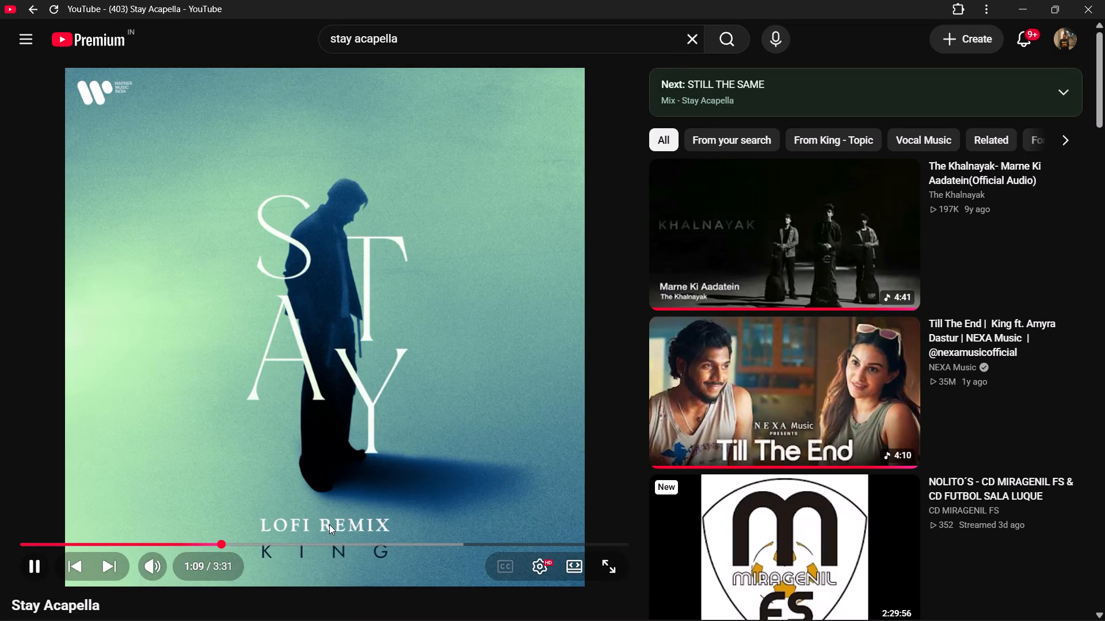
# Switch to the Instagram window, refresh the open profile page and close the window.
pyautogui.hotkey('alt', 'Tab')
pyautogui.hotkey('alt', 'Tab')
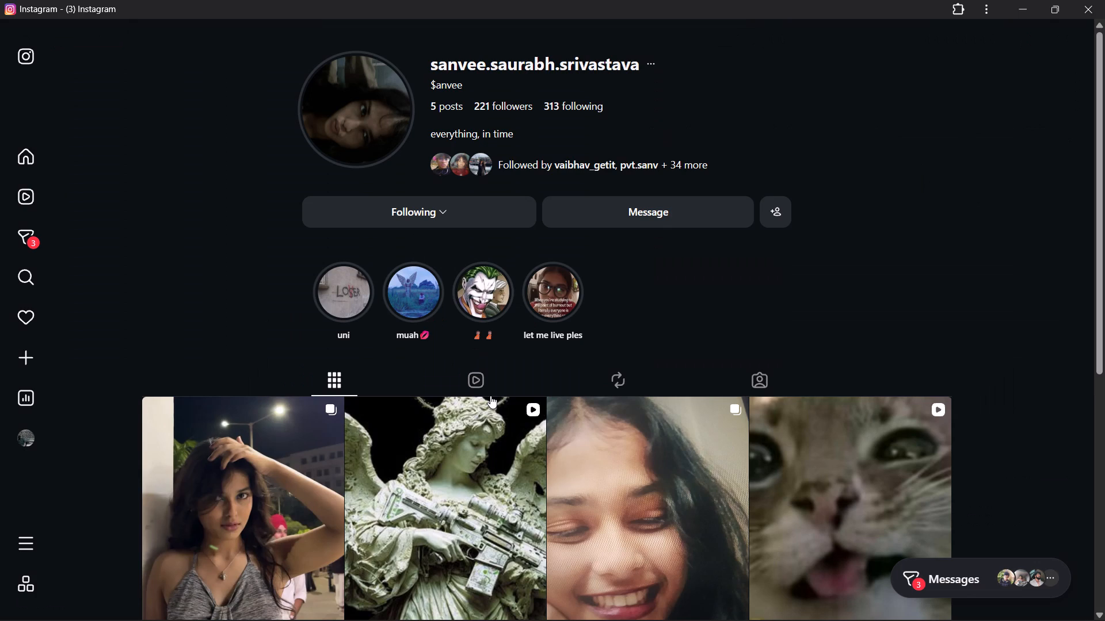
pyautogui.hotkey('ctrl', 'r')
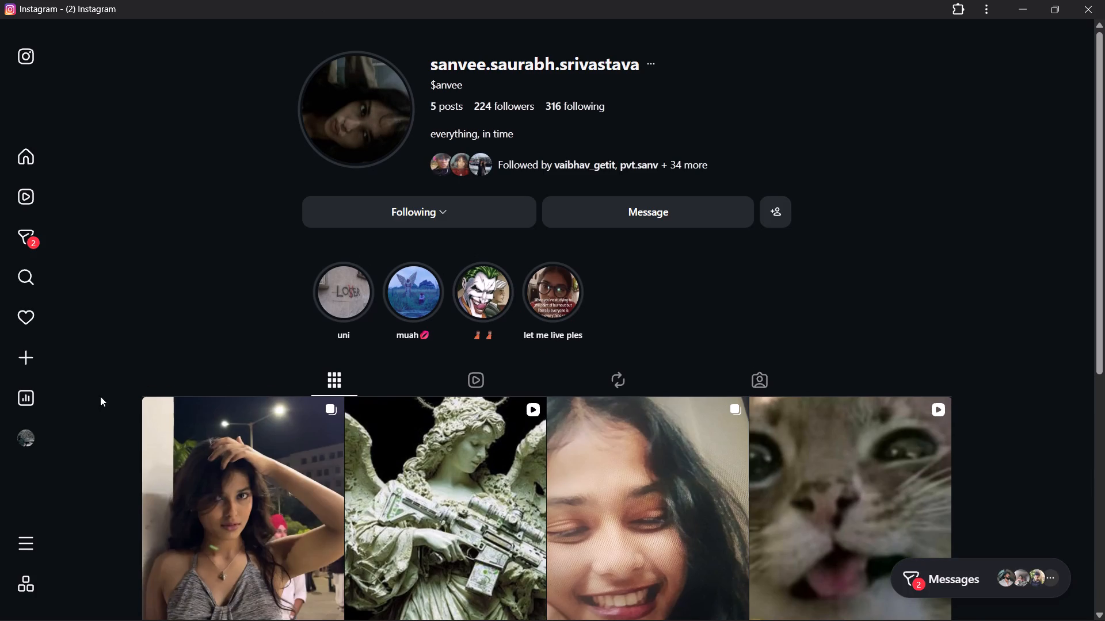
pyautogui.click(1088, 3)
# Switch to the Google Chrome window showing the Design Restart Plan chat.
pyautogui.hotkey('alt', 'Tab')
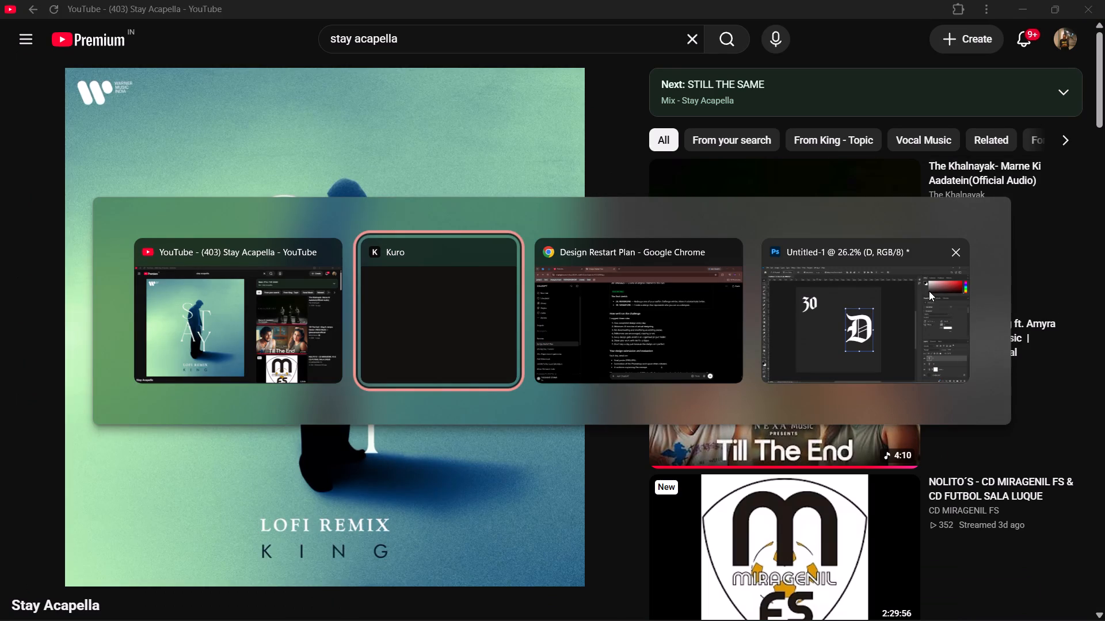
pyautogui.hotkey('alt', 'Tab')
pyautogui.hotkey('alt', 'Tab')
pyautogui.hotkey('alt', 'Tab')
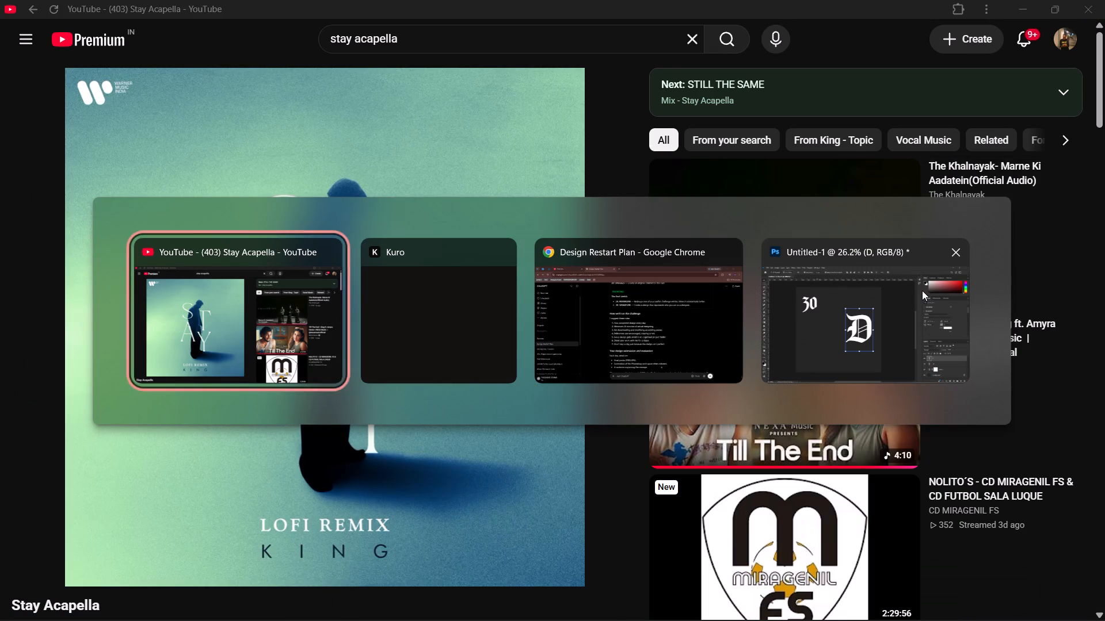
pyautogui.hotkey('alt', 'Tab')
pyautogui.hotkey('alt', 'Tab')
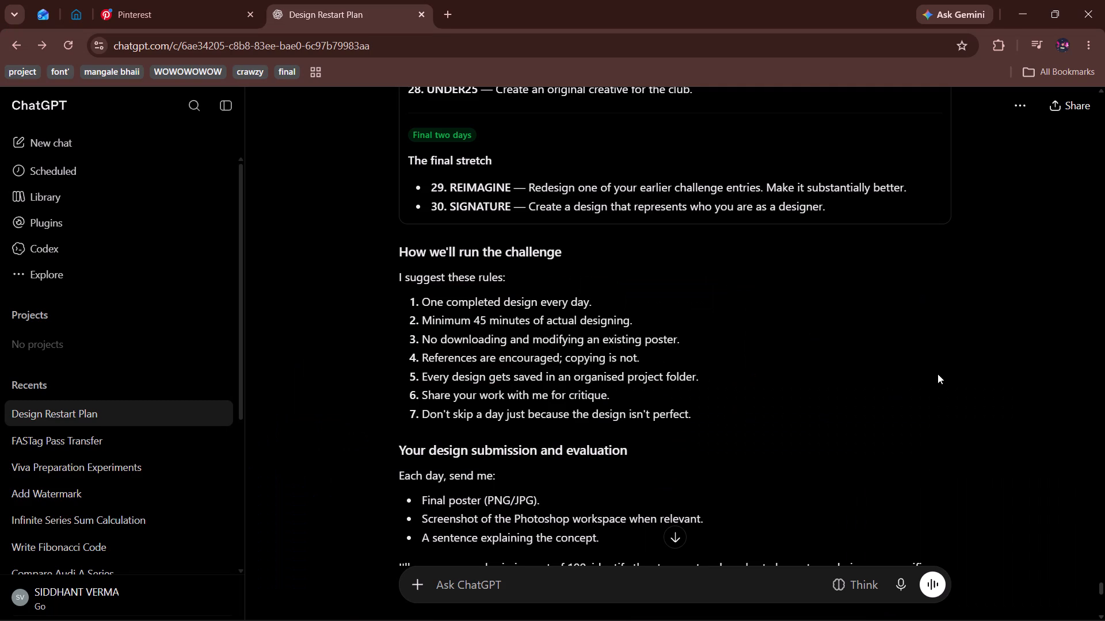
# Review the challenge rules, daily submission requirements and 30 designs tracker in the Design Restart Plan chat.
pyautogui.scroll(-2, 938, 374)
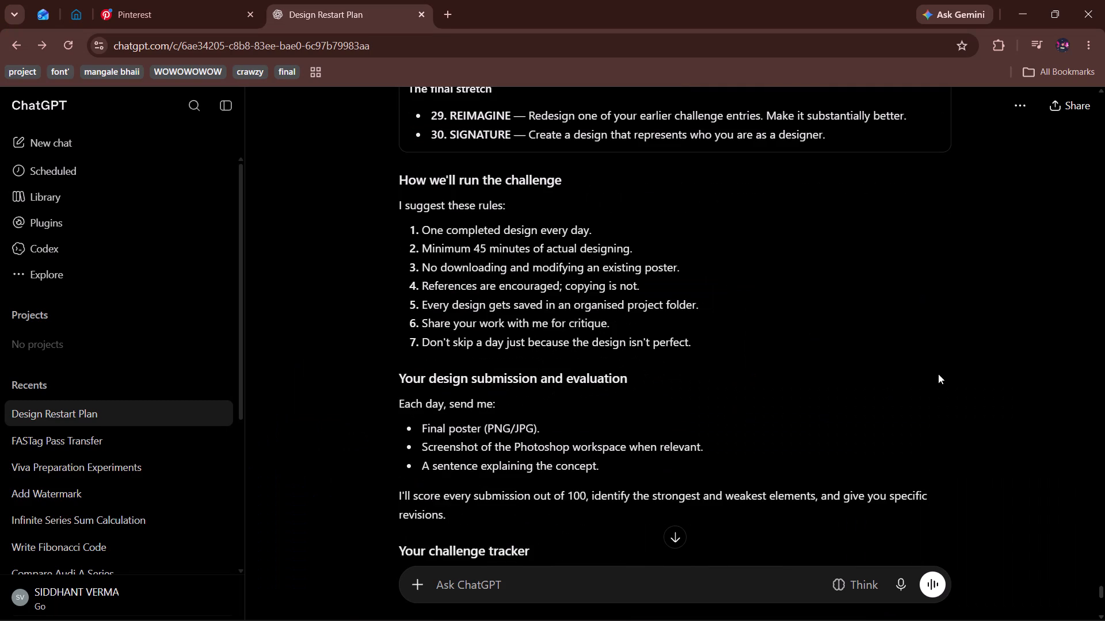
pyautogui.scroll(-3, 938, 374)
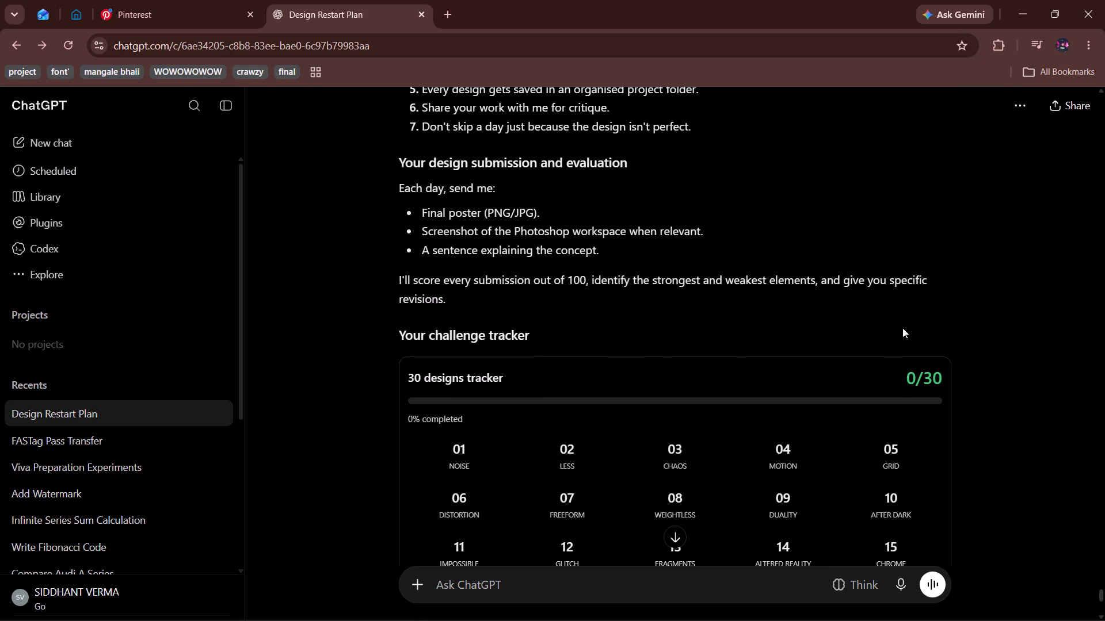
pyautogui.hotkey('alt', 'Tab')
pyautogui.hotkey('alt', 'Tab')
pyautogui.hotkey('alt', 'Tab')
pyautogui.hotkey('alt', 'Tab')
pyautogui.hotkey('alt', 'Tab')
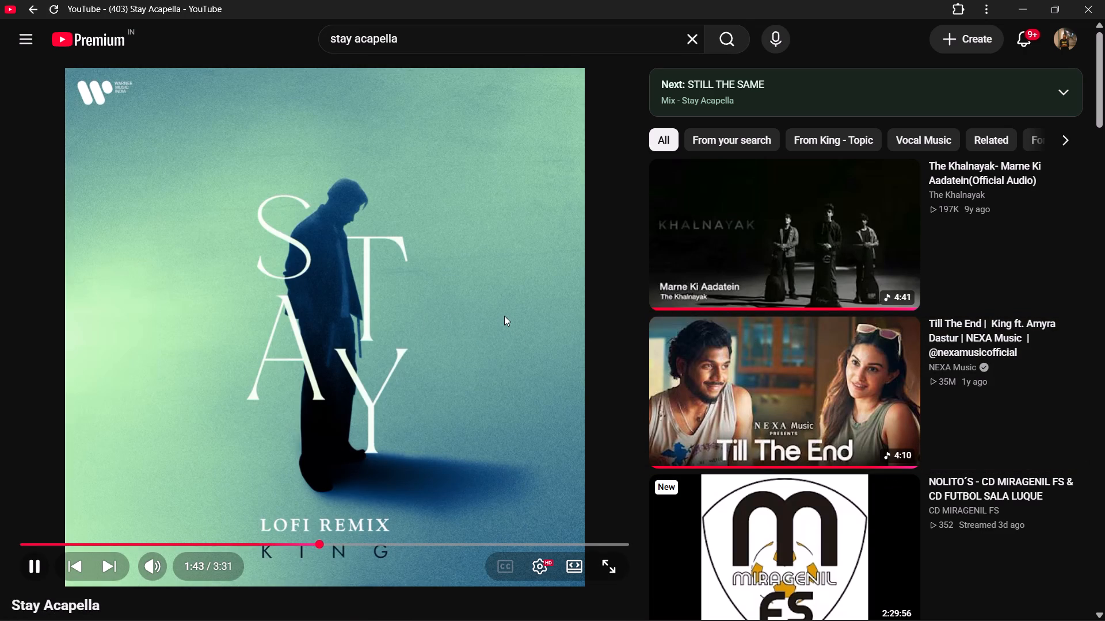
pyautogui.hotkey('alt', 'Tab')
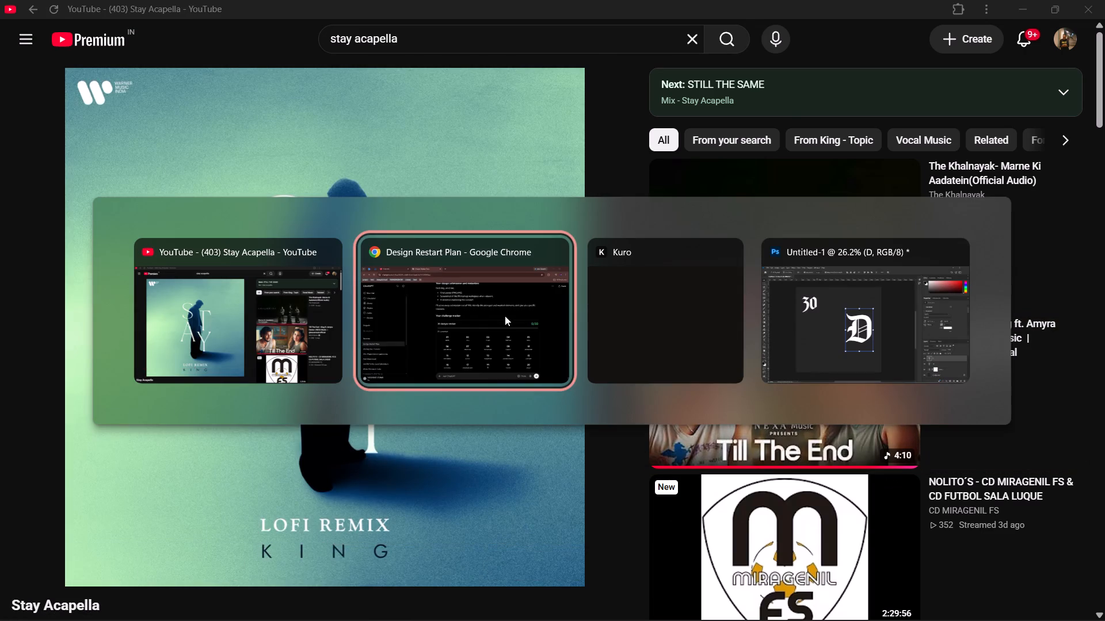
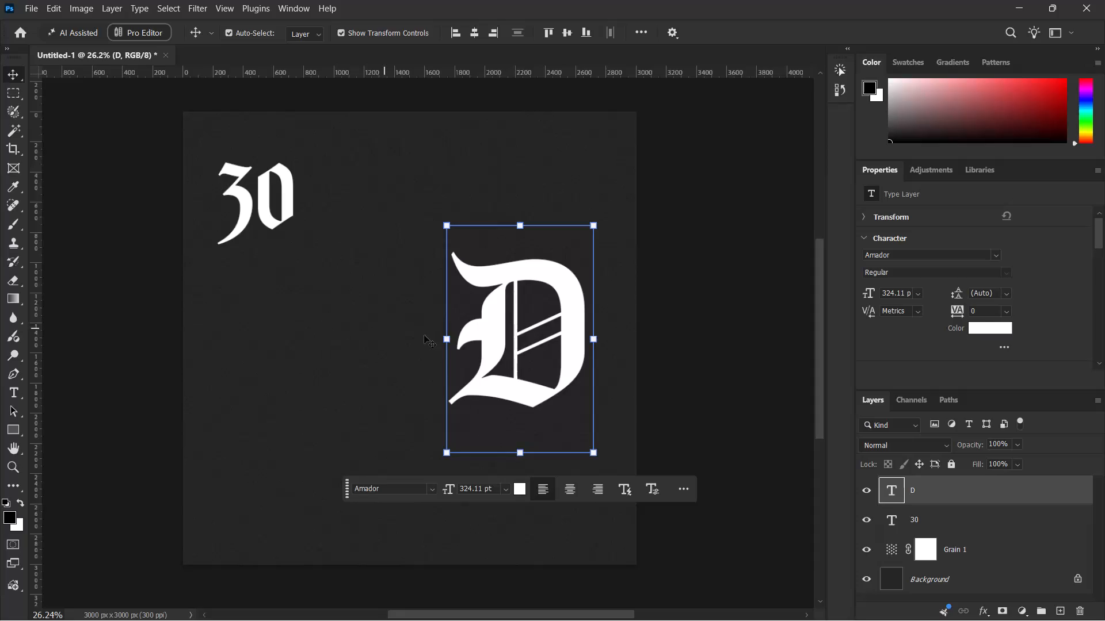
# Move the large D up and to the left on the canvas, aligning its top with the bottom of the 30.
pyautogui.moveTo(491, 348); pyautogui.dragTo(471, 341)
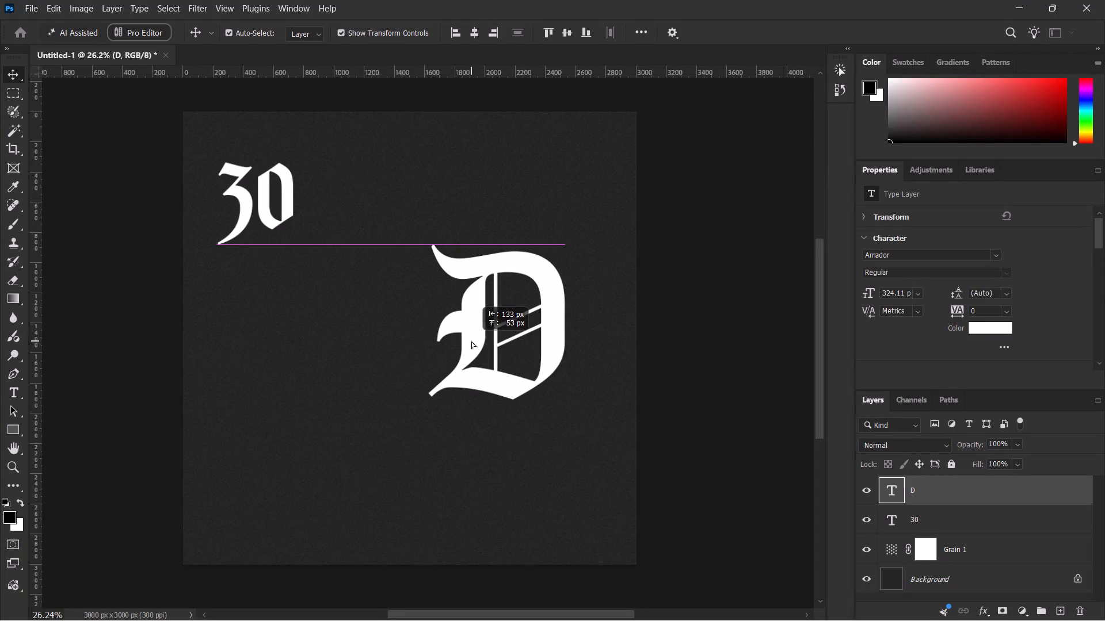
pyautogui.moveTo(471, 341); pyautogui.dragTo(475, 341)
# Preview alternative fonts on the D layer, stepping through the font list from Felix Titling to Cascadia Mono.
pyautogui.click(994, 256)
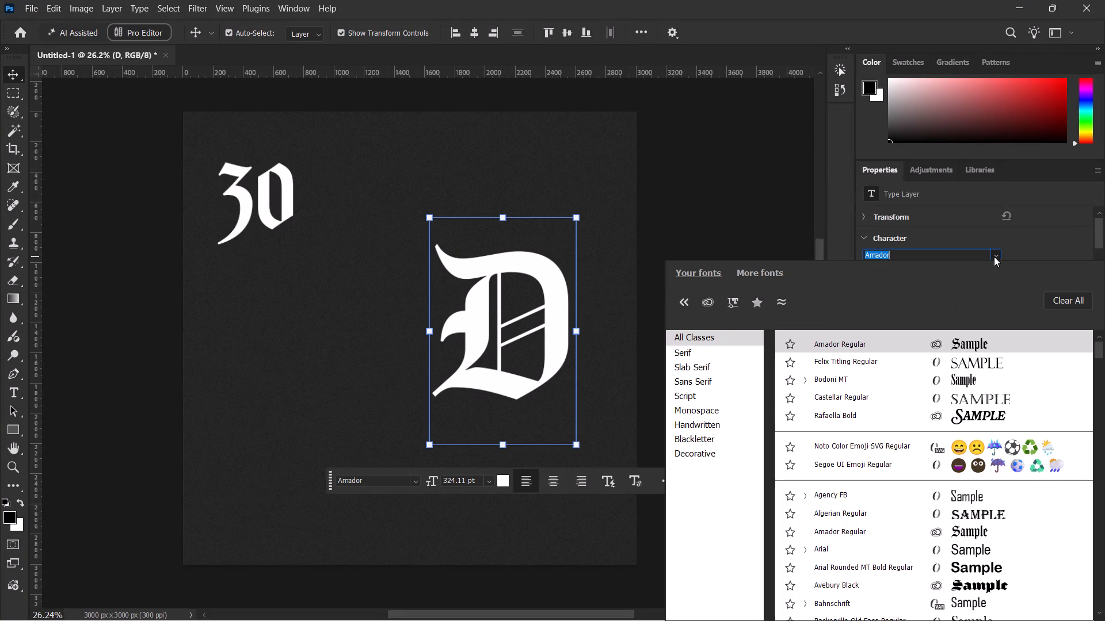
pyautogui.press('Down')
pyautogui.press('Down')
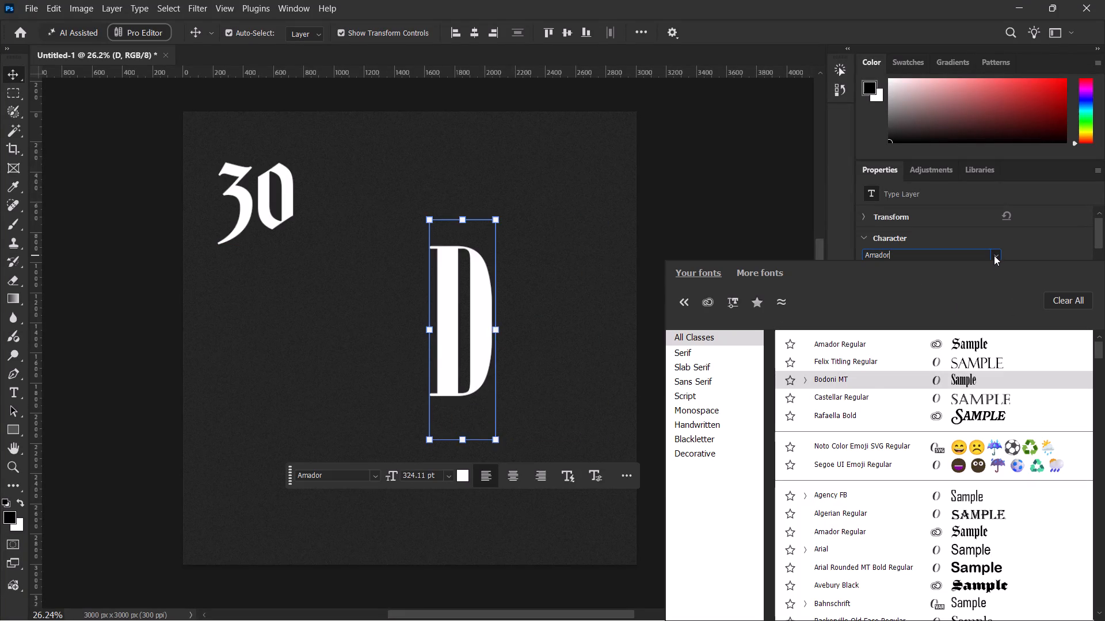
pyautogui.press('Down')
pyautogui.press('Down')
pyautogui.press('Down')
pyautogui.press('Down')
pyautogui.press('Down')
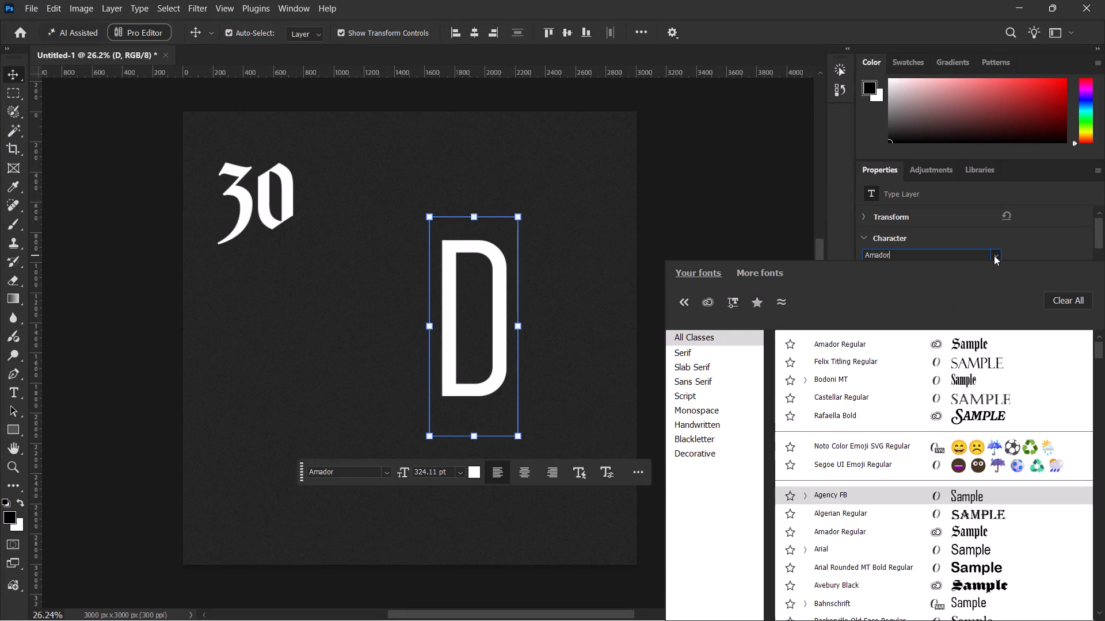
pyautogui.press('Down')
pyautogui.press('Down')
pyautogui.press('Down')
pyautogui.press('Down')
pyautogui.press('Down')
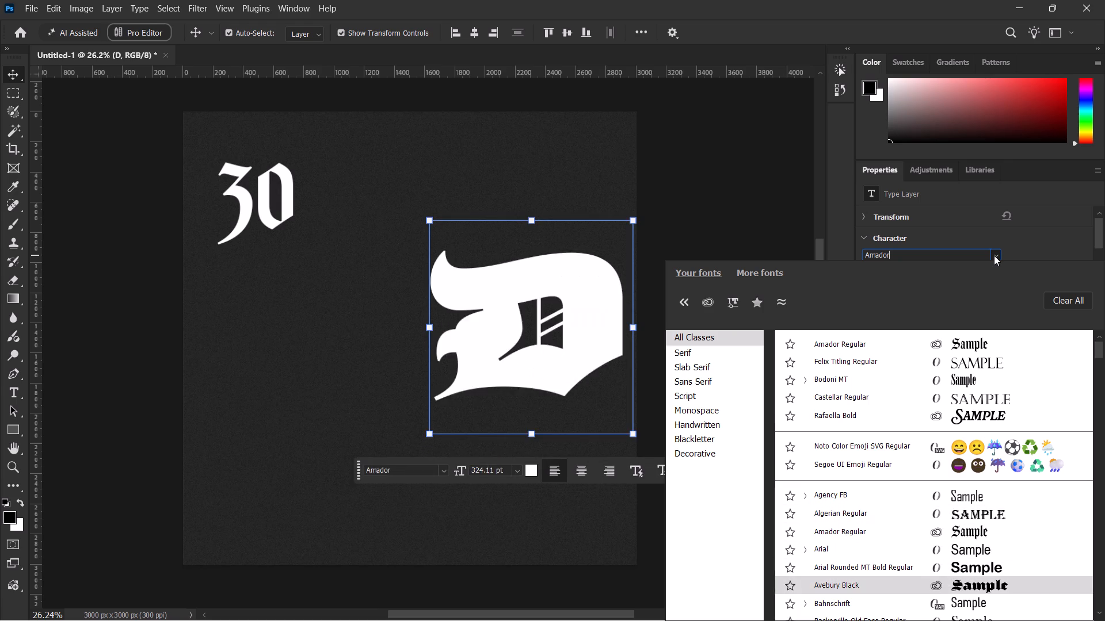
pyautogui.press('Down')
pyautogui.press('Down')
pyautogui.press('Down')
pyautogui.press('Down')
pyautogui.press('Down')
pyautogui.press('Down')
pyautogui.press('Down')
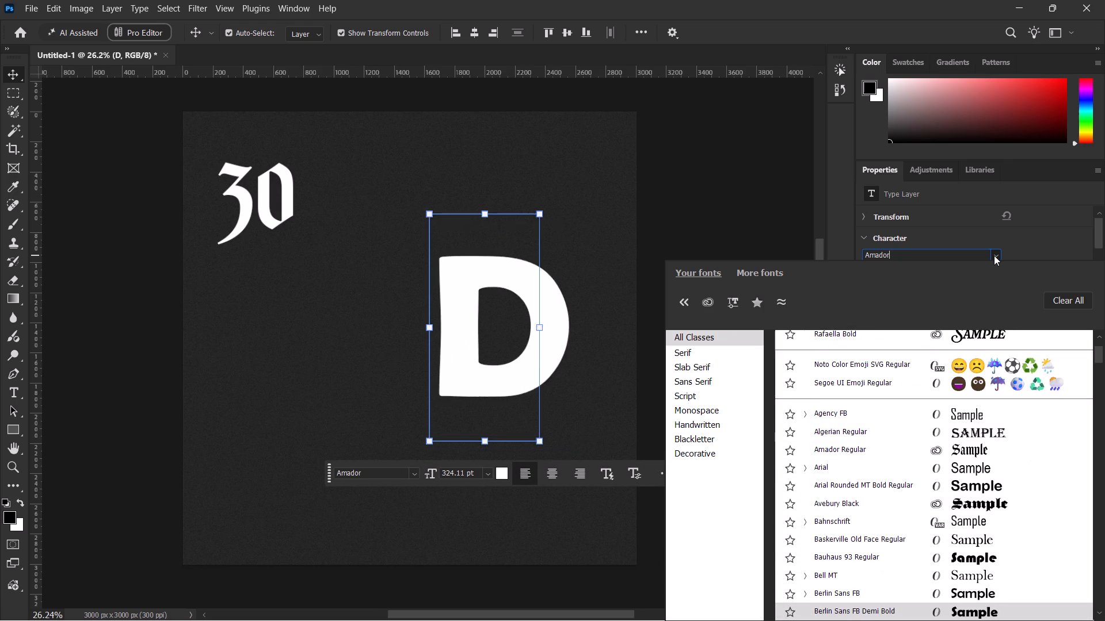
pyautogui.press('Down')
pyautogui.press('Down')
pyautogui.press('Down')
pyautogui.press('Down')
pyautogui.press('Down')
pyautogui.press('Down')
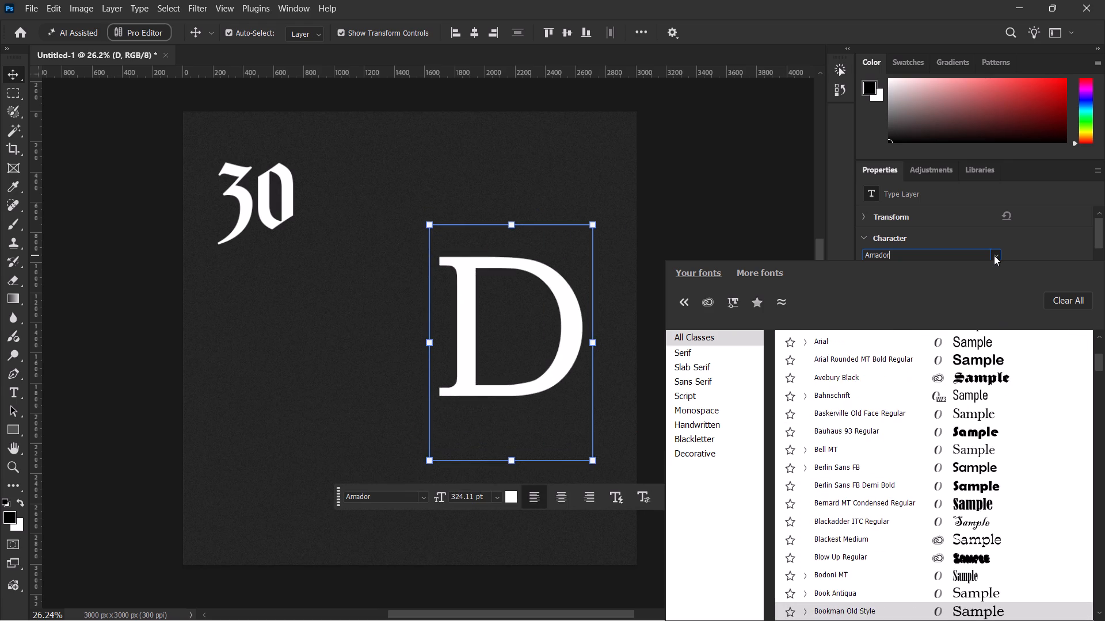
pyautogui.press('Down')
pyautogui.press('Down')
pyautogui.press('Down')
pyautogui.press('Down')
pyautogui.press('Down')
pyautogui.press('Down')
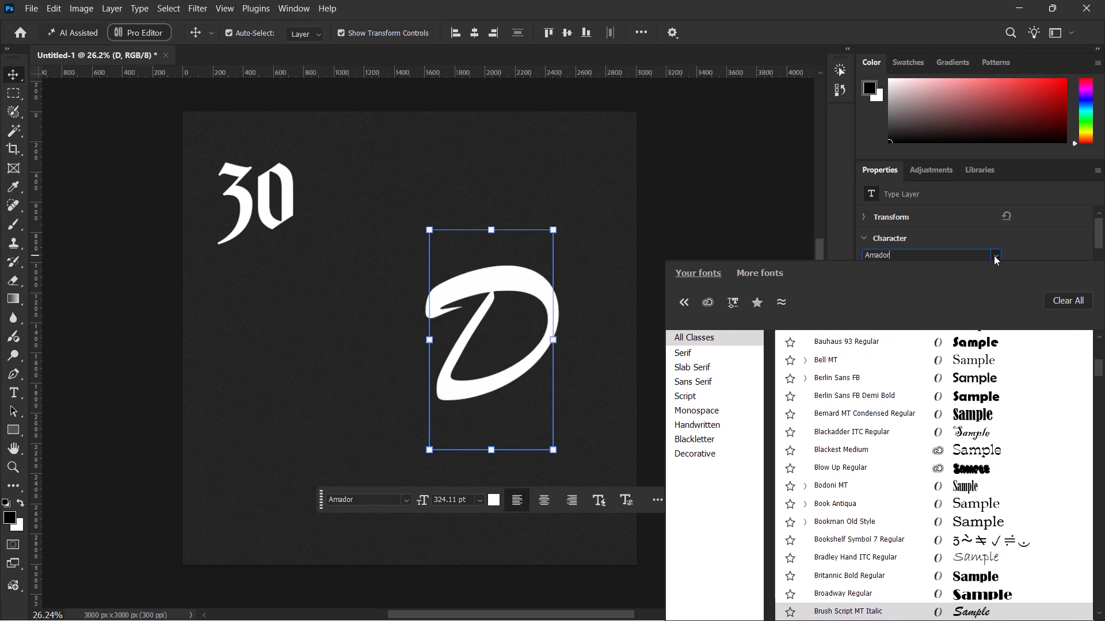
pyautogui.press('Down')
pyautogui.press('Down')
pyautogui.press('Down')
pyautogui.press('Down')
pyautogui.press('Down')
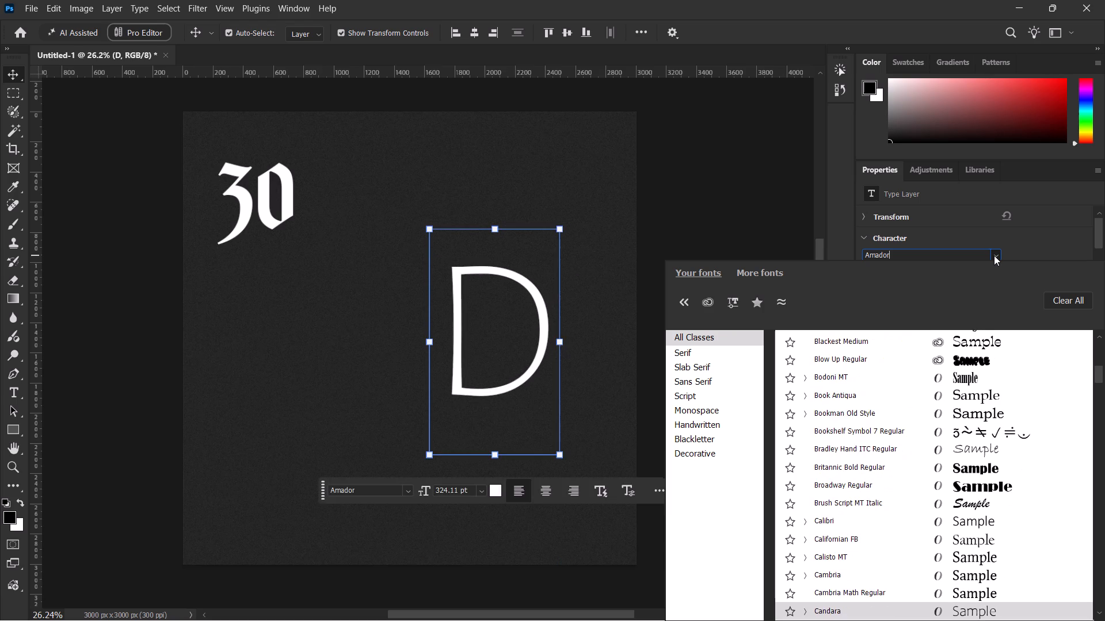
pyautogui.press('Down')
pyautogui.press('Down')
# Go back through the font previews on the D, from Cascadia Mono to Broadway Regular, to compare the letter shapes again.
pyautogui.press('Up')
pyautogui.press('Up')
pyautogui.press('Up')
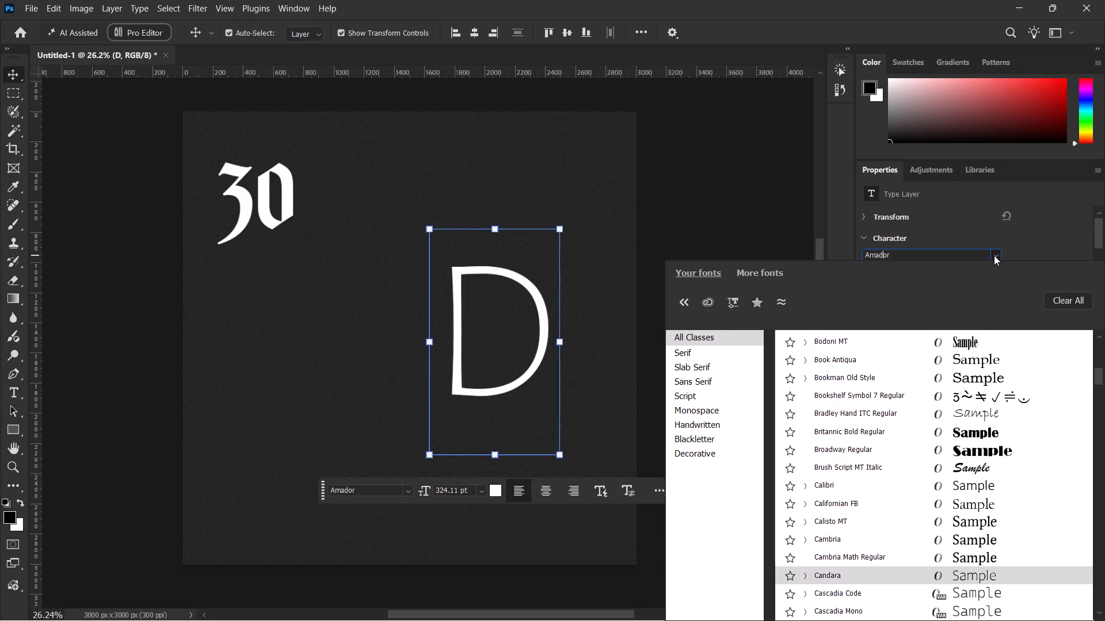
pyautogui.press('Up')
pyautogui.press('Up')
pyautogui.press('Up')
pyautogui.press('Up')
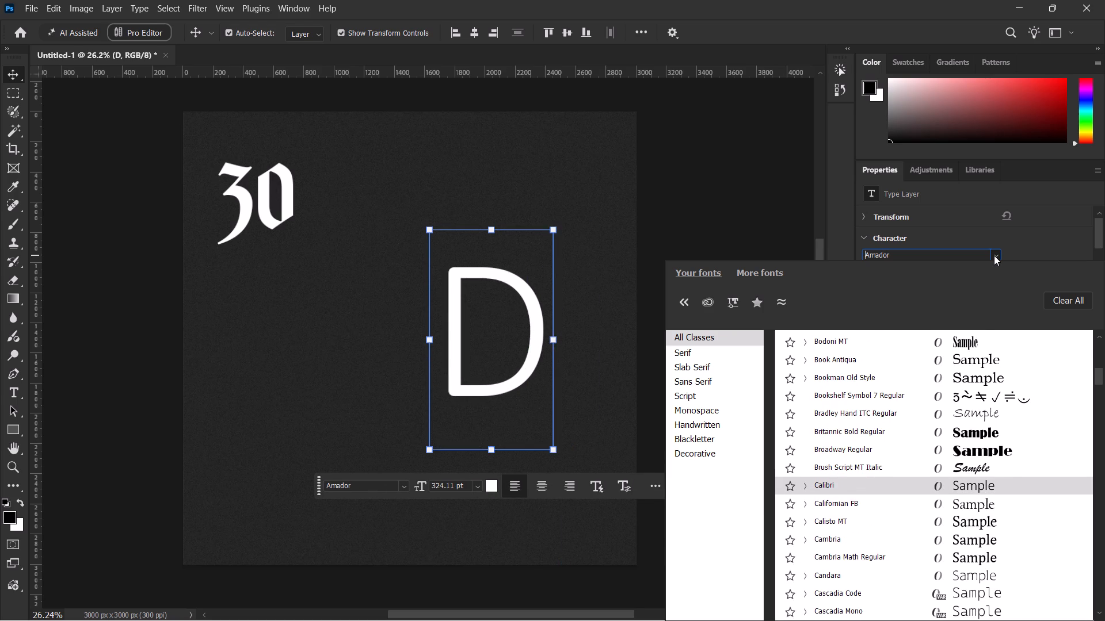
pyautogui.press('Up')
pyautogui.press('Up')
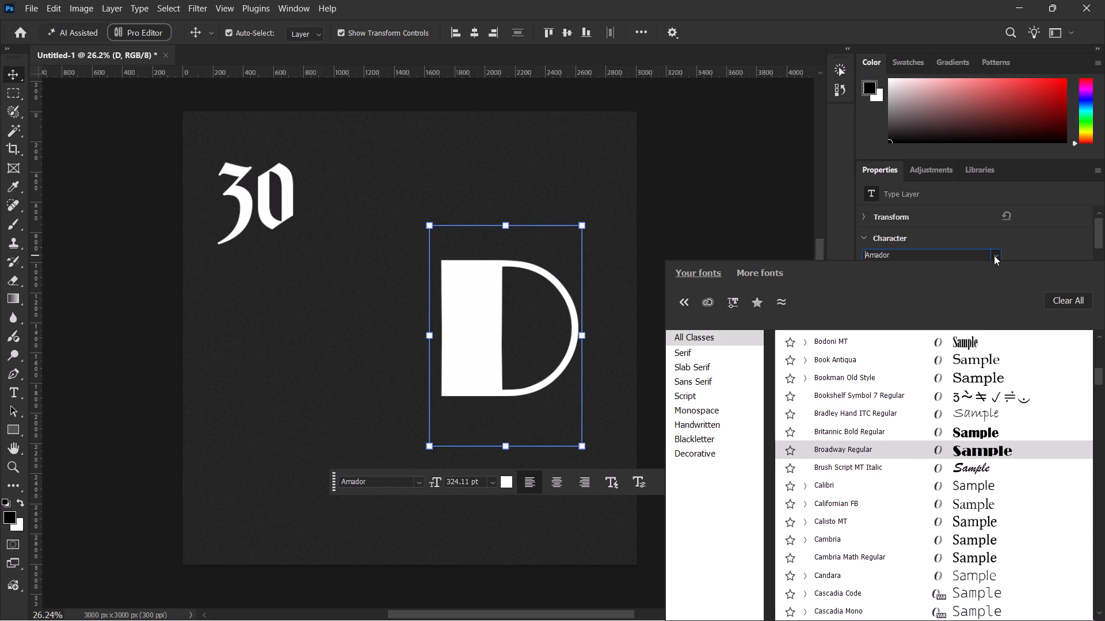
# Continue previewing fonts on the D, from Brush Script MT Italic through to Gabriola Regular.
pyautogui.press('Down')
pyautogui.press('Down')
pyautogui.press('Down')
pyautogui.press('Down')
pyautogui.press('Down')
pyautogui.press('Down')
pyautogui.press('Down')
pyautogui.press('Down')
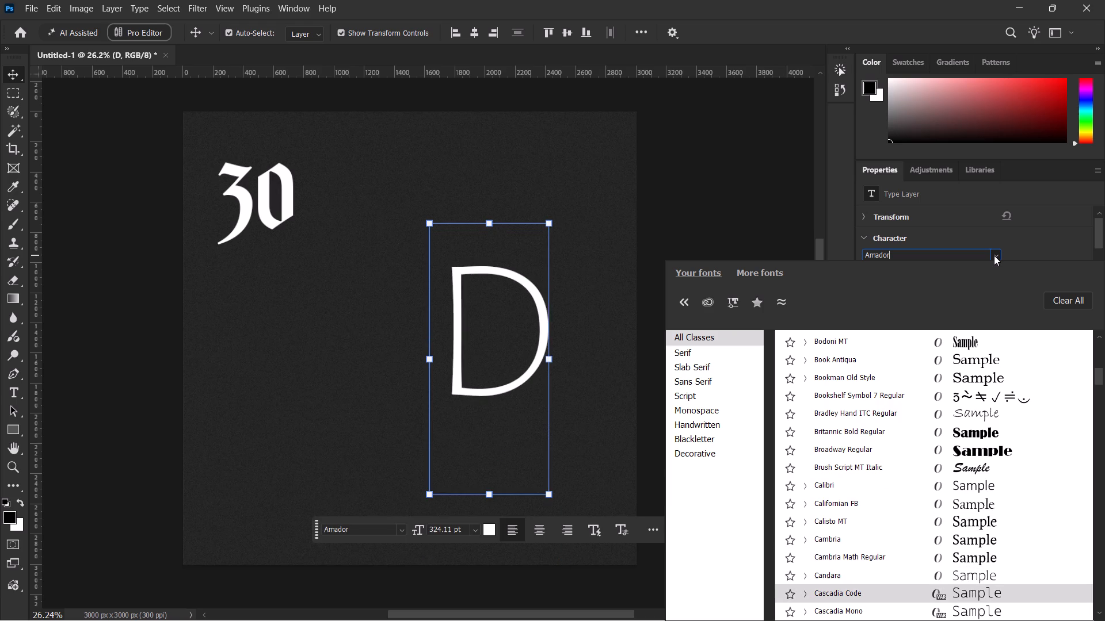
pyautogui.press('Down')
pyautogui.press('Down')
pyautogui.press('Down')
pyautogui.press('Down')
pyautogui.press('Down')
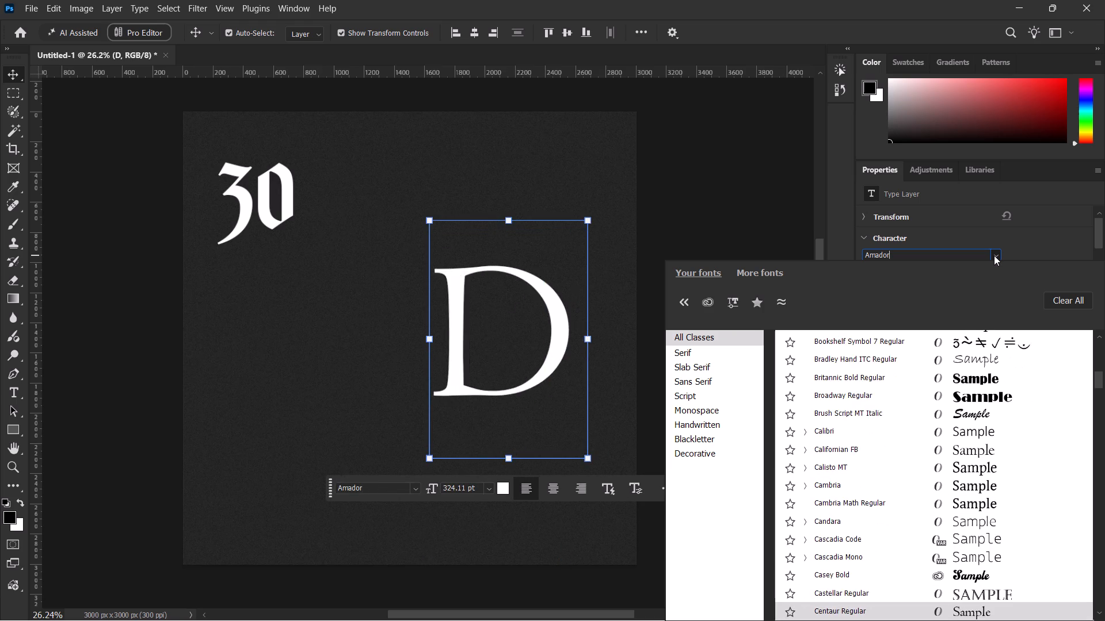
pyautogui.press('Down')
pyautogui.press('Down')
pyautogui.press('Down')
pyautogui.press('Down')
pyautogui.press('Down')
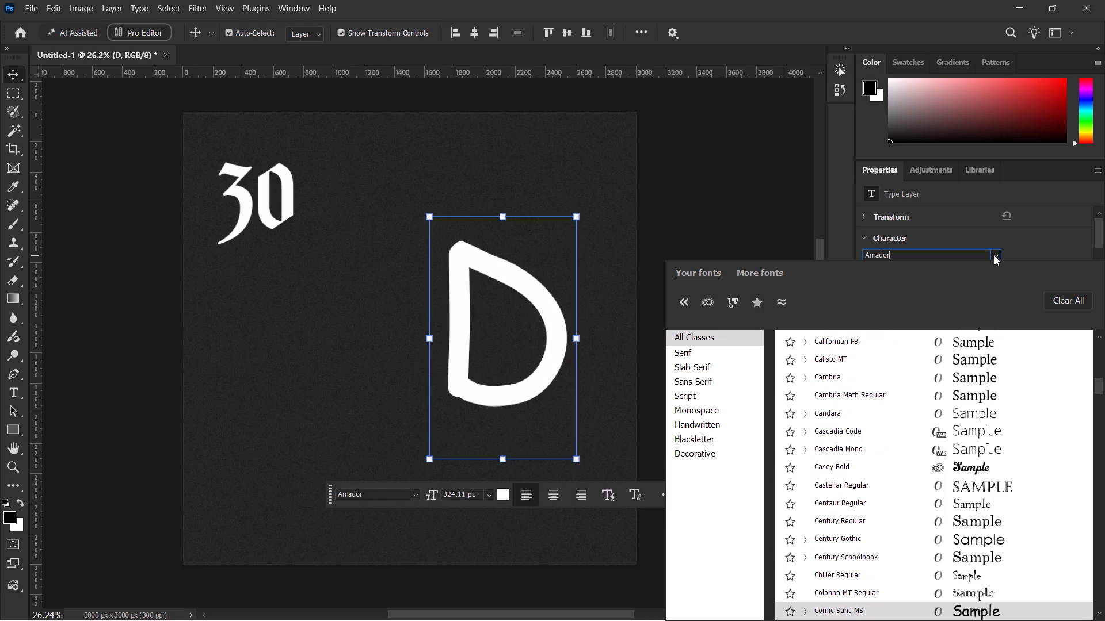
pyautogui.press('Down')
pyautogui.press('Down')
pyautogui.press('Down')
pyautogui.press('Down')
pyautogui.press('Down')
pyautogui.press('Down')
pyautogui.press('Down')
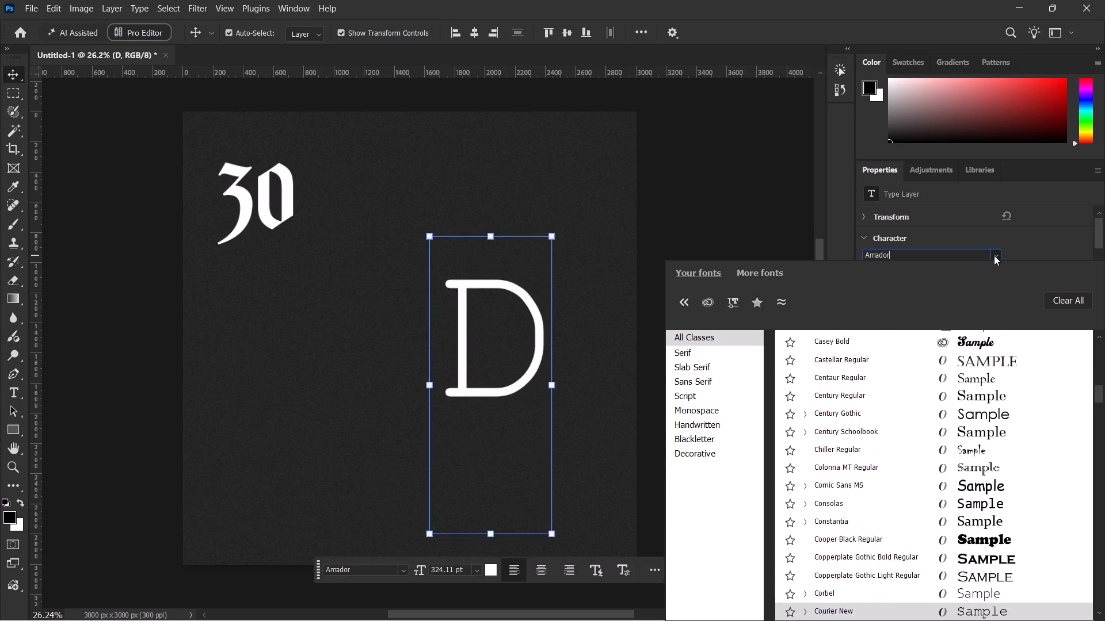
pyautogui.press('Down')
pyautogui.press('Down')
pyautogui.press('Down')
pyautogui.press('Down')
pyautogui.press('Down')
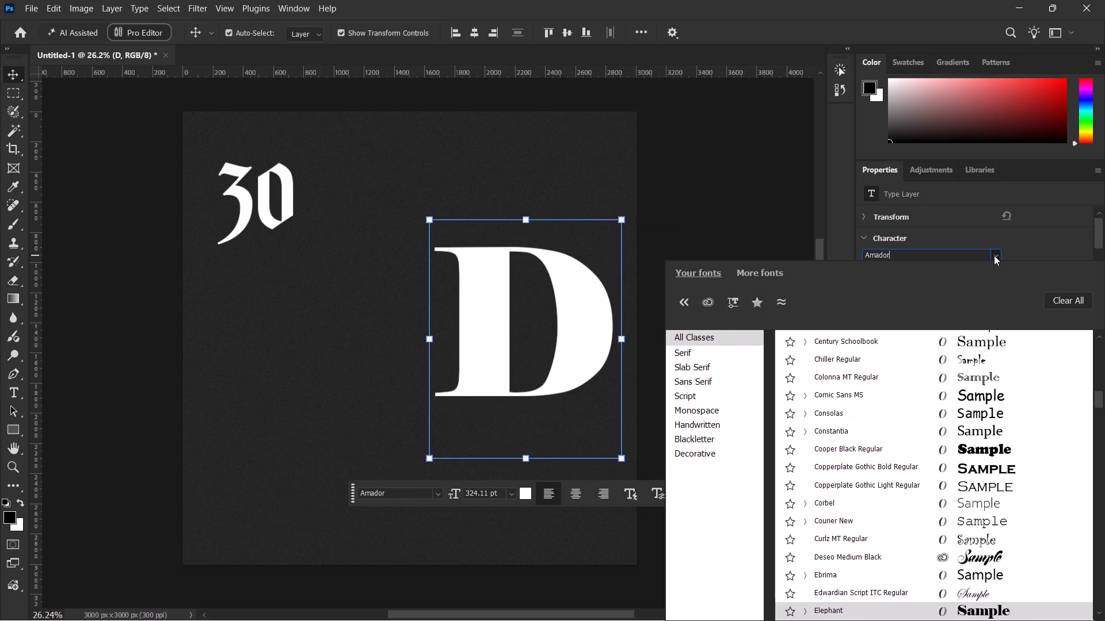
pyautogui.press('Down')
pyautogui.press('Down')
pyautogui.press('Down')
pyautogui.press('Down')
pyautogui.press('Down')
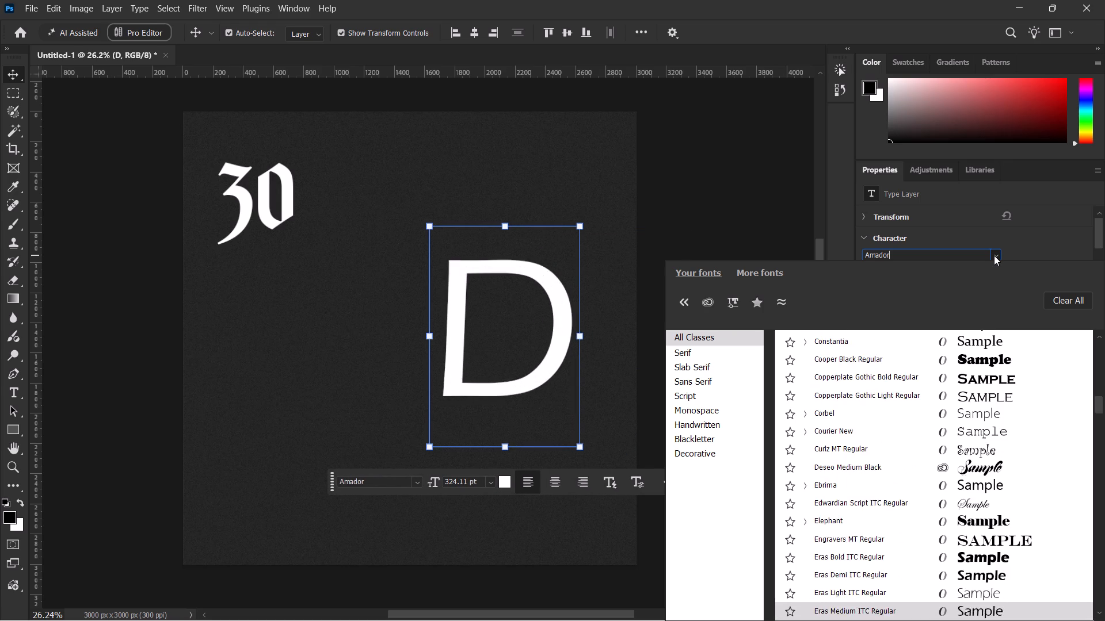
pyautogui.press('Down')
pyautogui.press('Down')
pyautogui.press('Down')
pyautogui.press('Down')
pyautogui.press('Down')
pyautogui.press('Down')
pyautogui.press('Down')
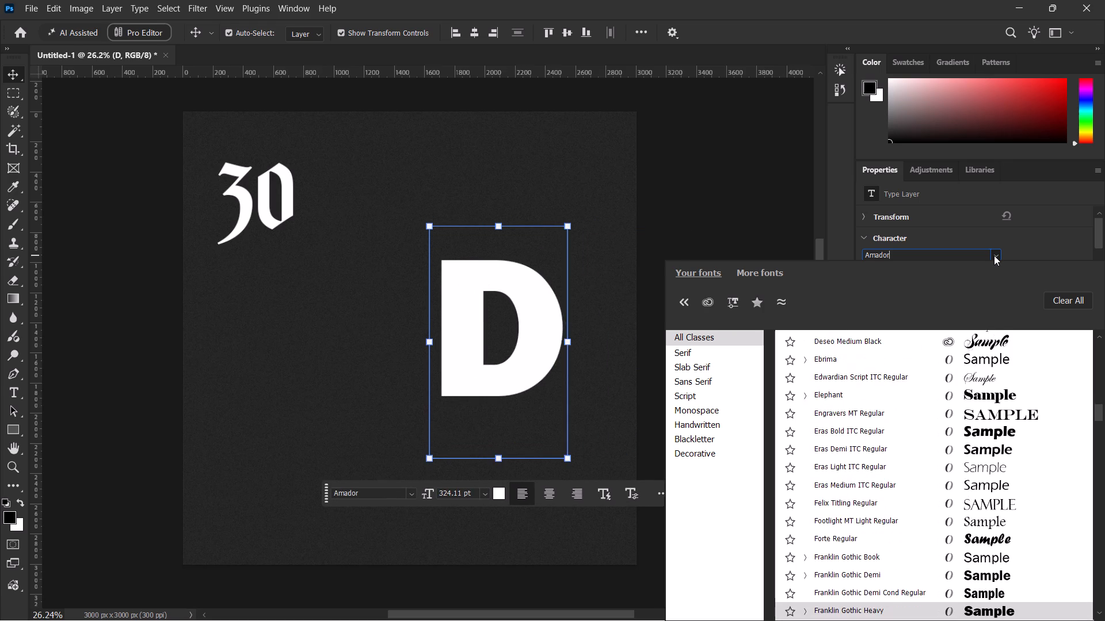
pyautogui.press('Down')
pyautogui.press('Down')
pyautogui.press('Down')
pyautogui.press('Down')
pyautogui.press('Down')
pyautogui.press('Down')
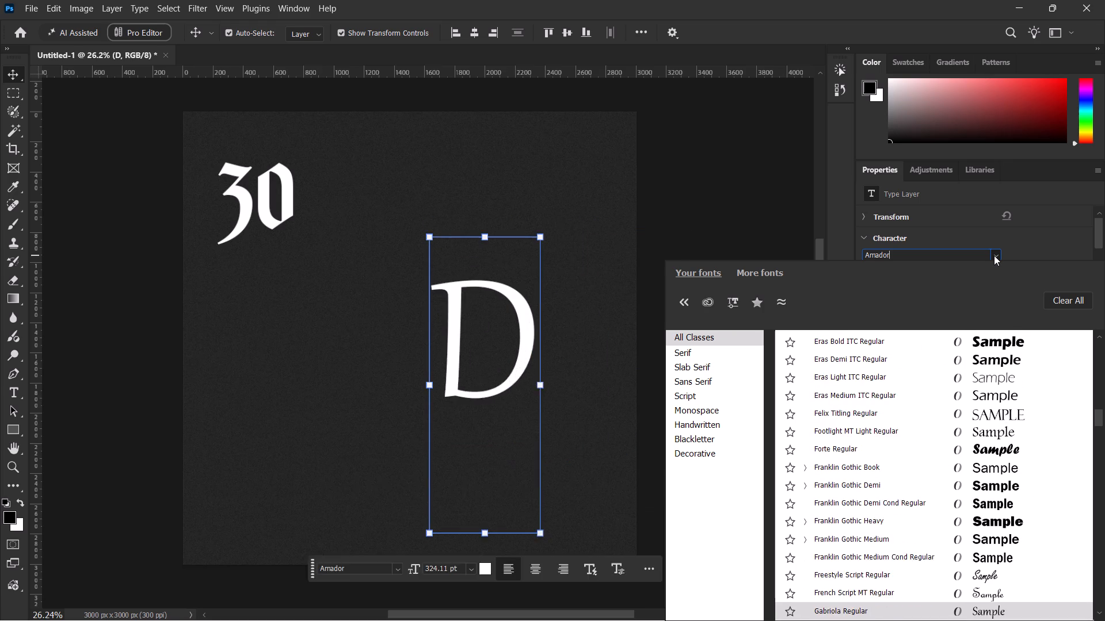
# Recheck the fonts just before Gabriola on the D and continue previewing through Gadugi and Gill Sans to Impact Regular.
pyautogui.press('Up')
pyautogui.press('Up')
pyautogui.press('Down')
pyautogui.press('Down')
pyautogui.press('Down')
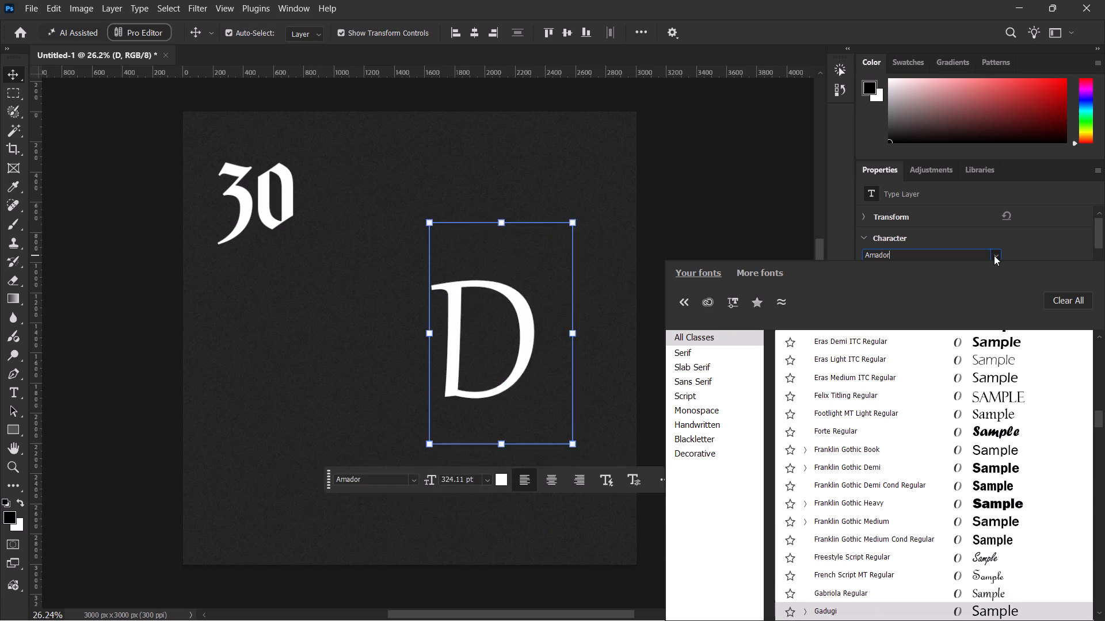
pyautogui.press('Down')
pyautogui.press('Down')
pyautogui.press('Down')
pyautogui.press('Down')
pyautogui.press('Down')
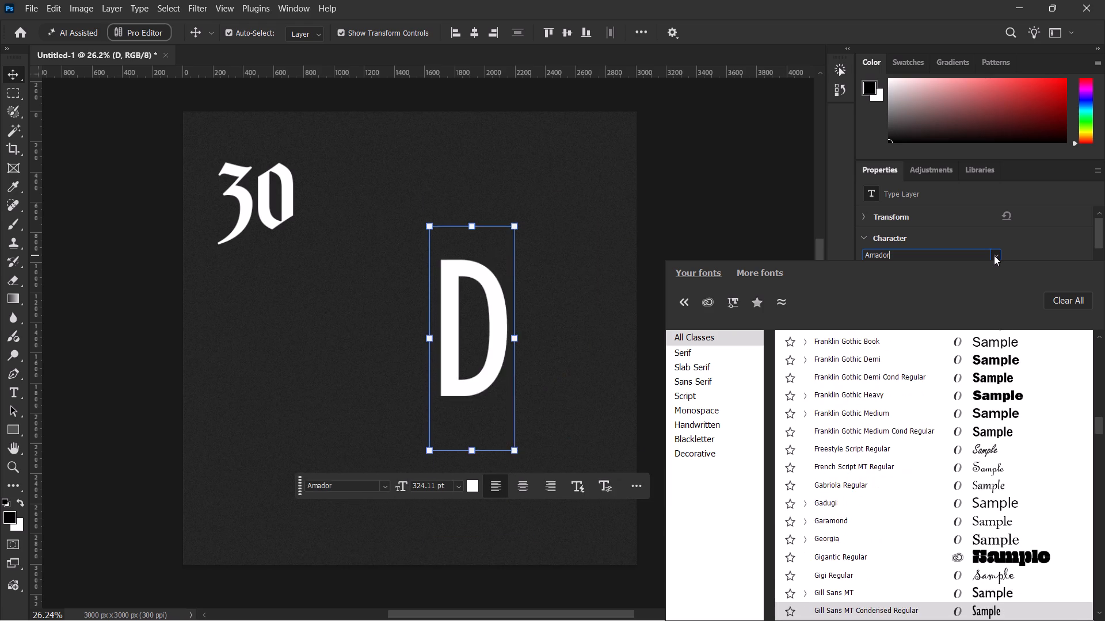
pyautogui.press('Down')
pyautogui.press('Down')
pyautogui.press('Down')
pyautogui.press('Down')
pyautogui.press('Down')
pyautogui.press('Down')
pyautogui.press('Down')
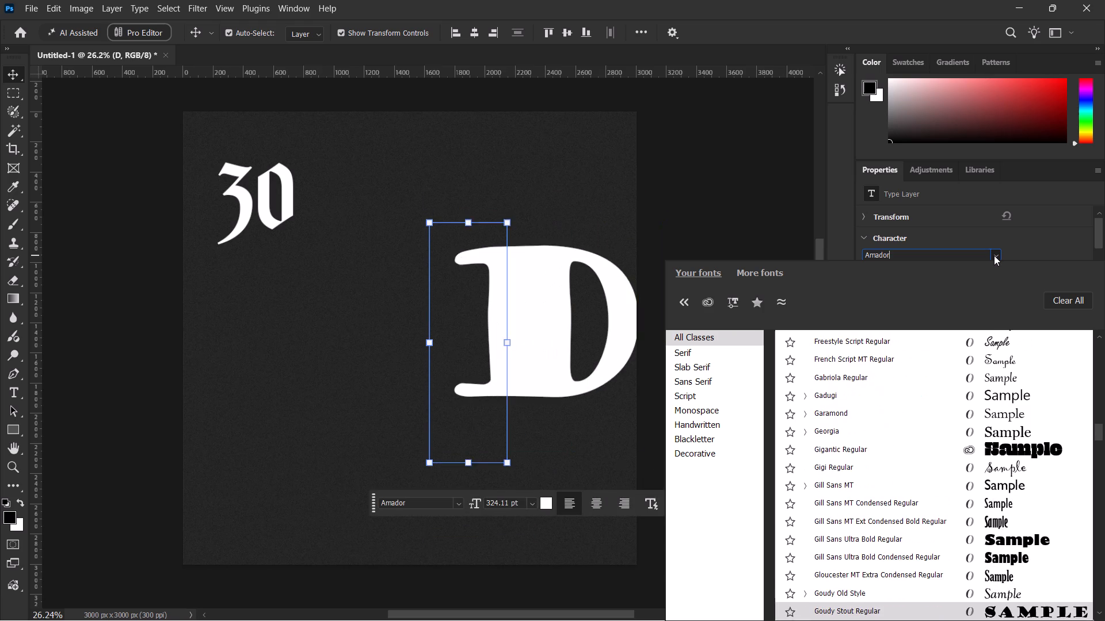
pyautogui.press('Down')
pyautogui.press('Down')
pyautogui.press('Down')
pyautogui.press('Down')
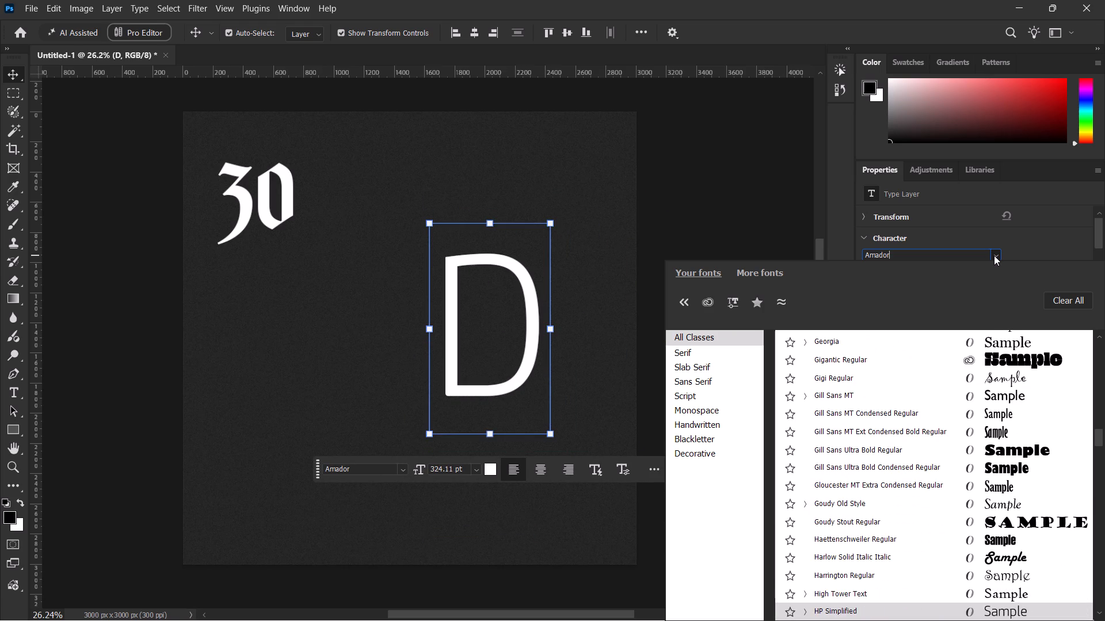
pyautogui.press('Down')
pyautogui.press('Down')
pyautogui.press('Up')
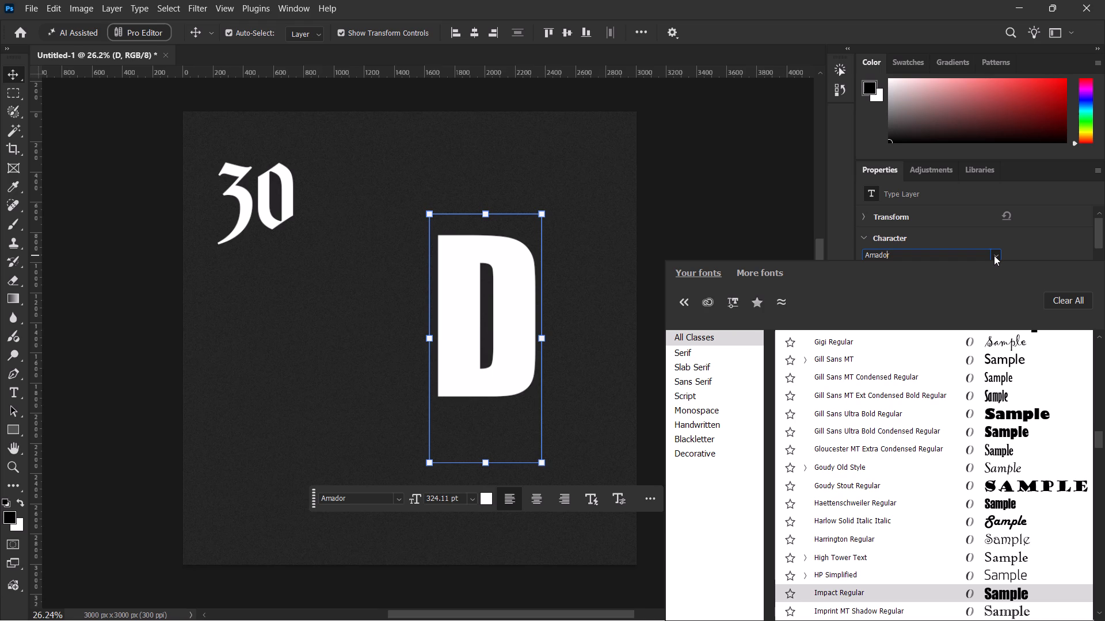
# Continue previewing fonts on the D, from Imprint MT Shadow through Ink Free and Kristen ITC to Lucida Sans Typewriter.
pyautogui.press('Down')
pyautogui.press('Down')
pyautogui.press('Down')
pyautogui.press('Down')
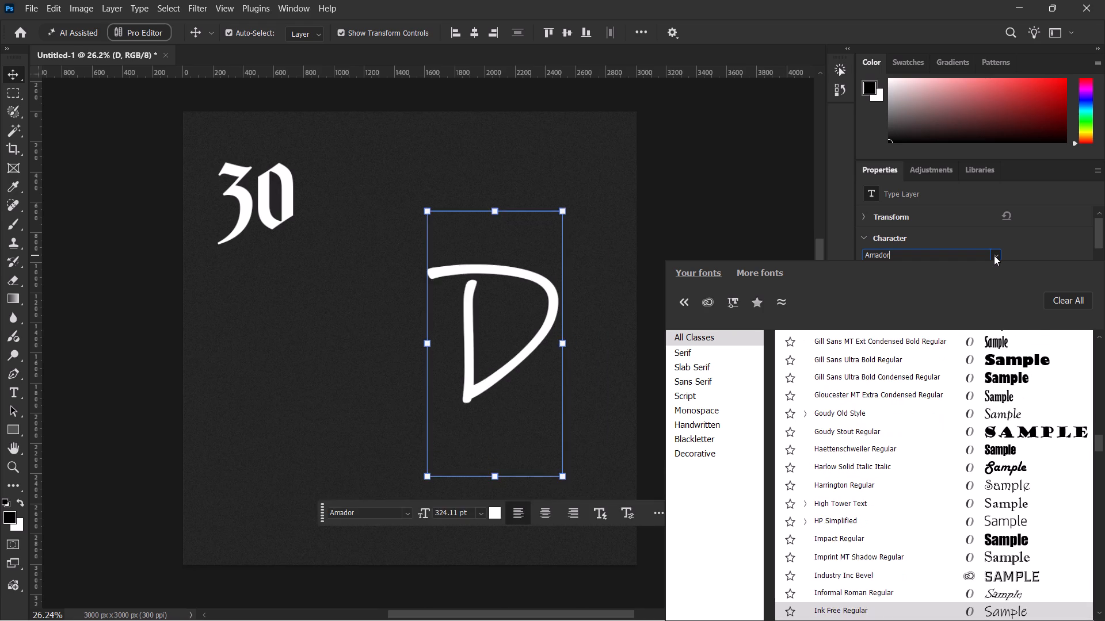
pyautogui.press('Down')
pyautogui.press('Down')
pyautogui.press('Down')
pyautogui.press('Down')
pyautogui.press('Down')
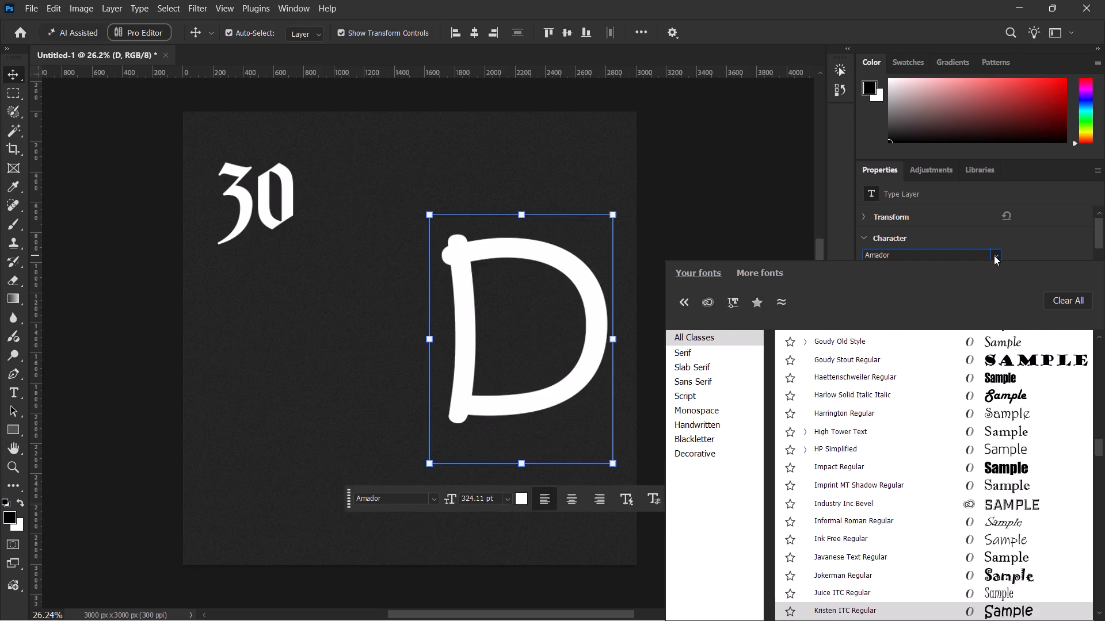
pyautogui.press('Down')
pyautogui.press('Down')
pyautogui.press('Down')
pyautogui.press('Down')
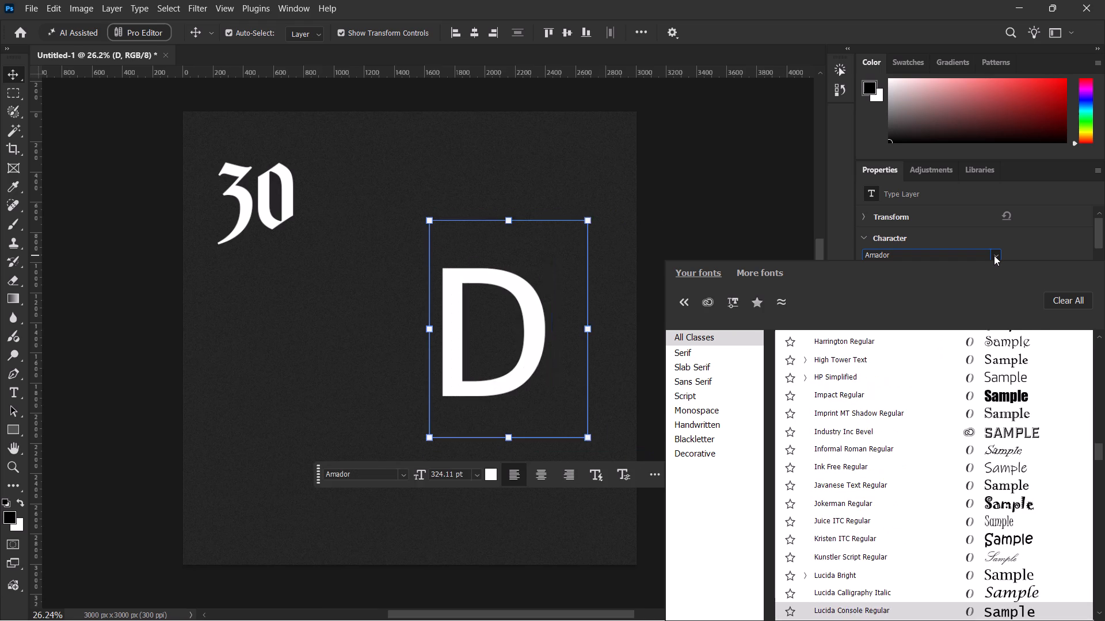
pyautogui.press('Down')
pyautogui.press('Down')
pyautogui.press('Down')
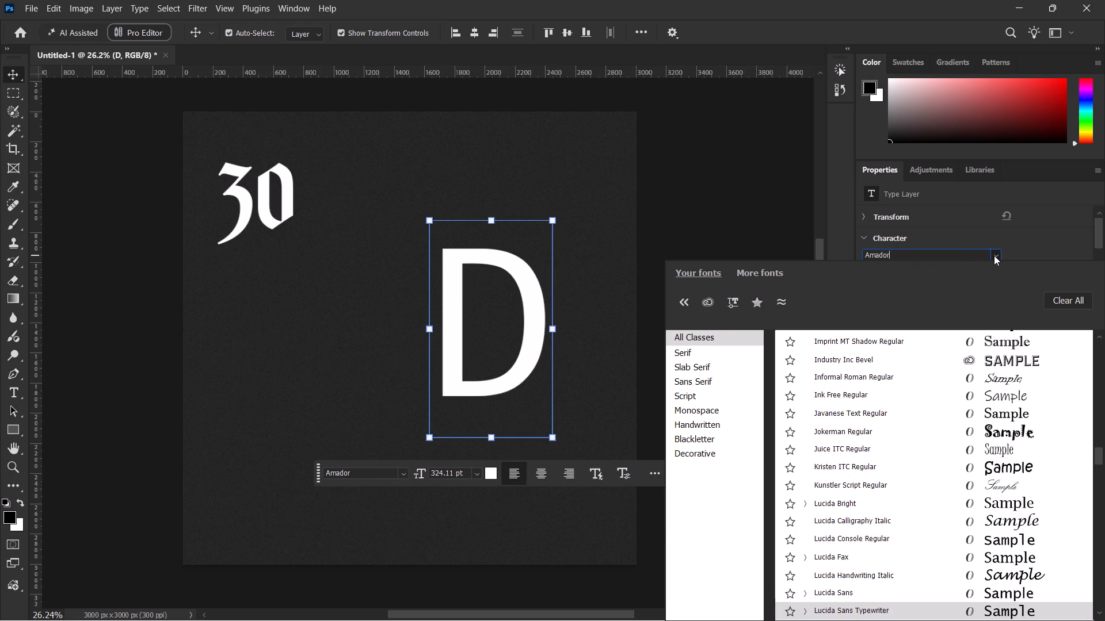
# Preview the next fonts on the D, from Lucida Sans Unicode through Matura MT Script Capitals to Mongolian Baiti.
pyautogui.press('Down')
pyautogui.press('Down')
pyautogui.press('Down')
pyautogui.press('Down')
pyautogui.press('Down')
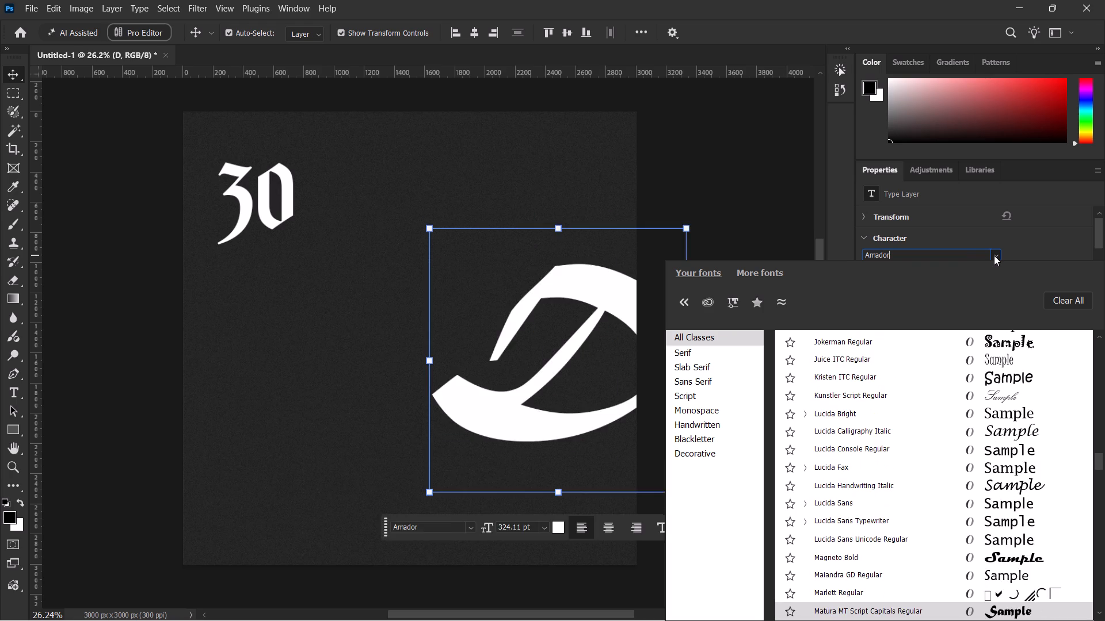
pyautogui.press('Down')
pyautogui.press('Down')
pyautogui.press('Down')
pyautogui.press('Down')
pyautogui.press('Down')
pyautogui.press('Down')
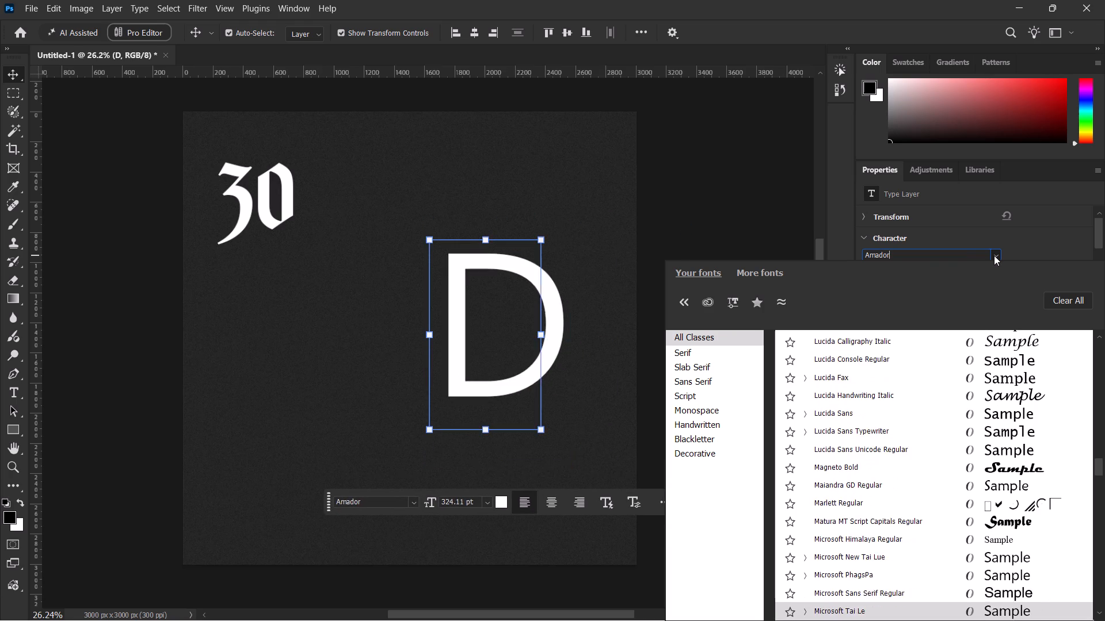
pyautogui.press('Down')
pyautogui.press('Down')
pyautogui.press('Down')
pyautogui.press('Down')
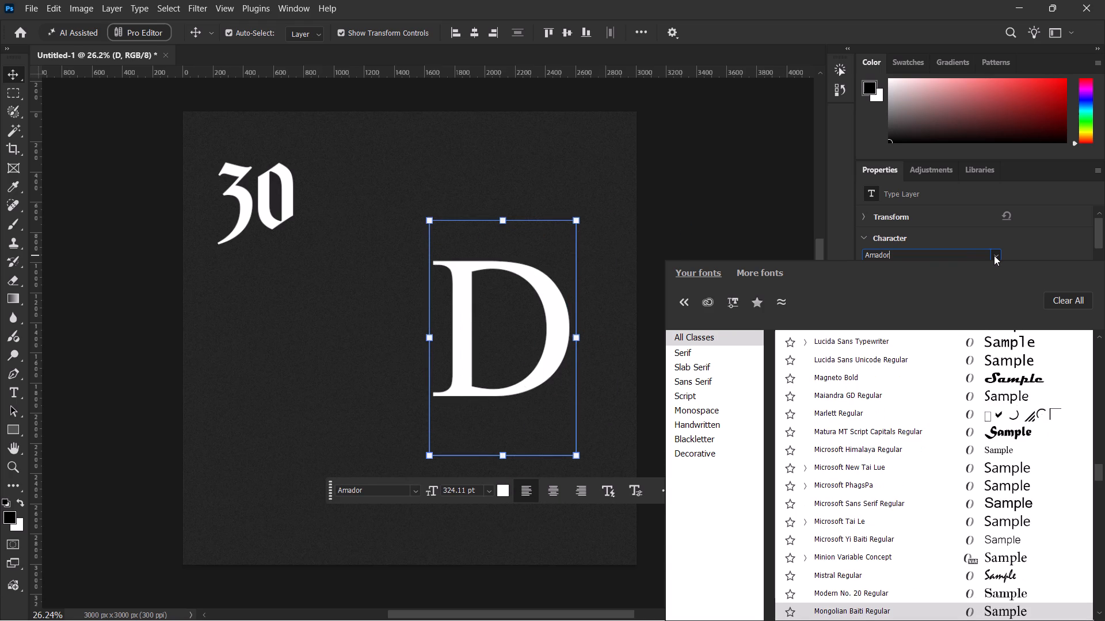
# Preview fonts on the D from Monotype Corsiva to Old English Text MT, recheck the blackletter shape, and continue to Onyx Regular.
pyautogui.press('Down')
pyautogui.press('Down')
pyautogui.press('Down')
pyautogui.press('Down')
pyautogui.press('Down')
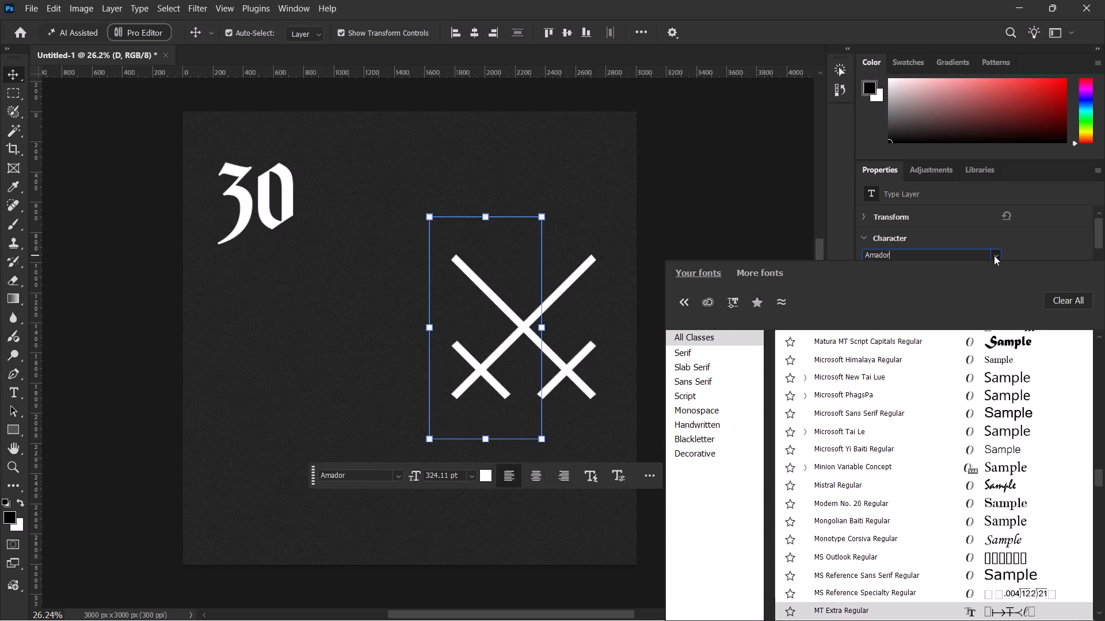
pyautogui.press('Down')
pyautogui.press('Down')
pyautogui.press('Down')
pyautogui.press('Down')
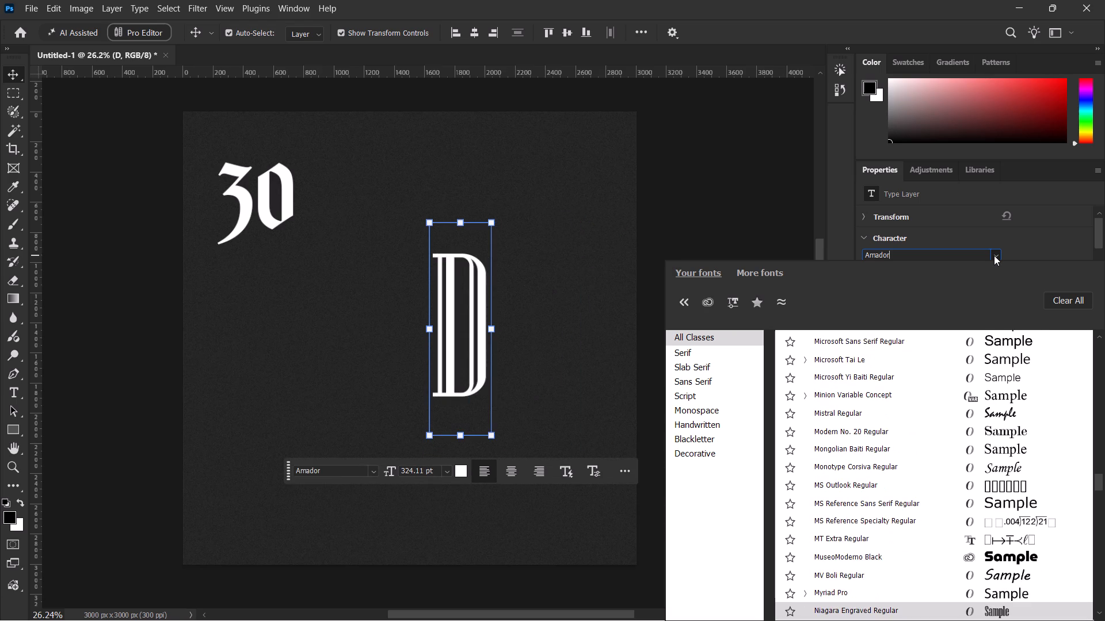
pyautogui.press('Down')
pyautogui.press('Down')
pyautogui.press('Down')
pyautogui.press('Down')
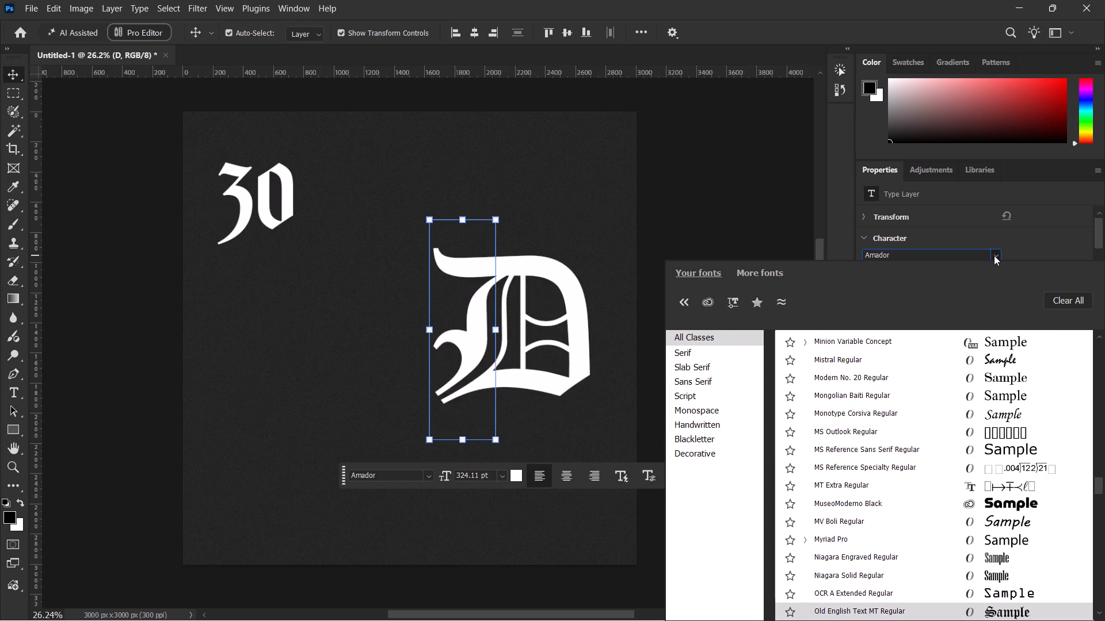
pyautogui.press('Up')
pyautogui.press('Down')
pyautogui.press('Down')
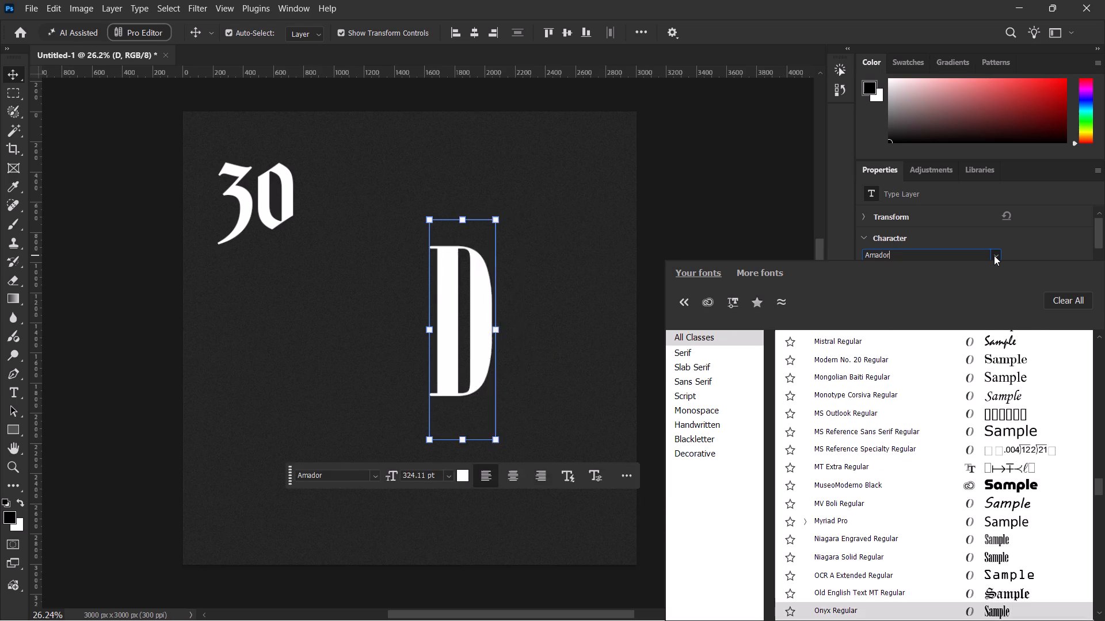
# Continue previewing fonts on the D, from Pain de Mie through Parchment and Pristina to Rockwell Extra Bold.
pyautogui.press('Down')
pyautogui.press('Down')
pyautogui.press('Down')
pyautogui.press('Down')
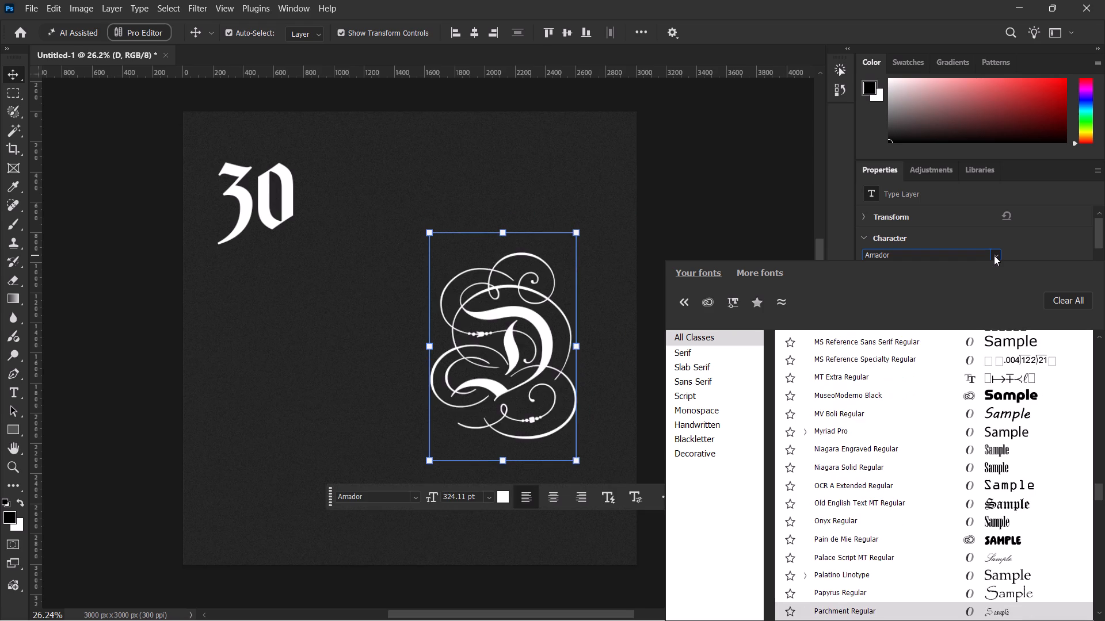
pyautogui.press('Down')
pyautogui.press('Down')
pyautogui.press('Down')
pyautogui.press('Down')
pyautogui.press('Down')
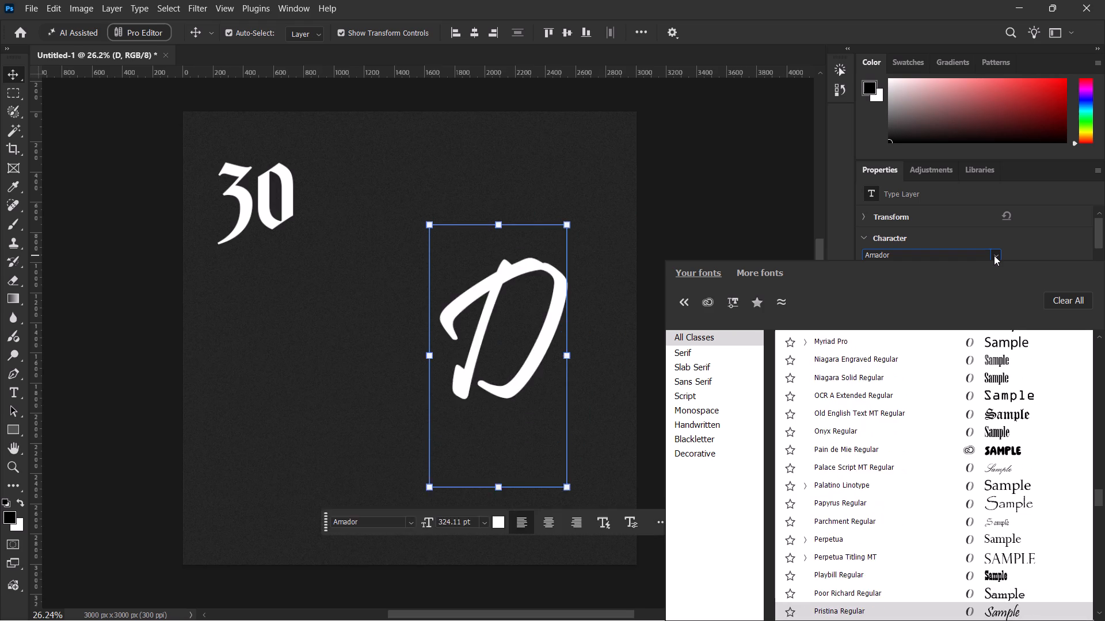
pyautogui.press('Down')
pyautogui.press('Down')
pyautogui.press('Down')
pyautogui.press('Down')
pyautogui.press('Down')
pyautogui.press('Down')
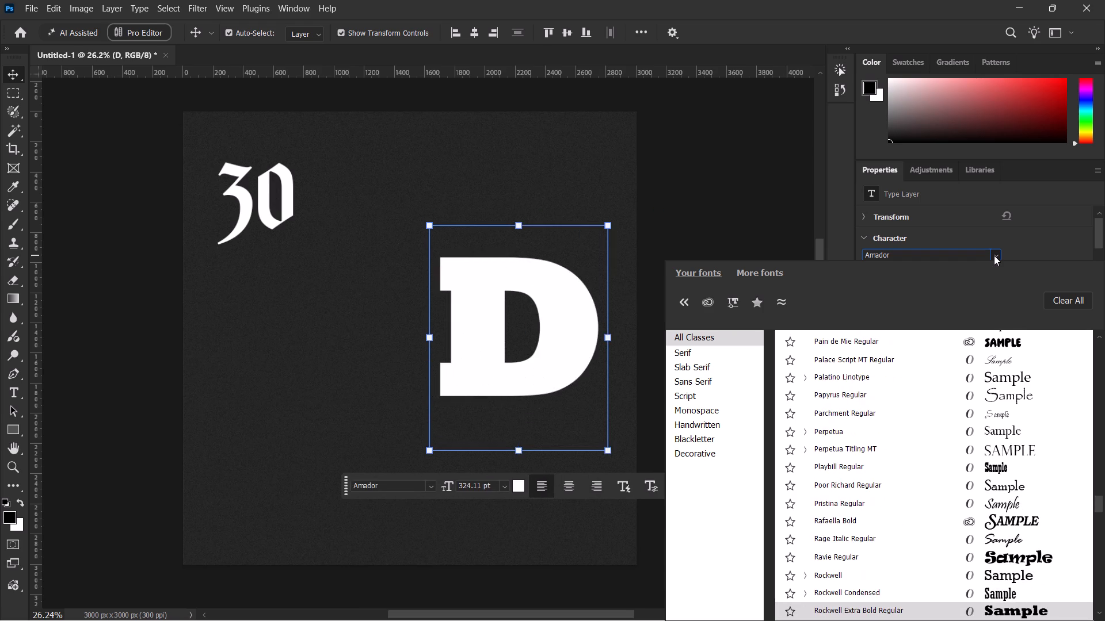
# Preview fonts on the D from Sans Serif Collection through Showcard Gothic, stepping back to compare Subway NewYork Std again.
pyautogui.press('Down')
pyautogui.press('Down')
pyautogui.press('Down')
pyautogui.press('Down')
pyautogui.press('Down')
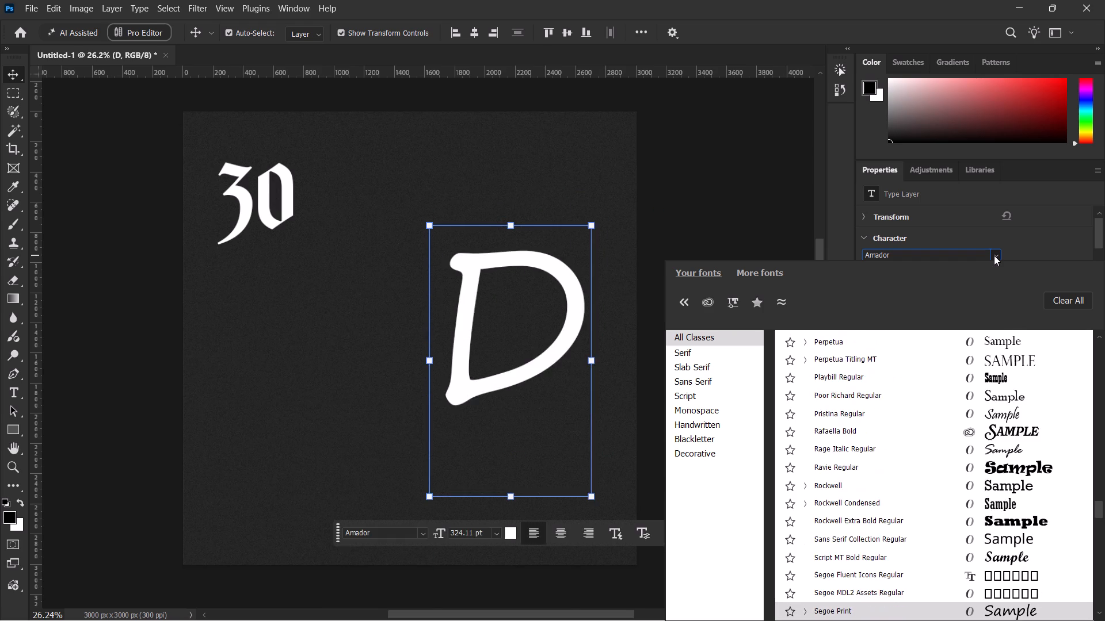
pyautogui.press('Down')
pyautogui.press('Down')
pyautogui.press('Down')
pyautogui.press('Down')
pyautogui.press('Down')
pyautogui.press('Down')
pyautogui.press('Down')
pyautogui.press('Down')
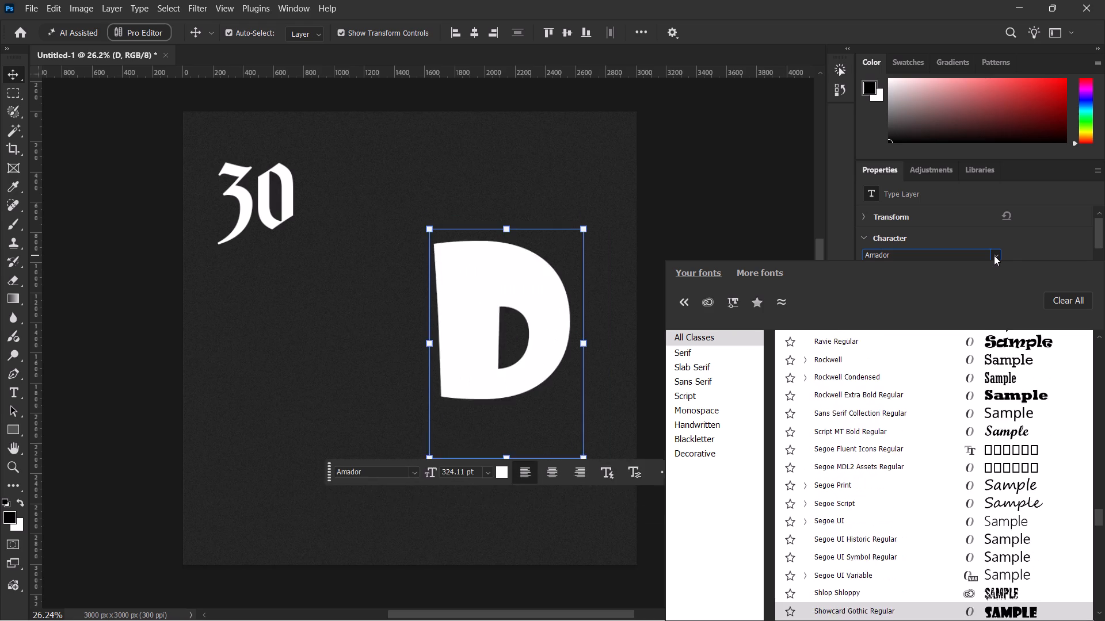
pyautogui.press('Down')
pyautogui.press('Down')
pyautogui.press('Down')
pyautogui.press('Down')
pyautogui.press('Down')
pyautogui.press('Down')
pyautogui.press('Down')
pyautogui.press('Up')
pyautogui.press('Up')
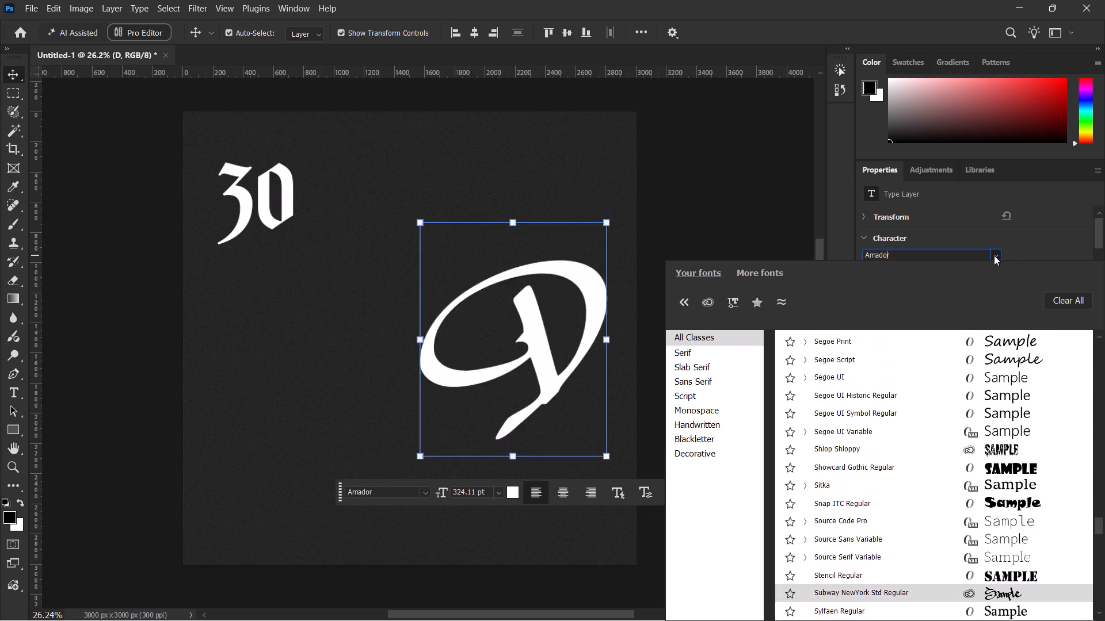
# Preview fonts on the D from Sylfaen through Tempus Sans ITC to Viktor Script, rechecking Video Bold against it.
pyautogui.press('Down')
pyautogui.press('Down')
pyautogui.press('Down')
pyautogui.press('Down')
pyautogui.press('Down')
pyautogui.press('Down')
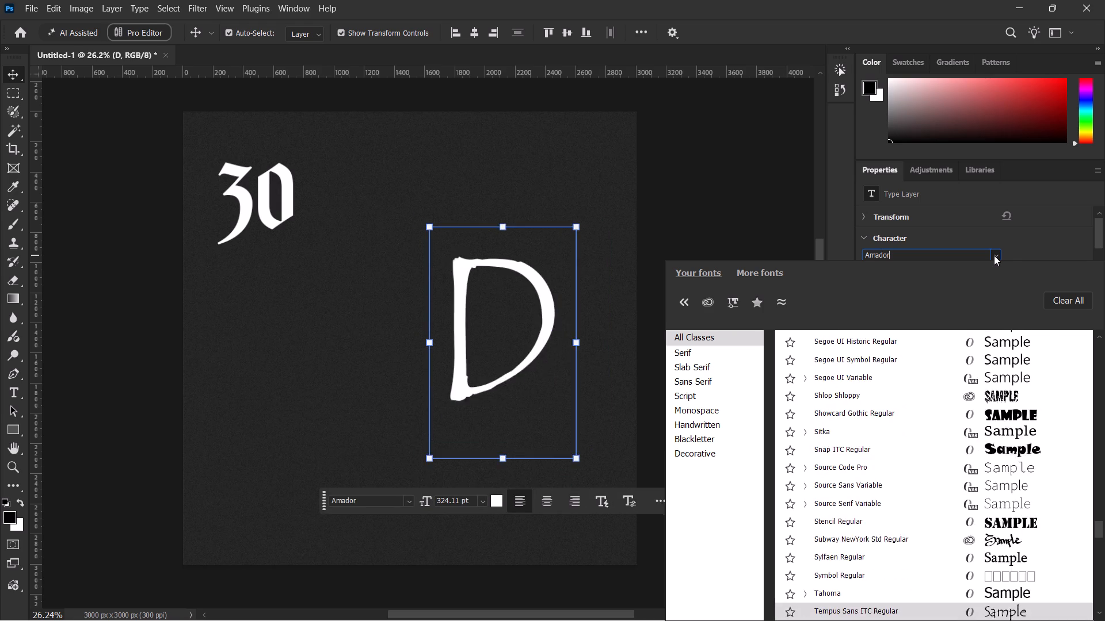
pyautogui.press('Down')
pyautogui.press('Down')
pyautogui.press('Down')
pyautogui.press('Down')
pyautogui.press('Down')
pyautogui.press('Down')
pyautogui.press('Down')
pyautogui.press('Down')
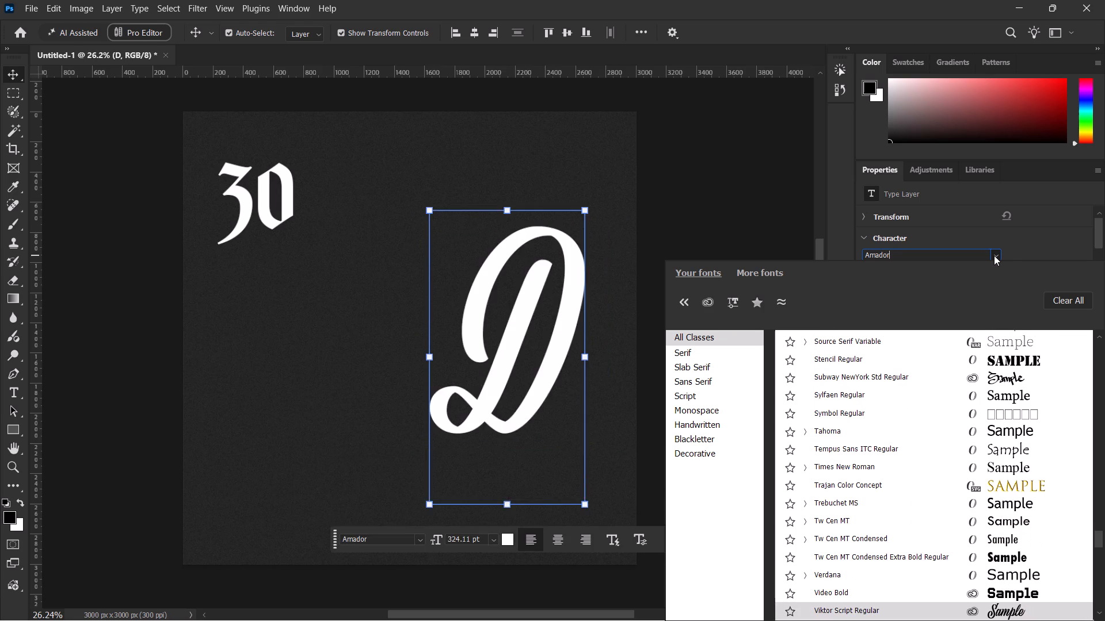
pyautogui.press('Up')
pyautogui.press('Down')
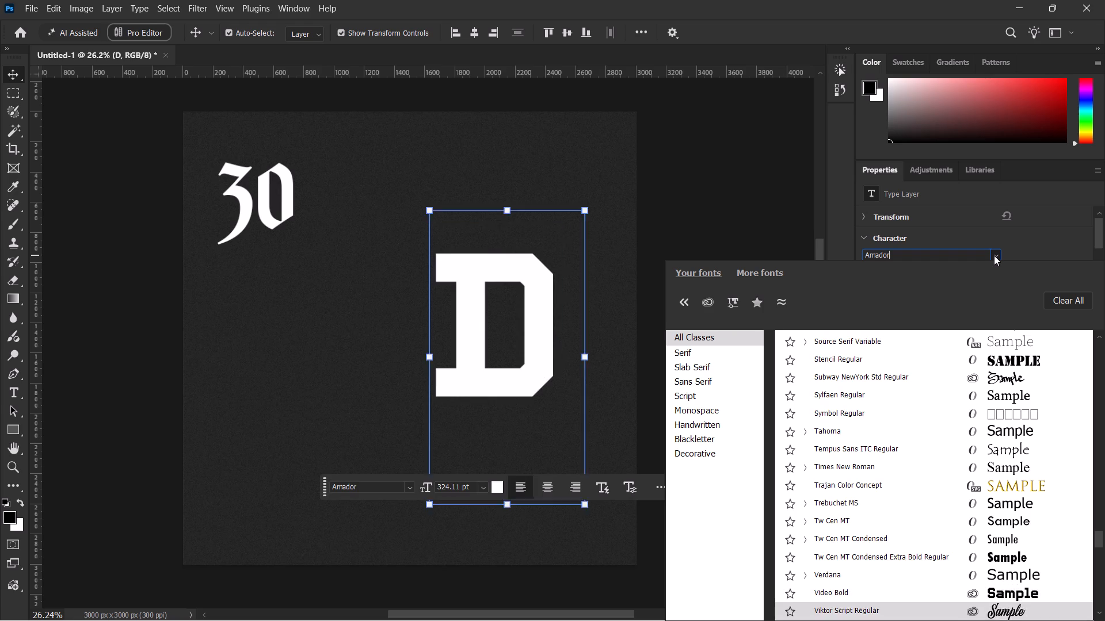
# Preview the remaining Latin and symbol fonts on the D, from Viner Hand ITC through Wide Latin to Wingdings.
pyautogui.press('Down')
pyautogui.press('Down')
pyautogui.press('Down')
pyautogui.press('Down')
pyautogui.press('Down')
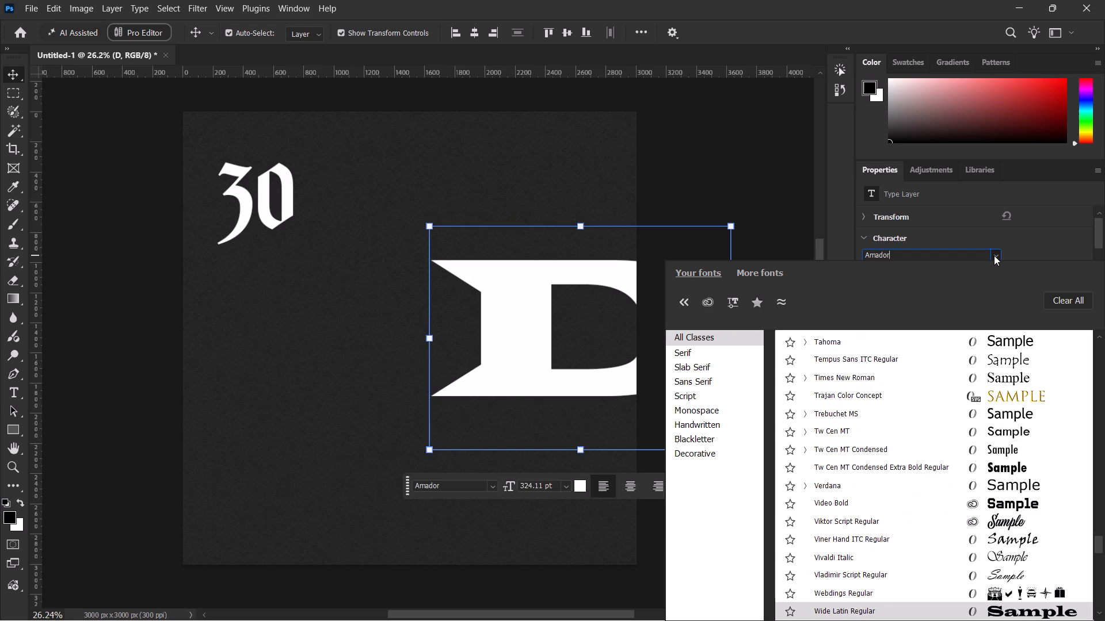
pyautogui.press('Down')
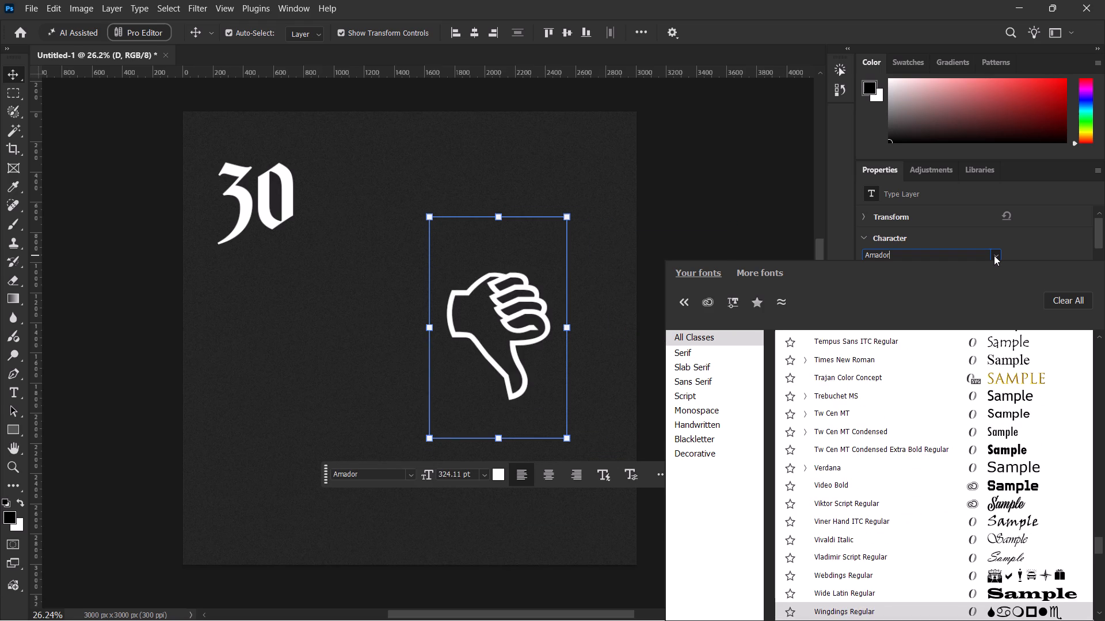
pyautogui.press('Up')
pyautogui.press('Down')
pyautogui.press('Down')
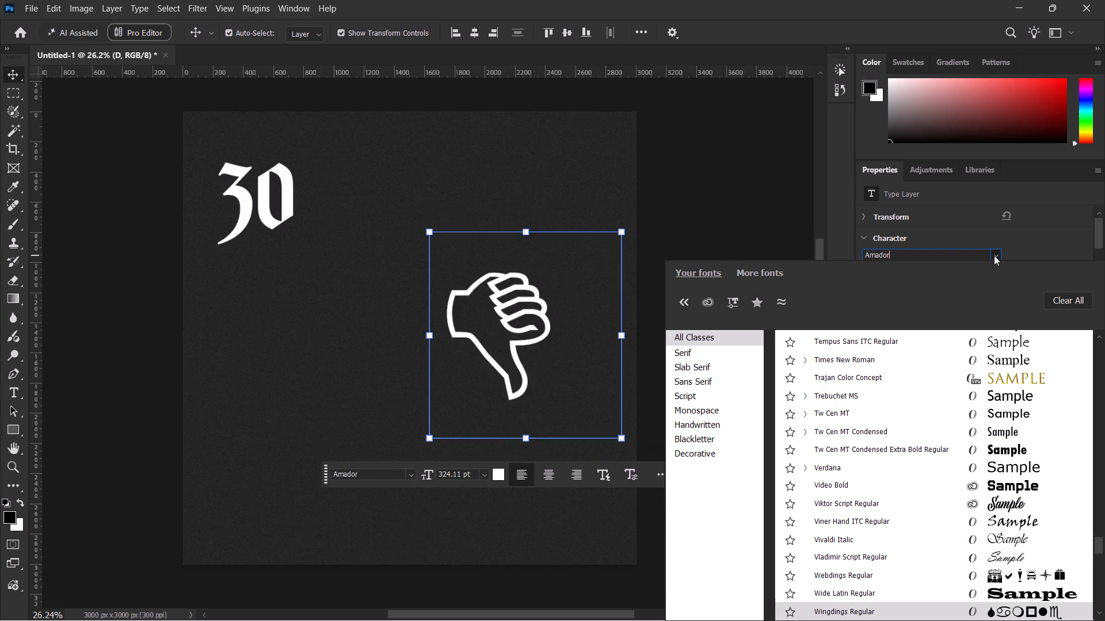
# Continue previewing fonts on the D into the Japanese and Traditional Chinese groups, through Yu Gothic to PMingLiU-ExtB Regular.
pyautogui.press('Down')
pyautogui.press('Down')
pyautogui.press('Down')
pyautogui.press('Down')
pyautogui.press('Down')
pyautogui.press('Down')
pyautogui.press('Down')
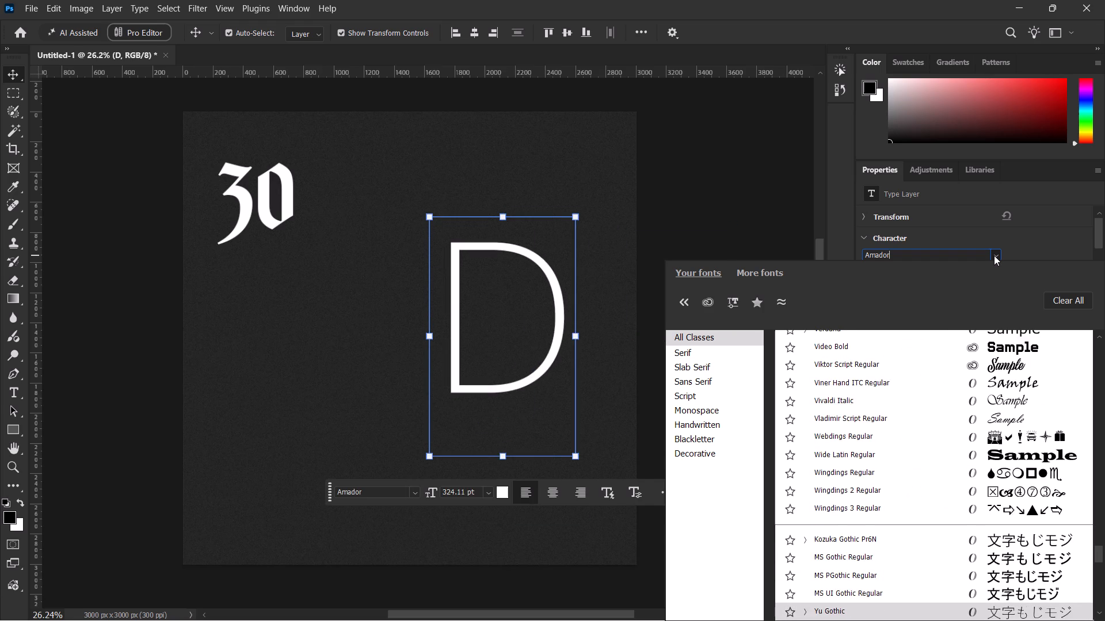
pyautogui.press('Down')
pyautogui.press('Down')
pyautogui.press('Down')
pyautogui.press('Down')
pyautogui.press('Down')
pyautogui.press('Down')
pyautogui.press('Down')
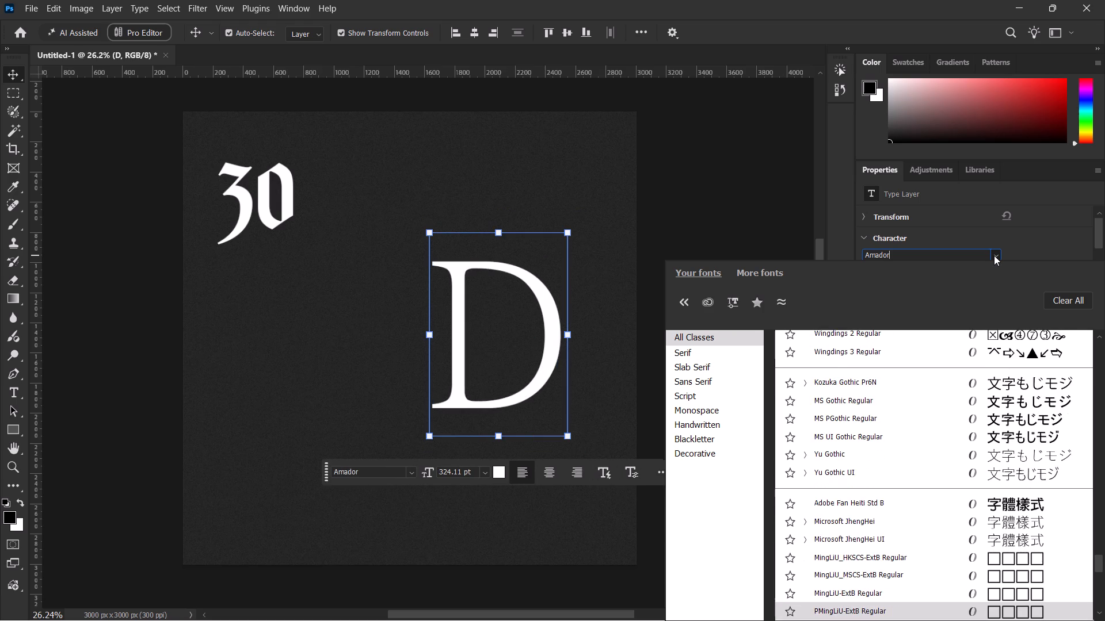
# Preview the Korean, Arabic, Hebrew and Indic font groups on the D, from Malgun Gothic to Adobe Thai Regular.
pyautogui.press('Down')
pyautogui.press('Down')
pyautogui.press('Down')
pyautogui.press('Down')
pyautogui.press('Down')
pyautogui.press('Down')
pyautogui.press('Down')
pyautogui.press('Down')
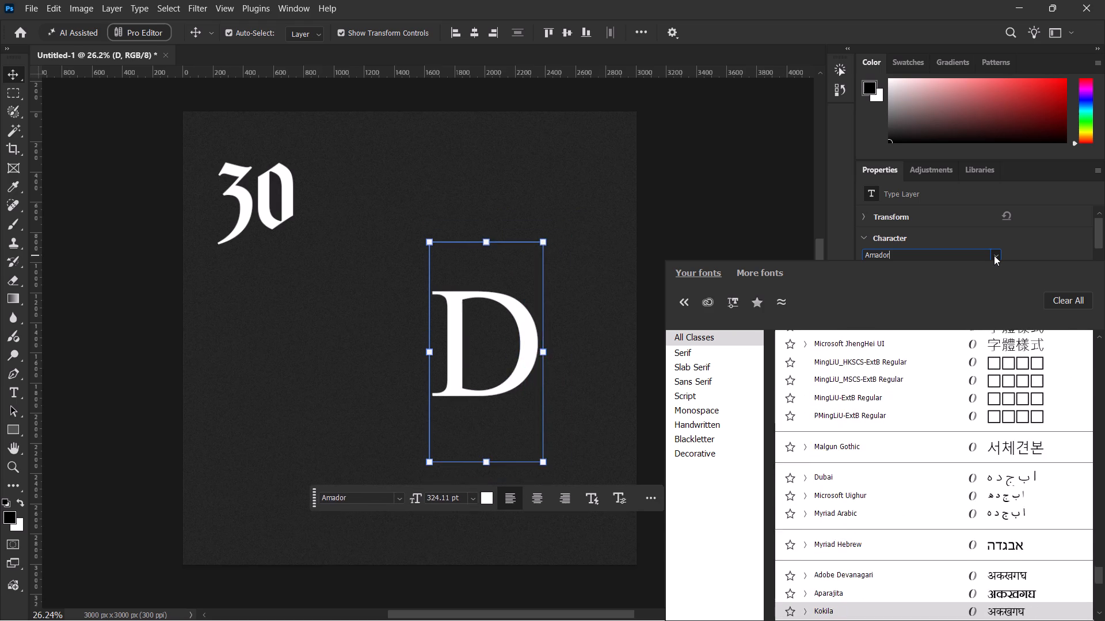
pyautogui.press('Down')
pyautogui.press('Down')
pyautogui.press('Down')
pyautogui.press('Down')
pyautogui.press('Down')
pyautogui.press('Down')
pyautogui.press('Down')
pyautogui.press('Down')
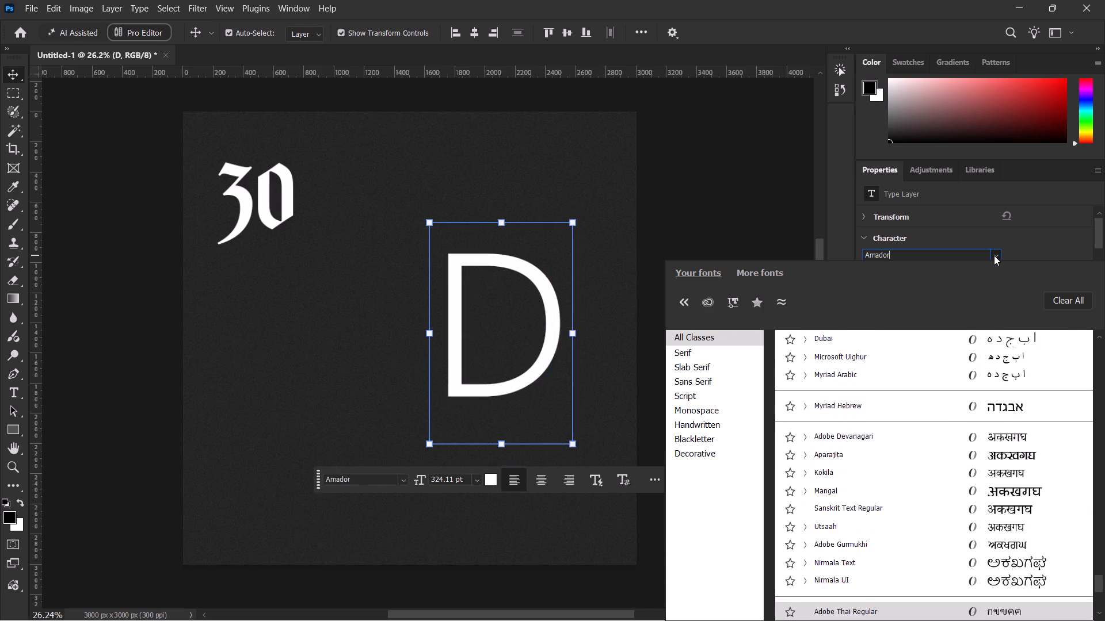
# Preview the last fonts on the D, from Leelawadee through Noto Sans Lao and Adobe Heiti Std to SimSun-ExtB.
pyautogui.press('Down')
pyautogui.press('Down')
pyautogui.press('Down')
pyautogui.press('Down')
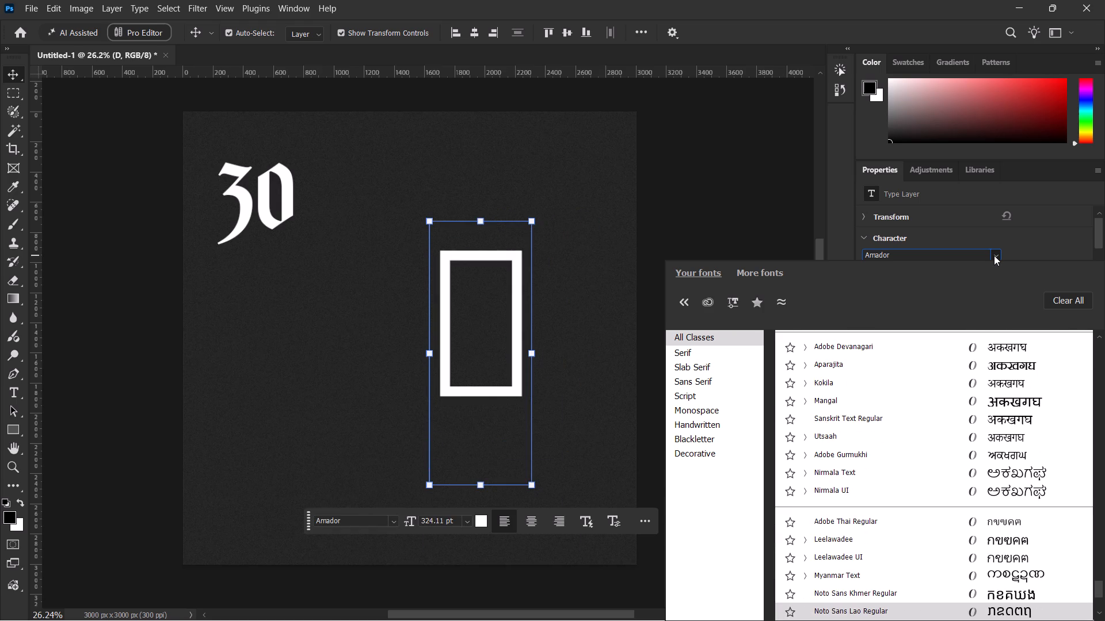
pyautogui.press('Up')
pyautogui.press('Down')
pyautogui.press('Down')
pyautogui.press('Down')
pyautogui.press('Down')
pyautogui.press('Down')
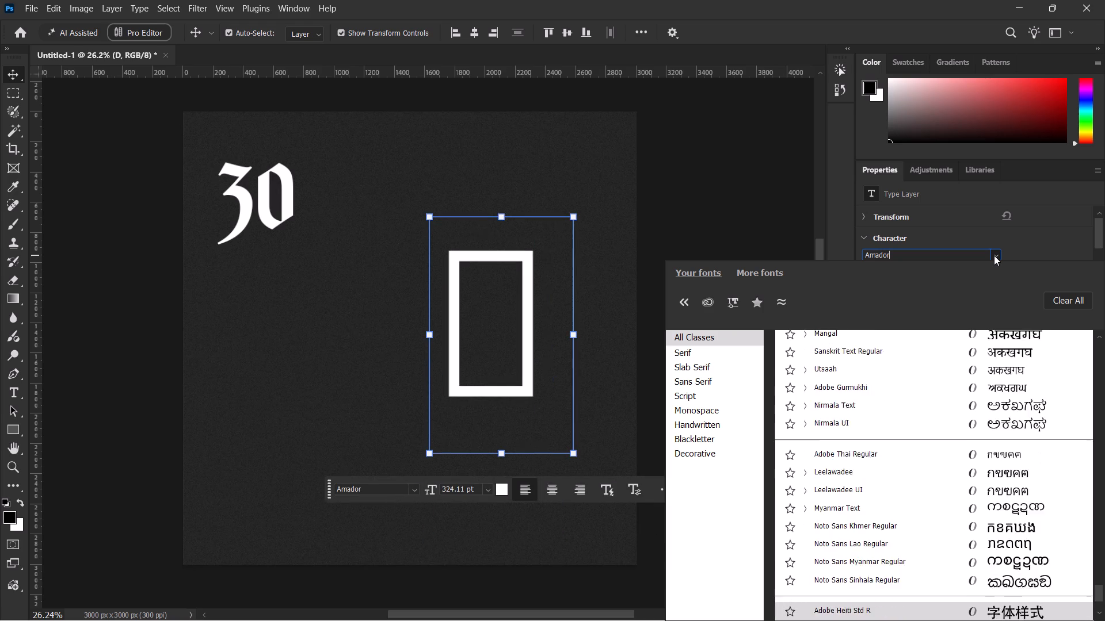
pyautogui.press('Down')
pyautogui.press('Down')
pyautogui.press('Down')
pyautogui.press('Down')
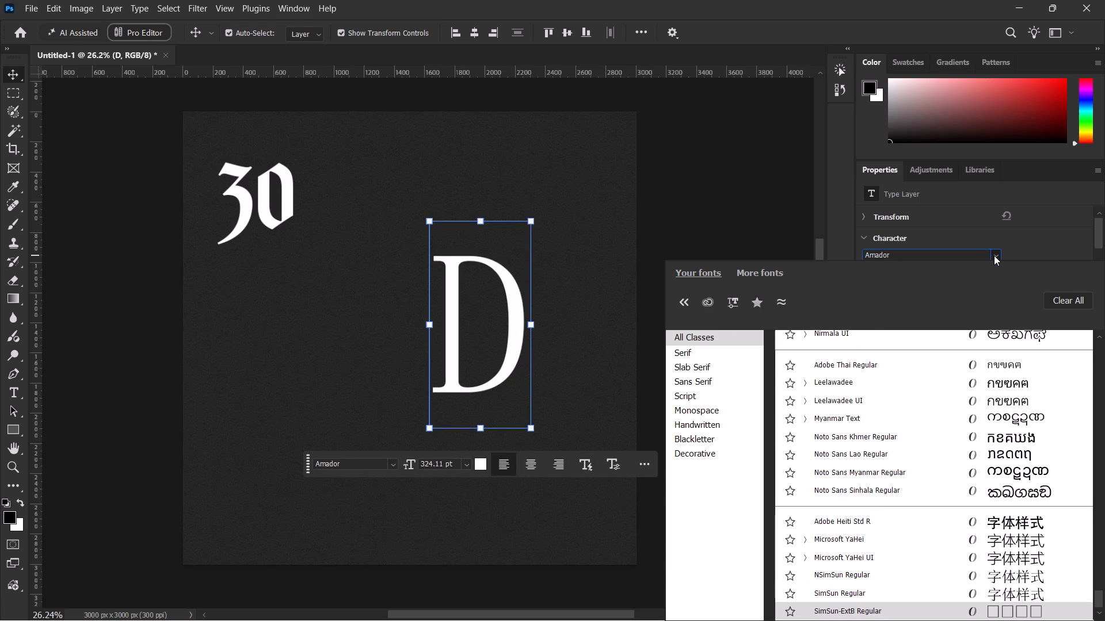
# Browse back from the non-Latin font groups to the Latin fonts, previewing Viktor Script Regular on the D.
pyautogui.scroll(4, 940, 397)
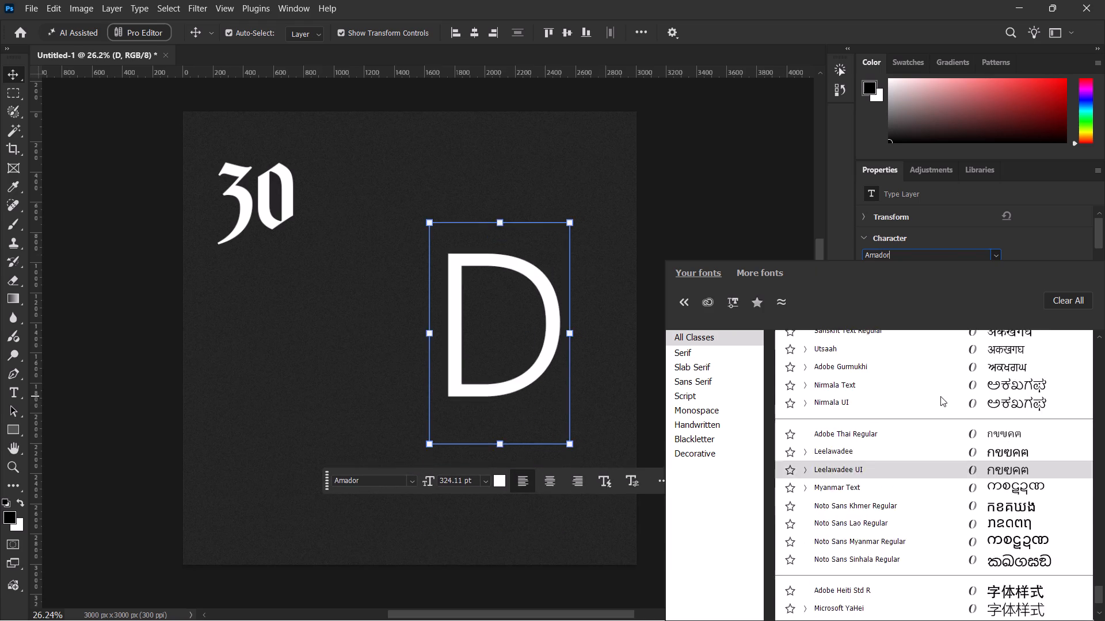
pyautogui.scroll(20, 936, 379)
pyautogui.scroll(-1, 929, 381)
pyautogui.scroll(9, 929, 381)
pyautogui.scroll(-1, 929, 381)
pyautogui.scroll(1, 929, 381)
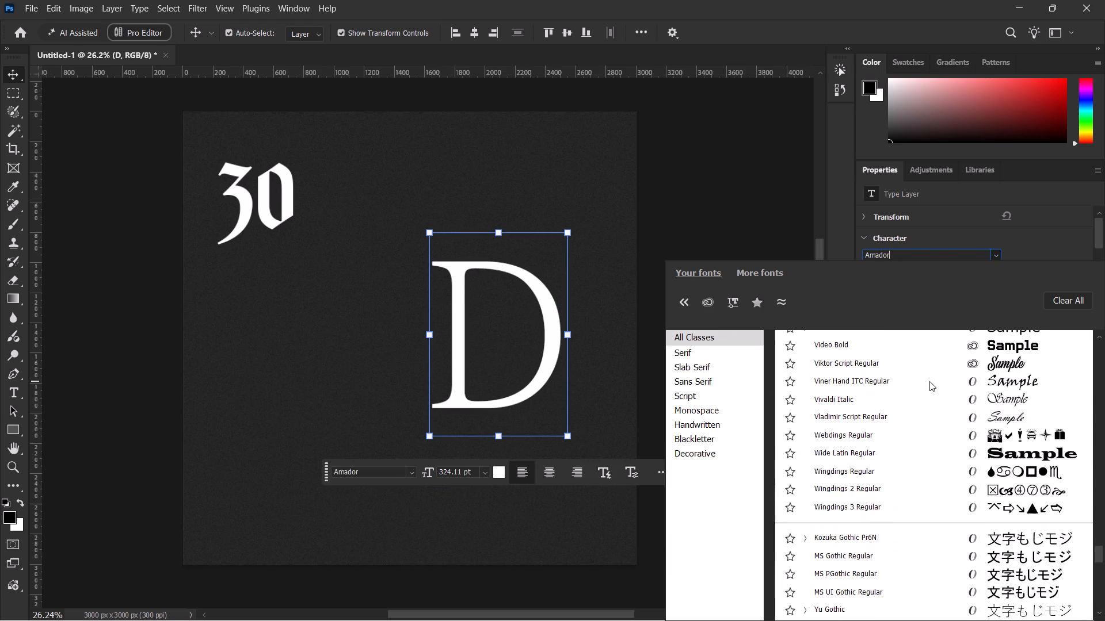
pyautogui.scroll(9, 929, 381)
pyautogui.scroll(-1, 929, 381)
pyautogui.scroll(16, 929, 381)
pyautogui.scroll(-5, 929, 381)
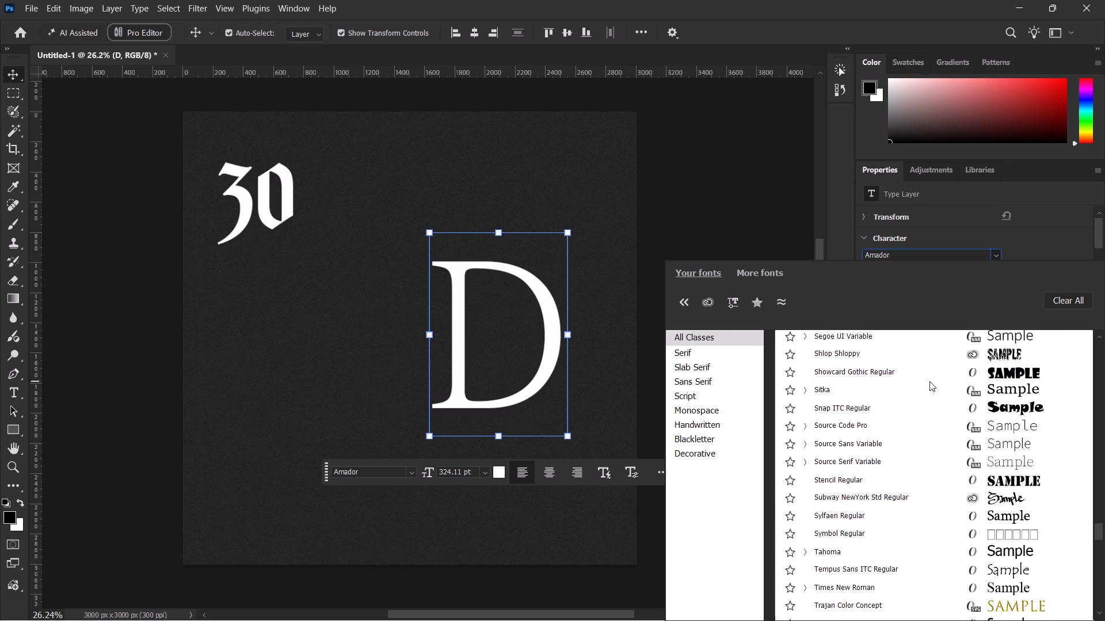
pyautogui.scroll(-11, 929, 381)
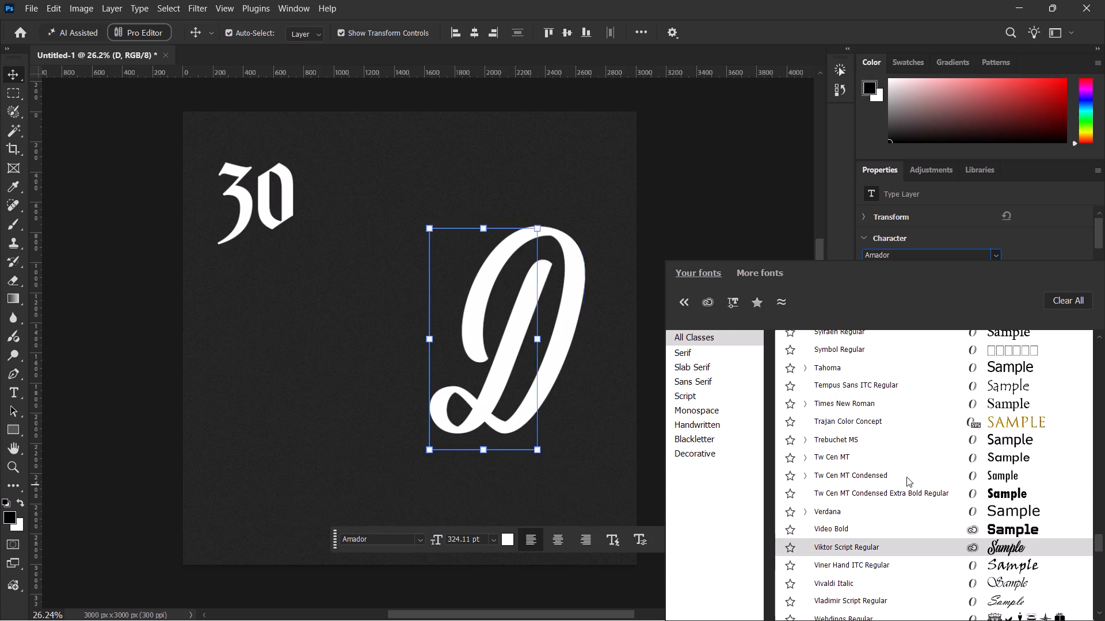
# Preview the Latin fonts on the D in reverse order, from Times New Roman through Stencil and Rockwell Extra Bold to Old English Text MT.
pyautogui.scroll(1, 916, 403)
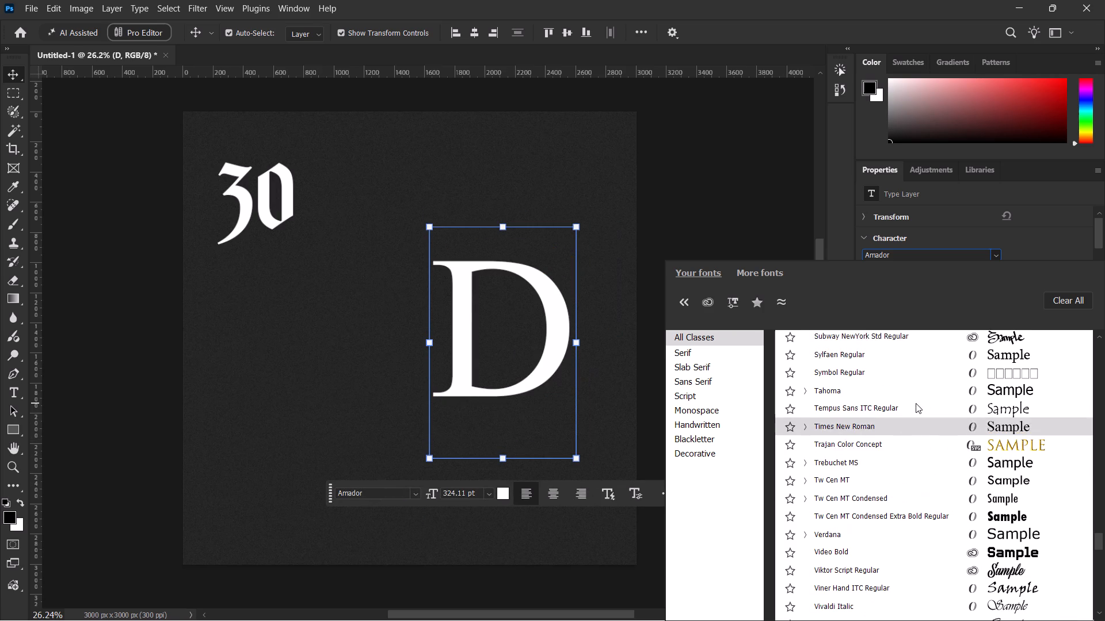
pyautogui.scroll(6, 916, 403)
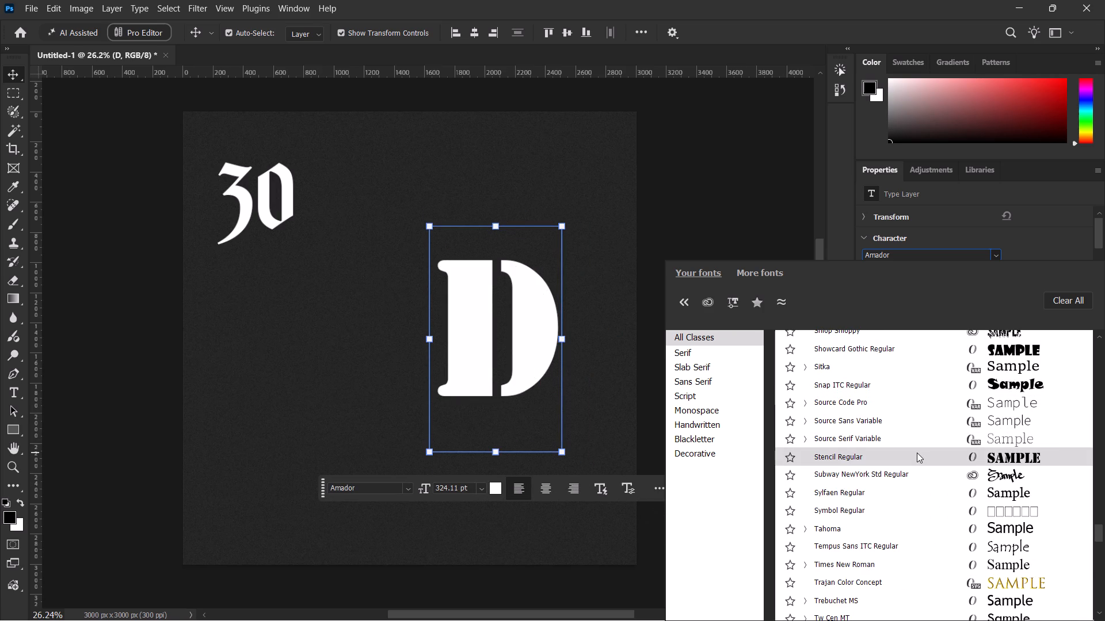
pyautogui.scroll(3, 917, 453)
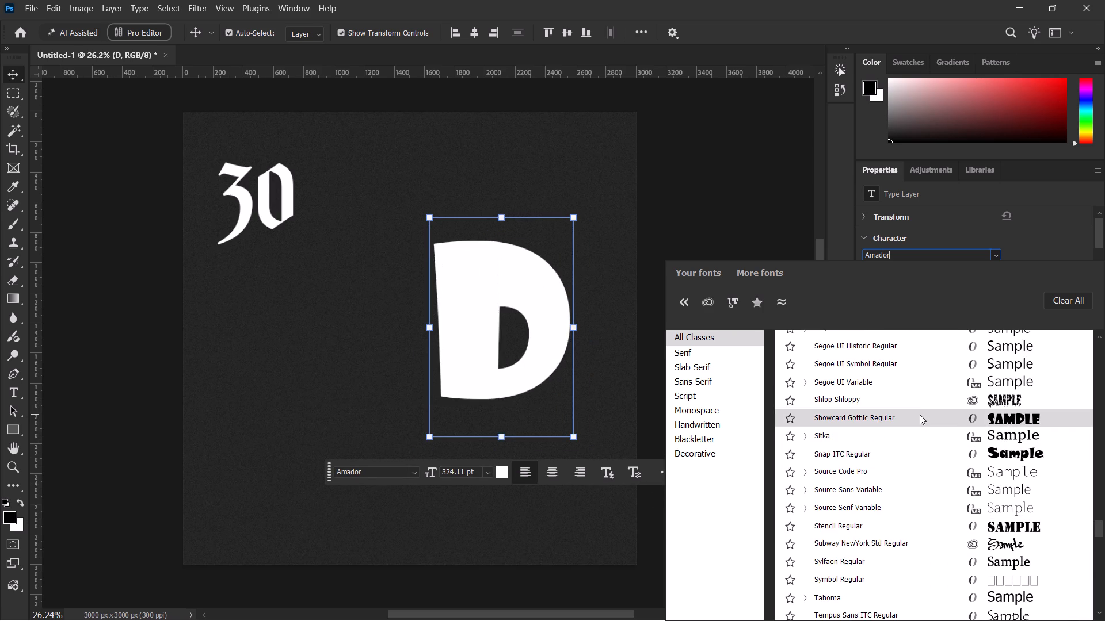
pyautogui.scroll(8, 919, 390)
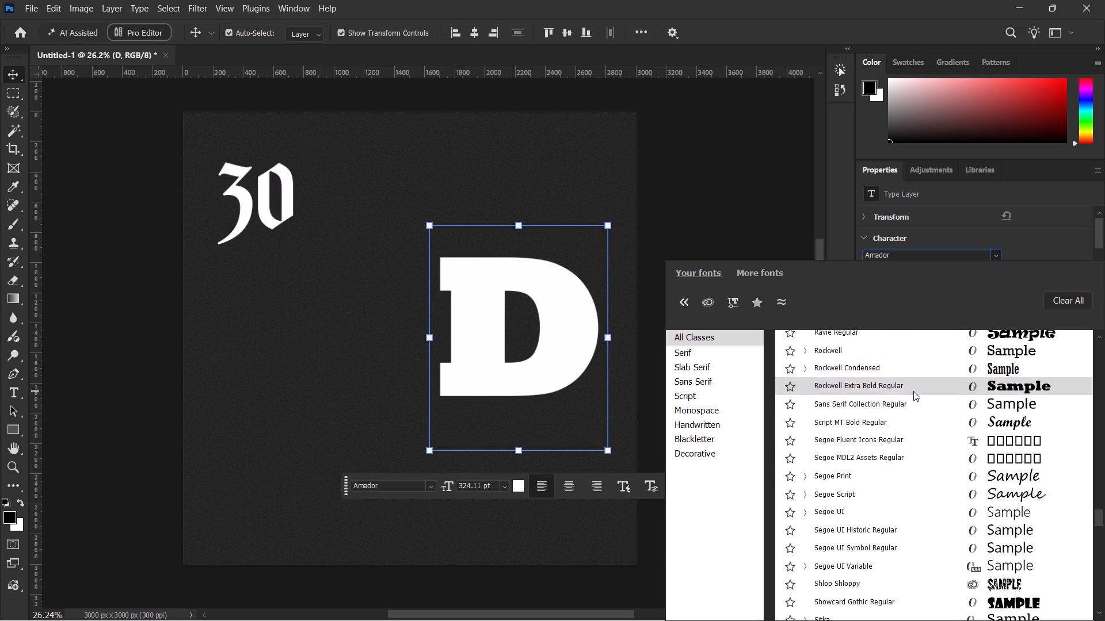
pyautogui.scroll(3, 913, 391)
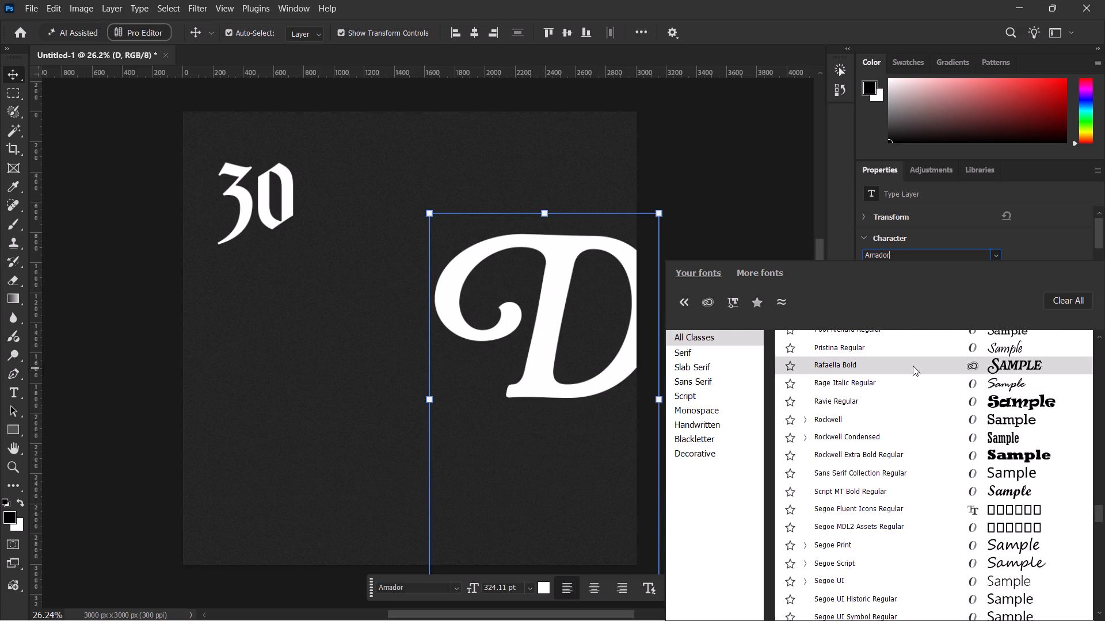
pyautogui.scroll(4, 925, 435)
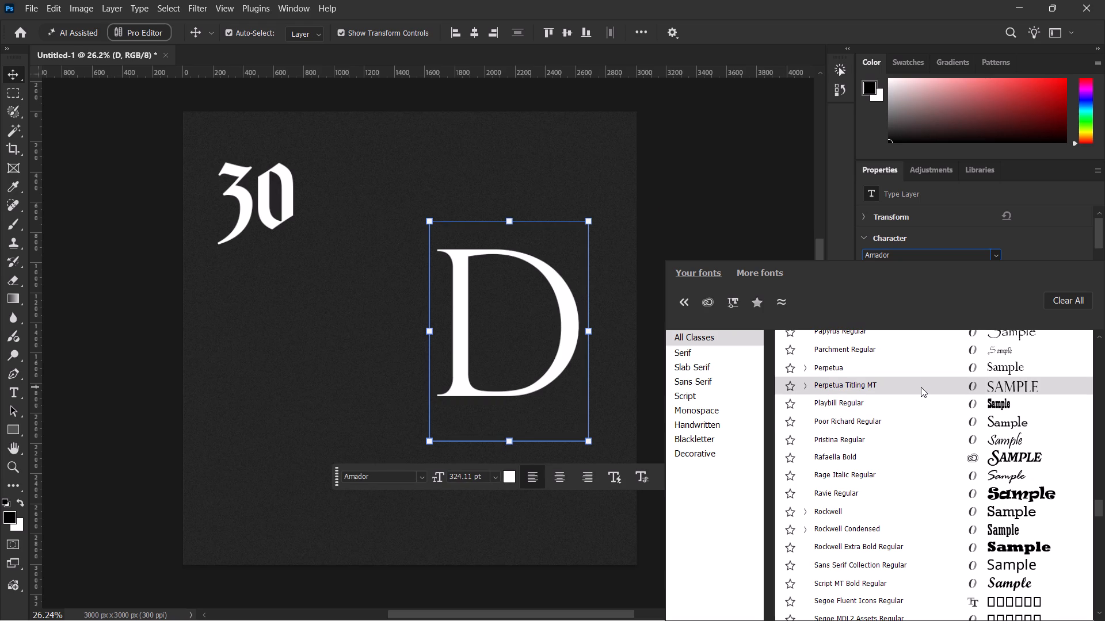
pyautogui.scroll(4, 921, 387)
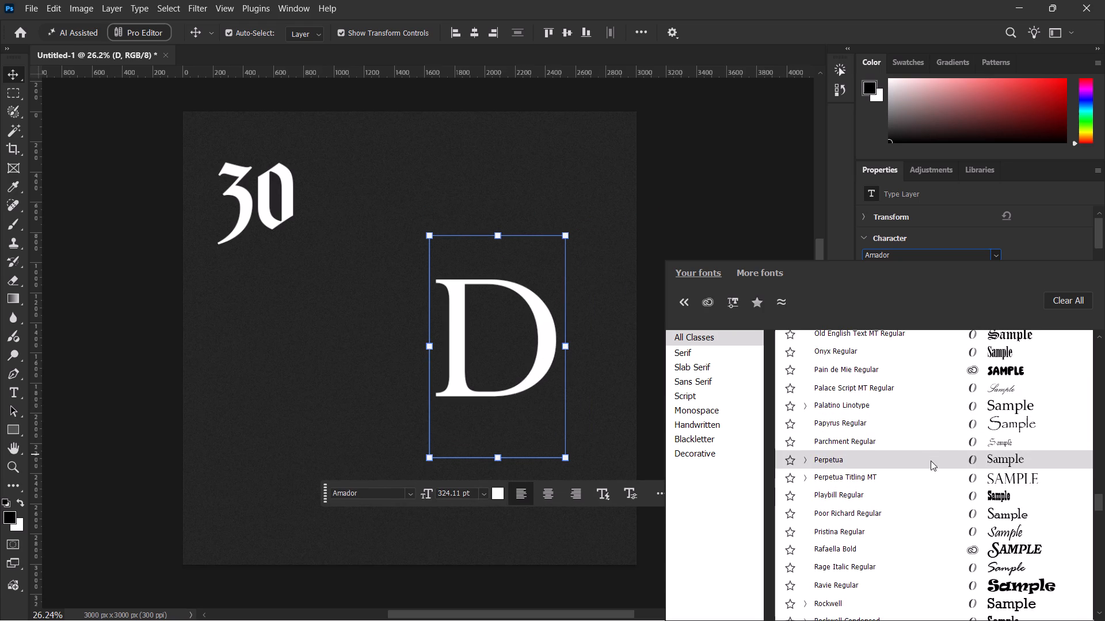
pyautogui.scroll(7, 929, 446)
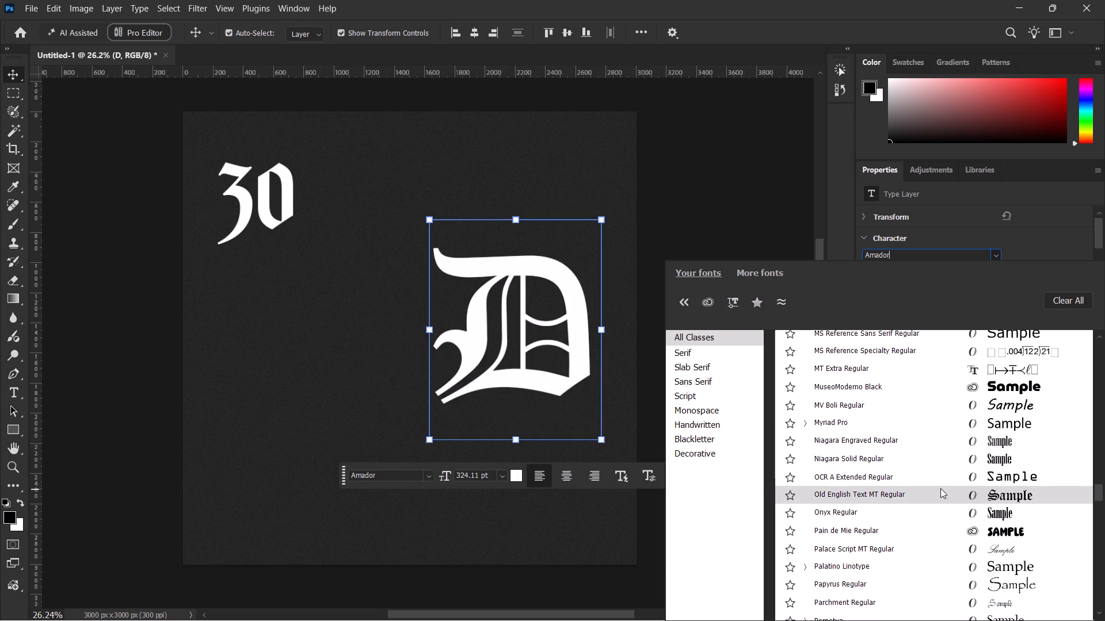
# Find the Impact font and apply Impact Regular to the D.
pyautogui.write('im')
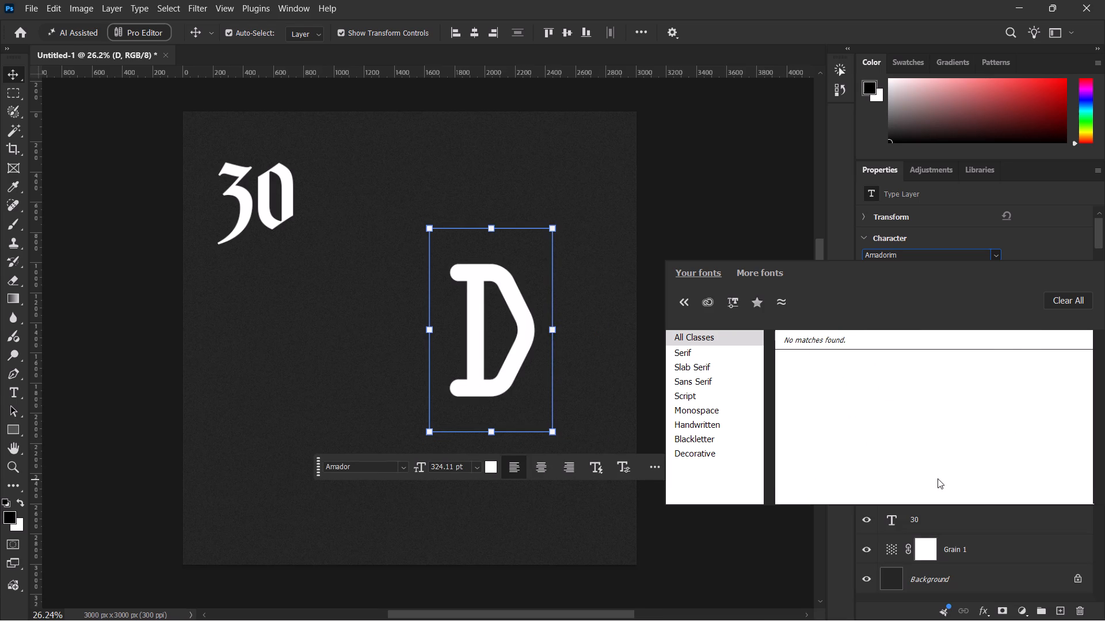
pyautogui.hotkey('ctrl', 'a')
pyautogui.write('impa')
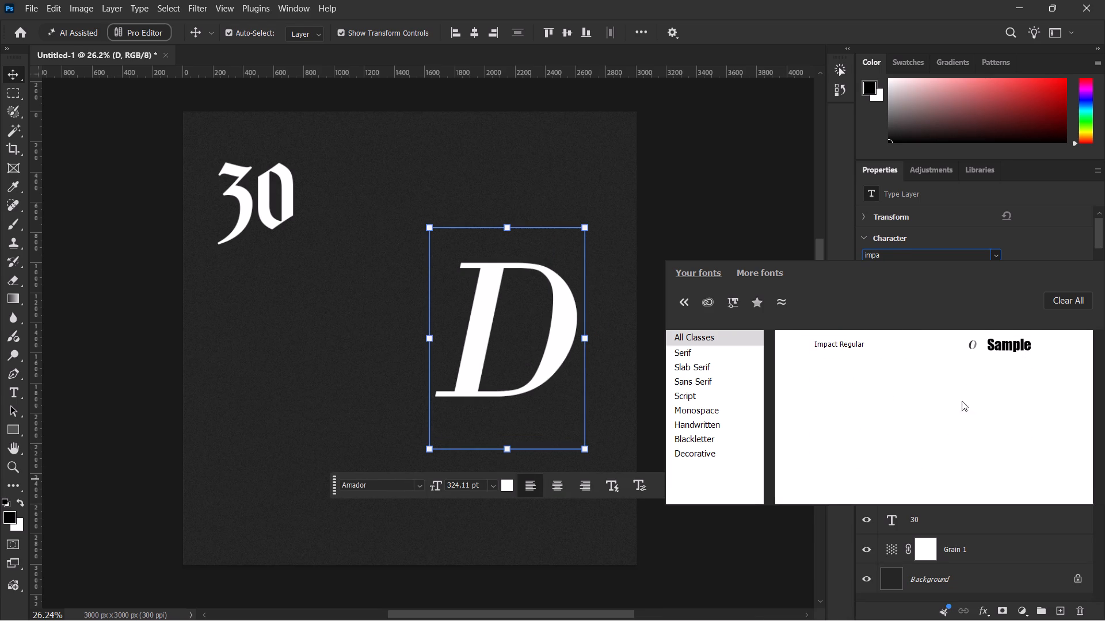
pyautogui.click(1023, 346)
pyautogui.keyDown('alt'); pyautogui.scroll(-6, 509, 334); pyautogui.keyUp('alt')
pyautogui.keyDown('alt'); pyautogui.scroll(1, 509, 334); pyautogui.keyUp('alt')
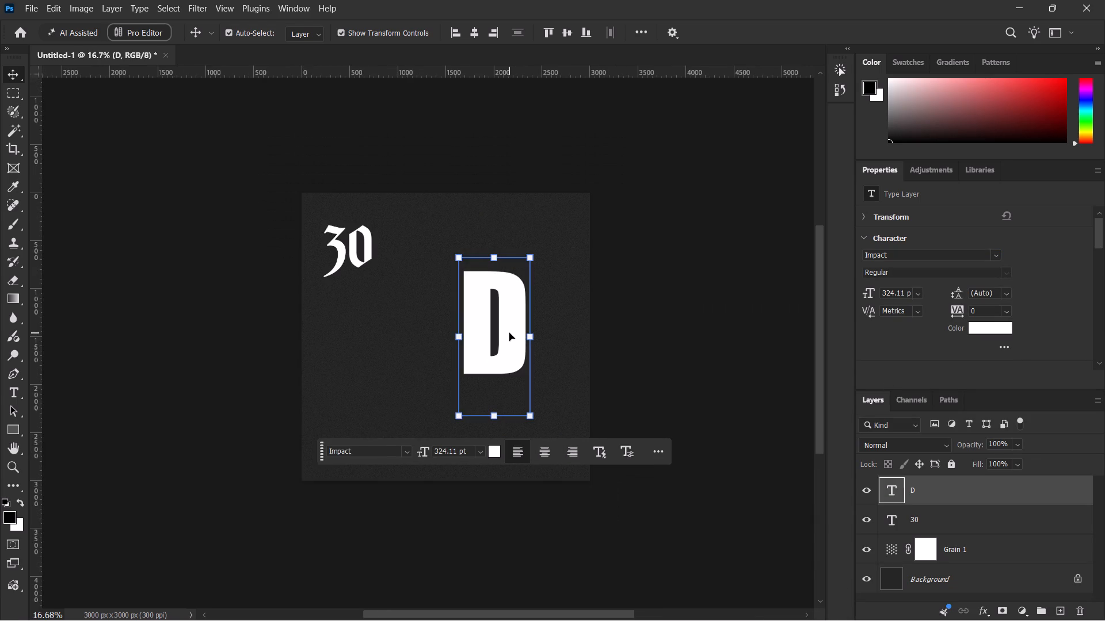
pyautogui.keyDown('alt'); pyautogui.scroll(5, 509, 332); pyautogui.keyUp('alt')
# Search the installed fonts for "thund" for the D, then clear the search.
pyautogui.click(994, 256)
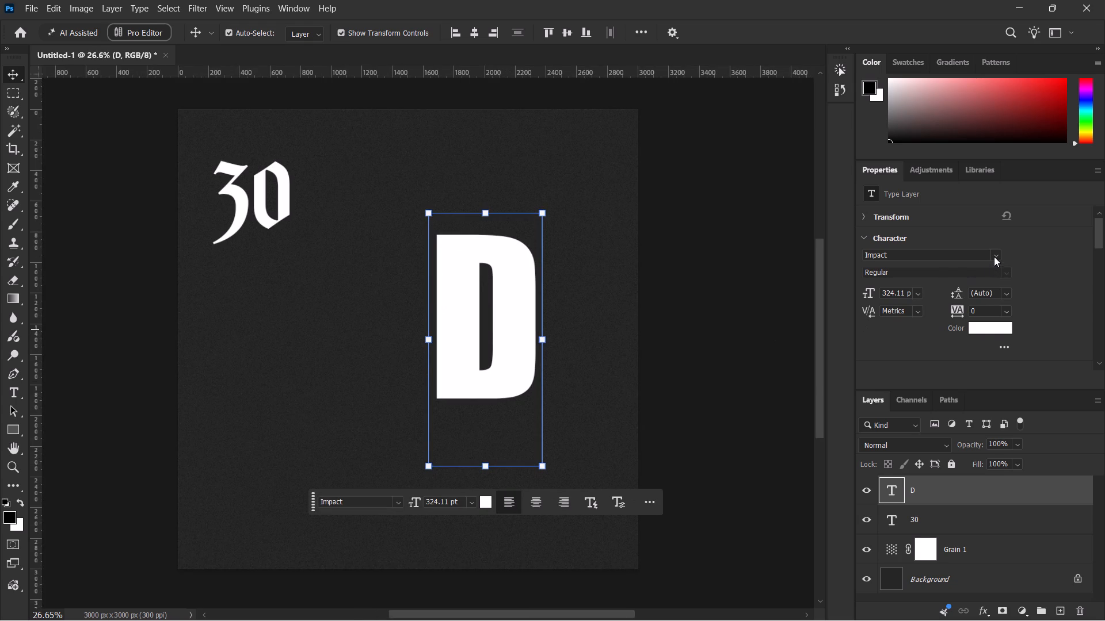
pyautogui.write('ht')
pyautogui.press('BackSpace')
pyautogui.press('t')
pyautogui.press('BackSpace')
pyautogui.press('BackSpace')
pyautogui.write('thund')
pyautogui.press('BackSpace')
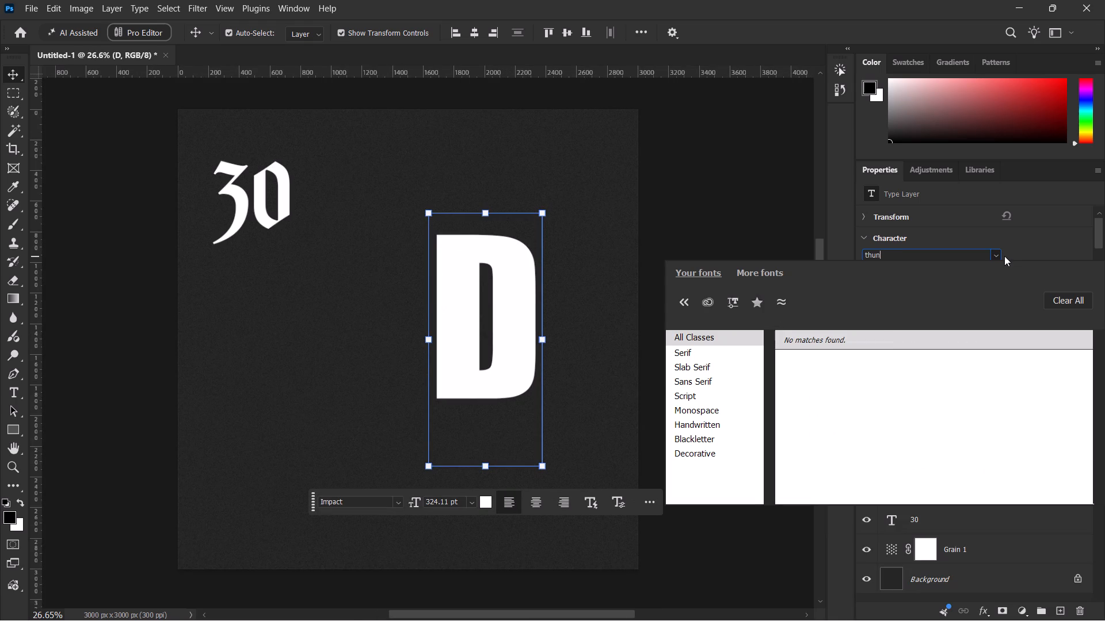
pyautogui.press('BackSpace')
pyautogui.press('BackSpace')
pyautogui.press('BackSpace')
pyautogui.press('BackSpace')
pyautogui.click(1035, 246)
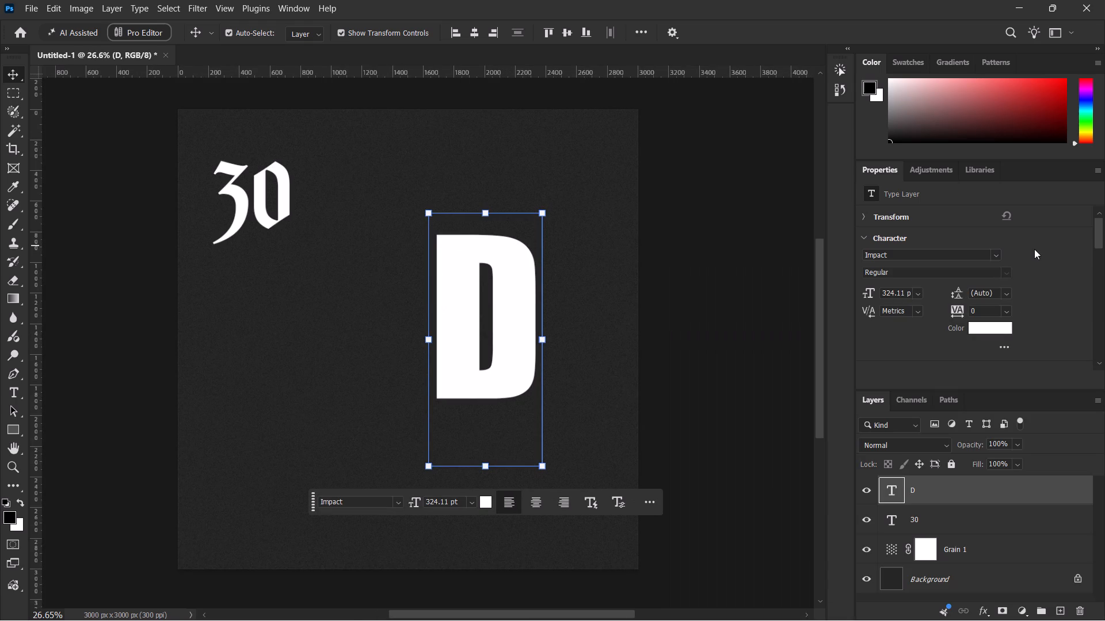
# Switch to File Explorer and open the Fonts folder inside Photoshop Resources in folder C on the Seedhe Mau (T:) drive.
pyautogui.press('super+4')
pyautogui.click(70, 494)
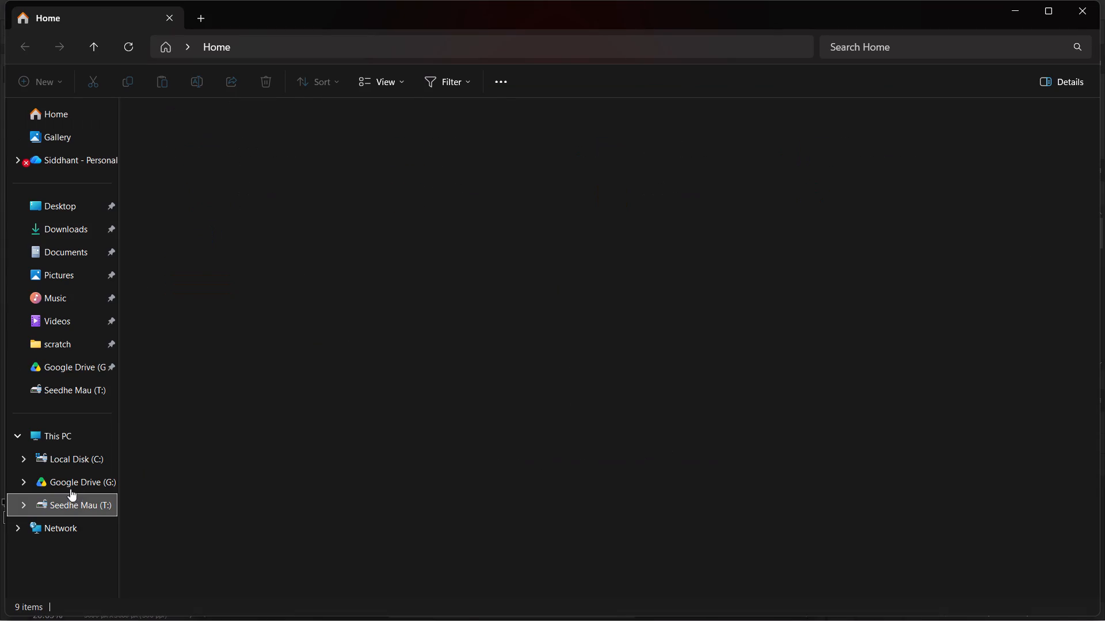
pyautogui.doubleClick(268, 313)
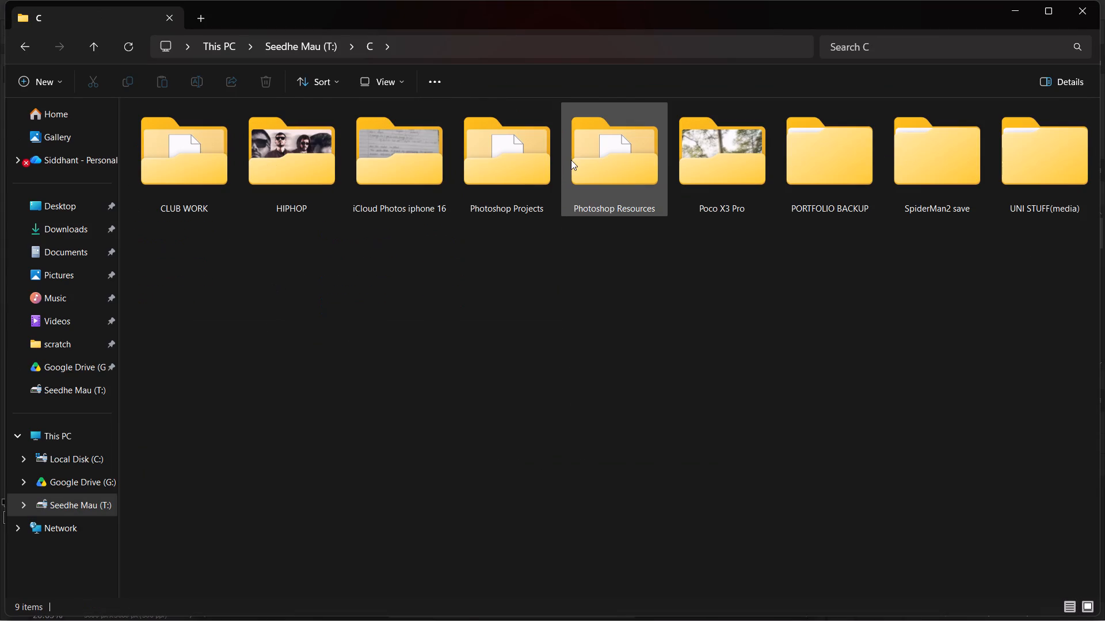
pyautogui.doubleClick(580, 159)
pyautogui.press('f')
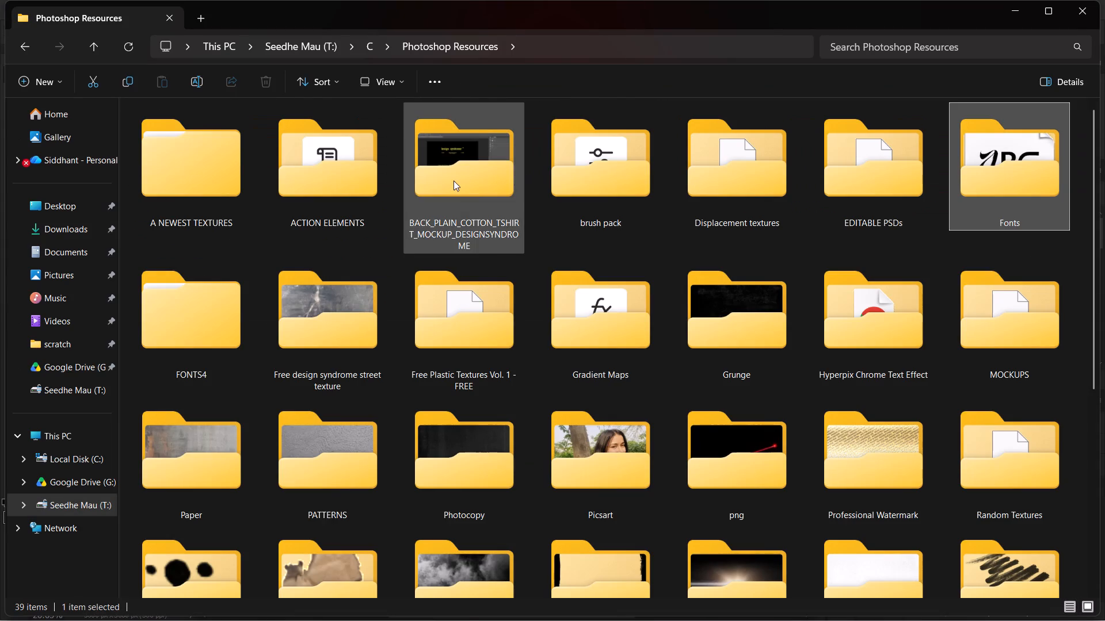
pyautogui.doubleClick(1007, 166)
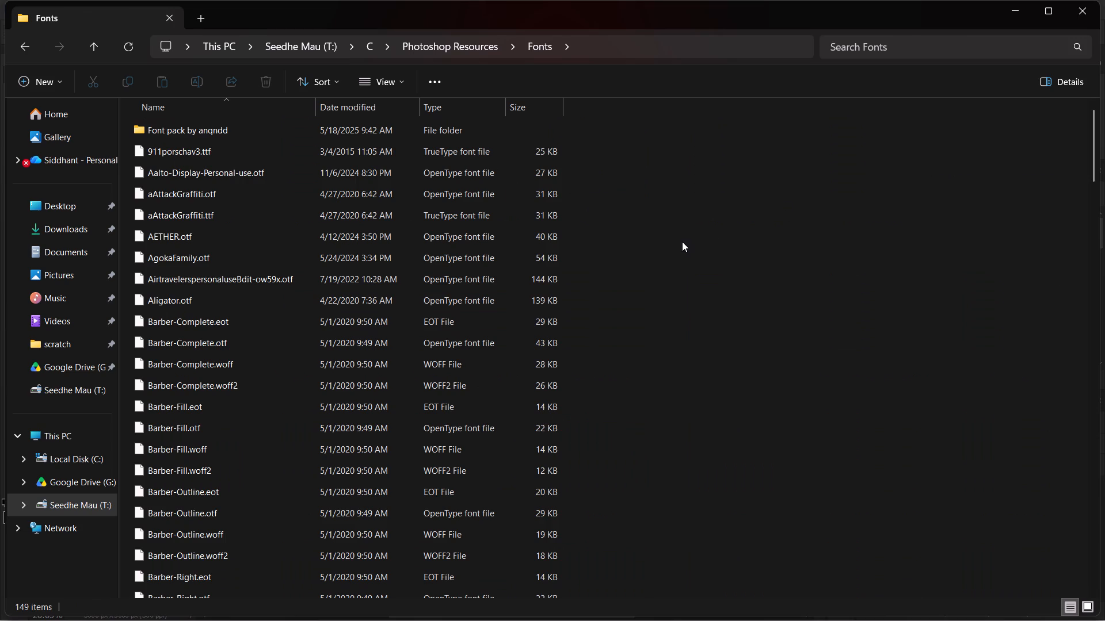
# Install all font files in the Fonts folder except the Font pack by anqndd subfolder, suppressing invalid-font messages for the remaining items.
pyautogui.hotkey('ctrl', 'a')
pyautogui.keyDown('ctrl'); pyautogui.click(394, 128); pyautogui.keyUp('ctrl')
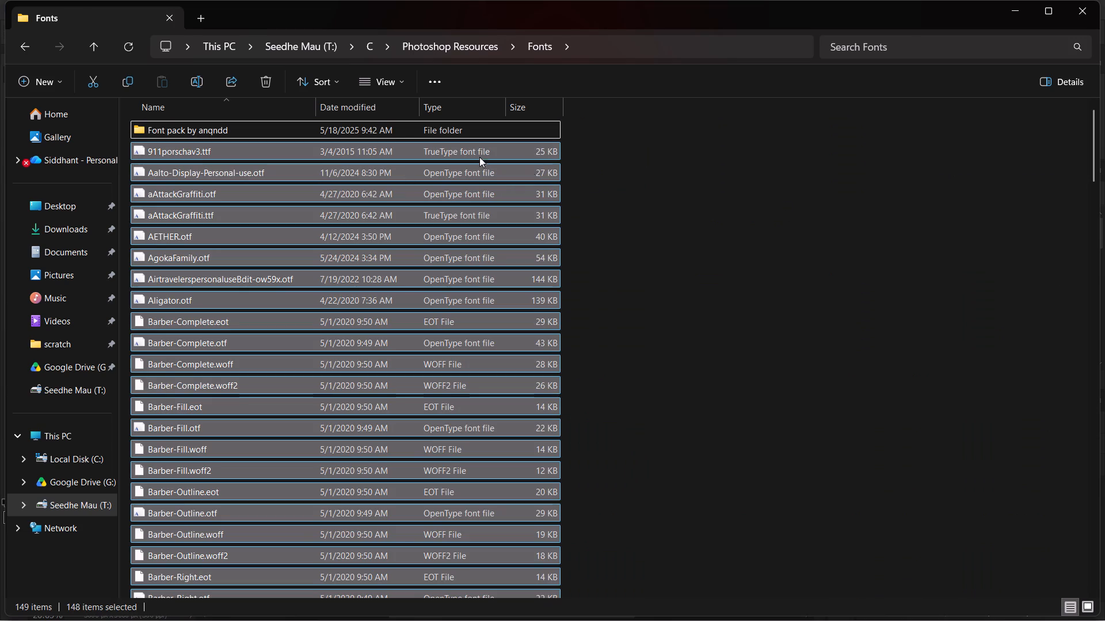
pyautogui.rightClick(474, 177)
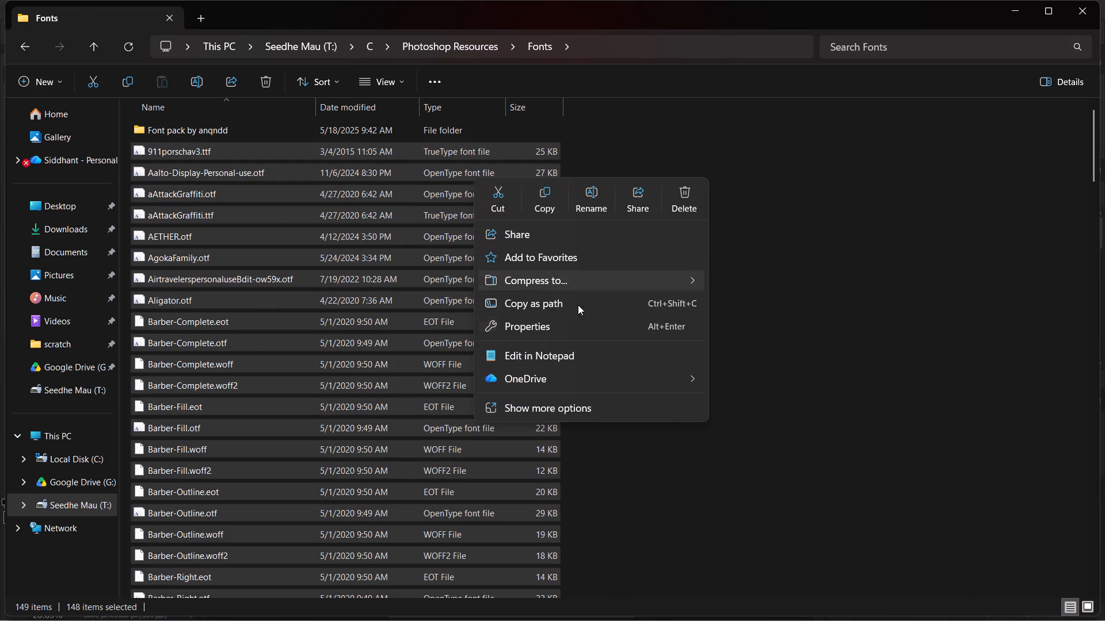
pyautogui.click(566, 405)
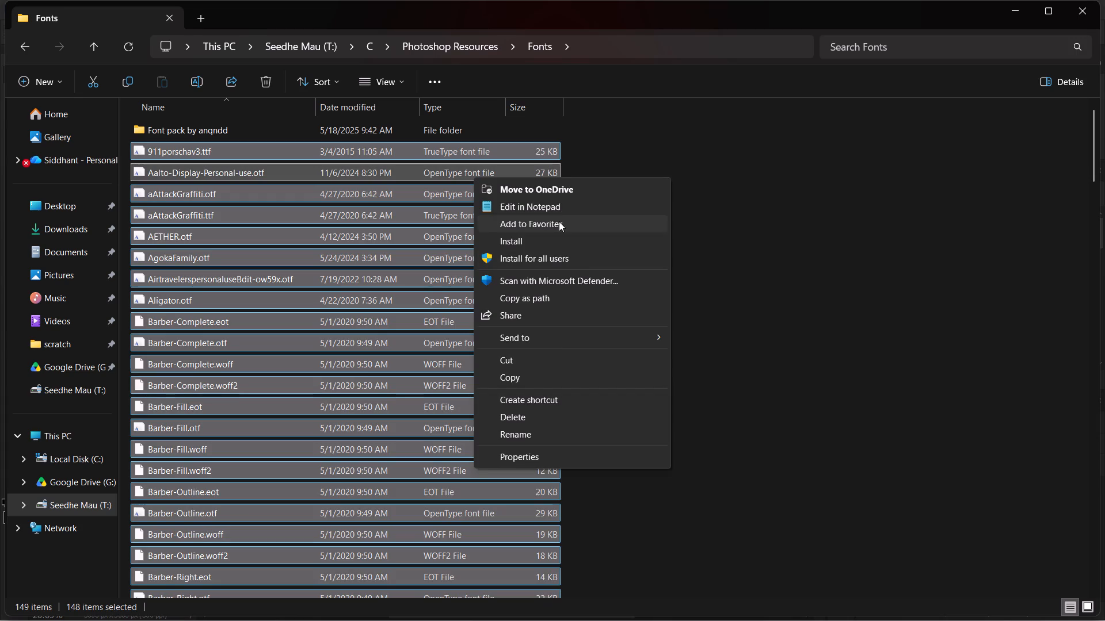
pyautogui.click(570, 243)
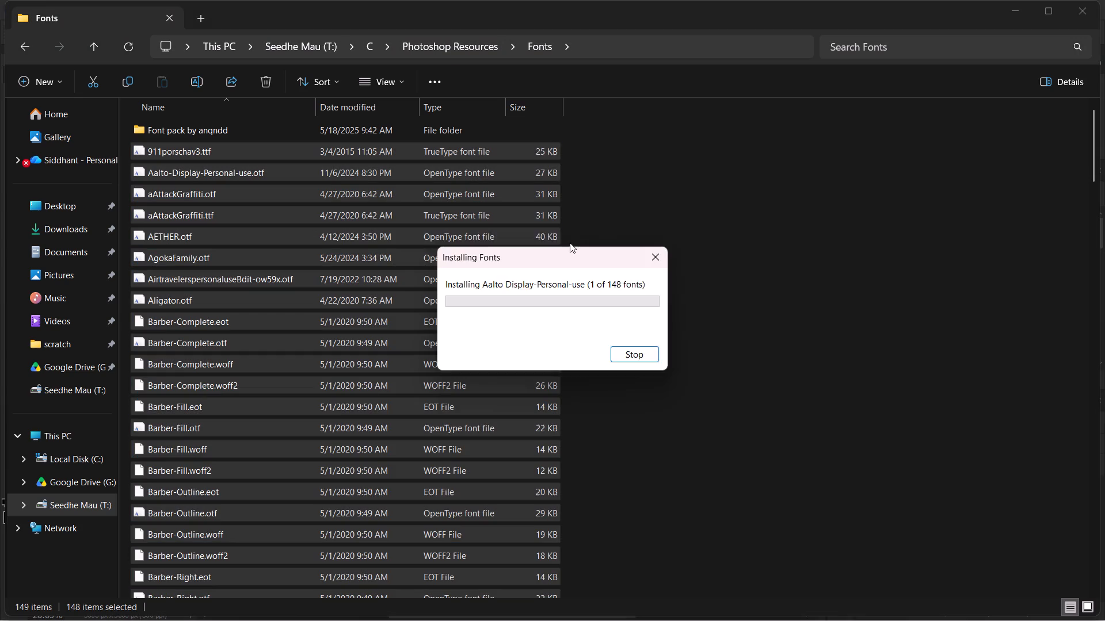
pyautogui.click(473, 332)
pyautogui.click(580, 332)
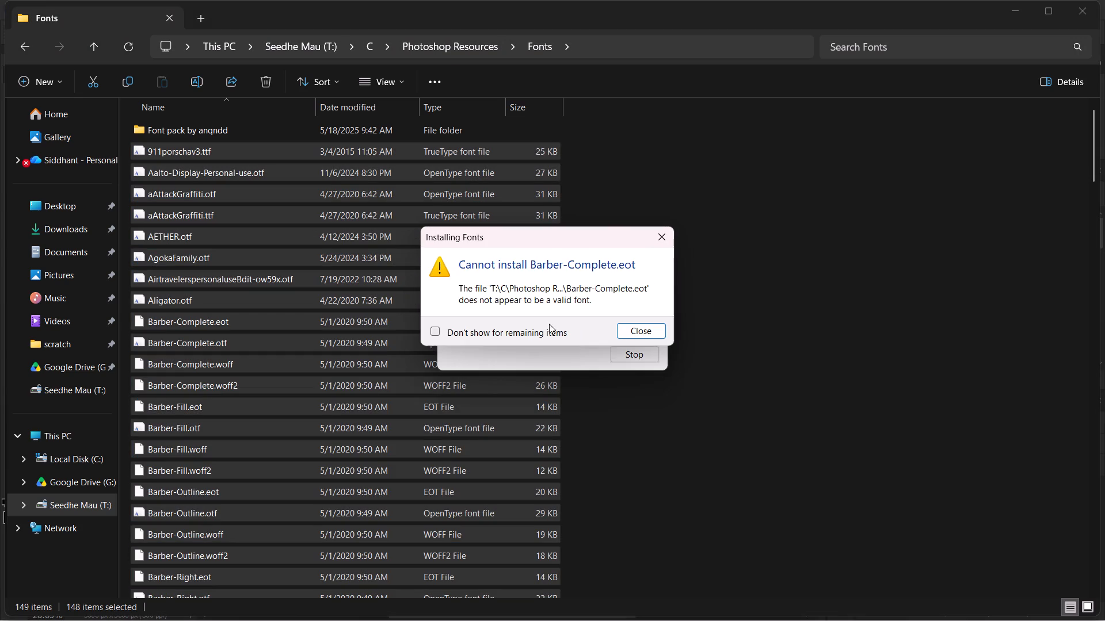
pyautogui.click(637, 338)
pyautogui.click(630, 336)
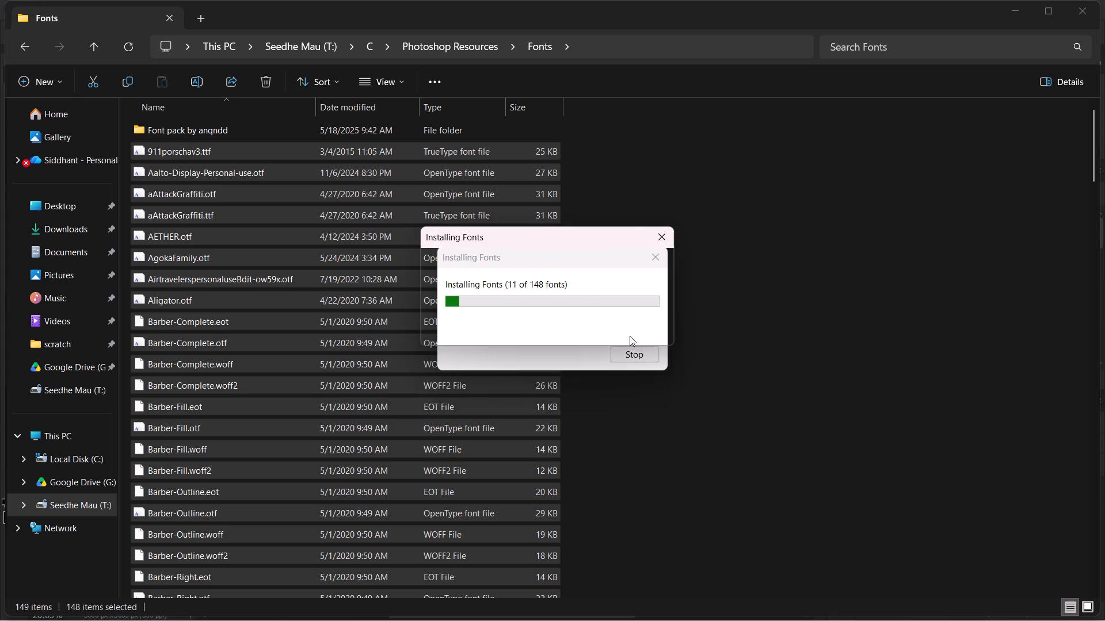
pyautogui.click(550, 325)
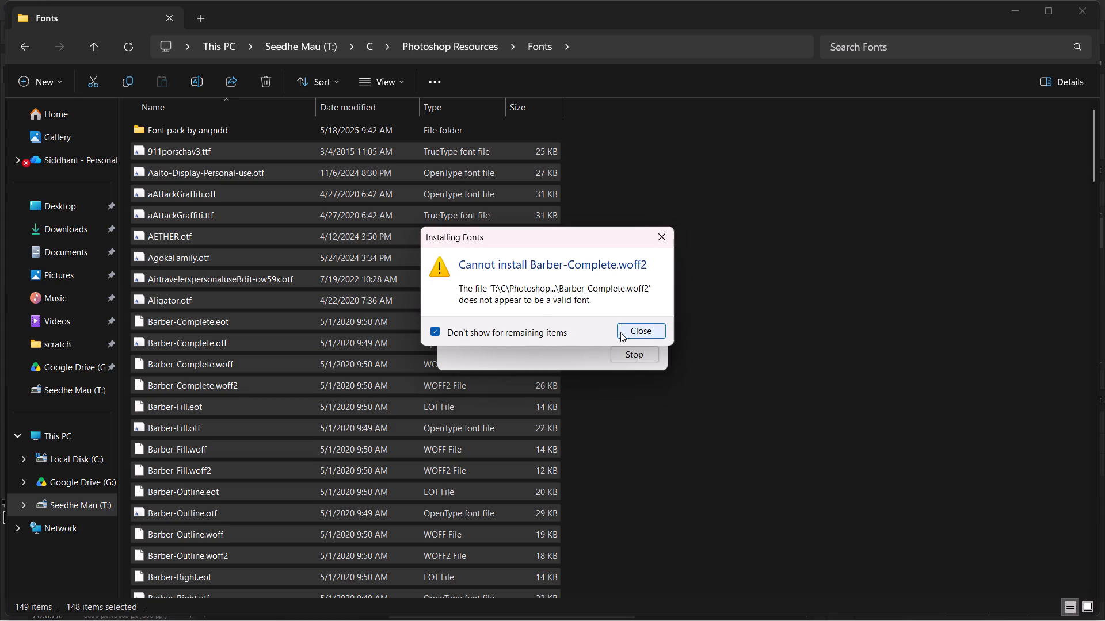
pyautogui.click(620, 332)
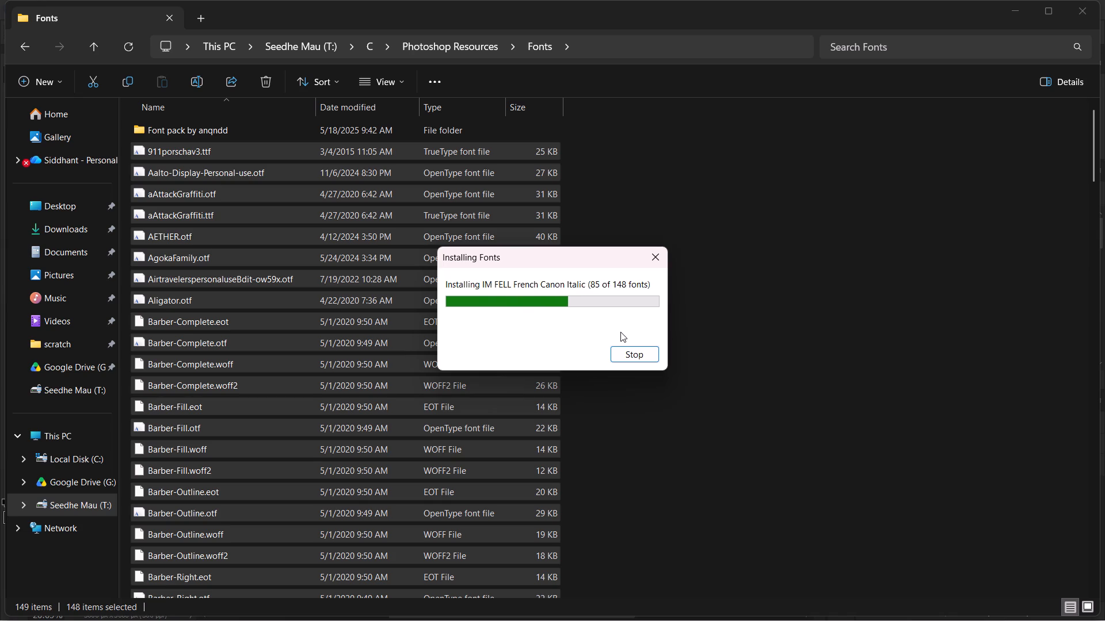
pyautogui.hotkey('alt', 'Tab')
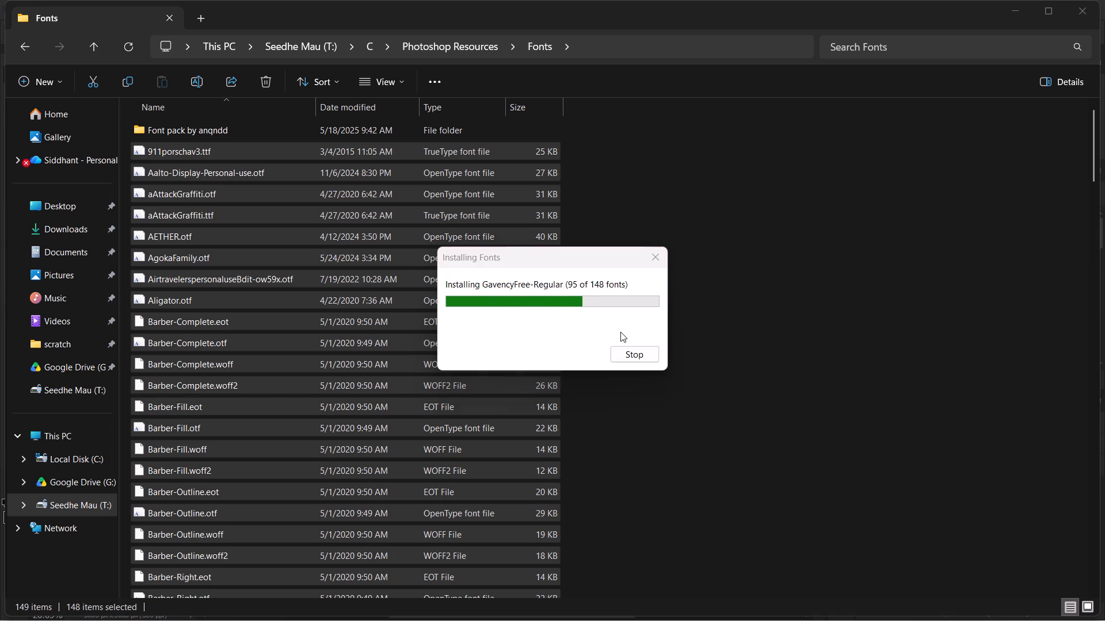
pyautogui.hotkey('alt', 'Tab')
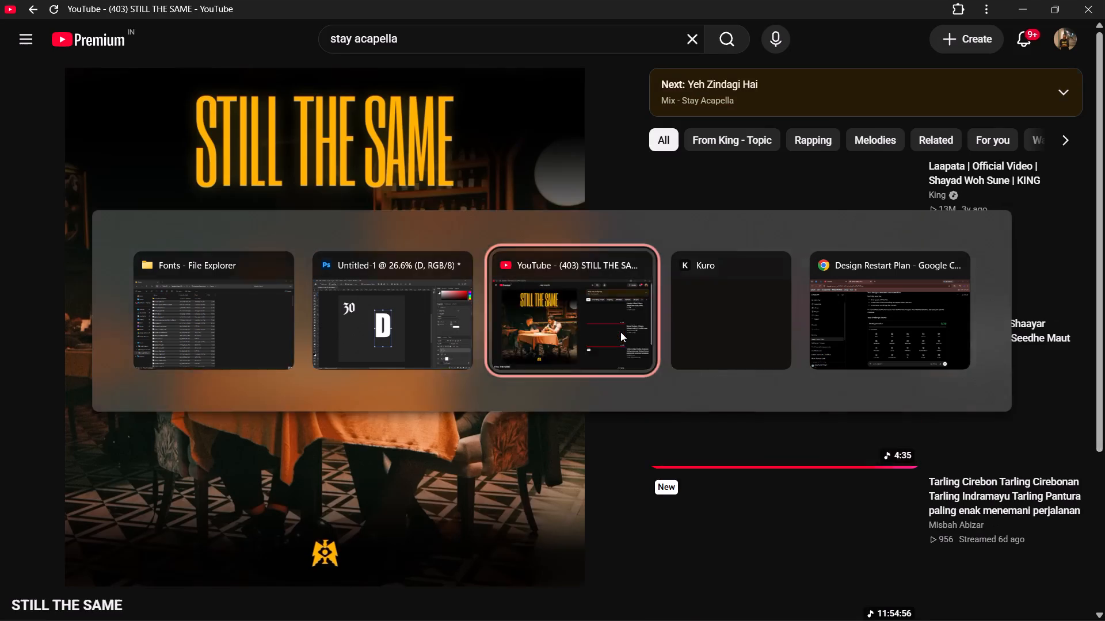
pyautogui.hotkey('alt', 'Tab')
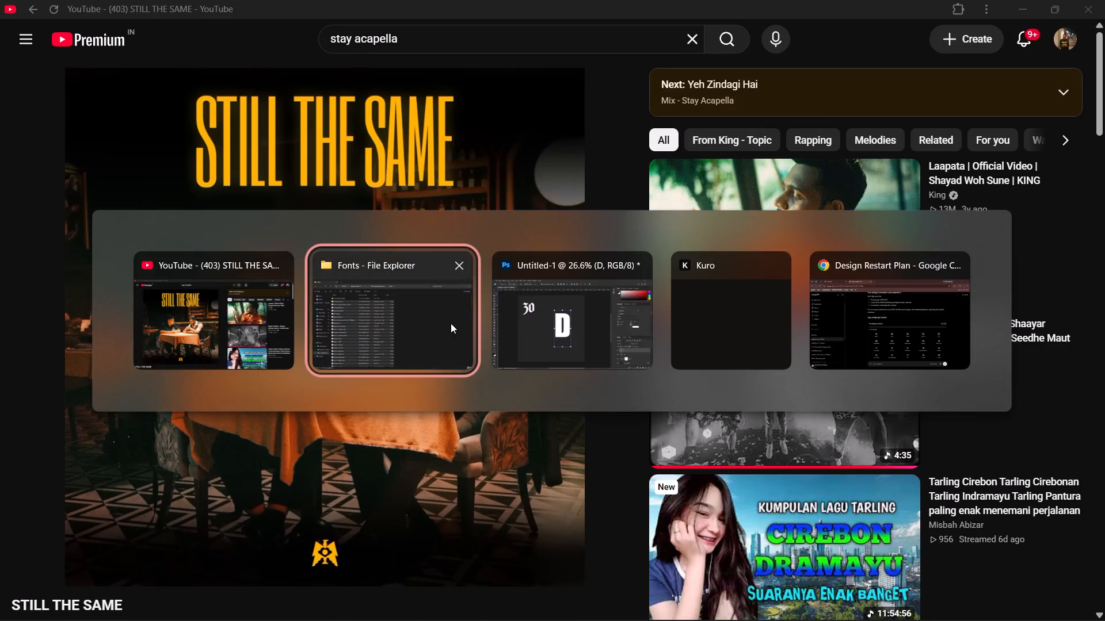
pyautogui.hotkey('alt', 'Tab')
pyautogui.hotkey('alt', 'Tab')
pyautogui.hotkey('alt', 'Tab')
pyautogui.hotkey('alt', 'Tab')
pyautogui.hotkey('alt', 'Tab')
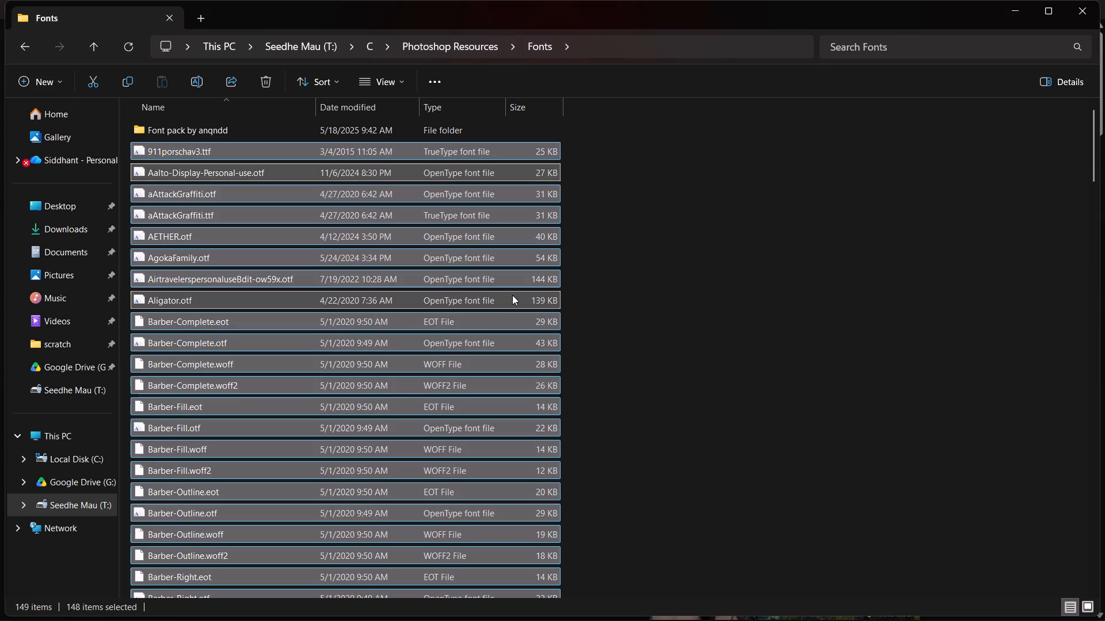
# Open the Font pack by anqndd folder and its nested folder of the same name to check for more fonts.
pyautogui.doubleClick(364, 132)
pyautogui.doubleClick(364, 132)
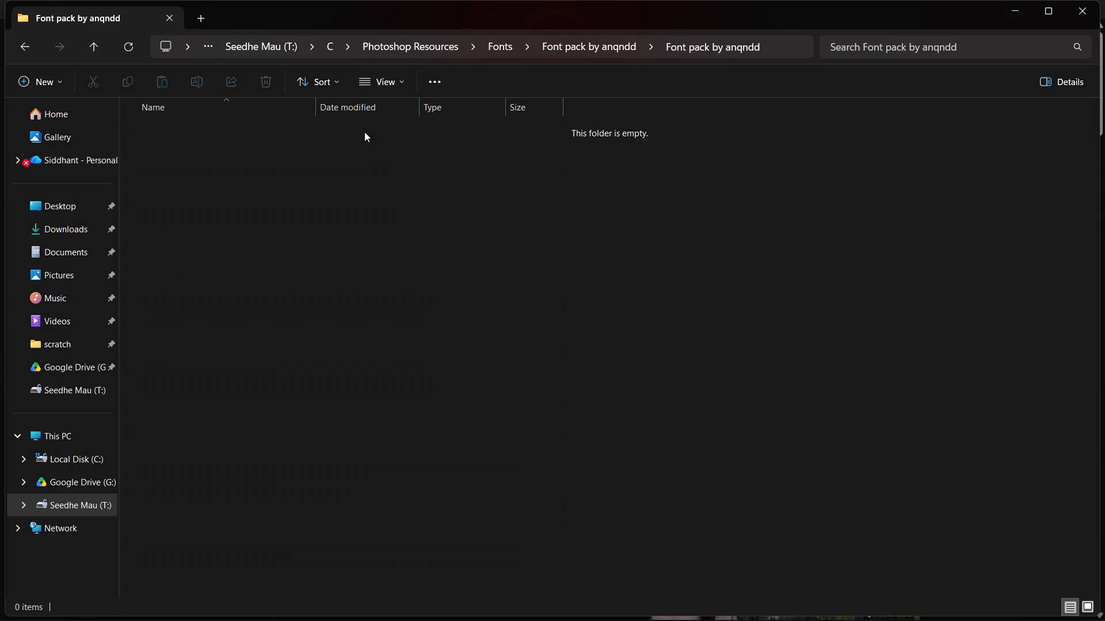
# Return to the main Fonts folder and look through its list of font files.
pyautogui.doubleClick(30, 47)
pyautogui.scroll(-4, 277, 187)
pyautogui.scroll(1, 277, 187)
pyautogui.scroll(-10, 277, 187)
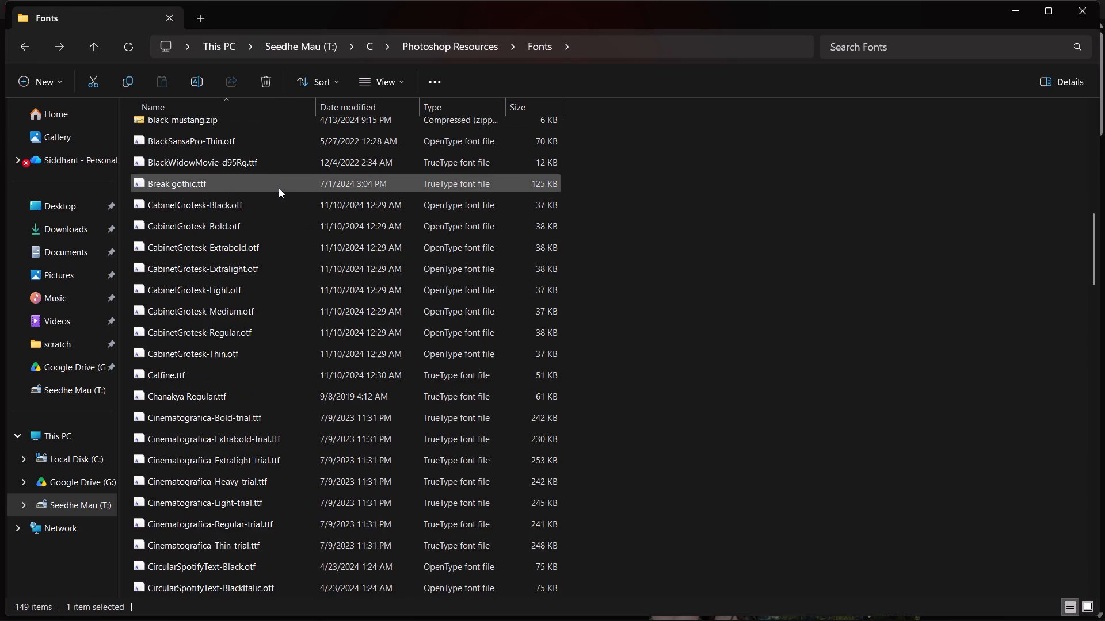
pyautogui.scroll(7, 279, 188)
pyautogui.scroll(-8, 279, 188)
pyautogui.scroll(1, 279, 188)
pyautogui.scroll(-5, 279, 188)
pyautogui.scroll(1, 279, 188)
pyautogui.scroll(-12, 279, 188)
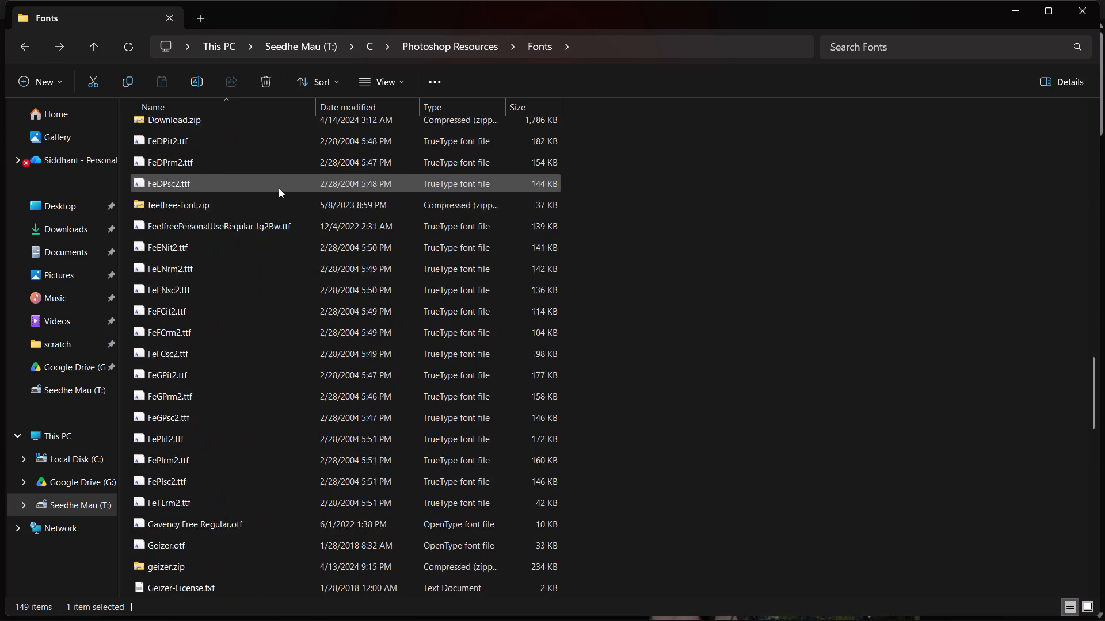
pyautogui.scroll(-3, 279, 188)
pyautogui.scroll(1, 279, 188)
pyautogui.scroll(-8, 279, 188)
pyautogui.scroll(1, 279, 188)
pyautogui.scroll(-1, 279, 188)
pyautogui.scroll(1, 279, 188)
pyautogui.scroll(-11, 279, 188)
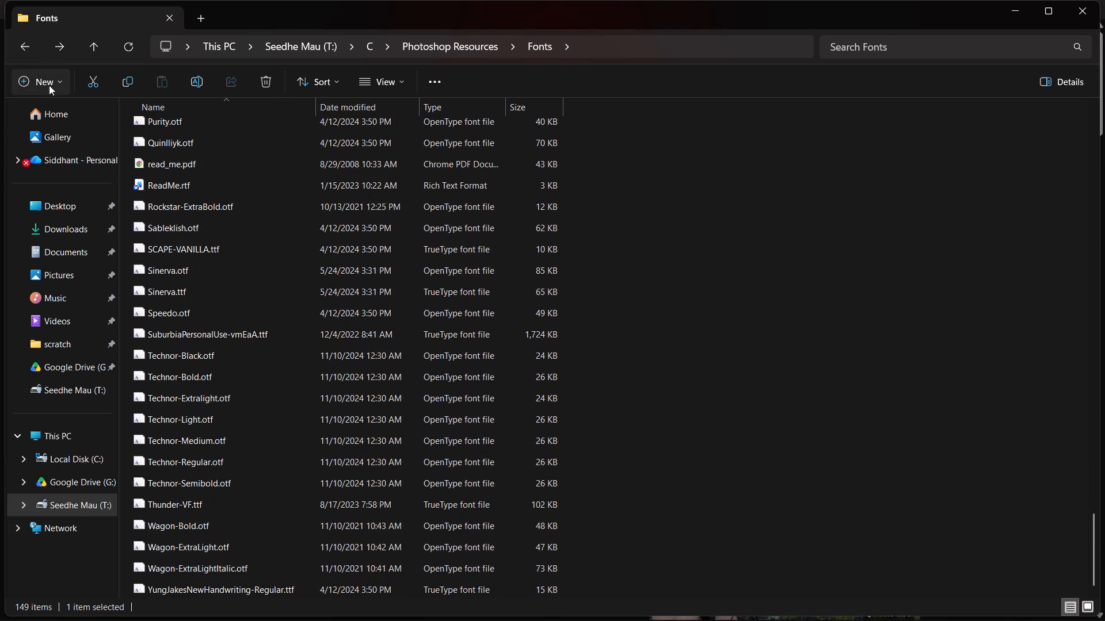
# Open the FONTS4 folder inside Photoshop Resources and check its "share these fonts before 4th december" subfolder for fonts.
pyautogui.click(21, 55)
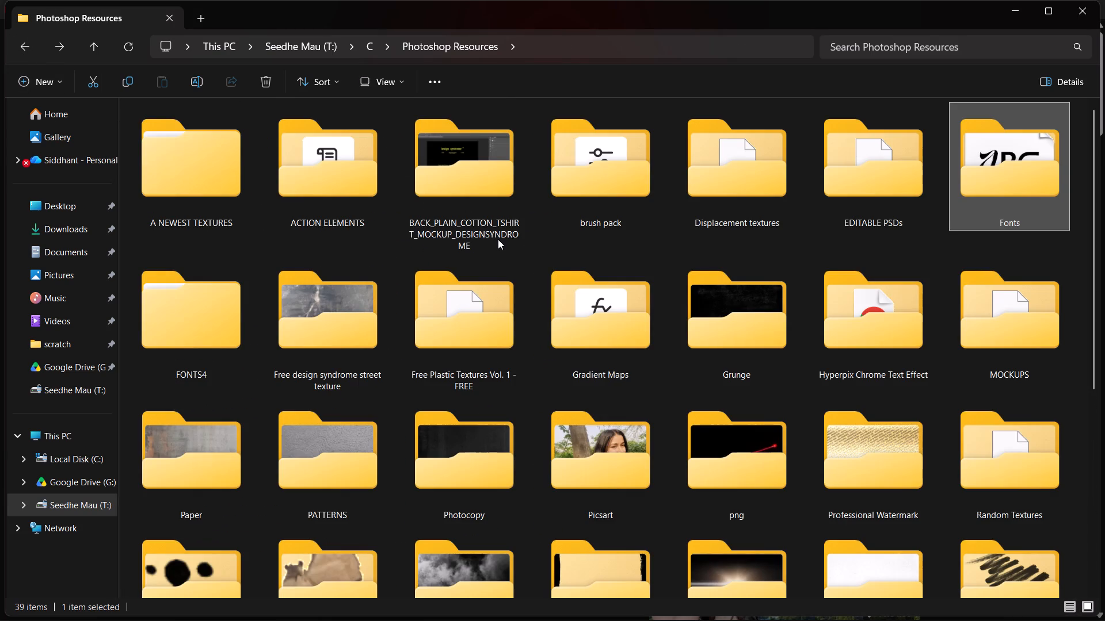
pyautogui.doubleClick(212, 321)
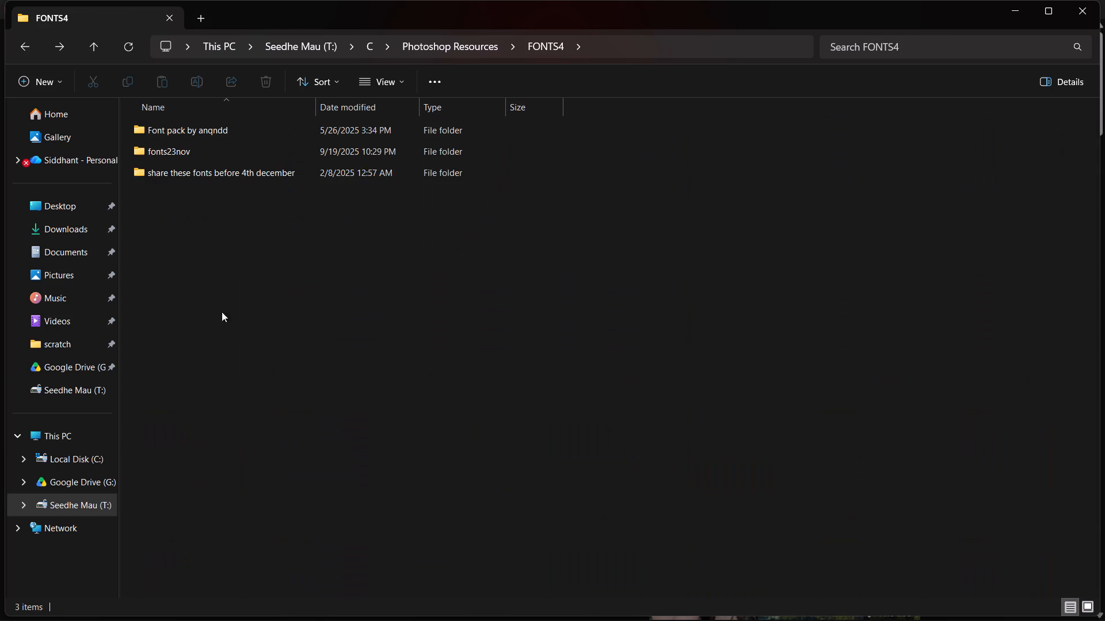
pyautogui.doubleClick(319, 171)
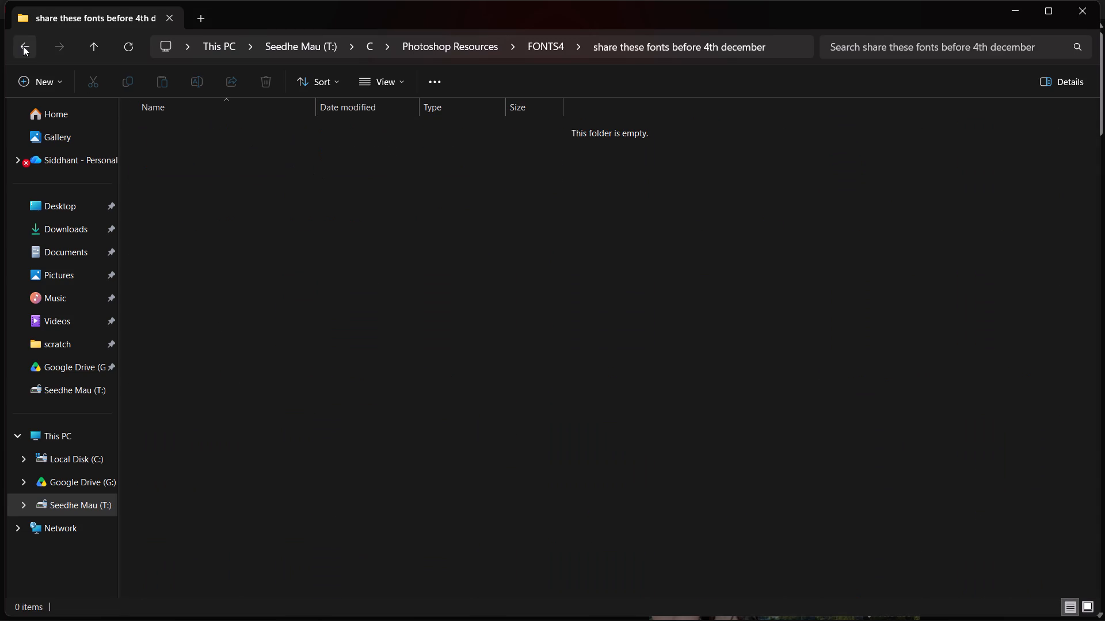
pyautogui.click(23, 45)
# Install all font files in the fonts23nov folder, excluding the __MACOSX and Humane V.2.0 folders and the _New heavy print file, with one answer for all items.
pyautogui.doubleClick(224, 149)
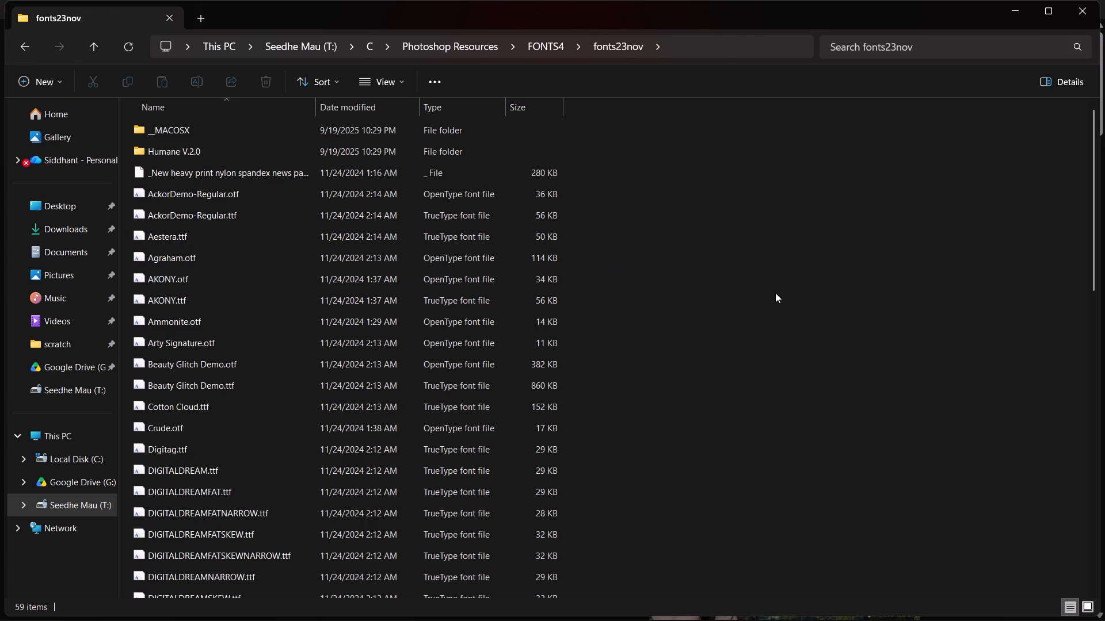
pyautogui.hotkey('ctrl', 'a')
pyautogui.keyDown('ctrl'); pyautogui.click(367, 169); pyautogui.keyUp('ctrl')
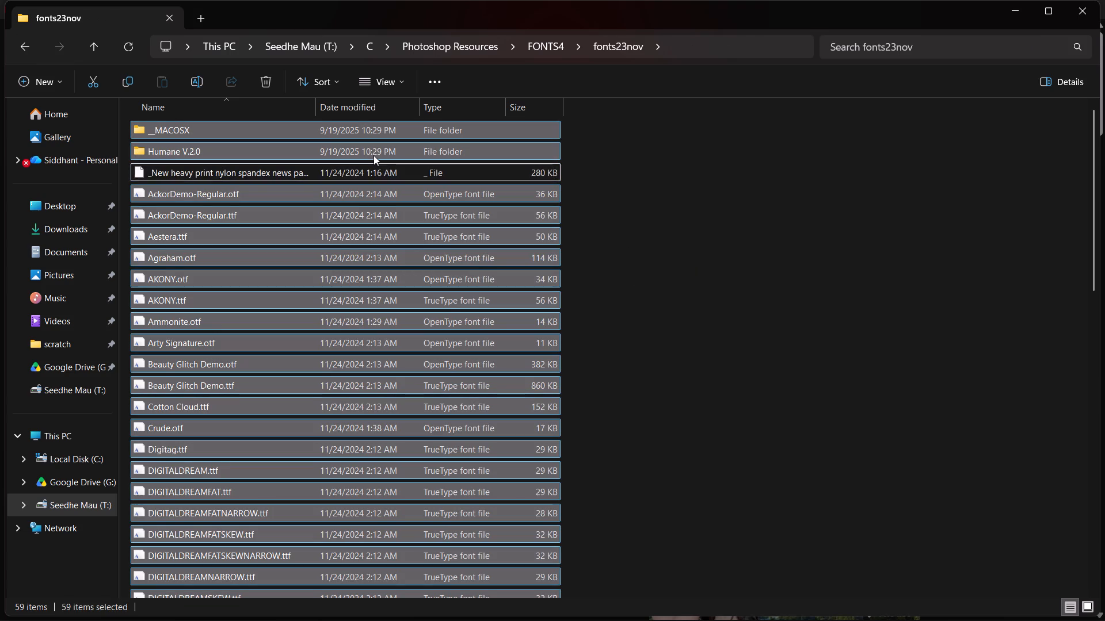
pyautogui.keyDown('ctrl'); pyautogui.click(374, 155); pyautogui.keyUp('ctrl')
pyautogui.keyDown('ctrl'); pyautogui.click(378, 141); pyautogui.keyUp('ctrl')
pyautogui.keyDown('ctrl'); pyautogui.click(382, 135); pyautogui.keyUp('ctrl')
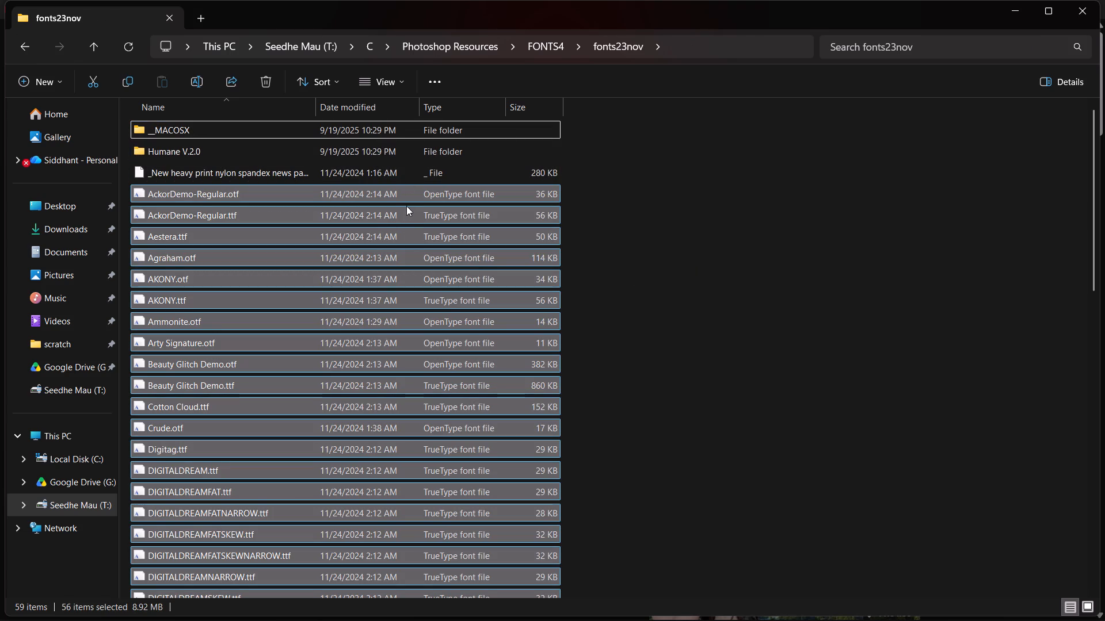
pyautogui.rightClick(408, 211)
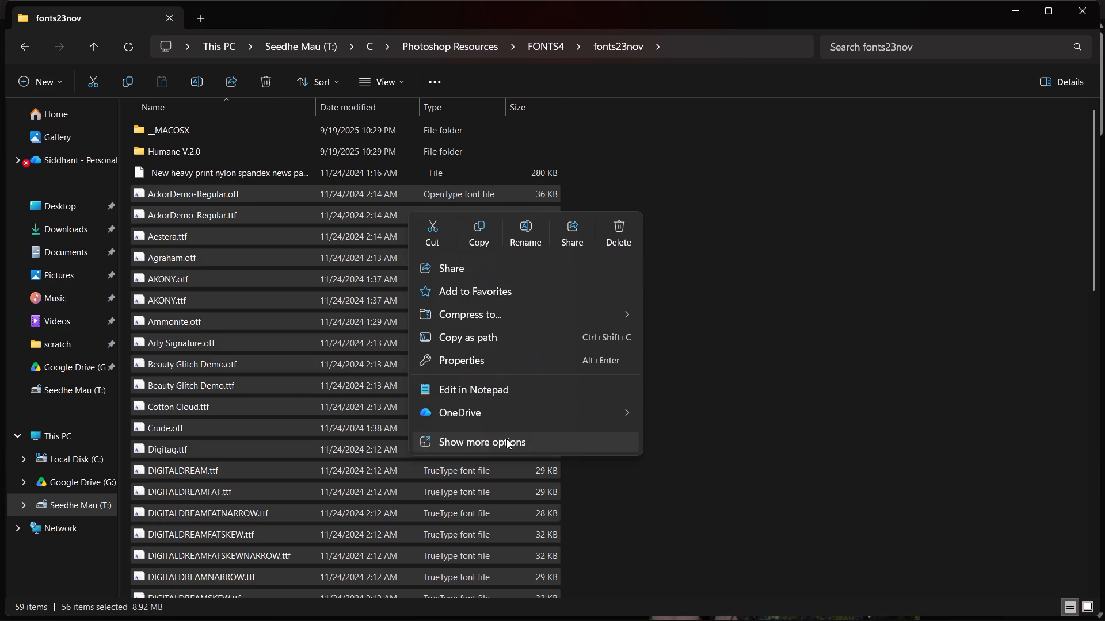
pyautogui.click(506, 439)
pyautogui.click(473, 282)
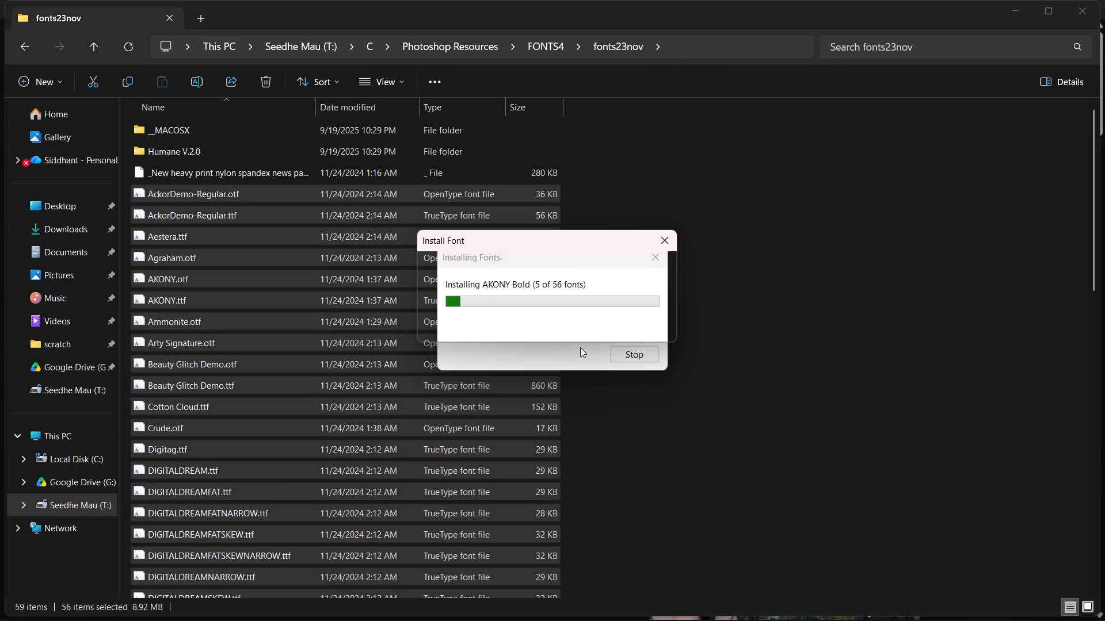
pyautogui.click(489, 324)
pyautogui.click(572, 329)
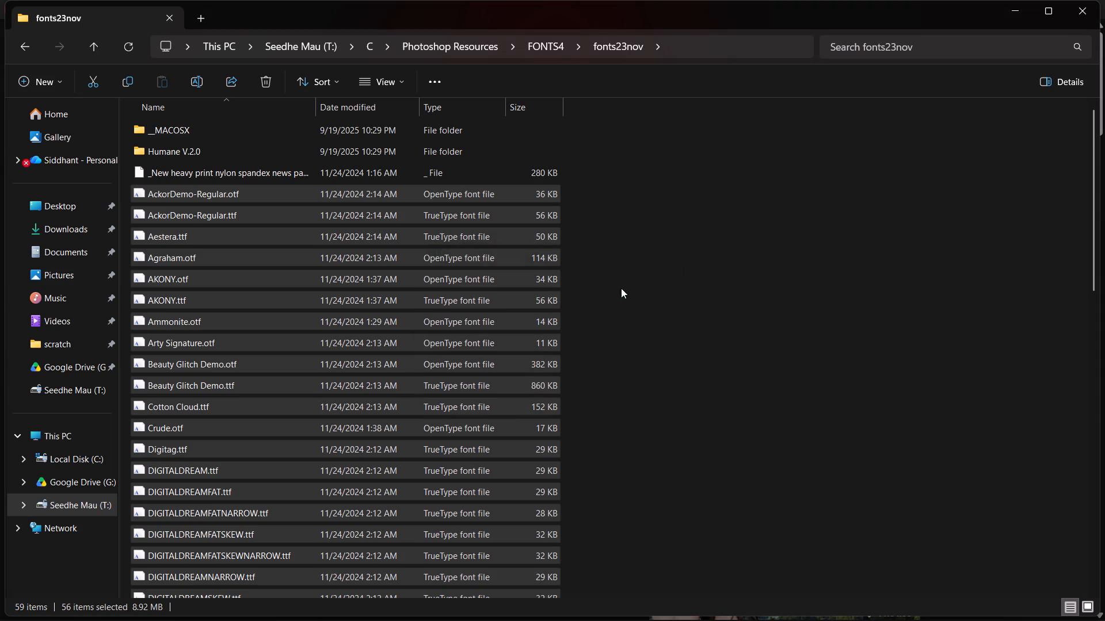
# Install all Humane OTF fonts from the OpenType-PS folder inside Humane V.2.0.
pyautogui.doubleClick(262, 153)
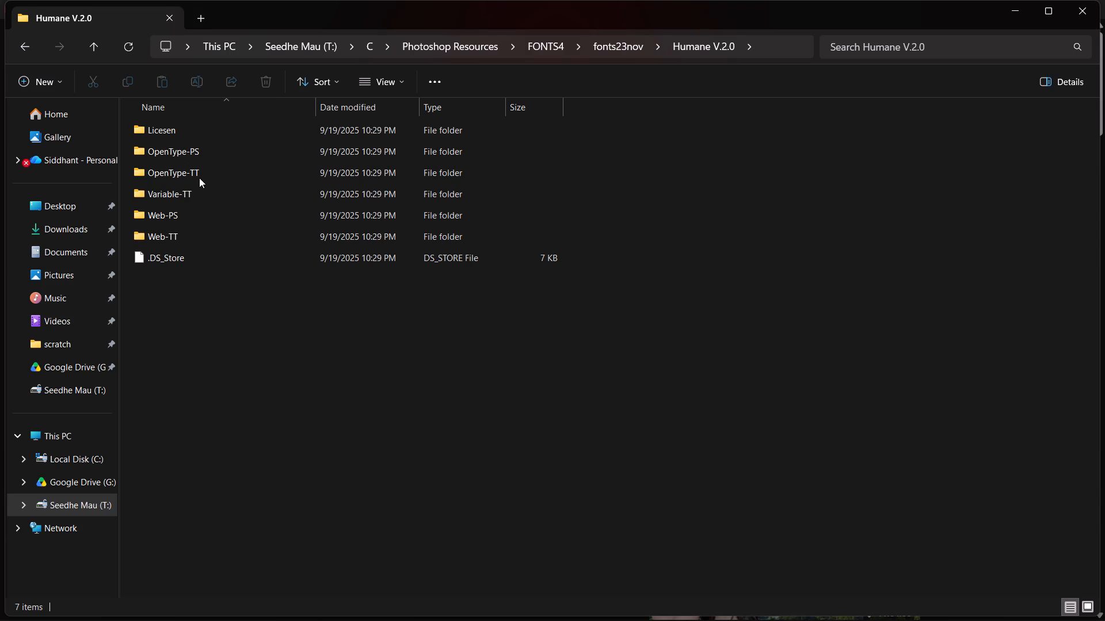
pyautogui.doubleClick(207, 152)
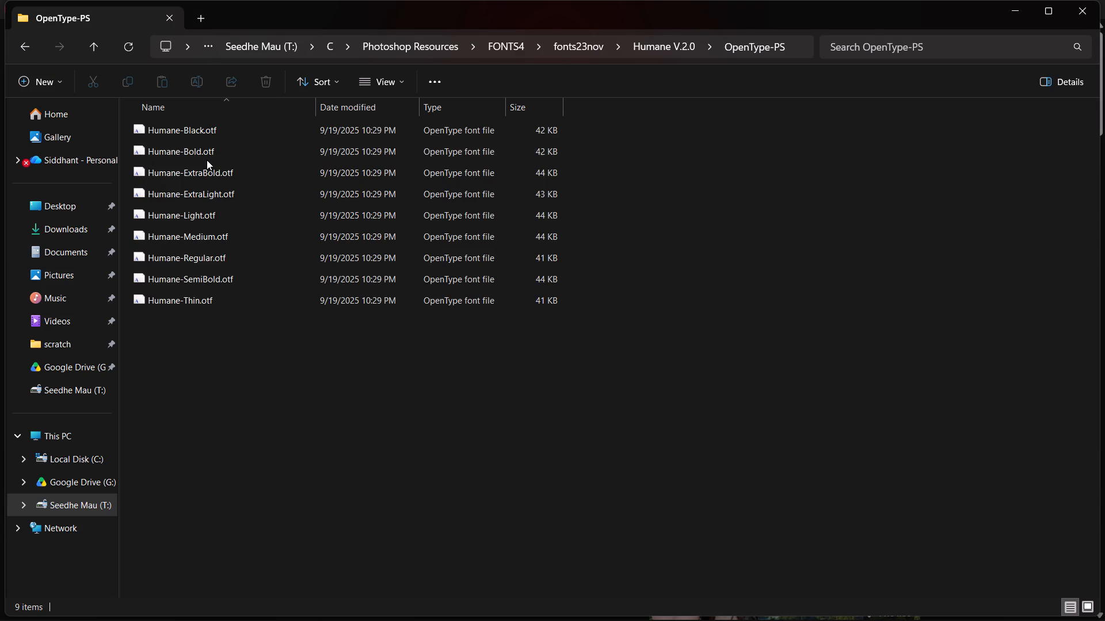
pyautogui.click(266, 296)
pyautogui.click(262, 349)
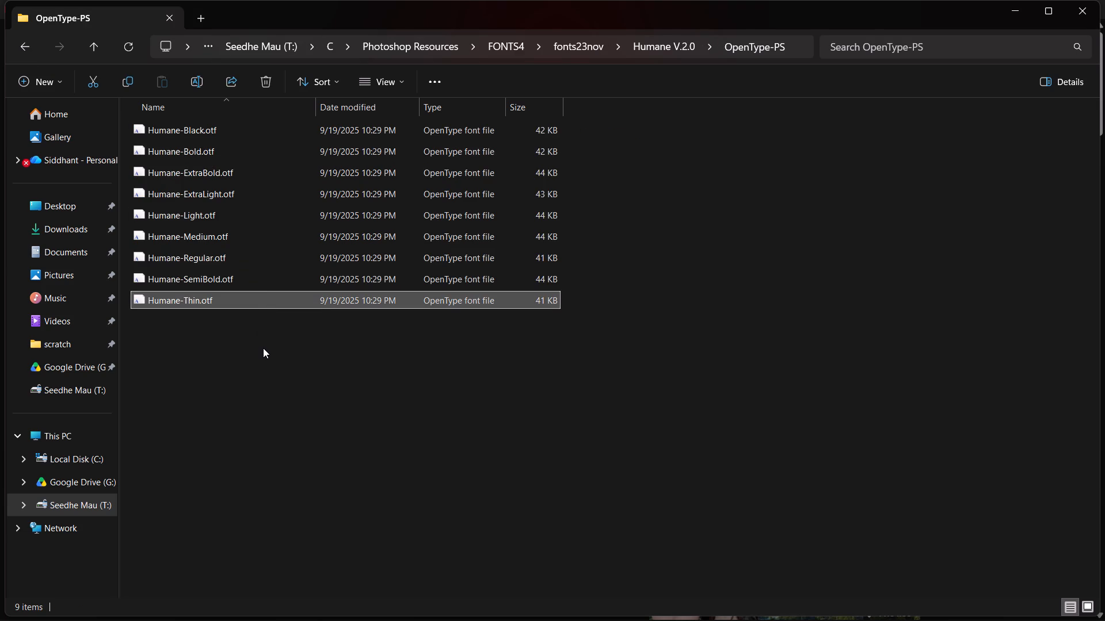
pyautogui.hotkey('ctrl', 'a')
pyautogui.rightClick(280, 236)
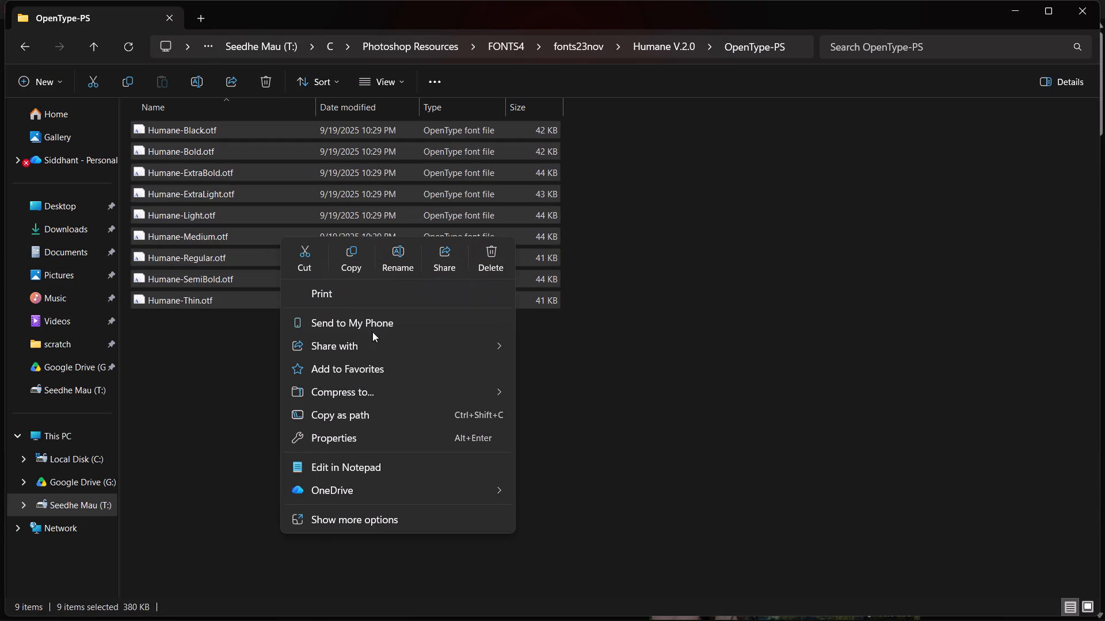
pyautogui.click(364, 523)
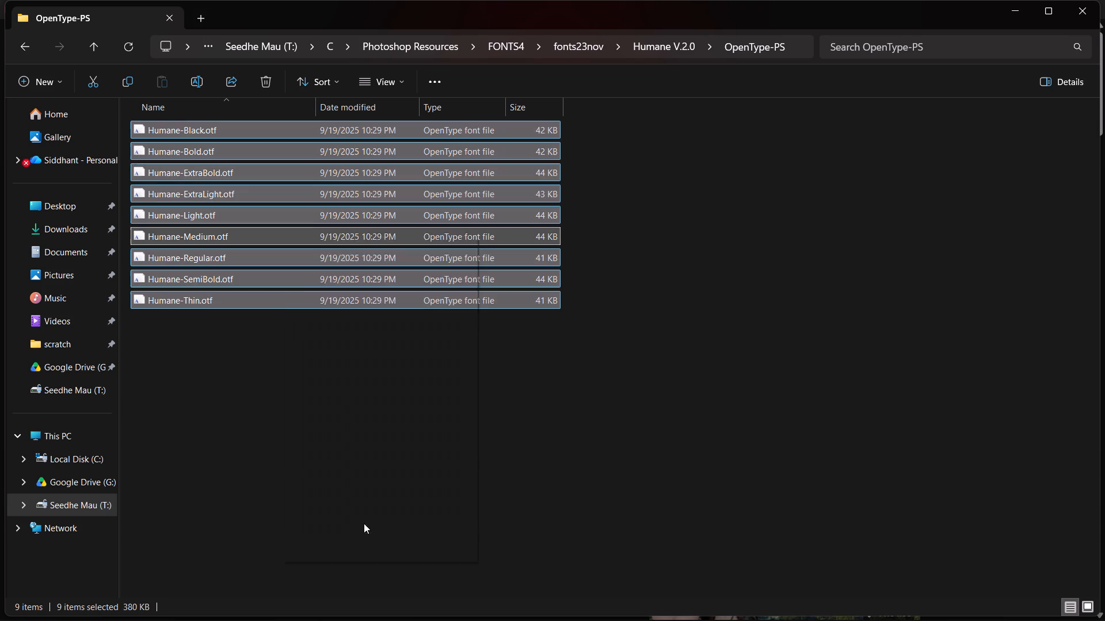
pyautogui.click(339, 342)
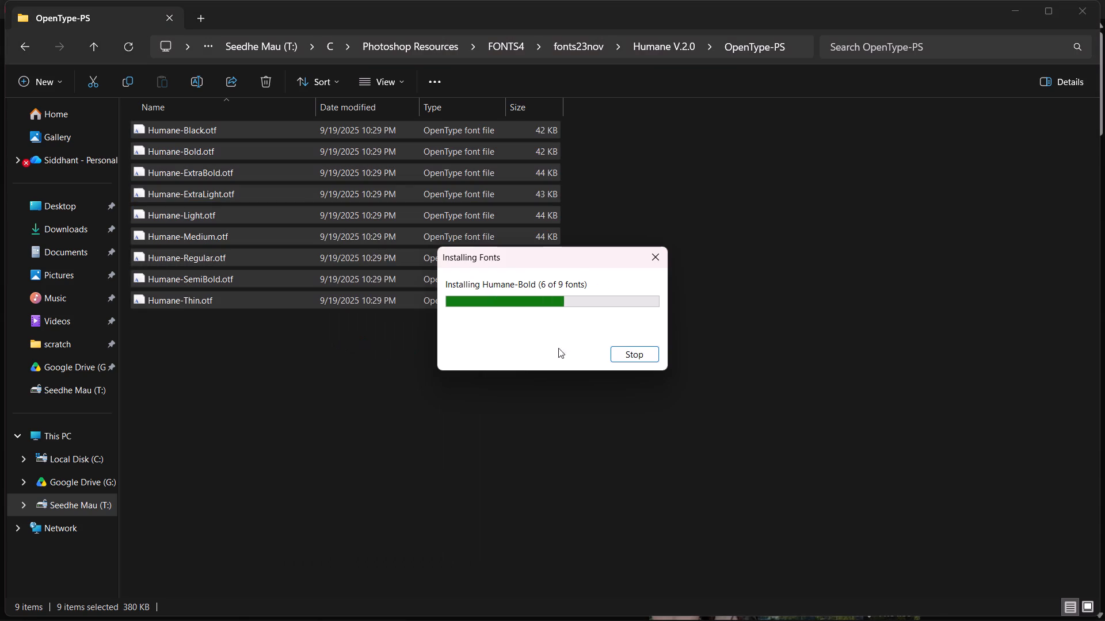
# Look through the rest of the fonts23nov file list and return to the FONTS4 folder.
pyautogui.click(21, 43)
pyautogui.click(24, 43)
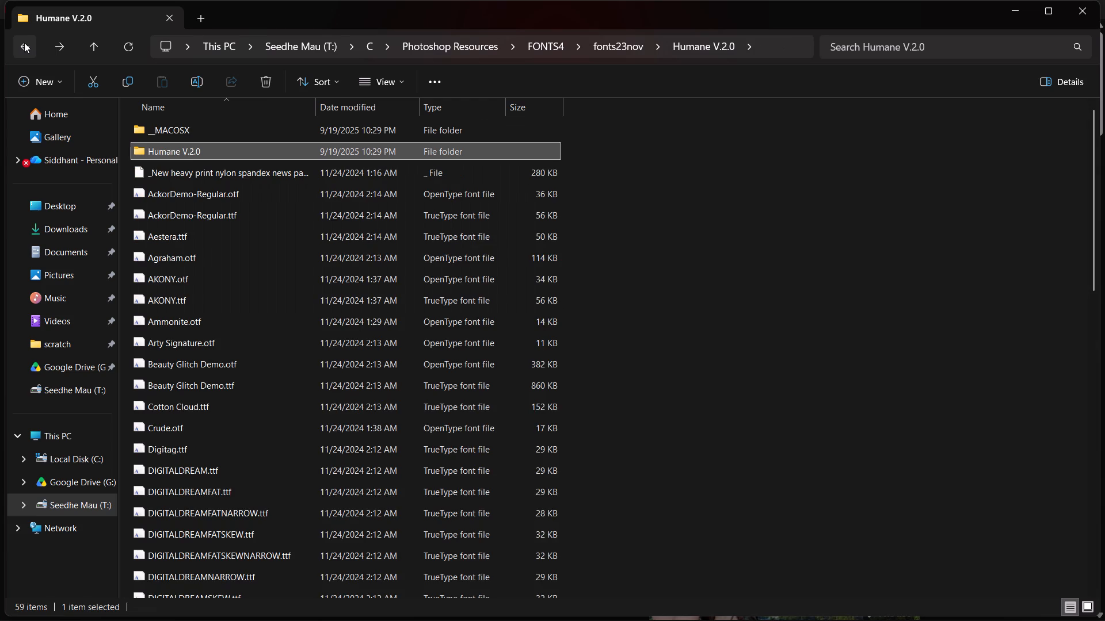
pyautogui.scroll(-12, 314, 255)
pyautogui.scroll(1, 326, 254)
pyautogui.scroll(-6, 326, 254)
pyautogui.scroll(1, 326, 254)
pyautogui.scroll(-9, 326, 253)
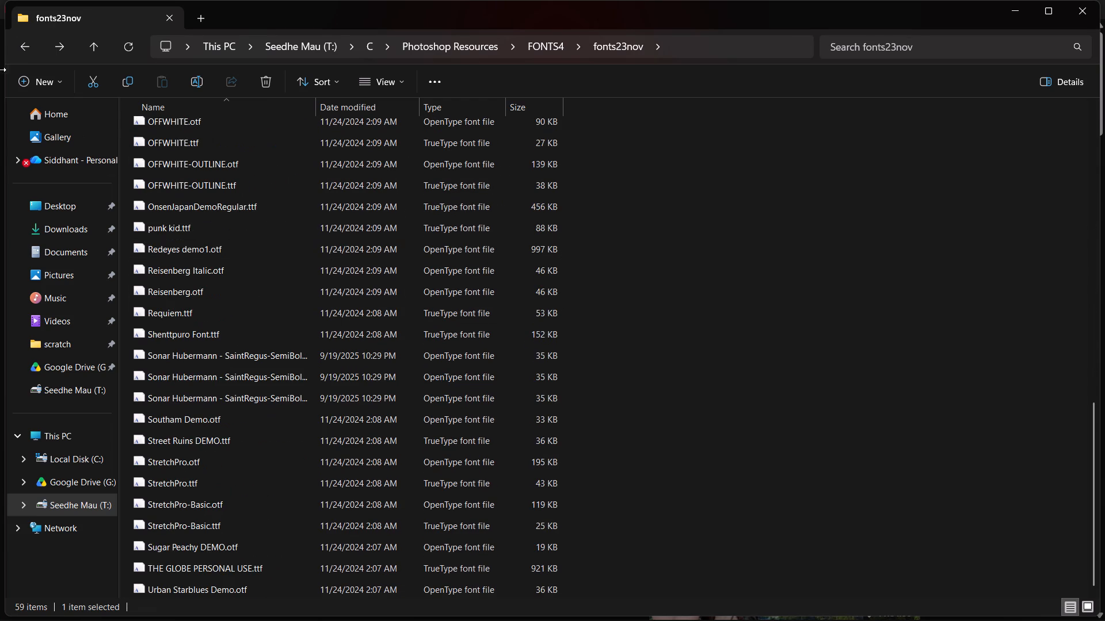
pyautogui.click(17, 57)
# Install all fonts in the Font pack by anqndd folder of FONTS4, replacing already installed fonts for all current items.
pyautogui.doubleClick(199, 130)
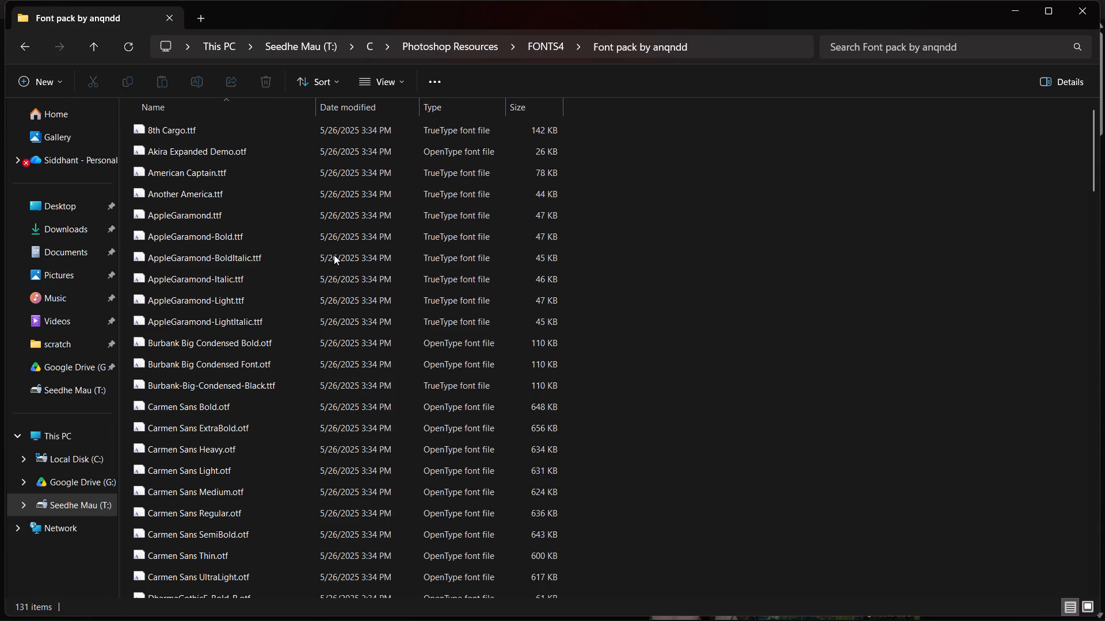
pyautogui.hotkey('ctrl', 'a')
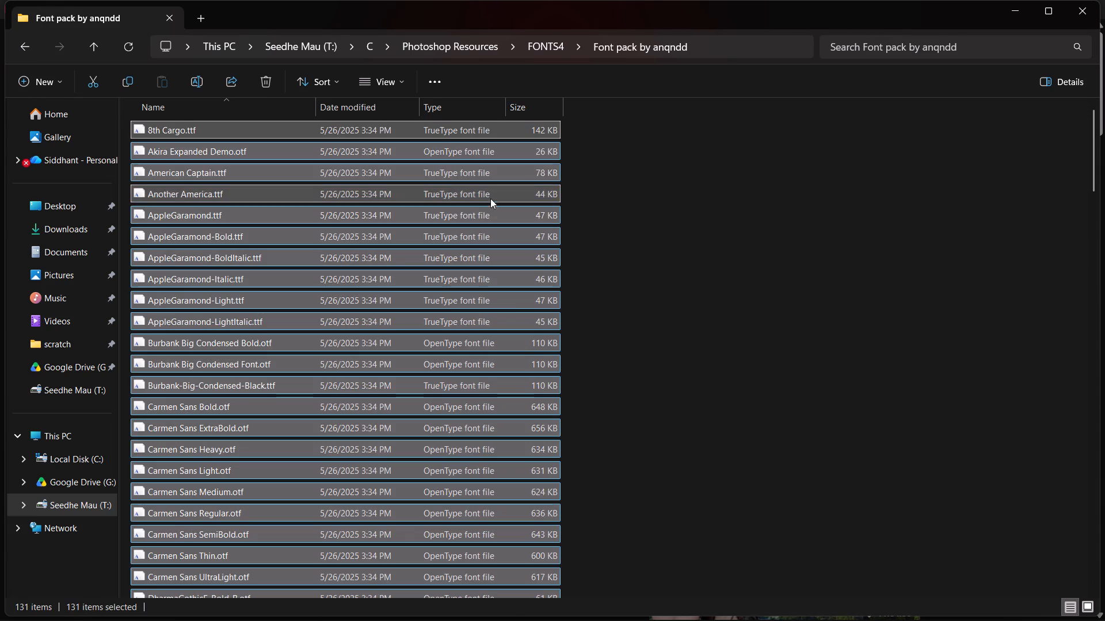
pyautogui.rightClick(493, 193)
pyautogui.click(587, 424)
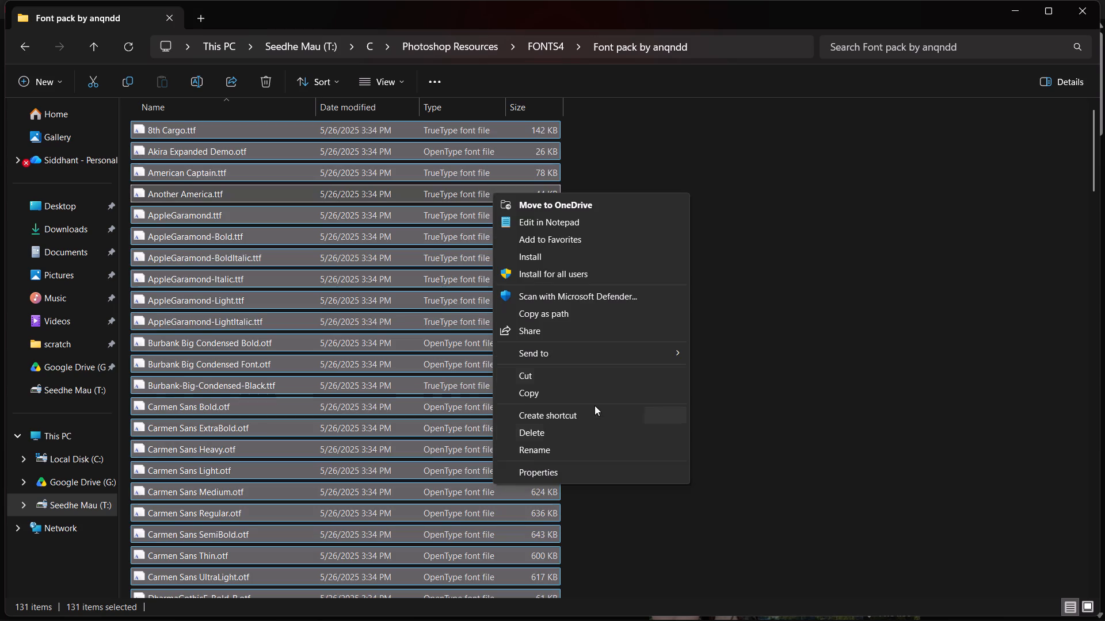
pyautogui.click(541, 259)
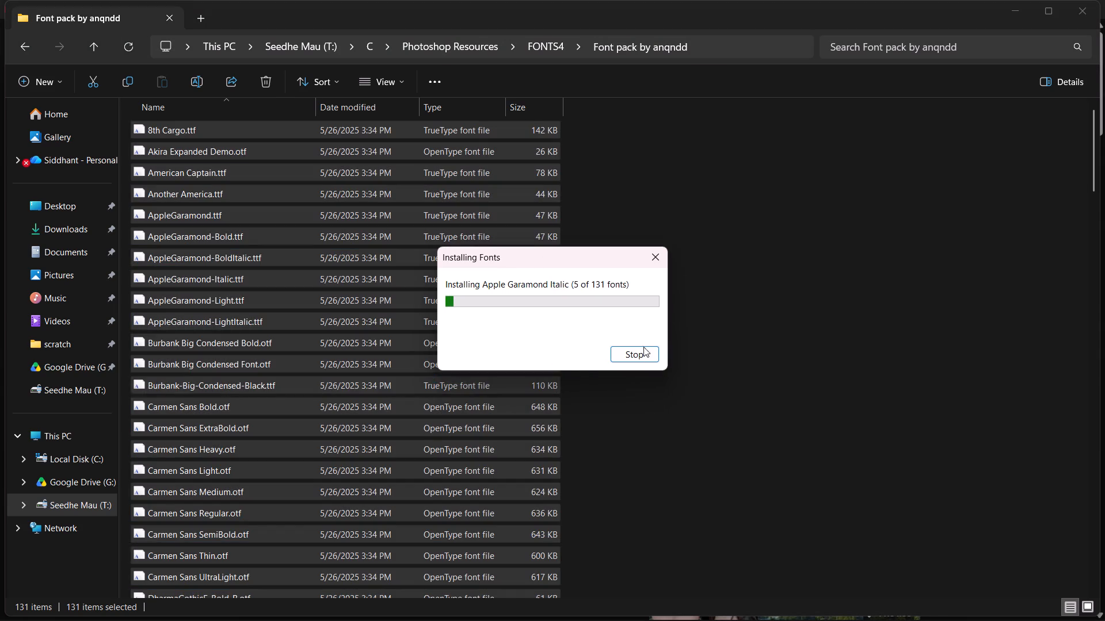
pyautogui.click(481, 326)
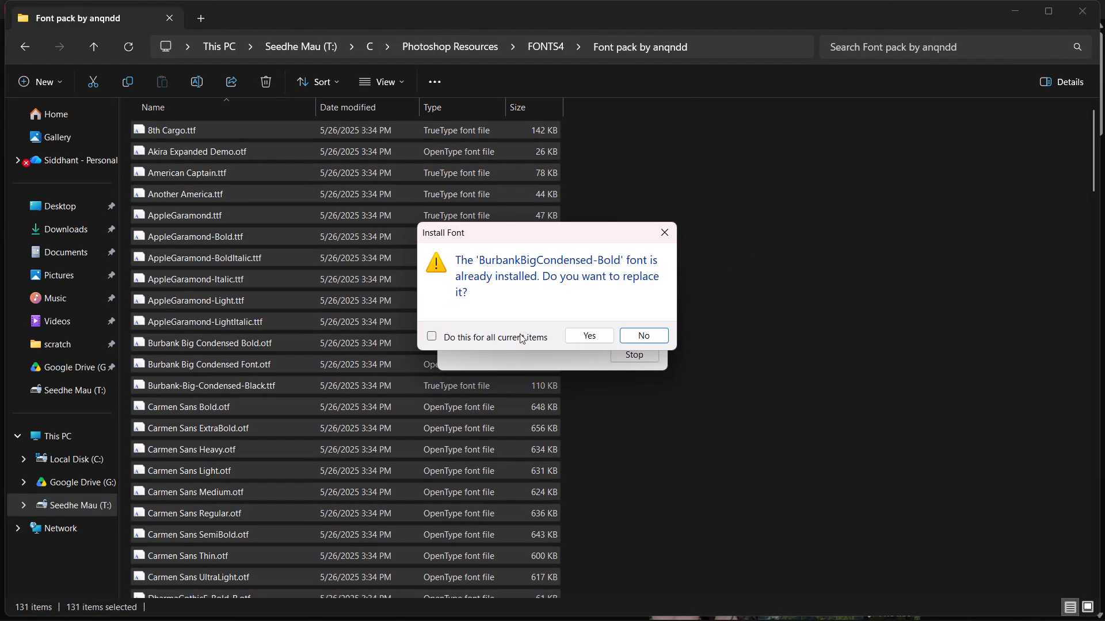
pyautogui.click(520, 333)
pyautogui.click(591, 337)
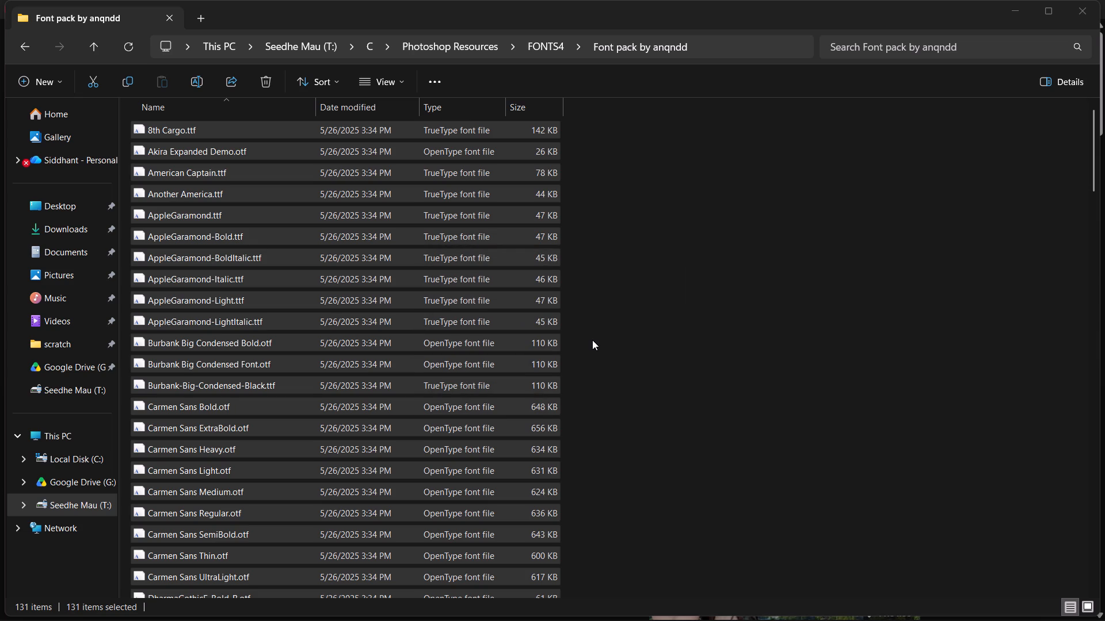
pyautogui.hscroll(13, 588, 329)
# Open the DISTRESSOR vol 1 and Laser sight brush files from the brush pack folder of Photoshop Resources in Photoshop.
pyautogui.click(28, 51)
pyautogui.click(28, 50)
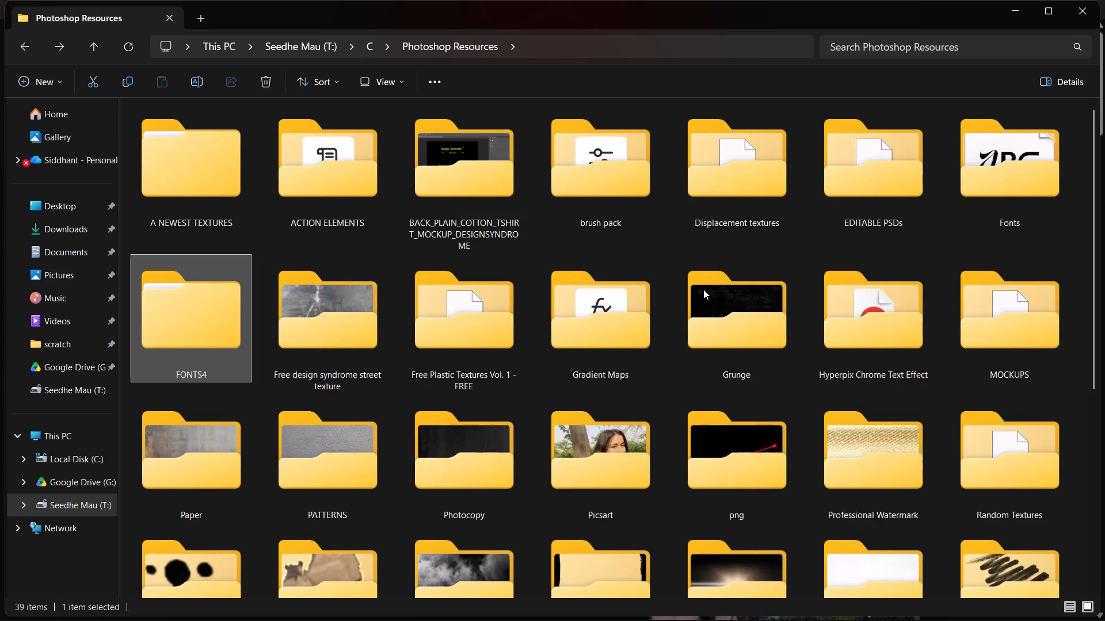
pyautogui.scroll(1, 702, 289)
pyautogui.scroll(-3, 702, 289)
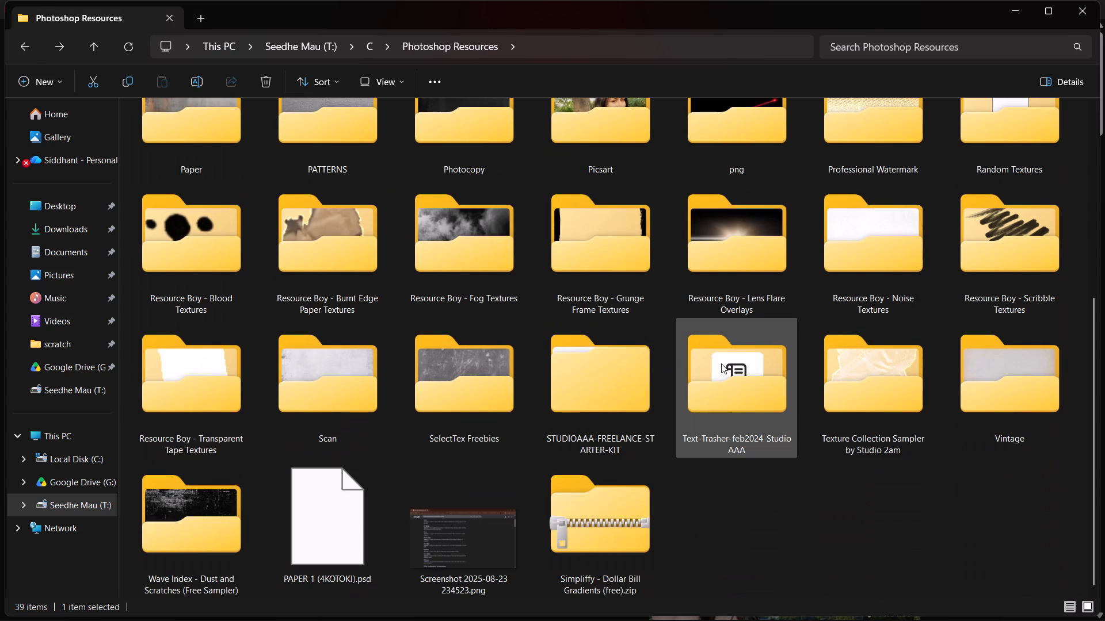
pyautogui.scroll(5, 797, 393)
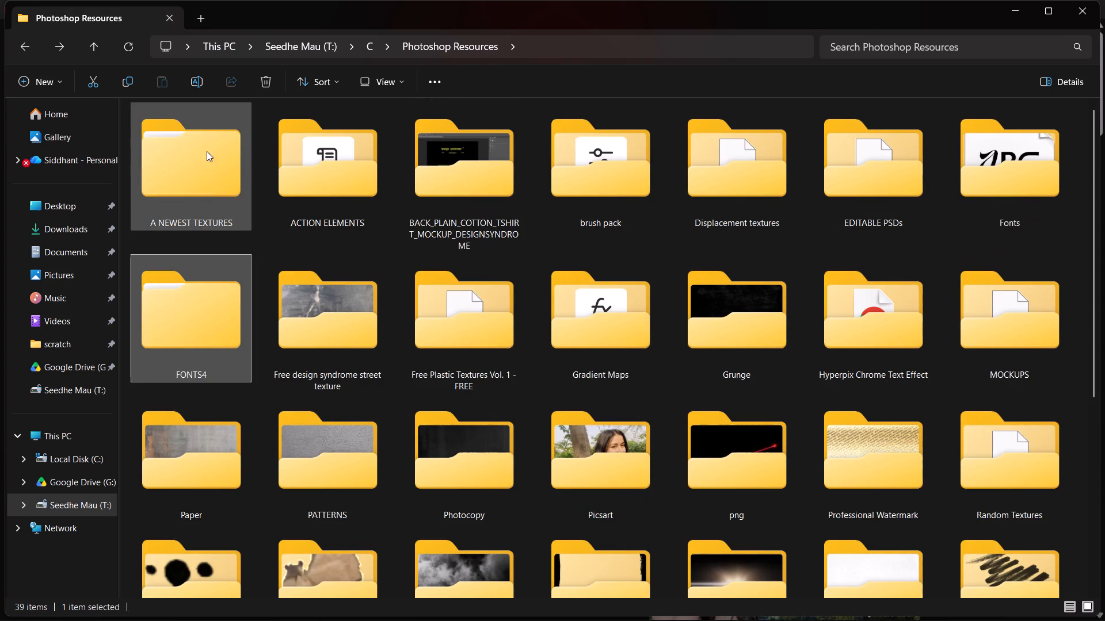
pyautogui.doubleClick(605, 162)
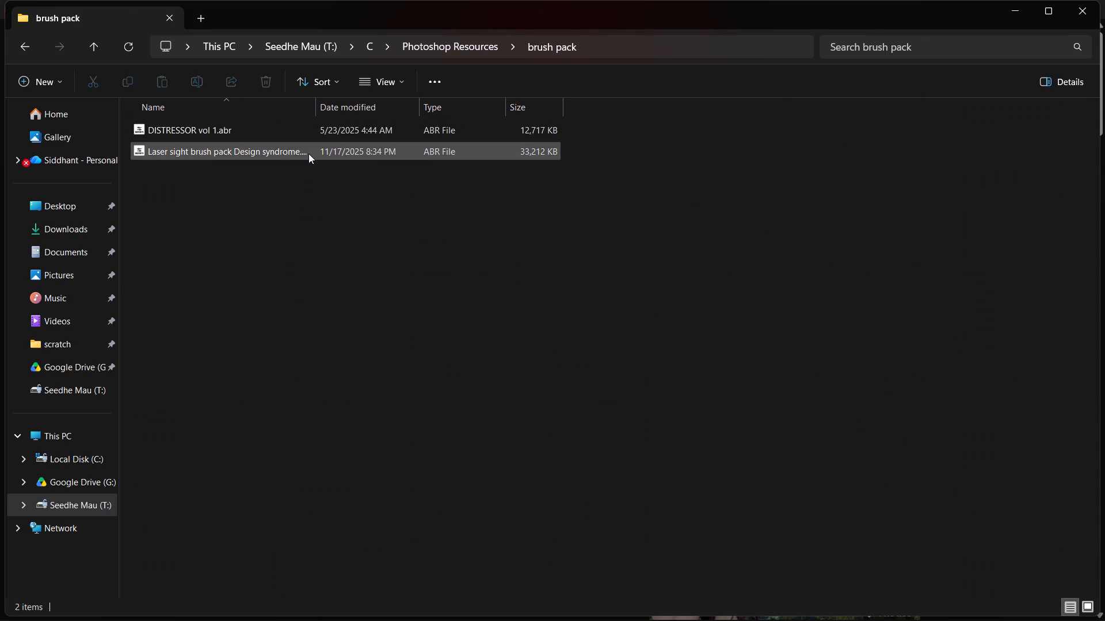
pyautogui.moveTo(304, 182); pyautogui.dragTo(364, 136)
pyautogui.click(364, 136)
pyautogui.moveTo(356, 220); pyautogui.dragTo(439, 133)
pyautogui.rightClick(440, 133)
pyautogui.click(494, 193)
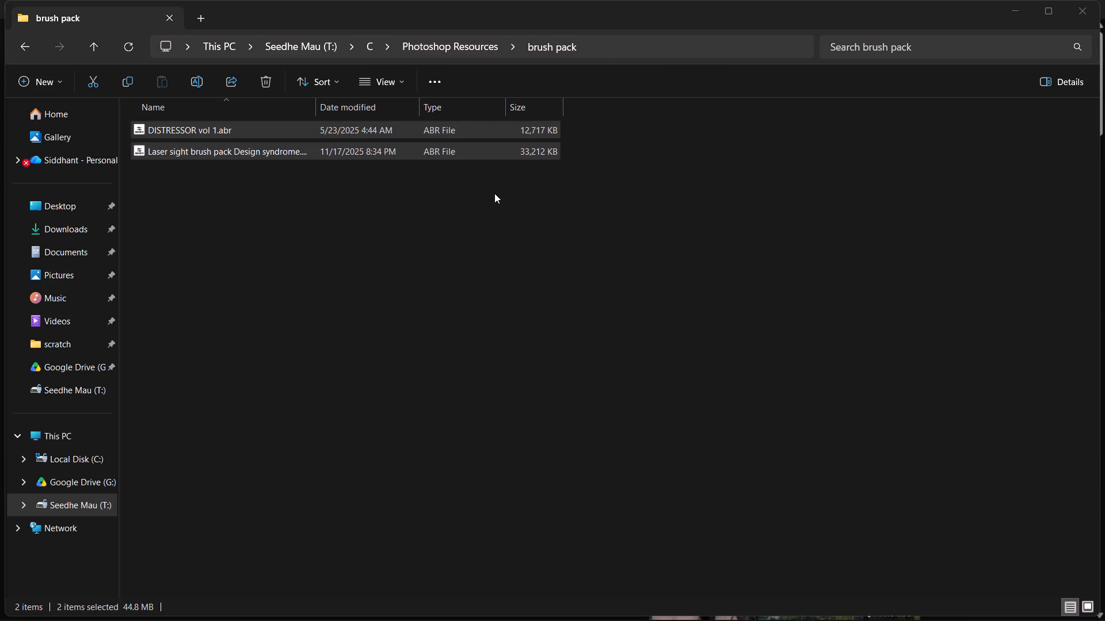
# Open all the GRD gradient files from the Gradient Maps folder of Photoshop Resources in Photoshop.
pyautogui.hotkey('alt', 'Tab')
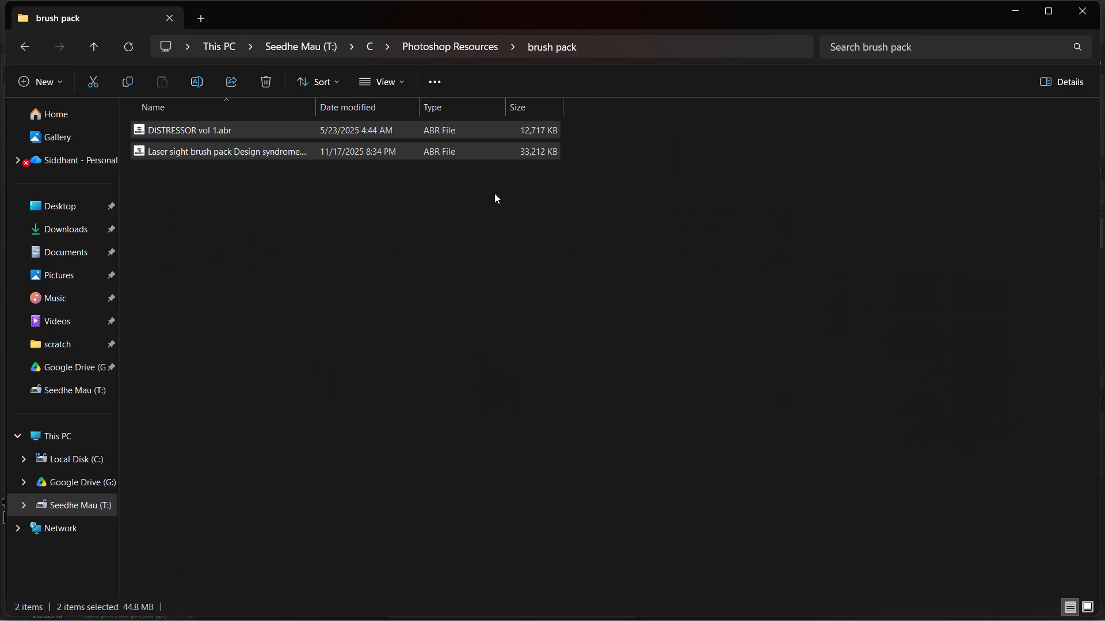
pyautogui.click(28, 35)
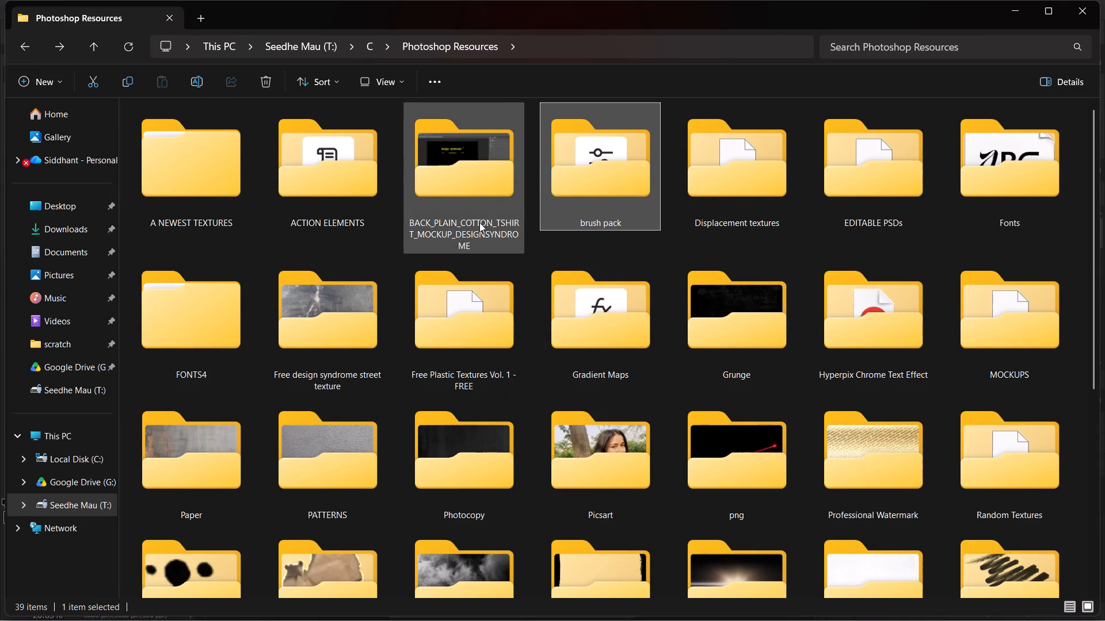
pyautogui.doubleClick(597, 335)
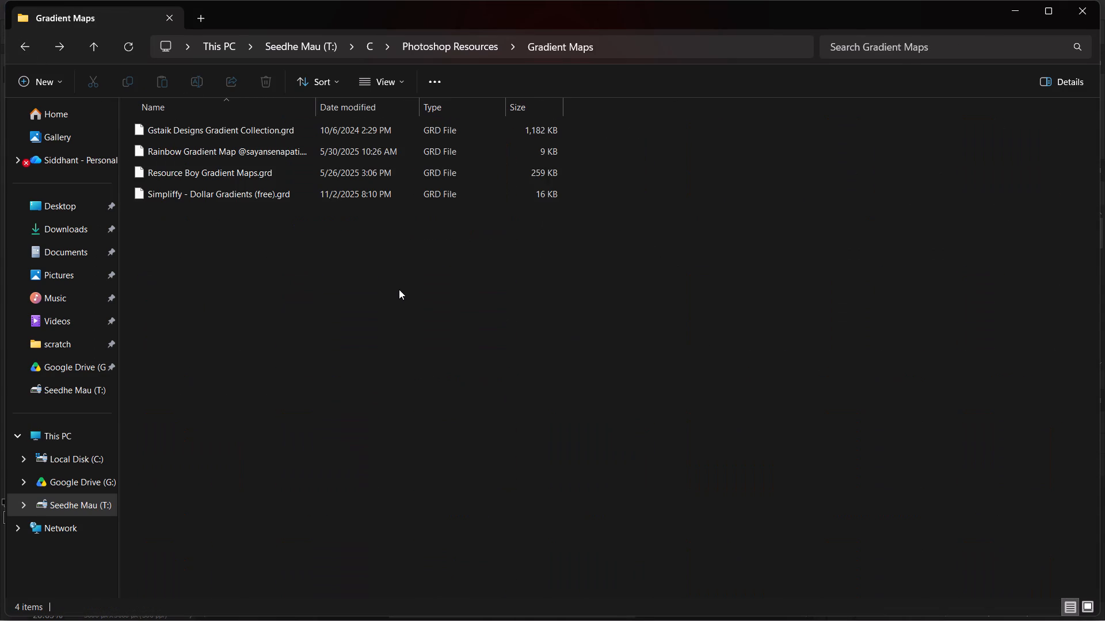
pyautogui.hotkey('ctrl', 'a')
pyautogui.rightClick(371, 199)
pyautogui.click(417, 261)
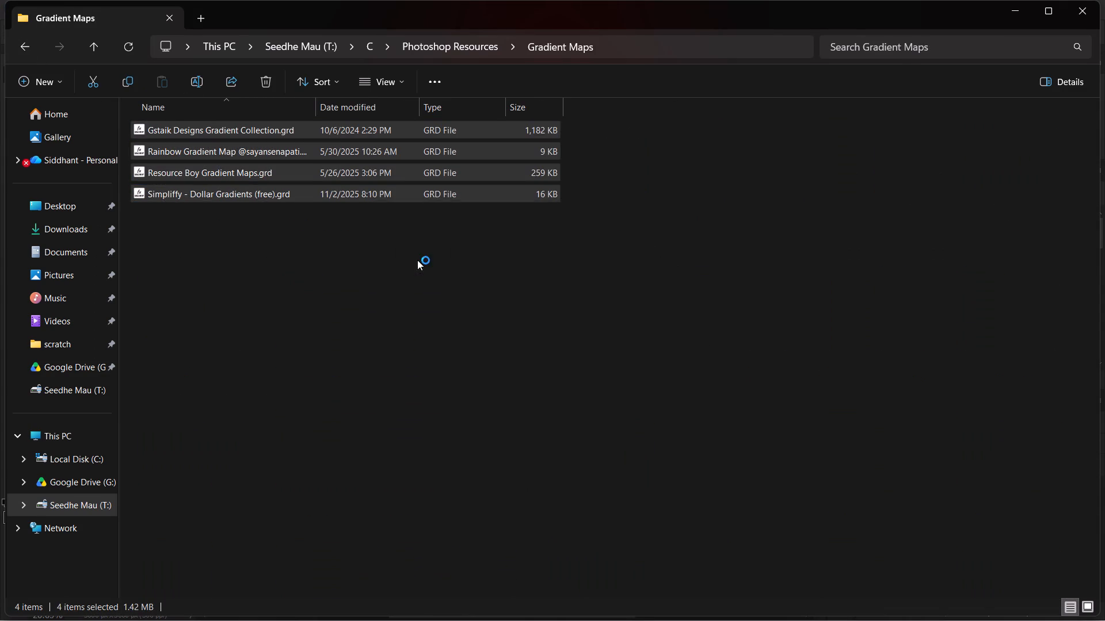
# Return to the Photoshop Resources folder in File Explorer and look through its remaining folders.
pyautogui.hotkey('alt', 'Tab')
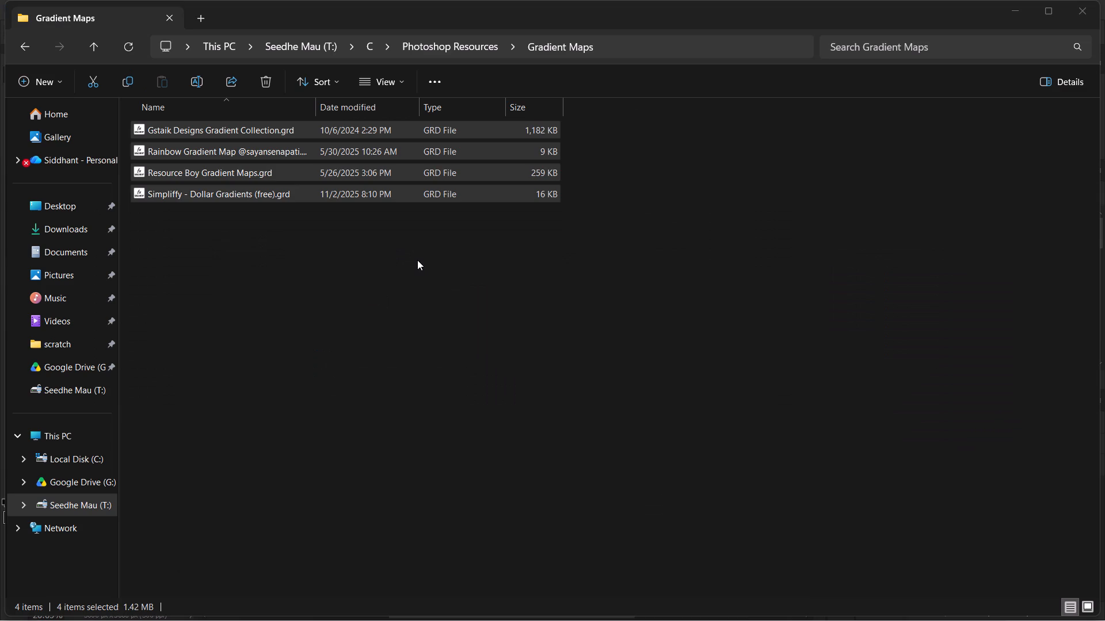
pyautogui.click(17, 44)
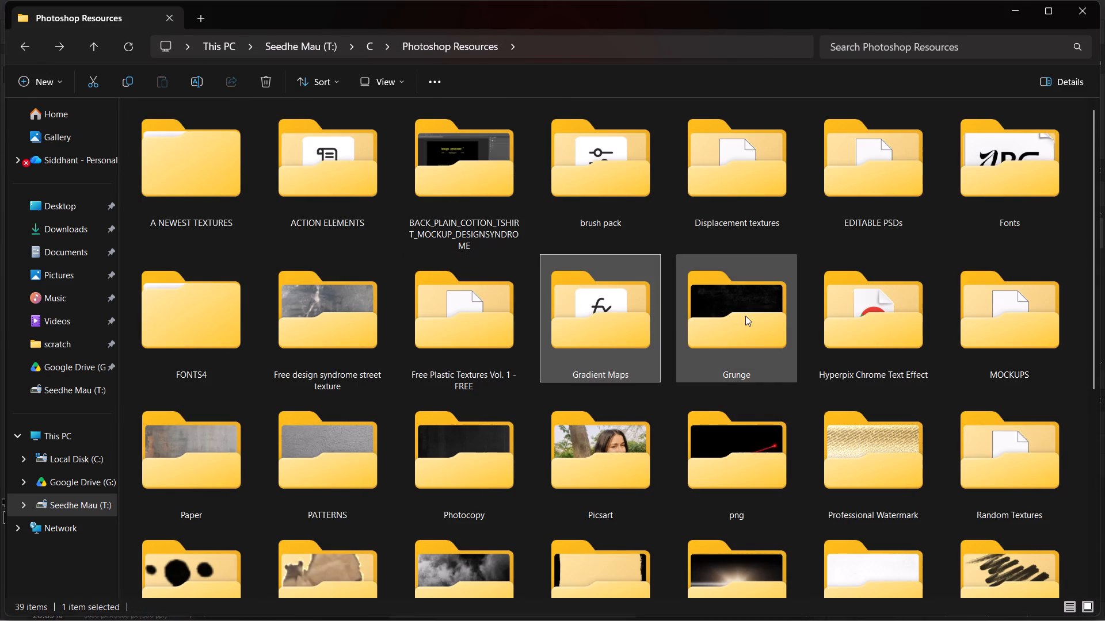
pyautogui.scroll(-1, 903, 335)
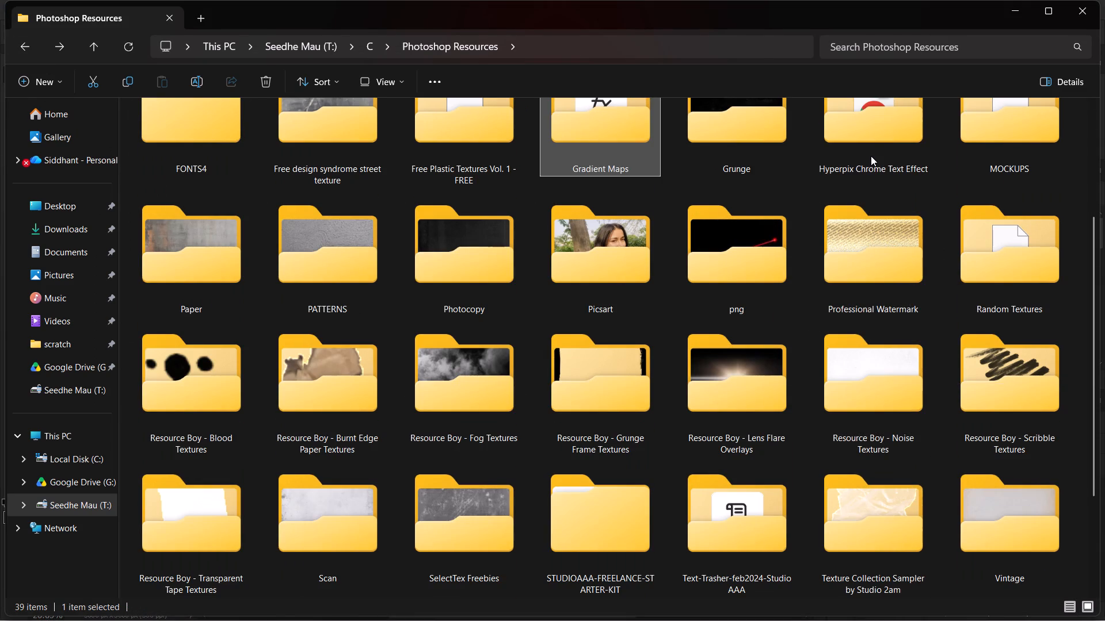
pyautogui.click(871, 156)
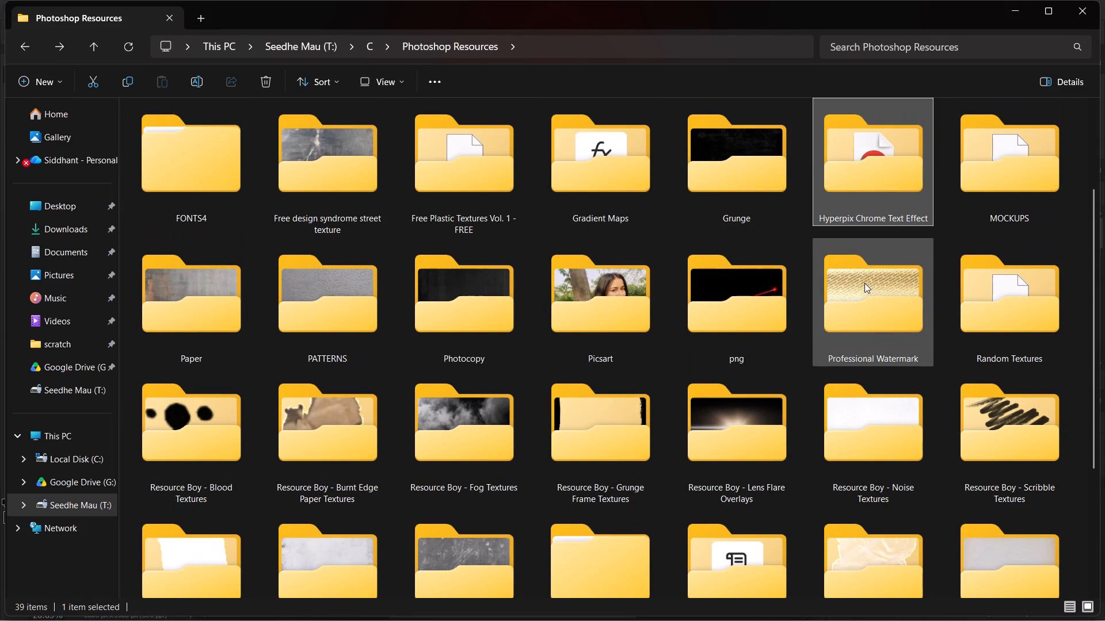
pyautogui.scroll(-1, 864, 283)
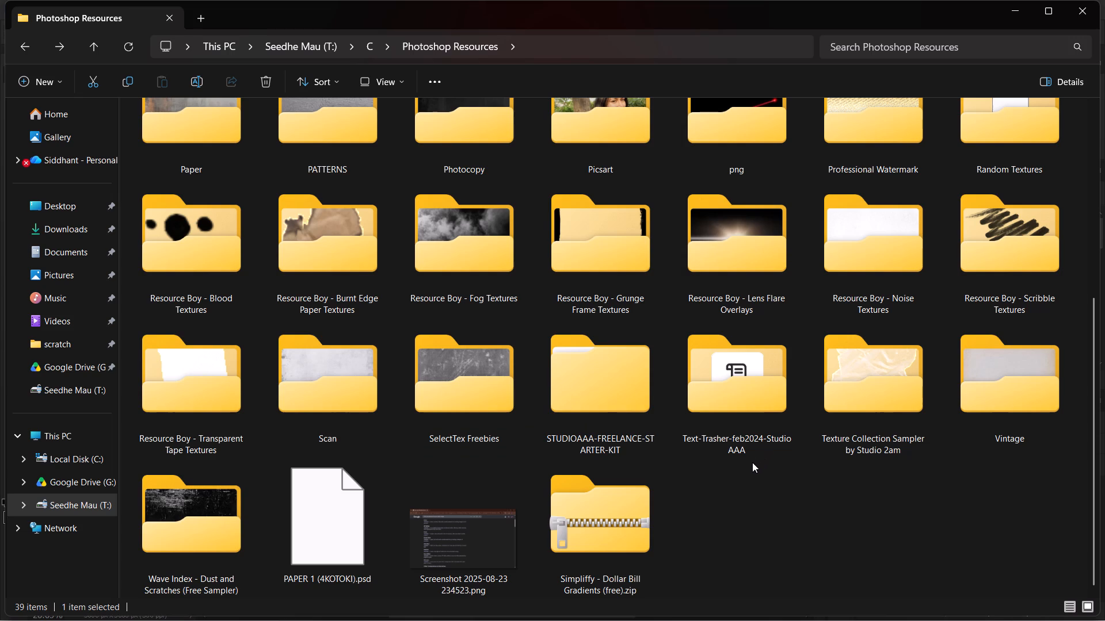
# Switch to the Design Restart Plan chat in Chrome and review the 30-day challenge tracker and the recommendation below it.
pyautogui.scroll(7, 746, 466)
pyautogui.hotkey('alt', 'Tab')
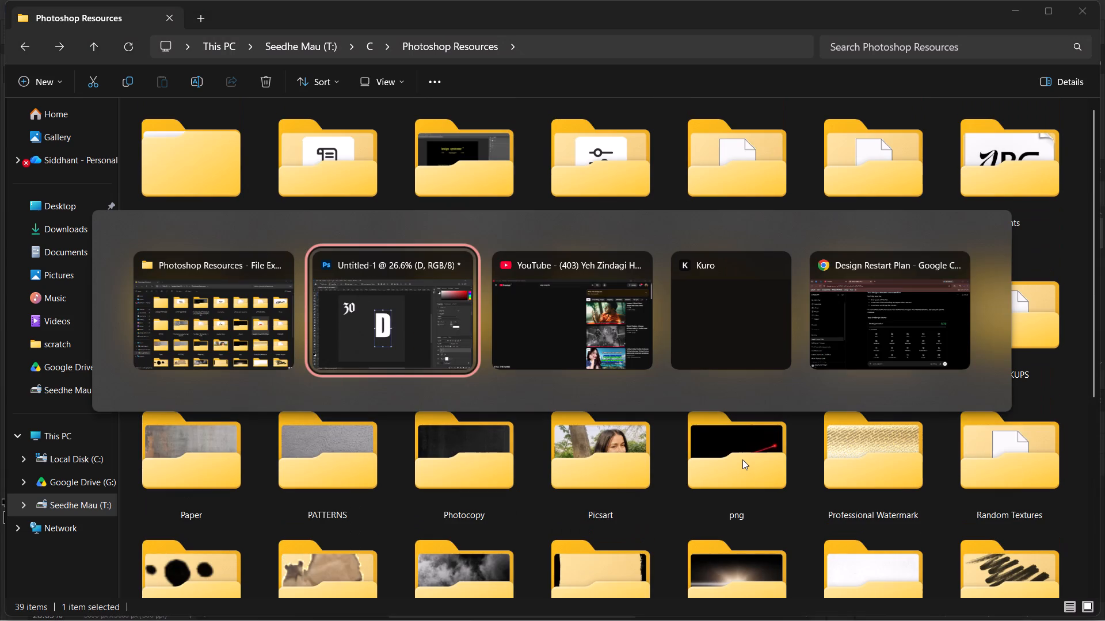
pyautogui.hotkey('alt', 'Tab')
pyautogui.hotkey('alt', 'Tab')
pyautogui.hotkey('alt', 'Tab')
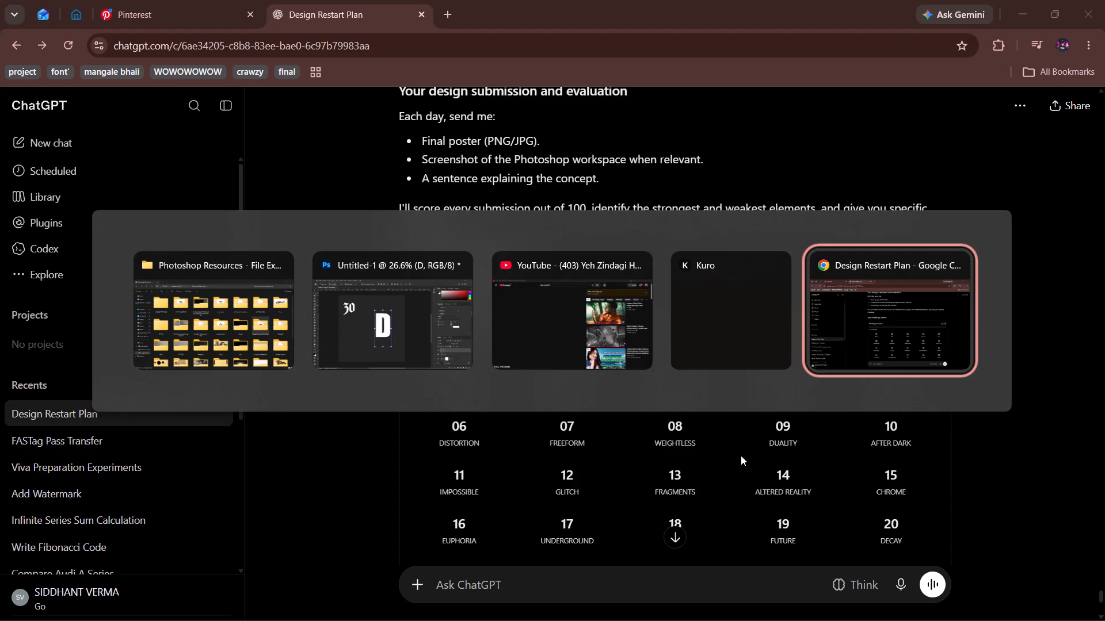
pyautogui.scroll(-6, 738, 454)
pyautogui.scroll(1, 738, 453)
pyautogui.scroll(-3, 738, 453)
pyautogui.scroll(1, 738, 453)
pyautogui.scroll(-3, 738, 453)
pyautogui.scroll(1, 738, 453)
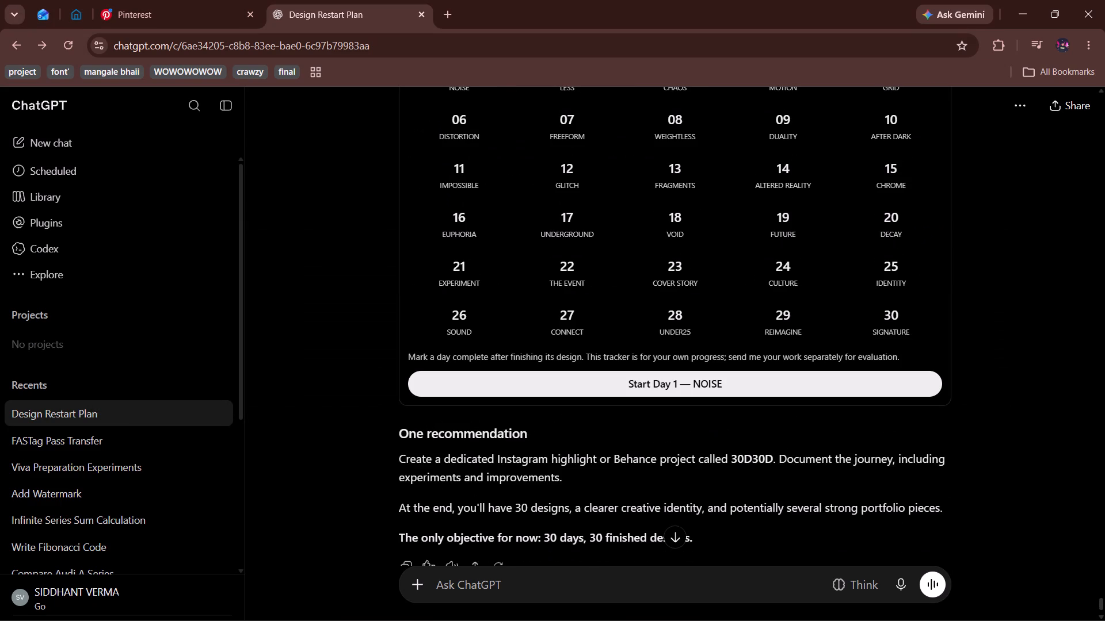
# Close the Chrome window and return to the Untitled-1 lettering document in Photoshop.
pyautogui.hotkey('alt', 'F4')
pyautogui.hotkey('alt', 'Tab')
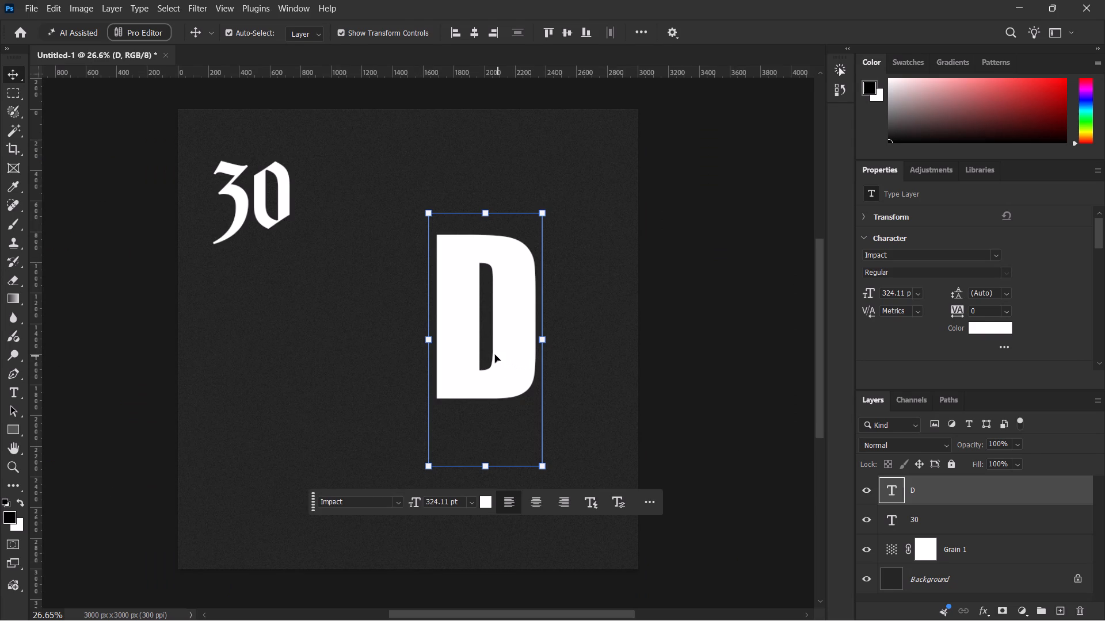
# Preview alternative fonts on the D text layer, stepping through the installed fonts to 911 Porscha Regular and a Attack Graffiti Regular.
pyautogui.click(997, 252)
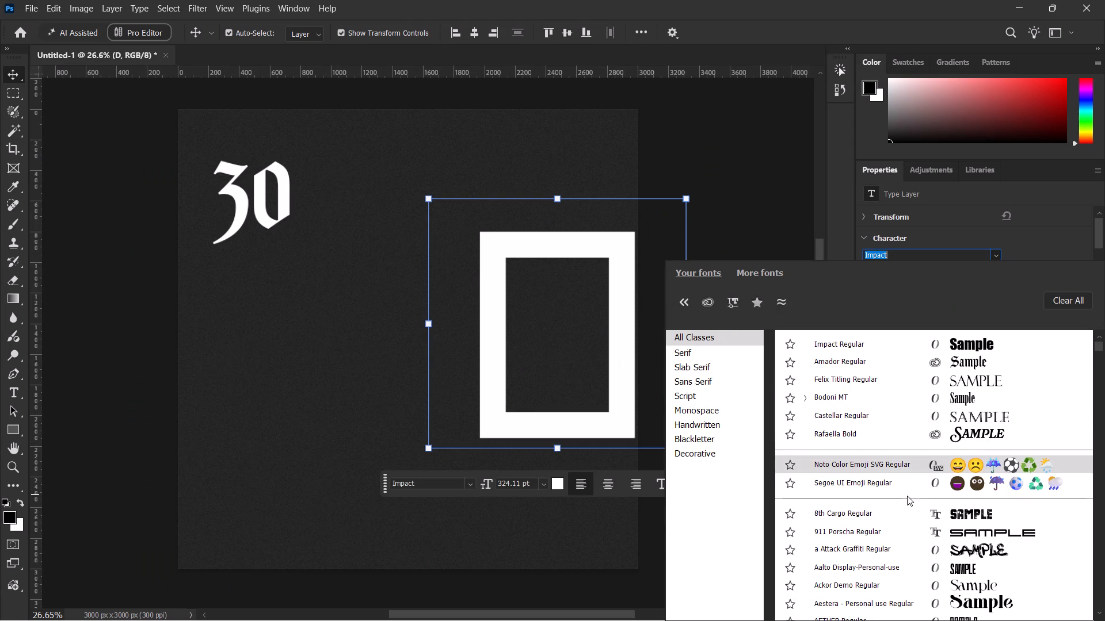
pyautogui.press('Down')
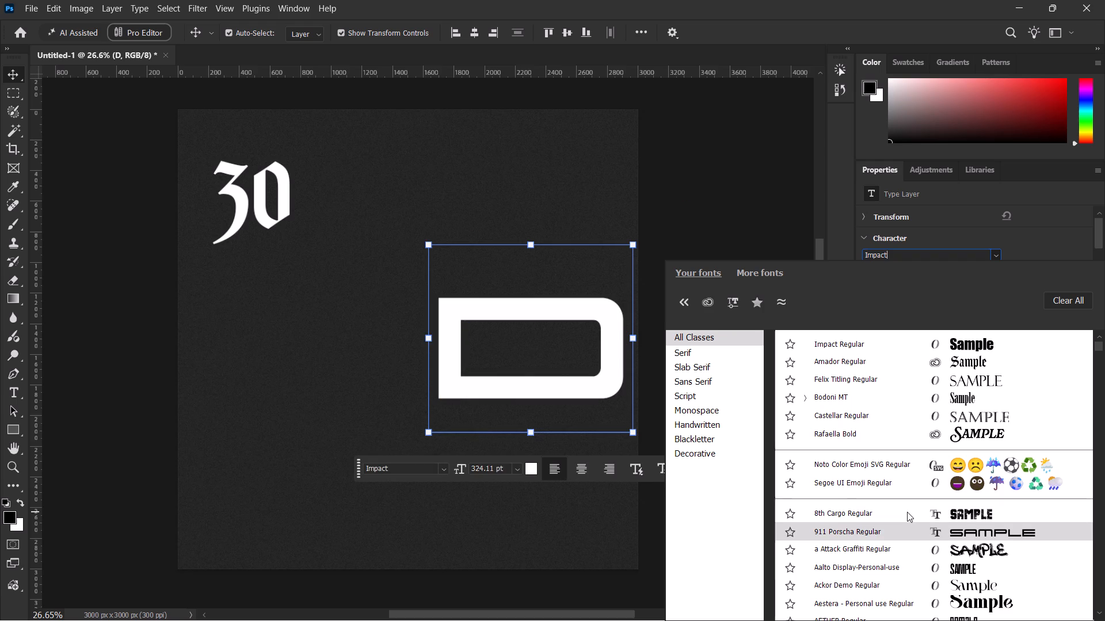
pyautogui.press('Down')
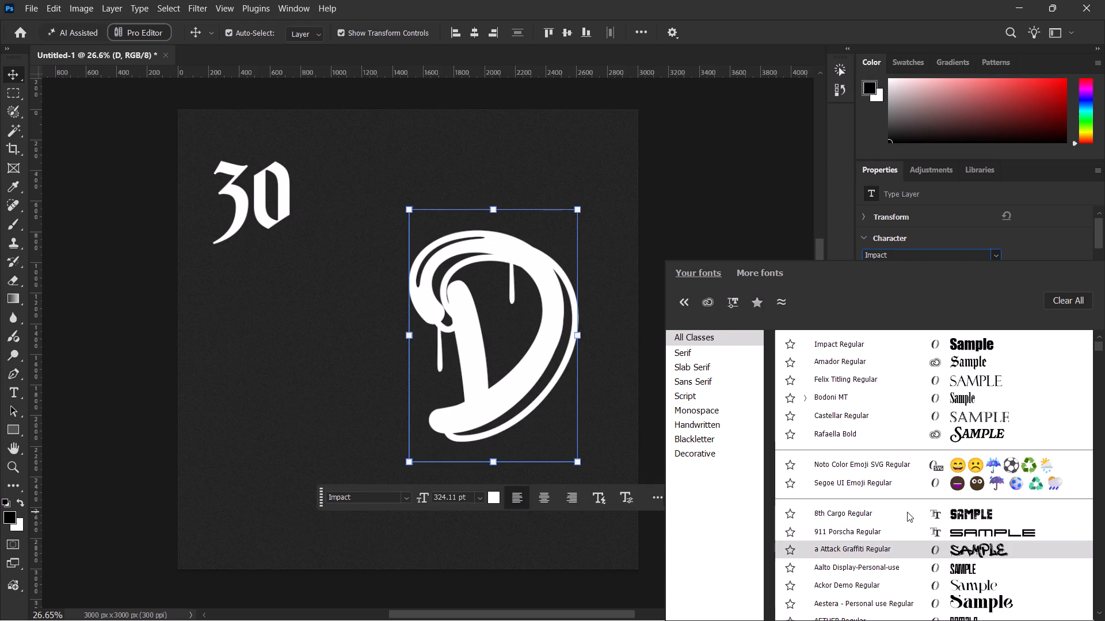
# Preview the "D" text layer in the fonts from Aalto Display through Aligator Regular.
pyautogui.press('Down')
pyautogui.press('Down')
pyautogui.press('Down')
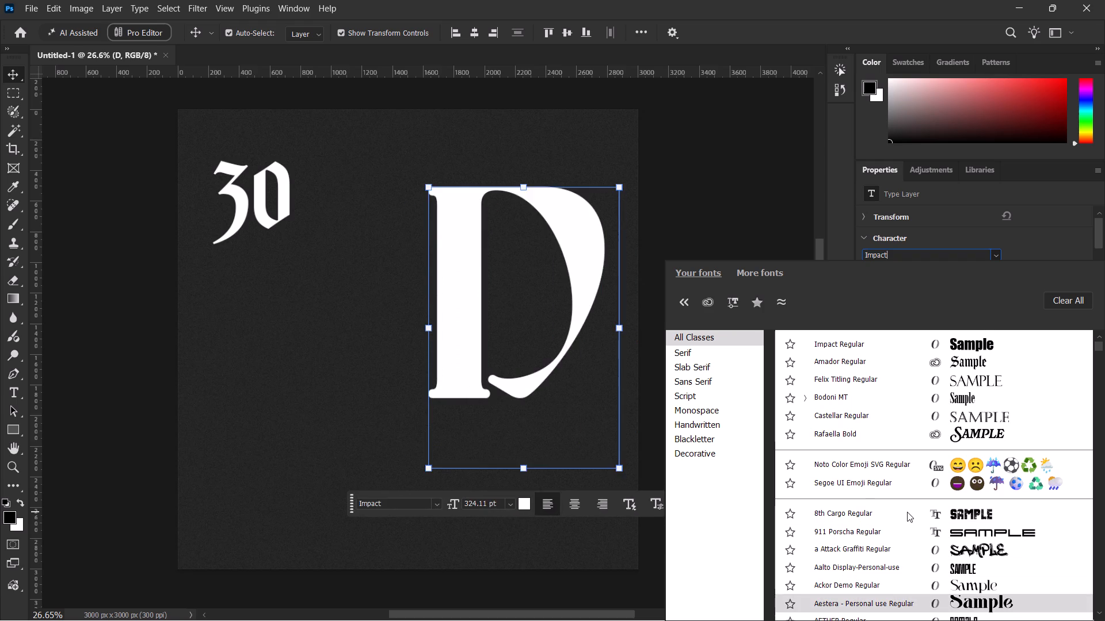
pyautogui.press('Down')
pyautogui.press('Down')
pyautogui.press('Up')
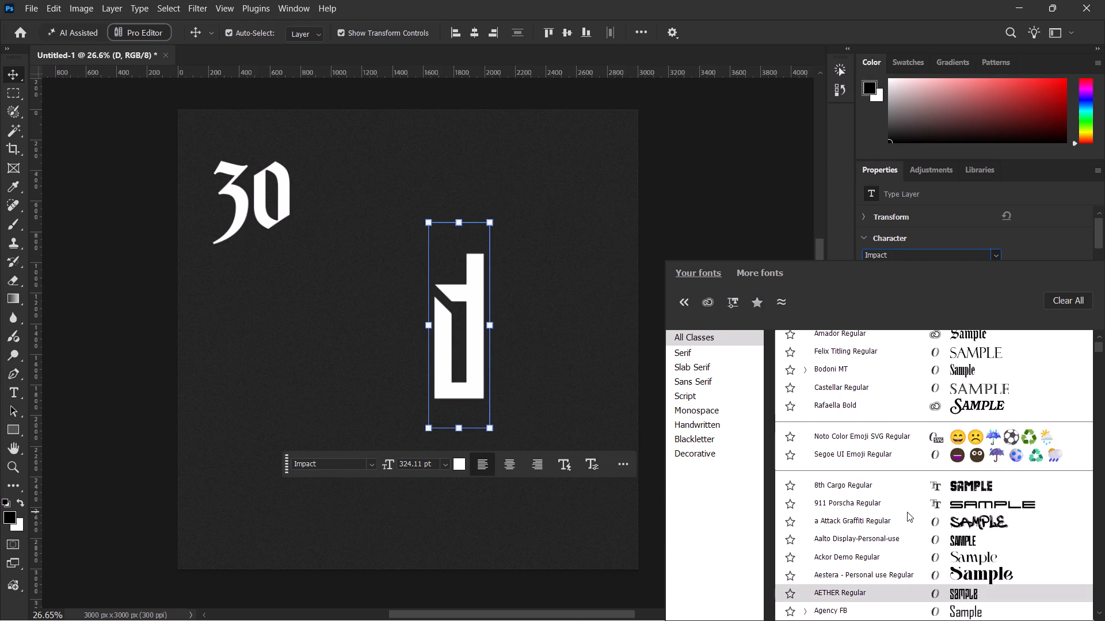
pyautogui.press('Down')
pyautogui.press('Down')
pyautogui.press('Down')
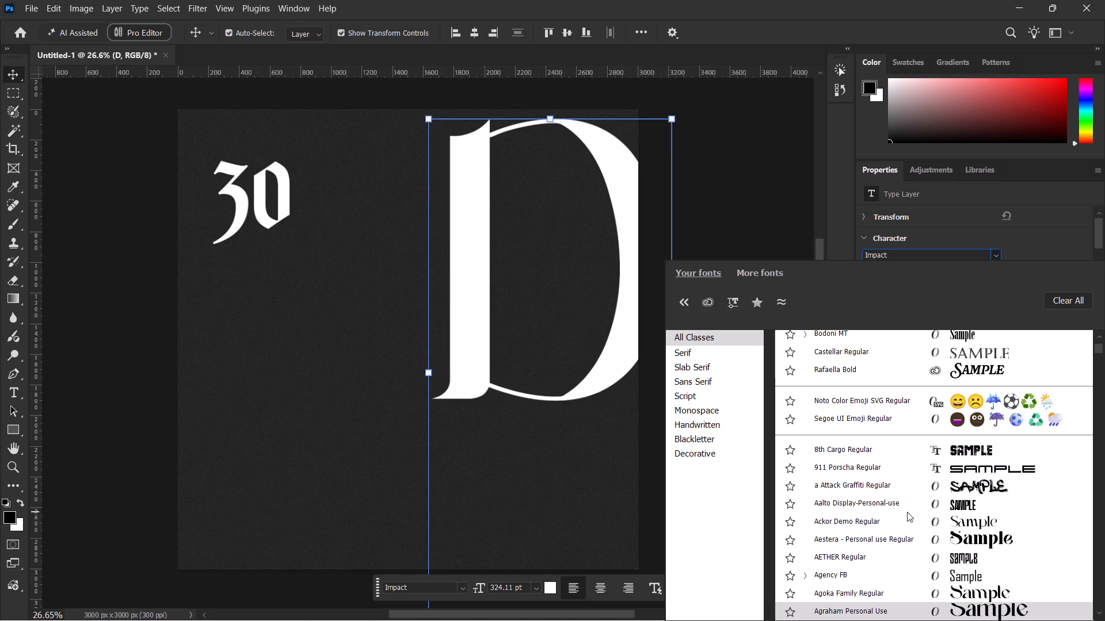
pyautogui.press('Up')
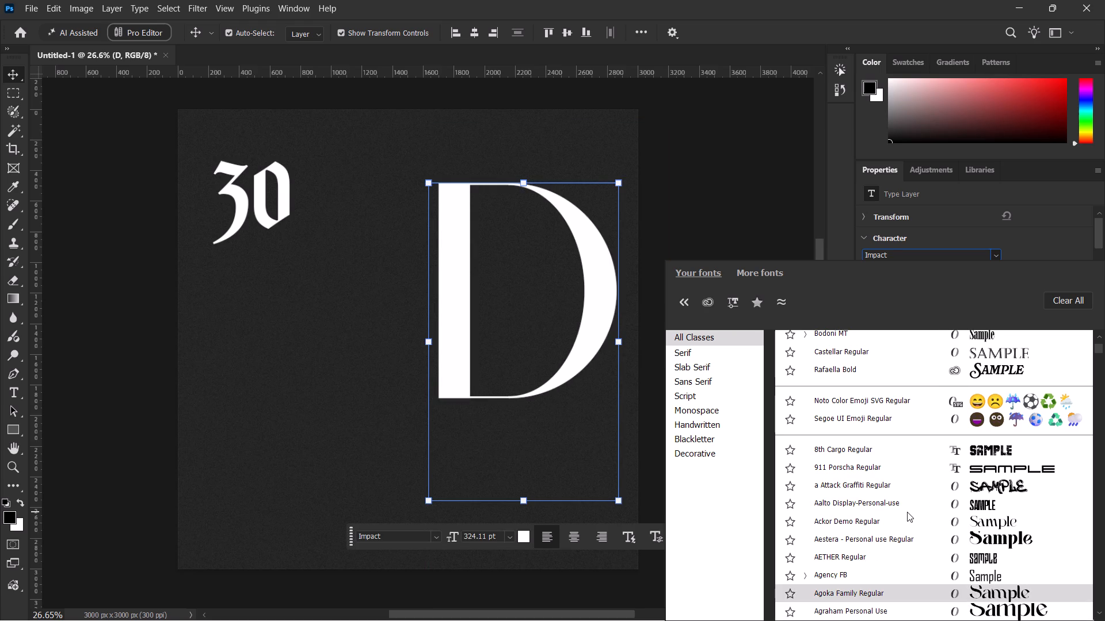
pyautogui.press('Down')
pyautogui.press('Down')
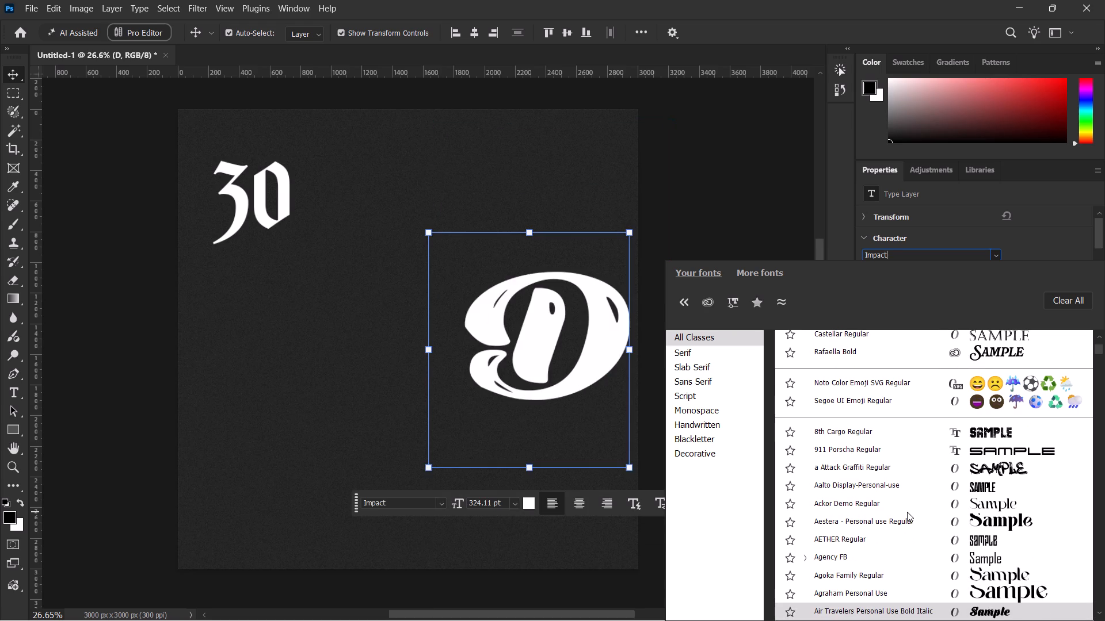
pyautogui.press('Down')
pyautogui.press('Down')
pyautogui.press('Down')
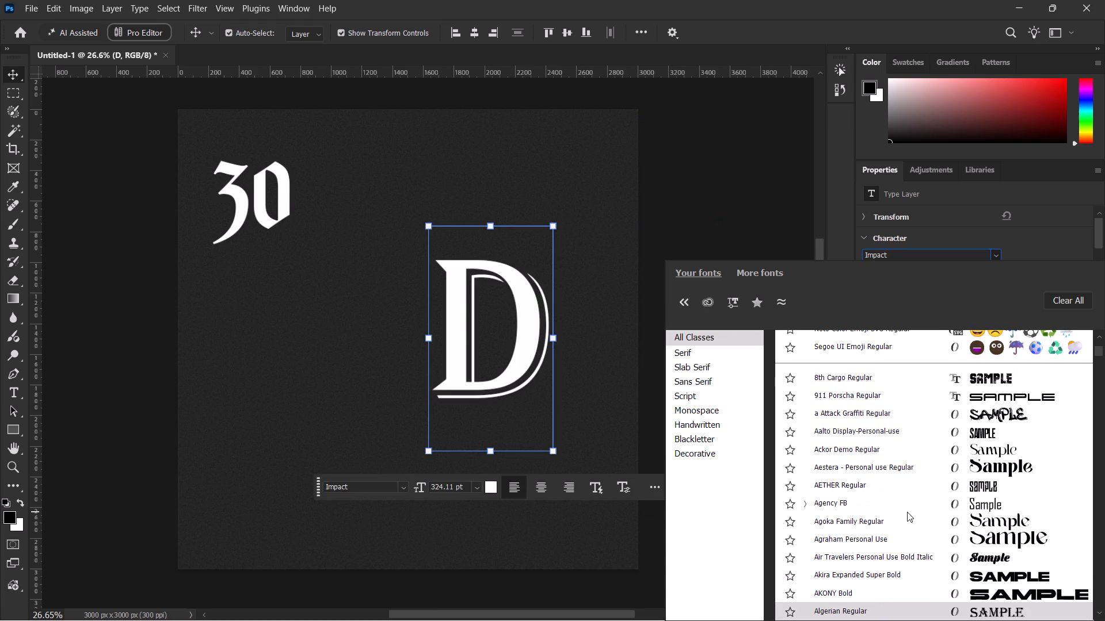
pyautogui.press('Down')
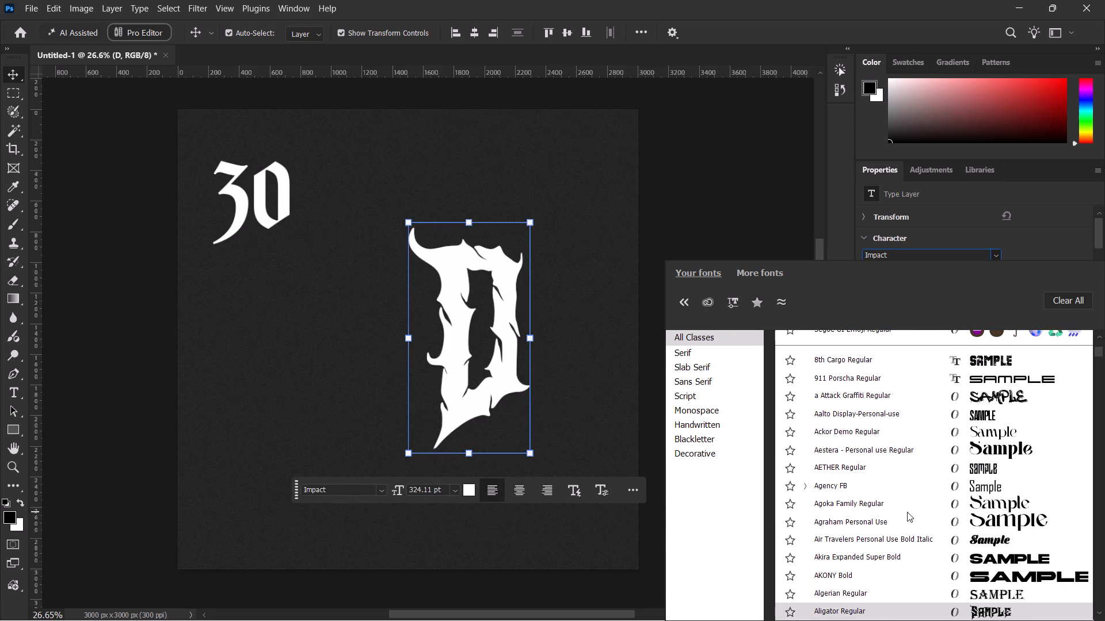
# Preview the "D" in the fonts from Amador Regular through Bauhaus 93 Regular.
pyautogui.press('Down')
pyautogui.press('Down')
pyautogui.press('Down')
pyautogui.press('Down')
pyautogui.press('Down')
pyautogui.press('Down')
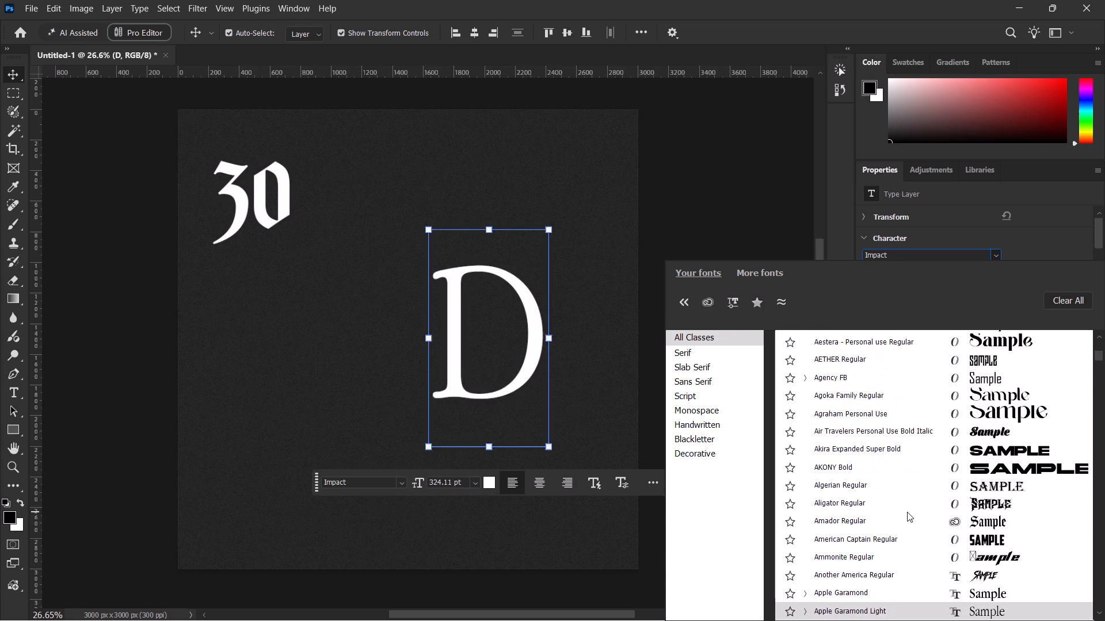
pyautogui.press('Down')
pyautogui.press('Down')
pyautogui.press('Down')
pyautogui.press('Down')
pyautogui.press('Down')
pyautogui.press('Down')
pyautogui.press('Down')
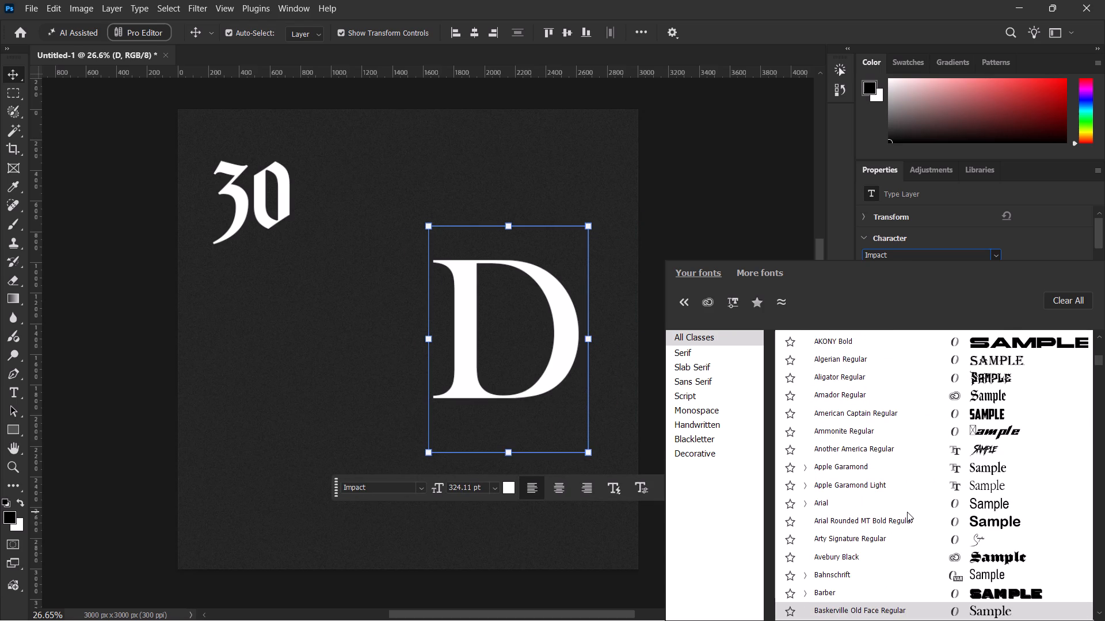
pyautogui.press('Down')
pyautogui.press('Down')
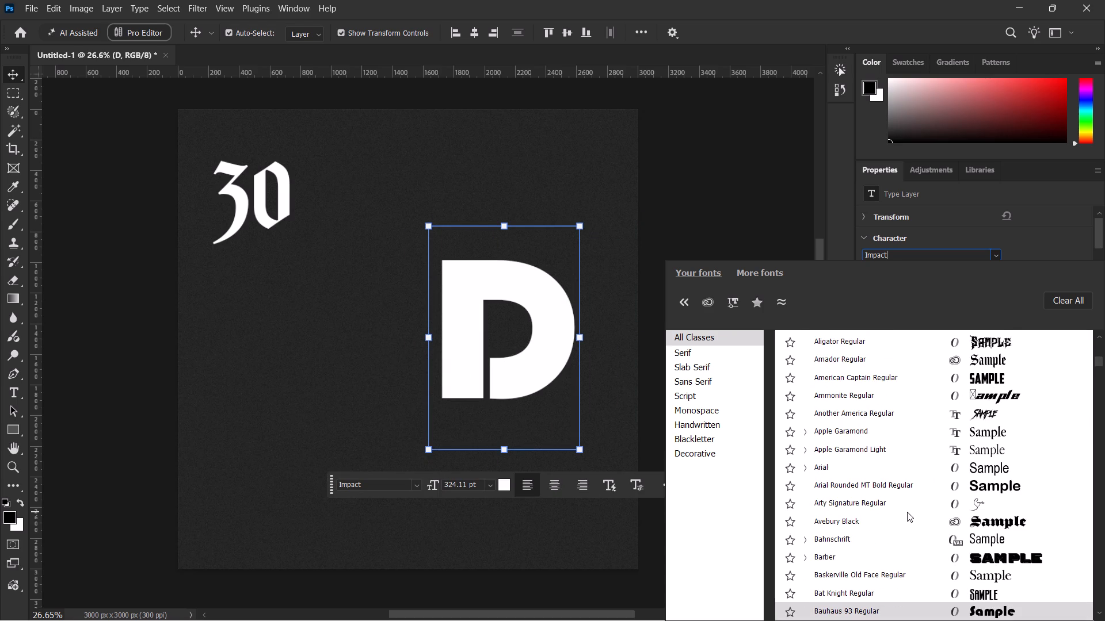
# Preview the "D" in the fonts from Beautiful Day Regular through Bodoni MT.
pyautogui.press('Down')
pyautogui.press('Down')
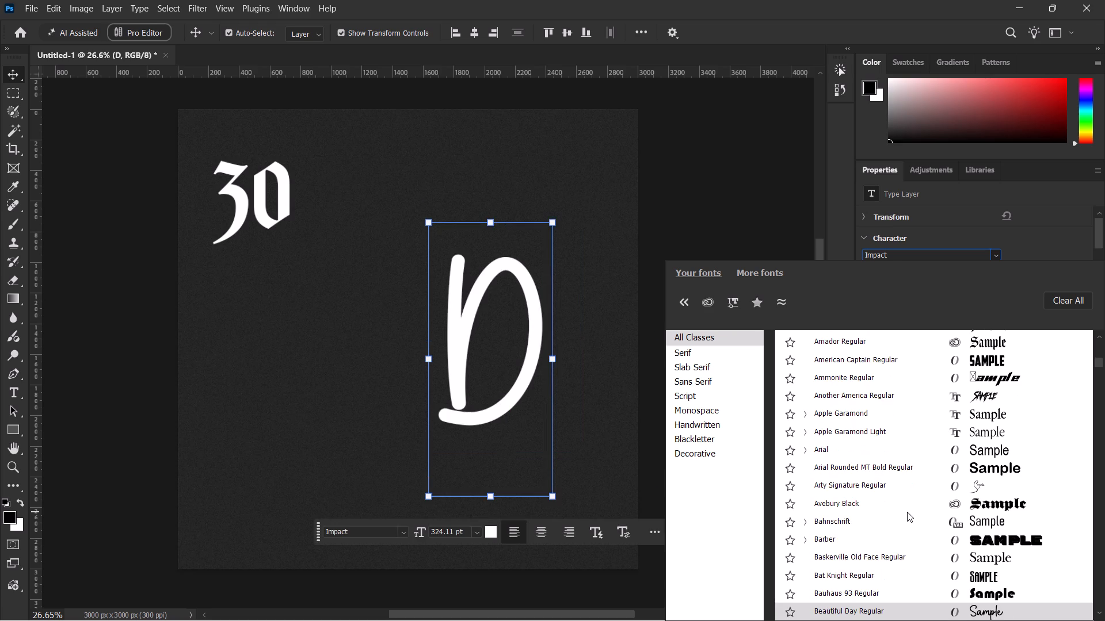
pyautogui.press('Down')
pyautogui.press('Down')
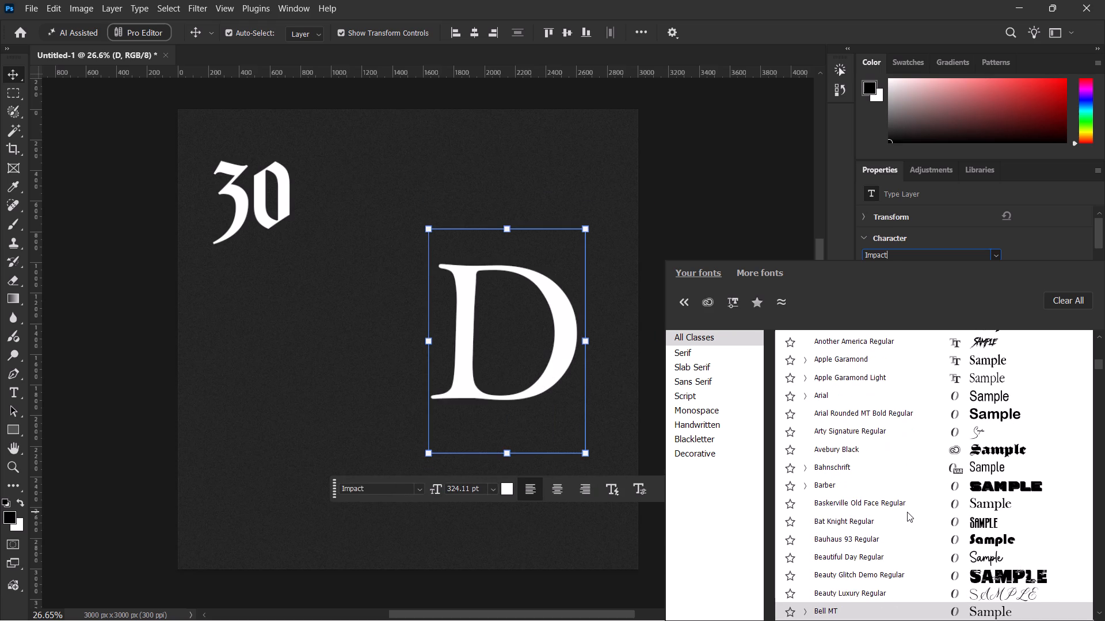
pyautogui.press('Down')
pyautogui.press('Down')
pyautogui.press('Down')
pyautogui.press('Down')
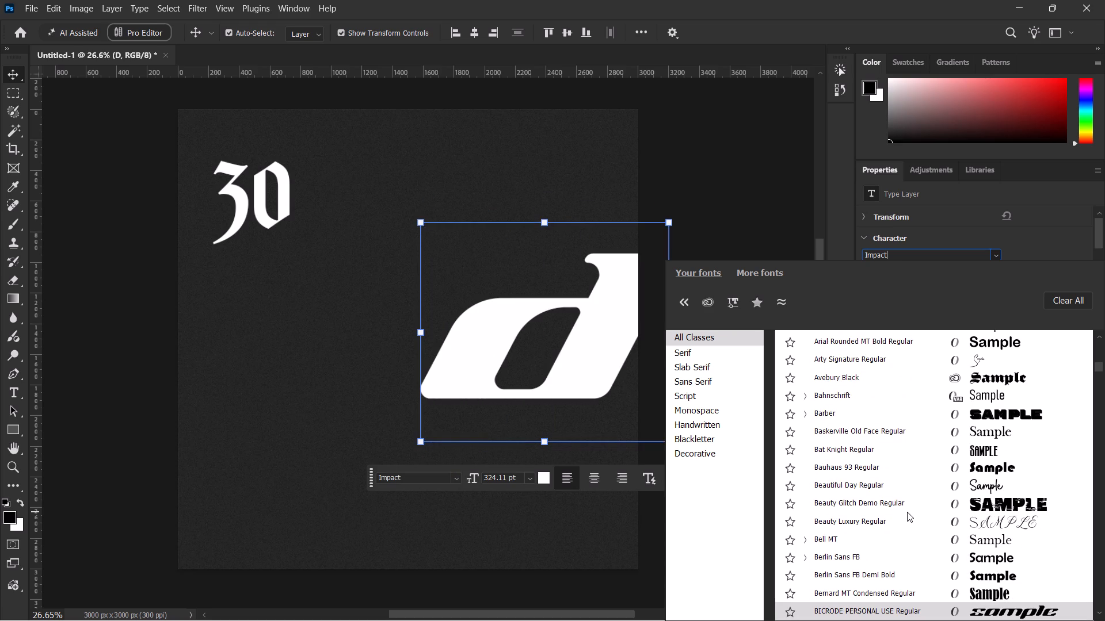
pyautogui.press('Down')
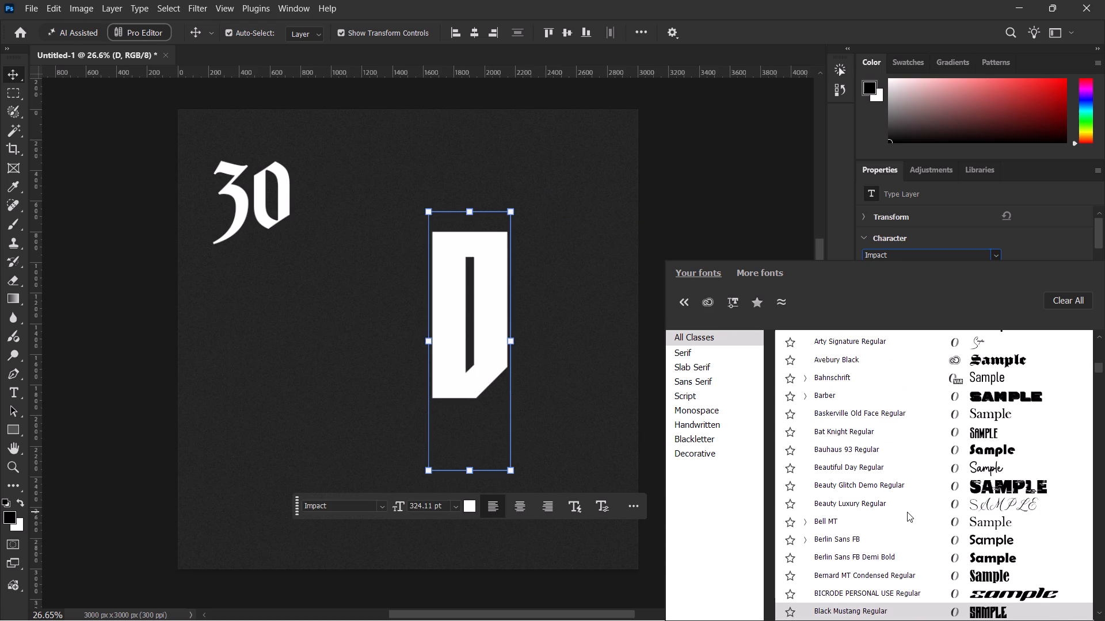
pyautogui.press('Down')
pyautogui.press('Down')
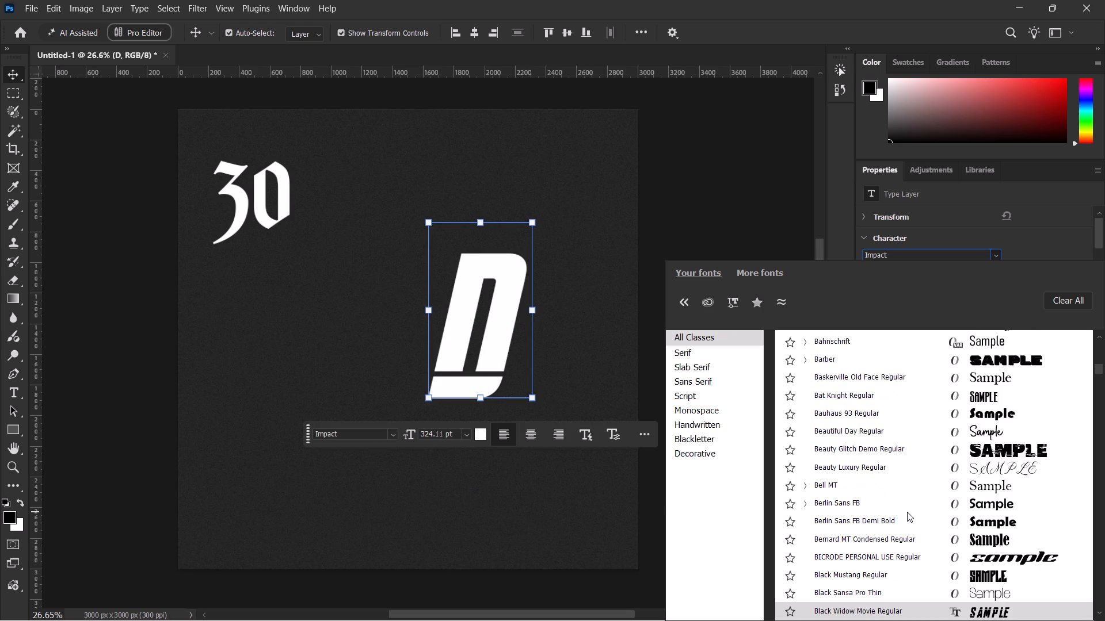
pyautogui.press('Down')
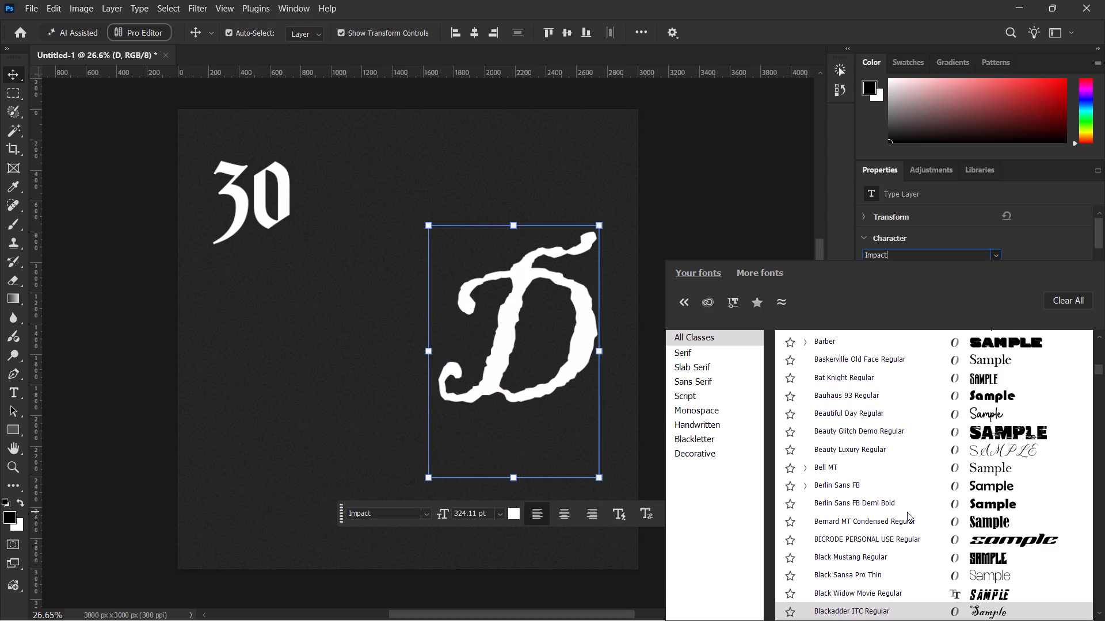
pyautogui.press('Down')
pyautogui.press('Down')
pyautogui.press('Down')
pyautogui.press('Down')
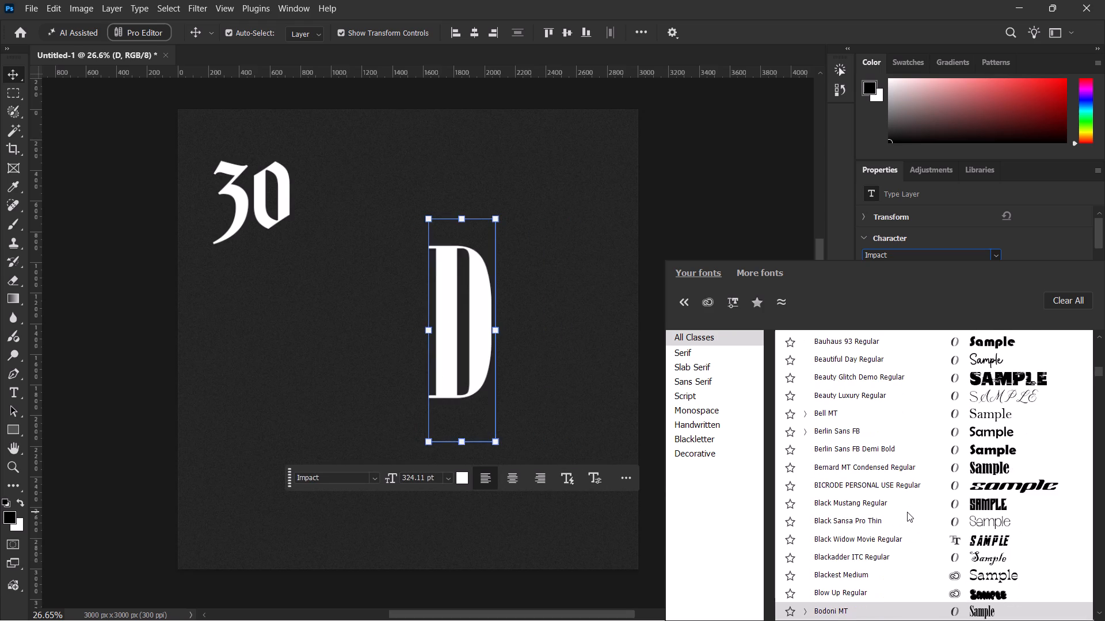
# Preview the "D" in the fonts from Book Antiqua through Break Gothic Regular, rechecking Blackest Medium.
pyautogui.press('Down')
pyautogui.press('Down')
pyautogui.press('Down')
pyautogui.press('Down')
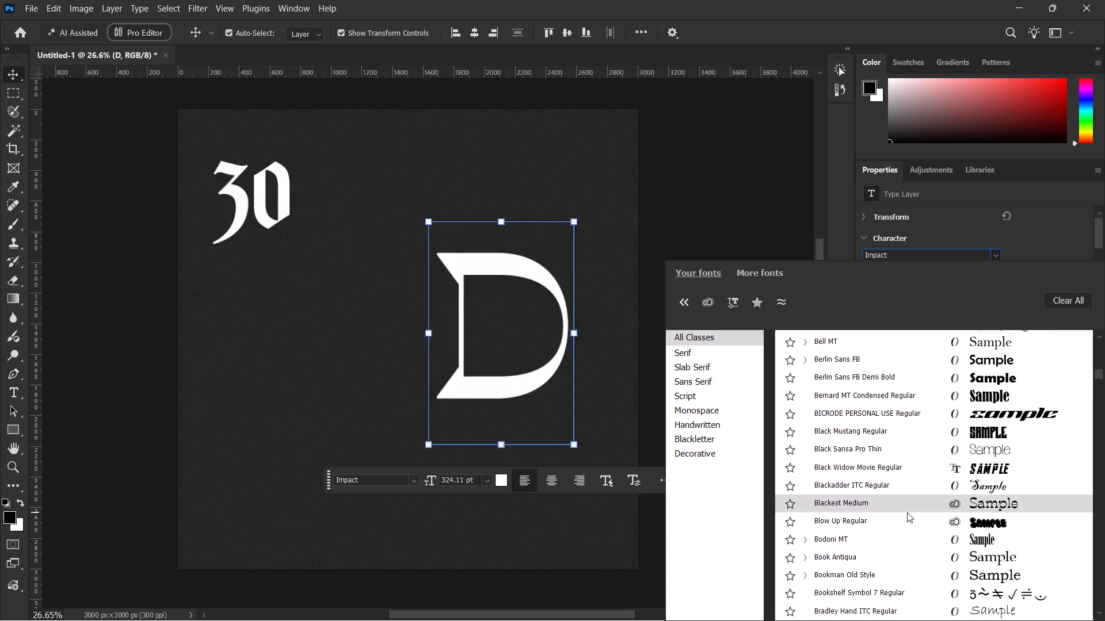
pyautogui.press('Down')
pyautogui.press('Up')
pyautogui.press('Up')
pyautogui.press('Down')
pyautogui.press('Down')
pyautogui.press('Down')
pyautogui.press('Down')
pyautogui.press('Down')
pyautogui.press('Down')
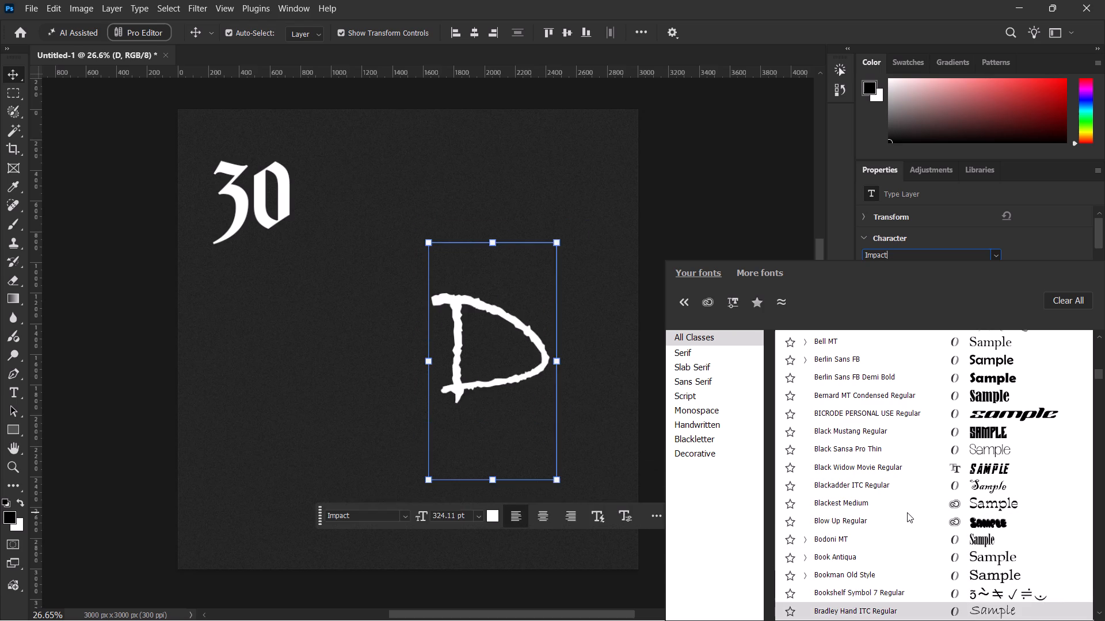
pyautogui.press('Down')
pyautogui.press('Down')
pyautogui.press('Up')
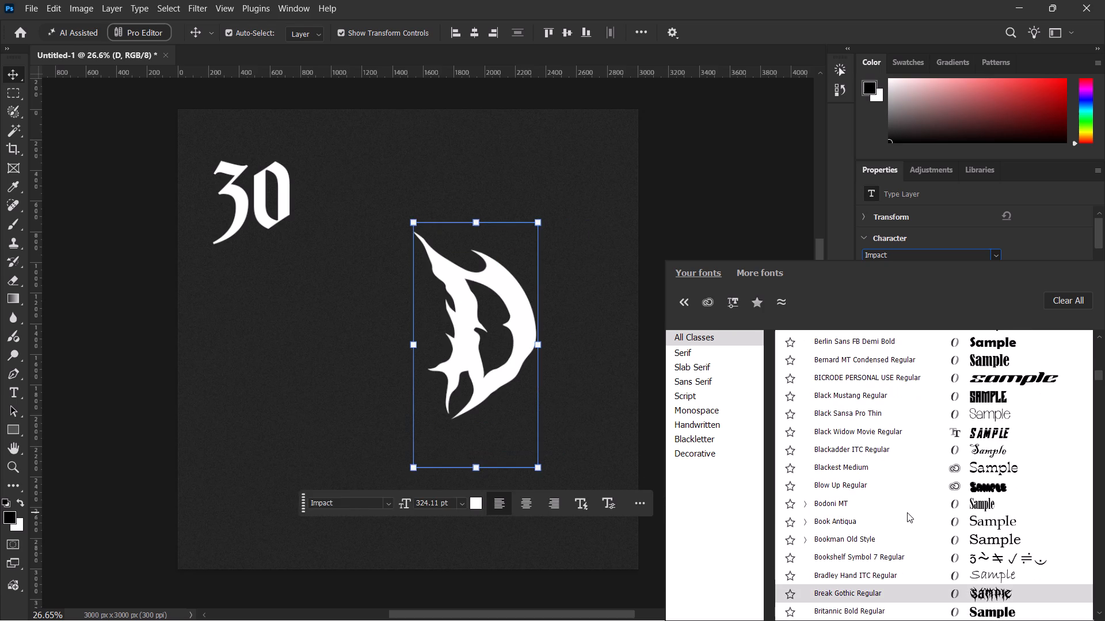
# Preview the "D" text layer in the fonts from Britannic Bold Regular through Calisto MT.
pyautogui.press('Down')
pyautogui.press('Down')
pyautogui.press('Down')
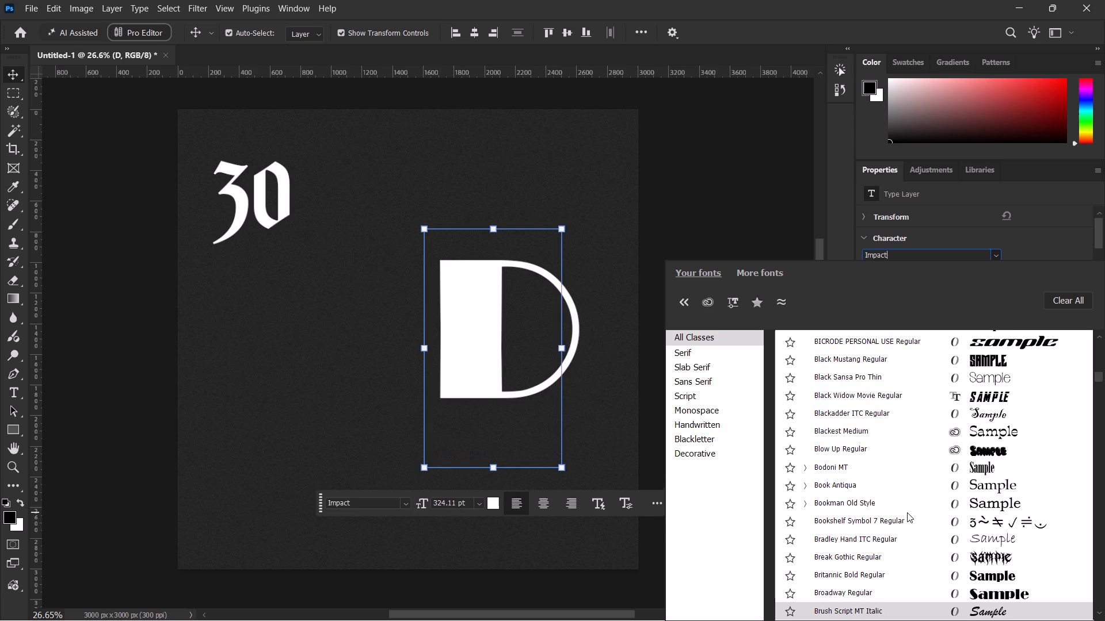
pyautogui.press('Up')
pyautogui.press('Down')
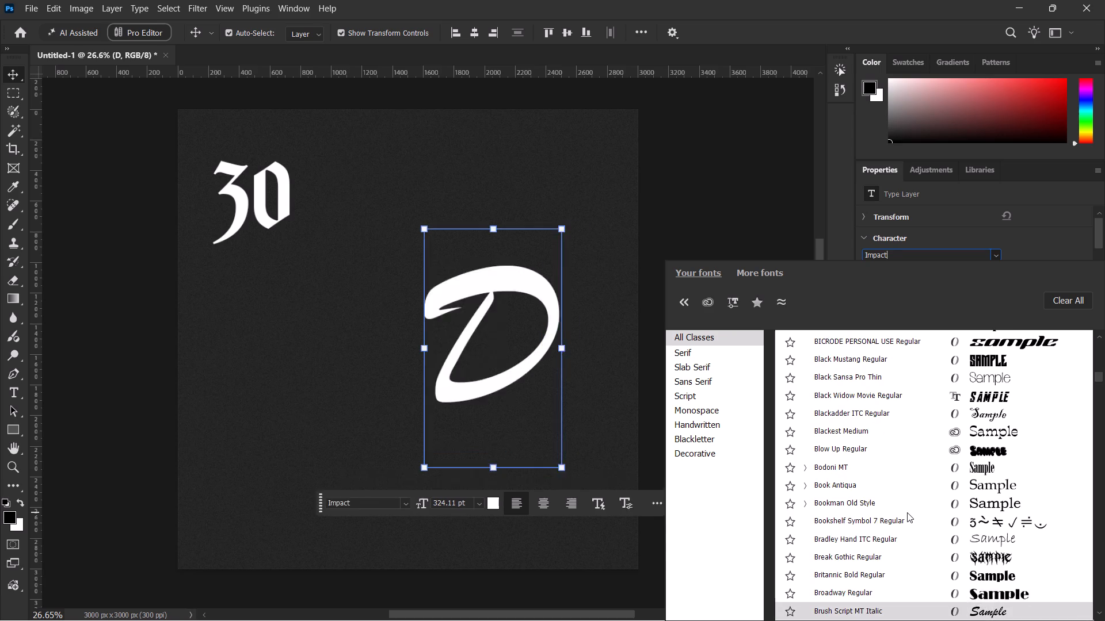
pyautogui.press('Down')
pyautogui.press('Down')
pyautogui.press('Down')
pyautogui.press('Down')
pyautogui.press('Down')
pyautogui.press('Down')
pyautogui.press('Down')
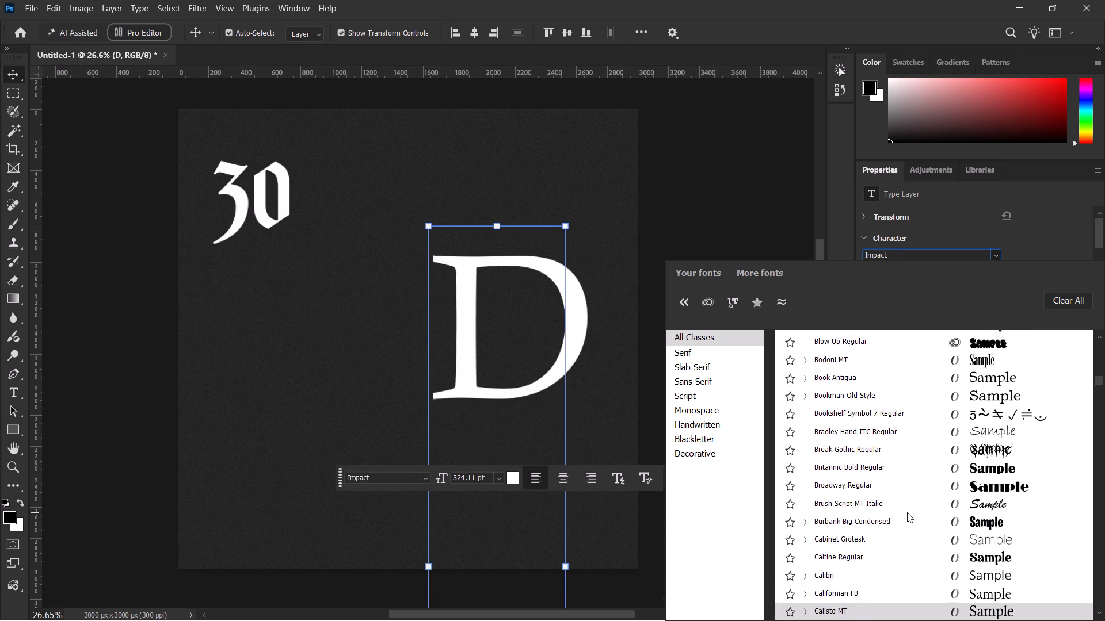
# Preview the "D" in the fonts from Cambria through Century Schoolbook.
pyautogui.press('Down')
pyautogui.press('Down')
pyautogui.press('Down')
pyautogui.press('Down')
pyautogui.press('Down')
pyautogui.press('Down')
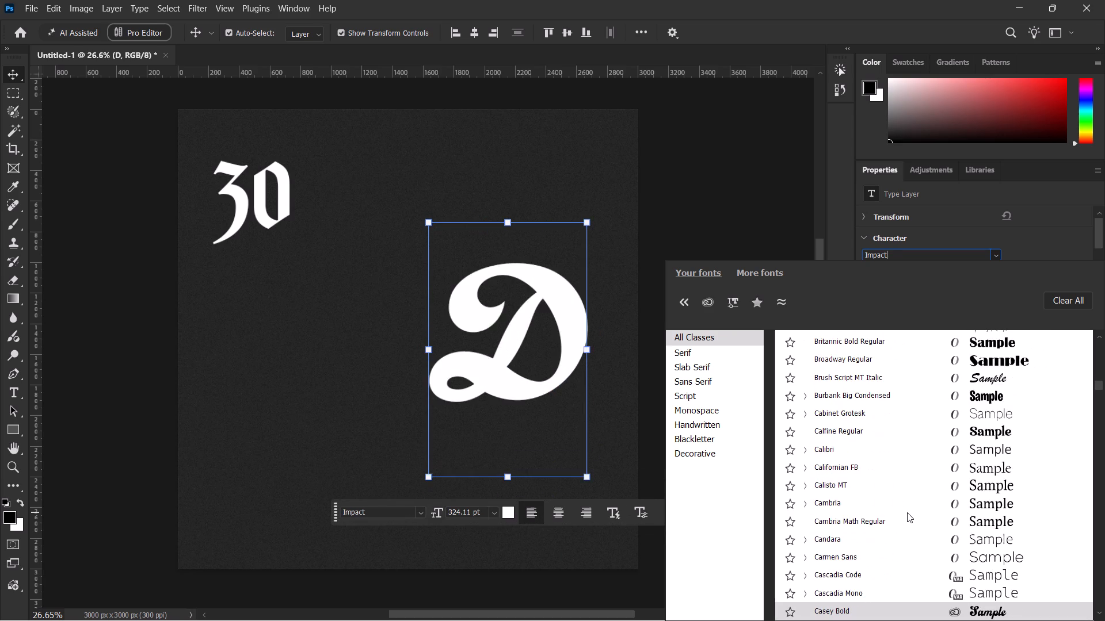
pyautogui.press('Down')
pyautogui.press('Down')
pyautogui.press('Down')
pyautogui.press('Down')
pyautogui.press('Down')
pyautogui.press('Down')
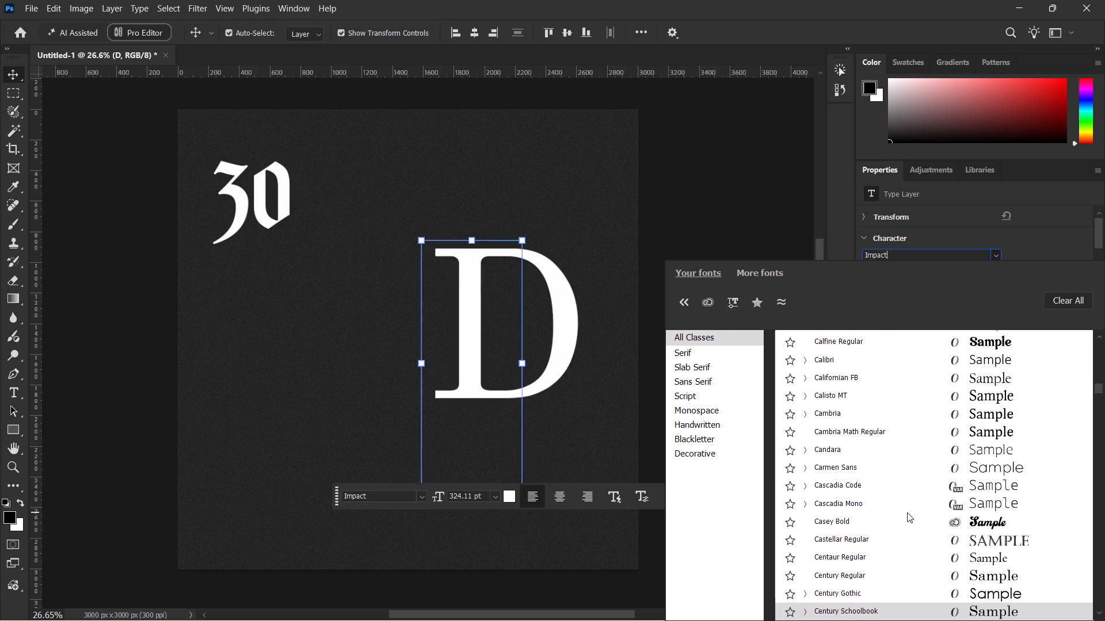
# Preview the "D" in the fonts from Chanakya Regular through Copperplate Gothic Bold Regular.
pyautogui.press('Down')
pyautogui.press('Down')
pyautogui.press('Down')
pyautogui.press('Down')
pyautogui.press('Down')
pyautogui.press('Down')
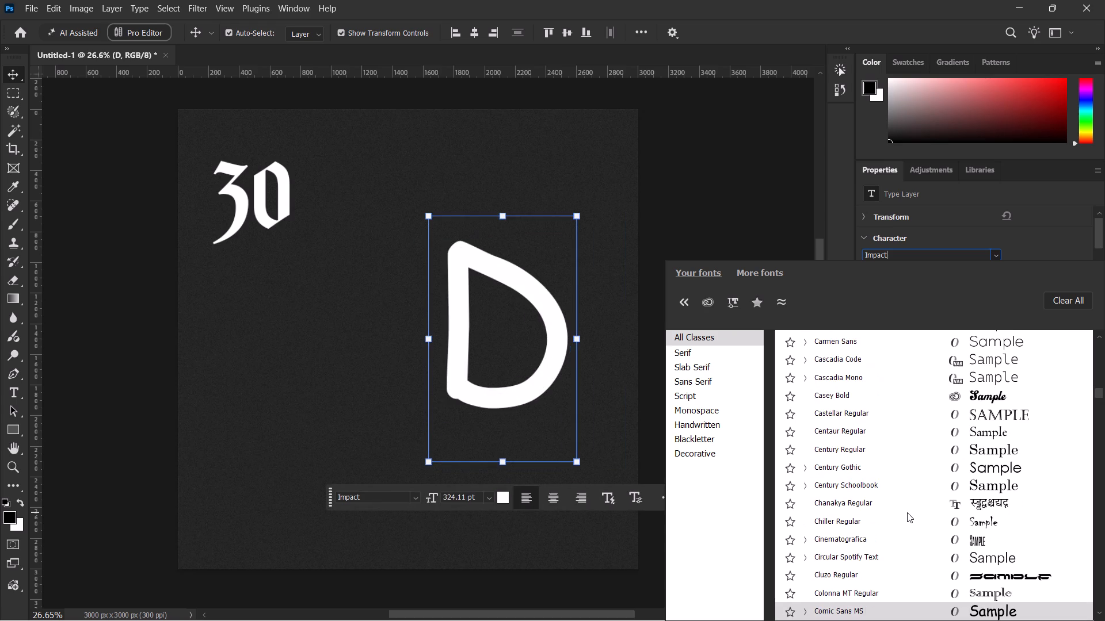
pyautogui.press('Up')
pyautogui.press('Down')
pyautogui.press('Down')
pyautogui.press('Down')
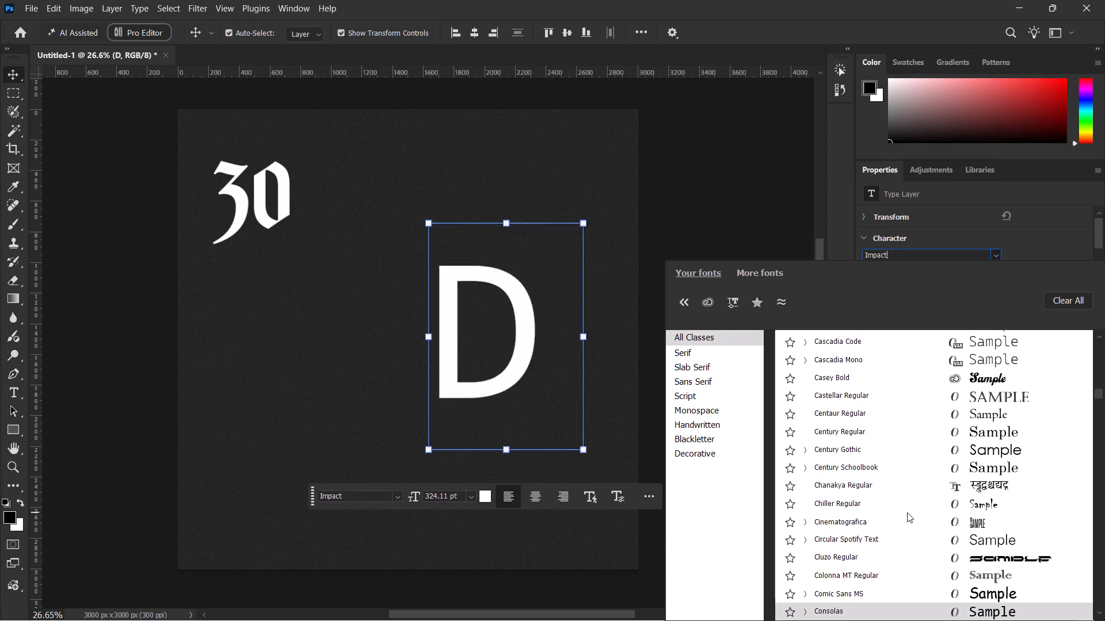
pyautogui.press('Down')
pyautogui.press('Down')
pyautogui.press('Down')
pyautogui.press('Up')
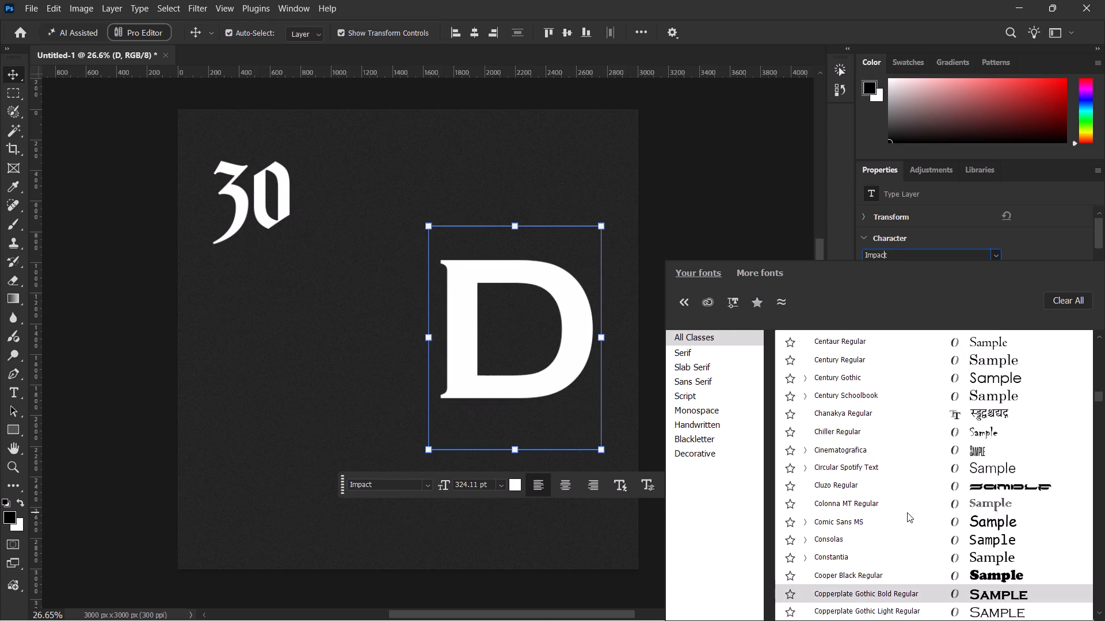
# Preview the "D" in the fonts from Copperplate Gothic Light Regular through Deseo Medium Black.
pyautogui.press('Down')
pyautogui.press('Down')
pyautogui.press('Down')
pyautogui.press('Down')
pyautogui.press('Down')
pyautogui.press('Down')
pyautogui.press('Down')
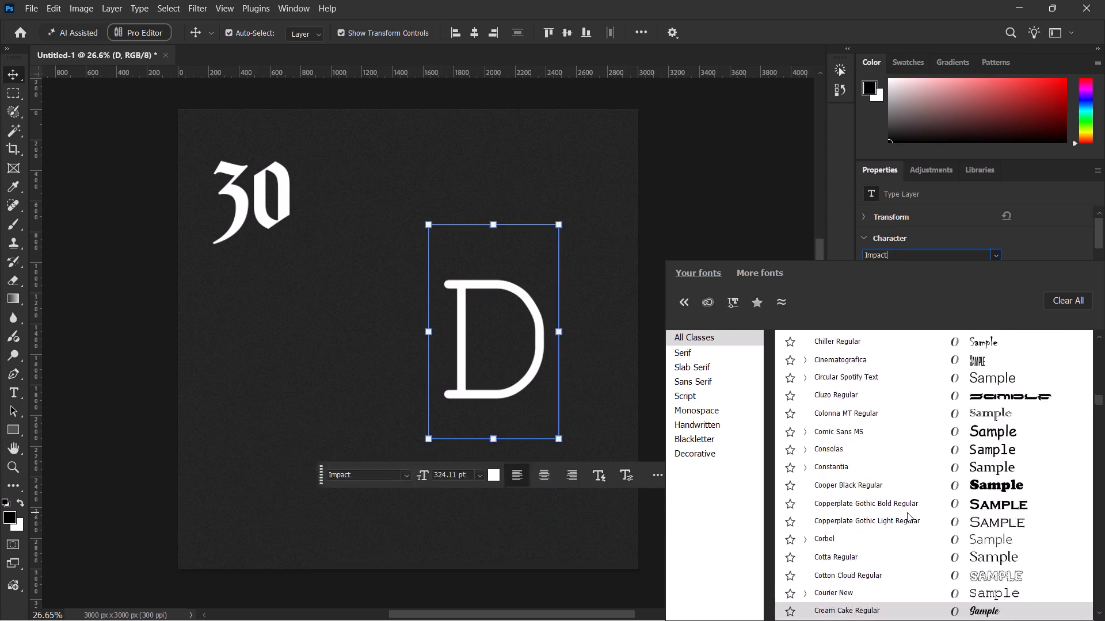
pyautogui.press('Down')
pyautogui.press('Down')
pyautogui.press('Down')
pyautogui.press('Down')
pyautogui.press('Down')
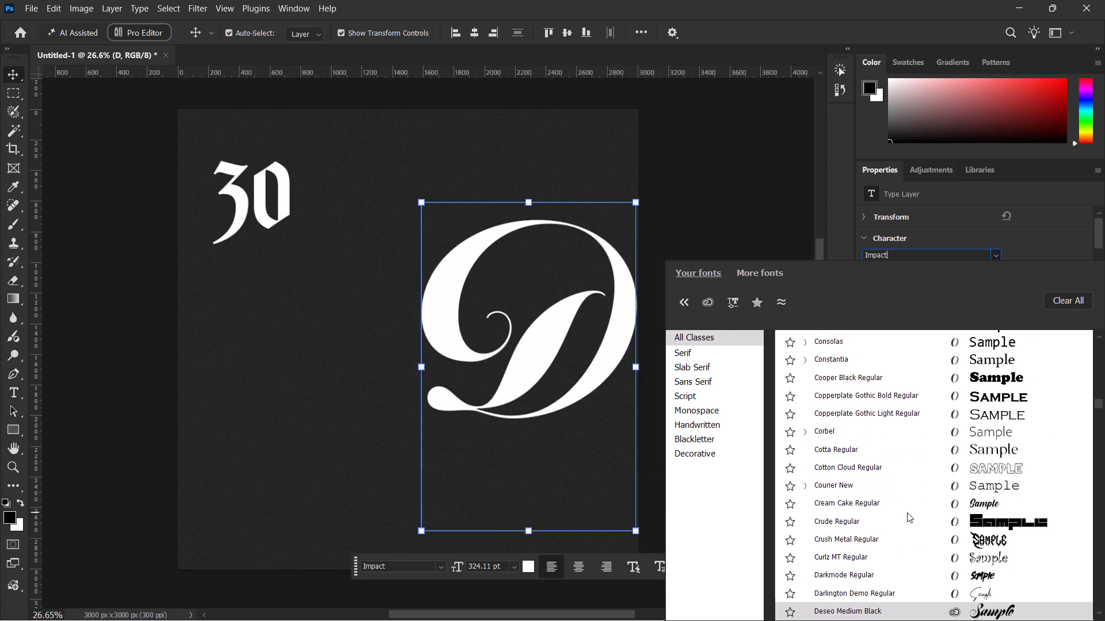
# Preview the "D" in Dharma Gothic E, recheck the fonts back to Crude Regular, and return to Darkmode Regular.
pyautogui.press('Down')
pyautogui.press('Up')
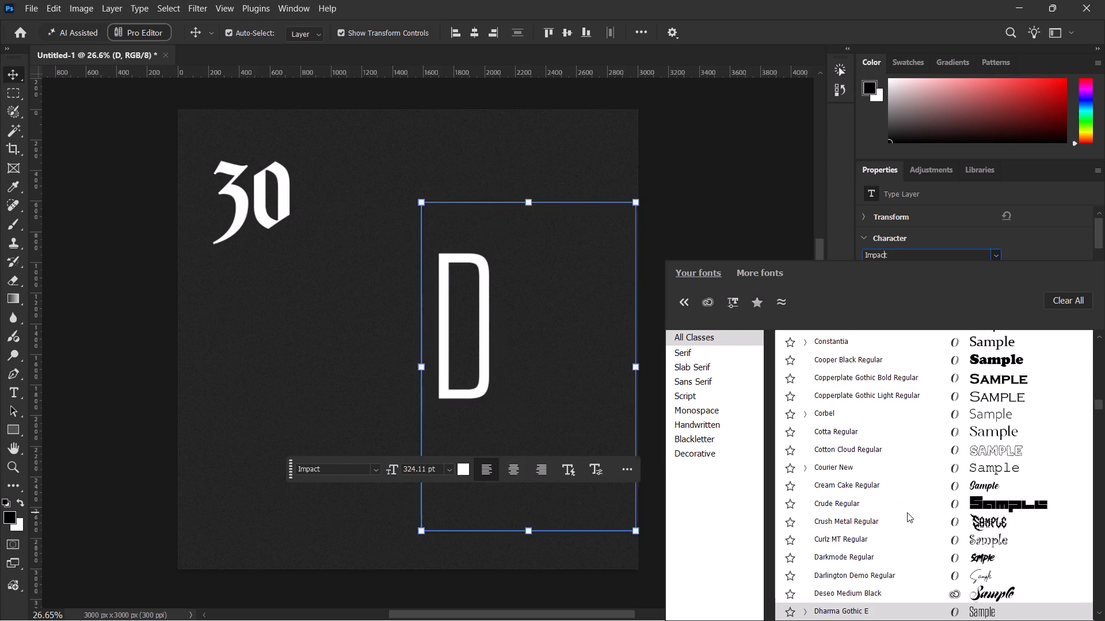
pyautogui.press('Up')
pyautogui.press('Up')
pyautogui.press('Up')
pyautogui.press('Up')
pyautogui.press('Up')
pyautogui.press('Down')
pyautogui.press('Down')
pyautogui.press('Down')
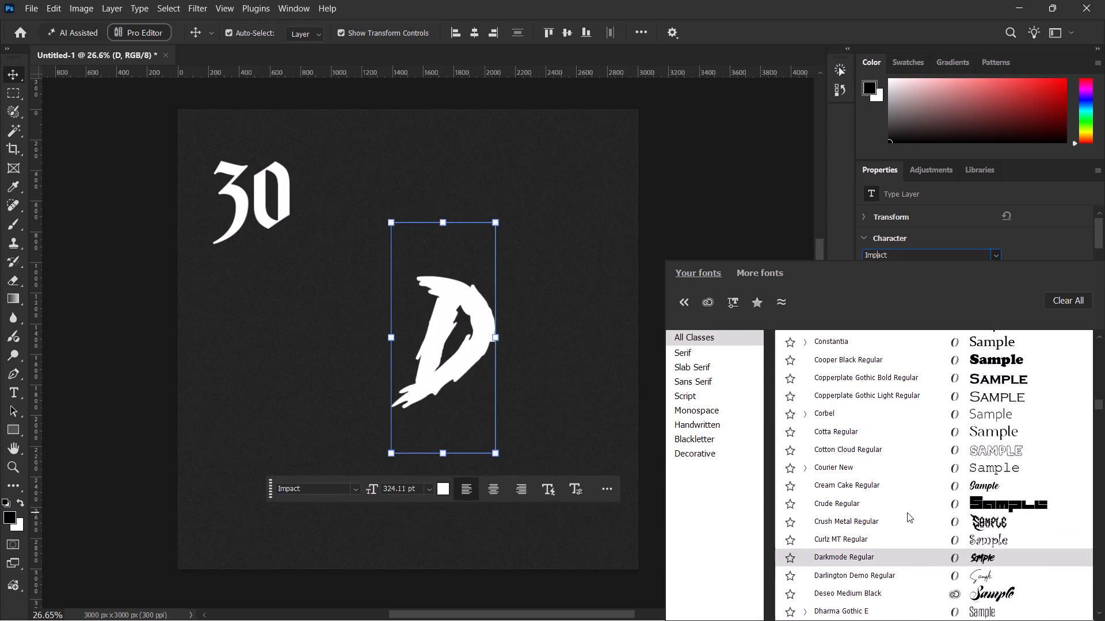
# Preview the "D" in the fonts from Darlington Demo Regular through Digital dream Skew Narrow Regular.
pyautogui.press('Down')
pyautogui.press('Down')
pyautogui.press('Down')
pyautogui.press('Down')
pyautogui.press('Down')
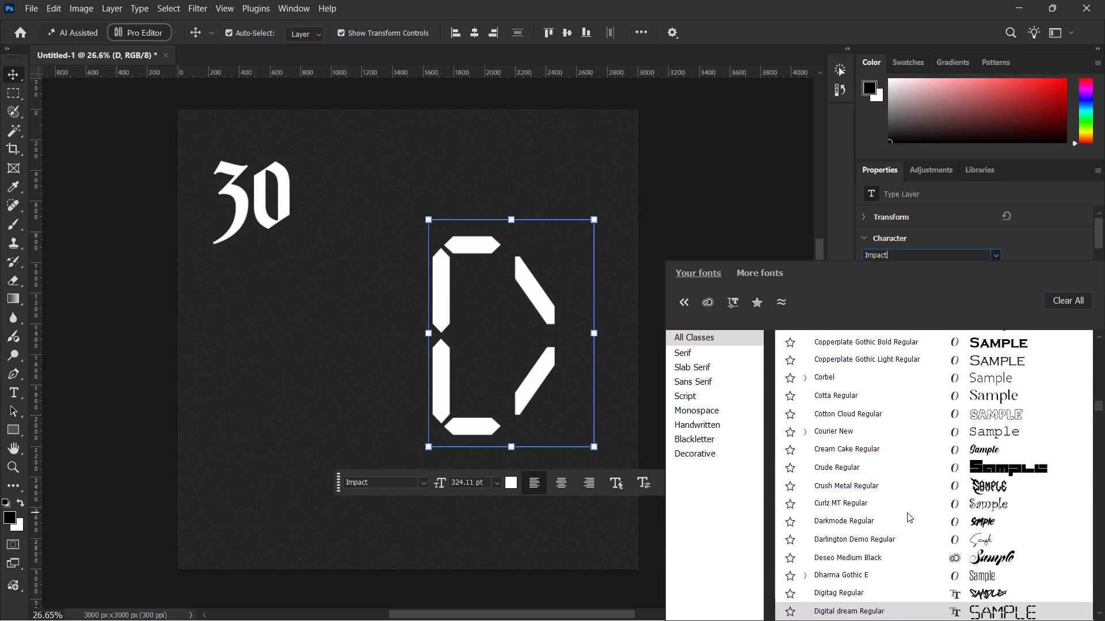
pyautogui.press('Down')
pyautogui.press('Down')
pyautogui.press('Down')
pyautogui.press('Down')
pyautogui.press('Down')
pyautogui.press('Down')
pyautogui.press('Down')
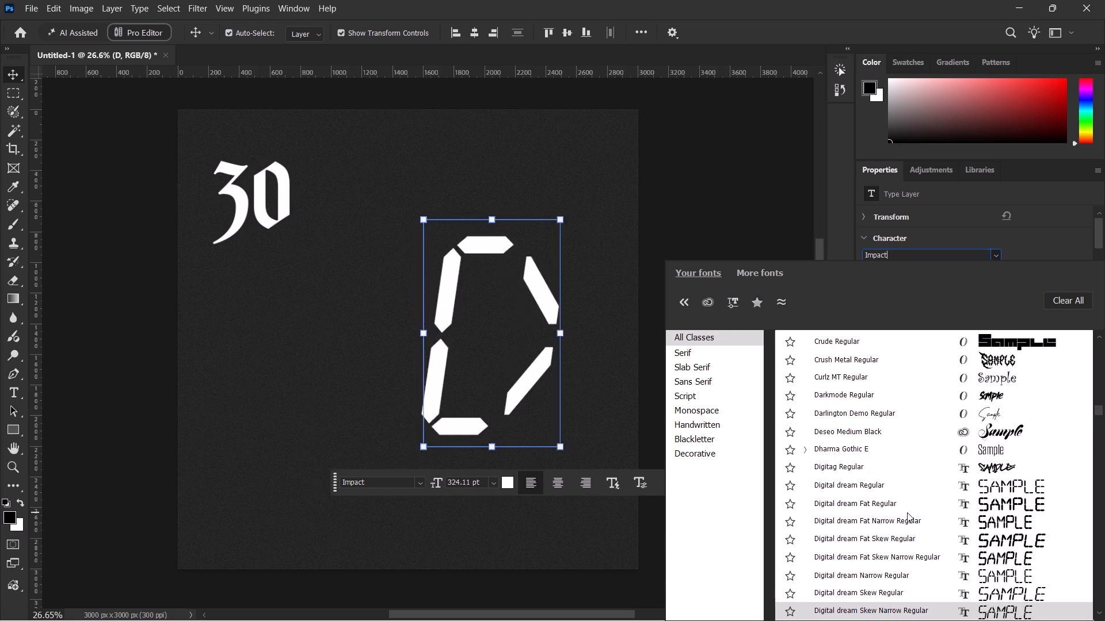
# Preview and recheck the "D" in Dimitri, Dimitri Swank, Dirtyline 36Daysoftype 2022 and DOCALLISME ON STREET Regular.
pyautogui.press('Down')
pyautogui.press('Down')
pyautogui.press('Down')
pyautogui.press('Down')
pyautogui.press('Up')
pyautogui.press('Up')
pyautogui.press('Up')
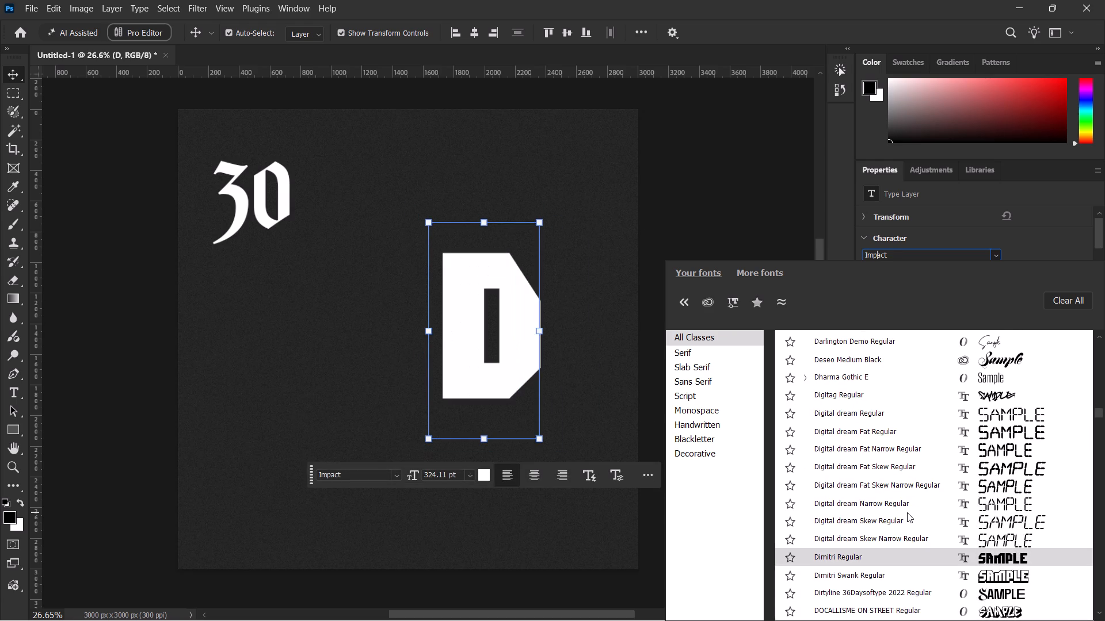
pyautogui.press('Down')
pyautogui.press('Down')
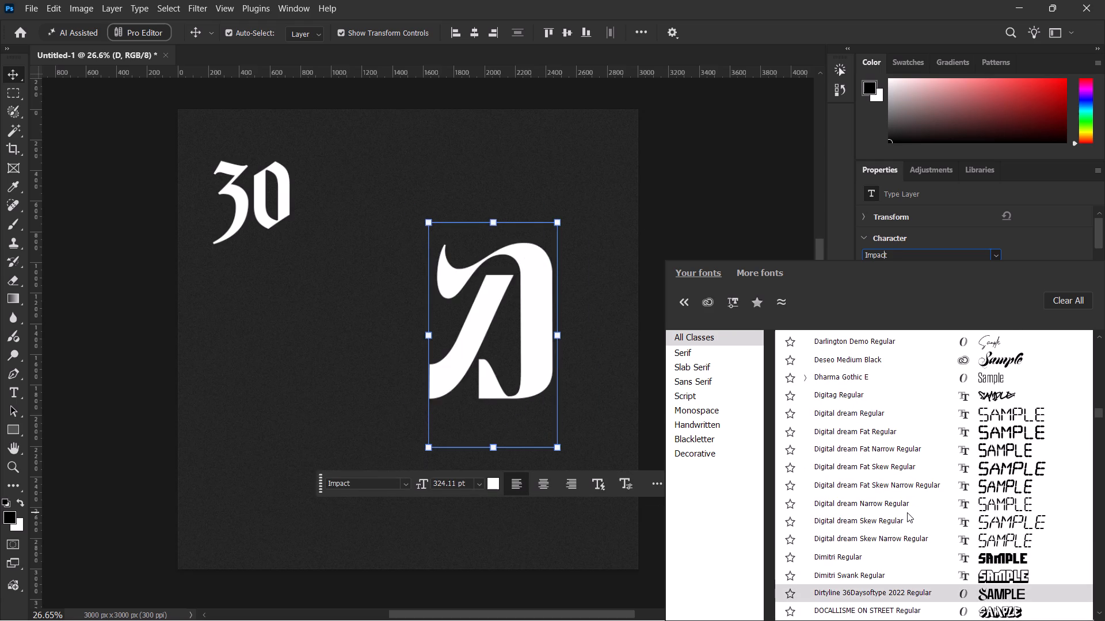
pyautogui.press('Down')
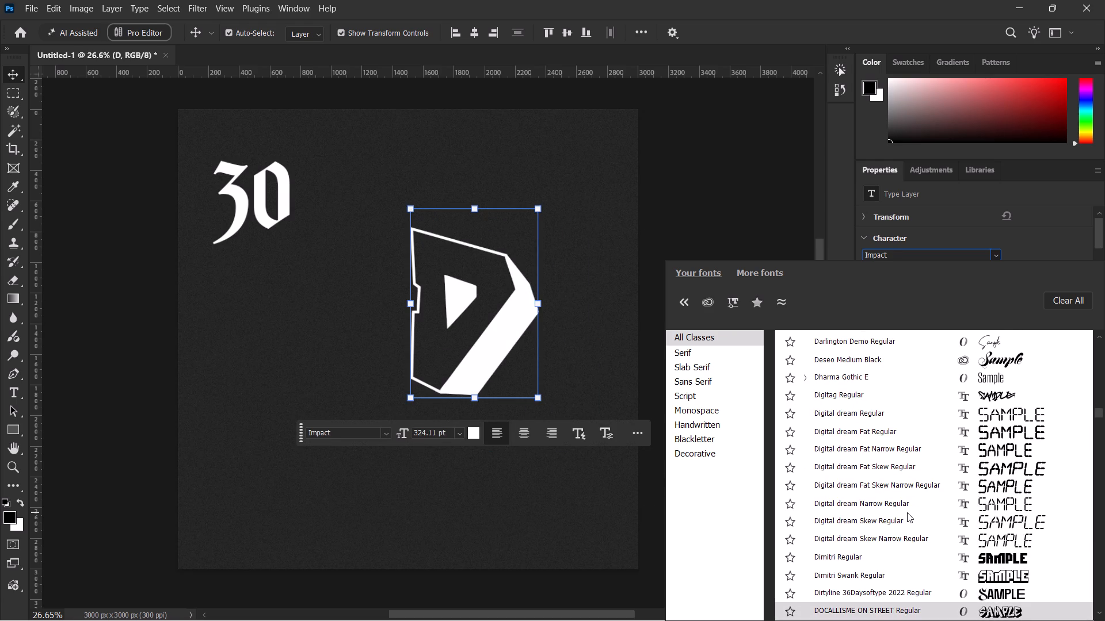
# Preview the "D" in the fonts from DOCK11 Heavy through Eras Light ITC Regular.
pyautogui.press('Down')
pyautogui.press('Down')
pyautogui.press('Down')
pyautogui.press('Down')
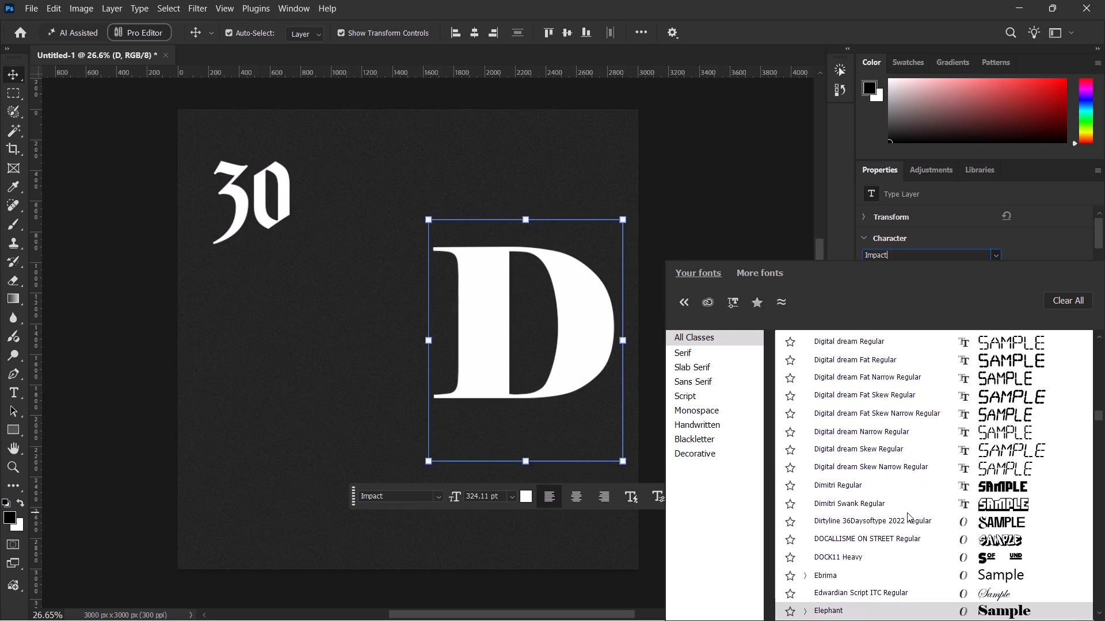
pyautogui.press('Down')
pyautogui.press('Down')
pyautogui.press('Down')
pyautogui.press('Down')
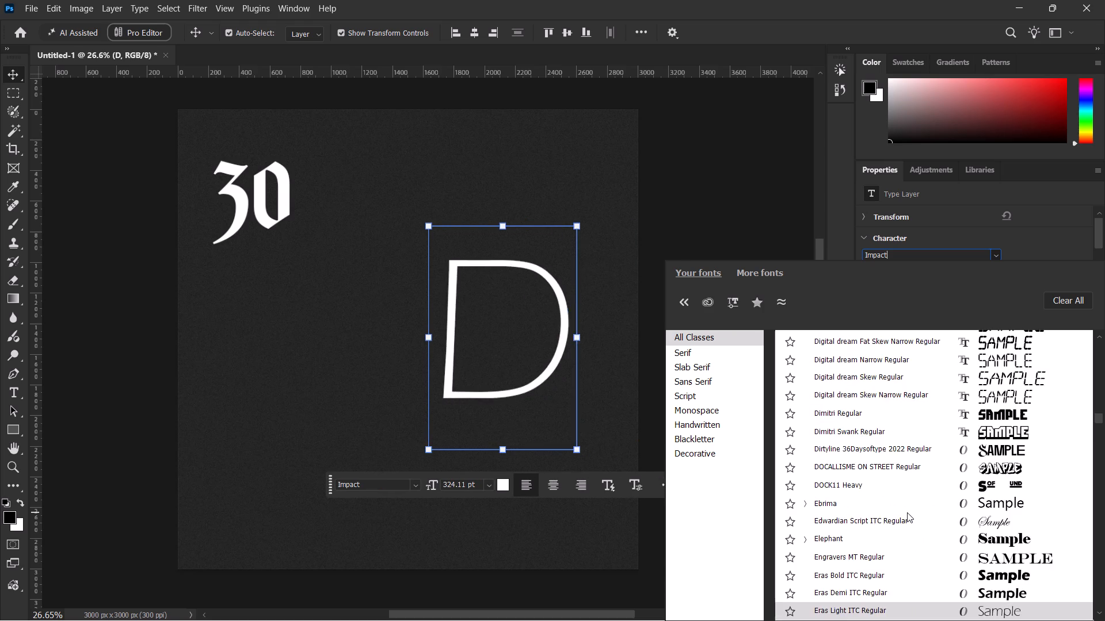
# Preview the "D" in the fonts from Eras Medium ITC Regular through Franklin Gothic Book, rechecking those around Footlight MT Light.
pyautogui.press('Down')
pyautogui.press('Down')
pyautogui.press('Down')
pyautogui.press('Down')
pyautogui.press('Down')
pyautogui.press('Down')
pyautogui.press('Down')
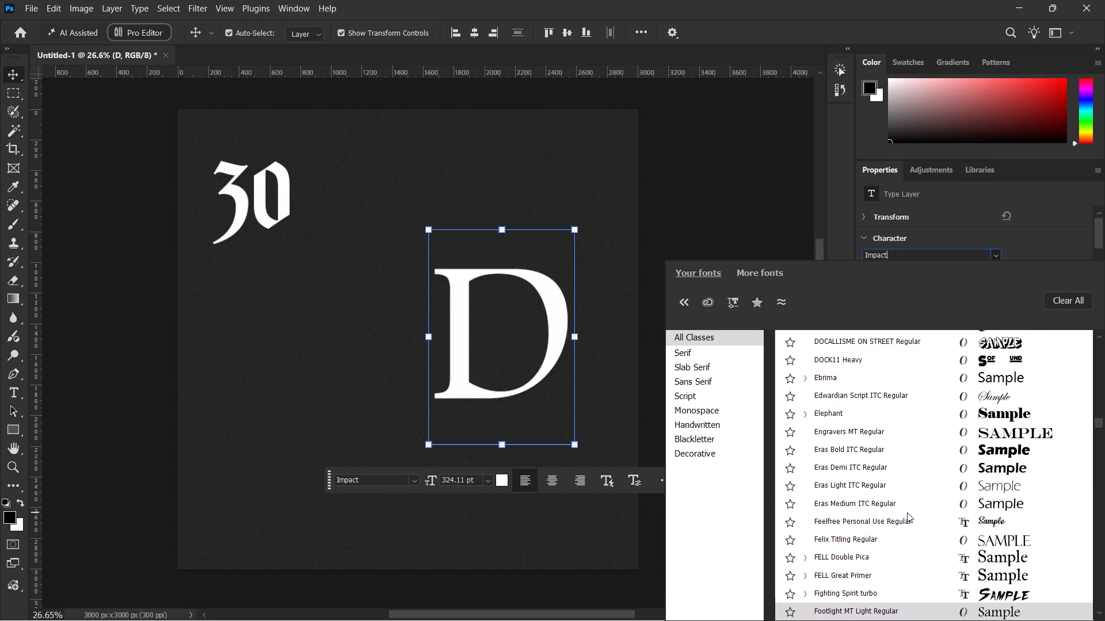
pyautogui.press('Down')
pyautogui.press('Up')
pyautogui.press('Up')
pyautogui.press('Down')
pyautogui.press('Down')
pyautogui.press('Down')
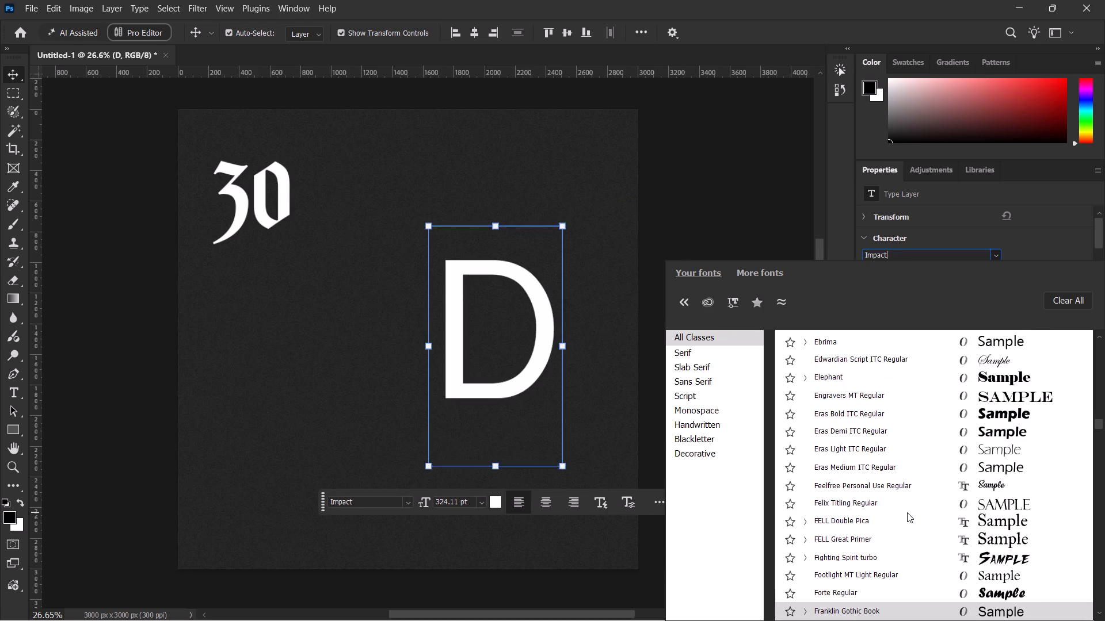
# Preview the "D" in the fonts from Franklin Gothic Demi through Gadugi.
pyautogui.press('Down')
pyautogui.press('Down')
pyautogui.press('Down')
pyautogui.press('Down')
pyautogui.press('Down')
pyautogui.press('Down')
pyautogui.press('Down')
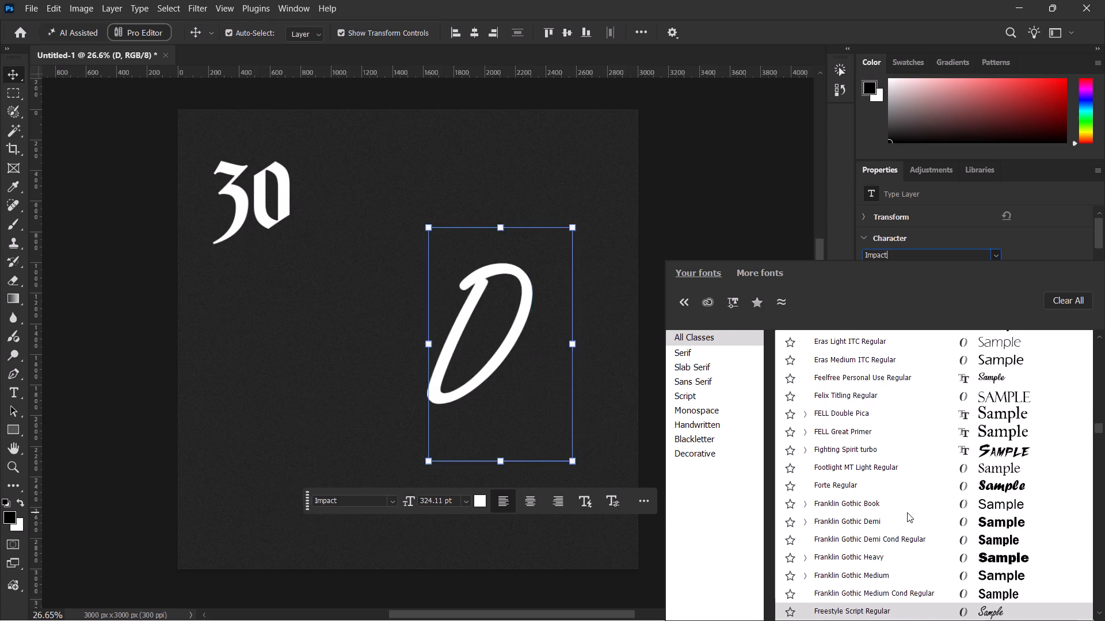
pyautogui.press('Down')
pyautogui.press('Down')
pyautogui.press('Down')
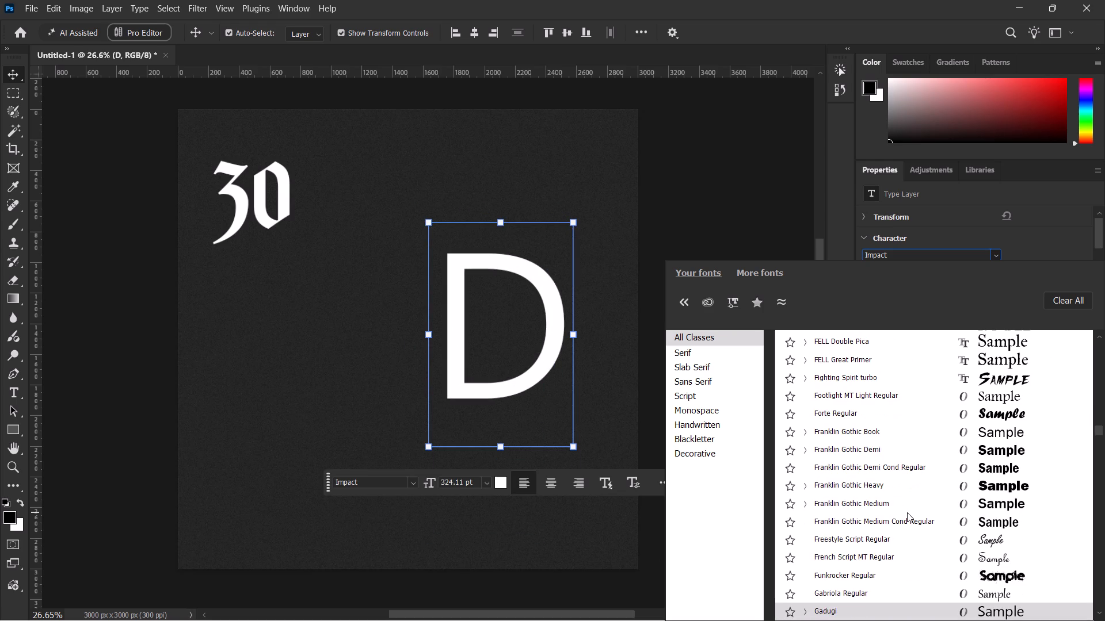
# Preview the "D" in the fonts from Garamond through Gill Sans MT Condensed Regular.
pyautogui.press('Down')
pyautogui.press('Down')
pyautogui.press('Down')
pyautogui.press('Down')
pyautogui.press('Down')
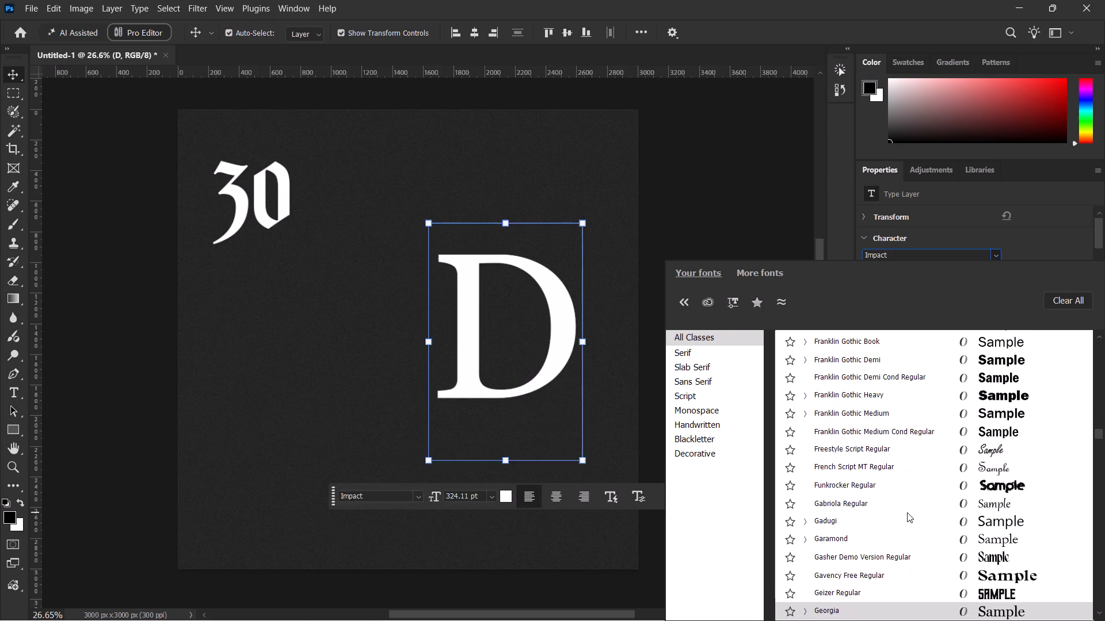
pyautogui.press('Down')
pyautogui.press('Down')
pyautogui.press('Down')
pyautogui.press('Down')
pyautogui.press('Down')
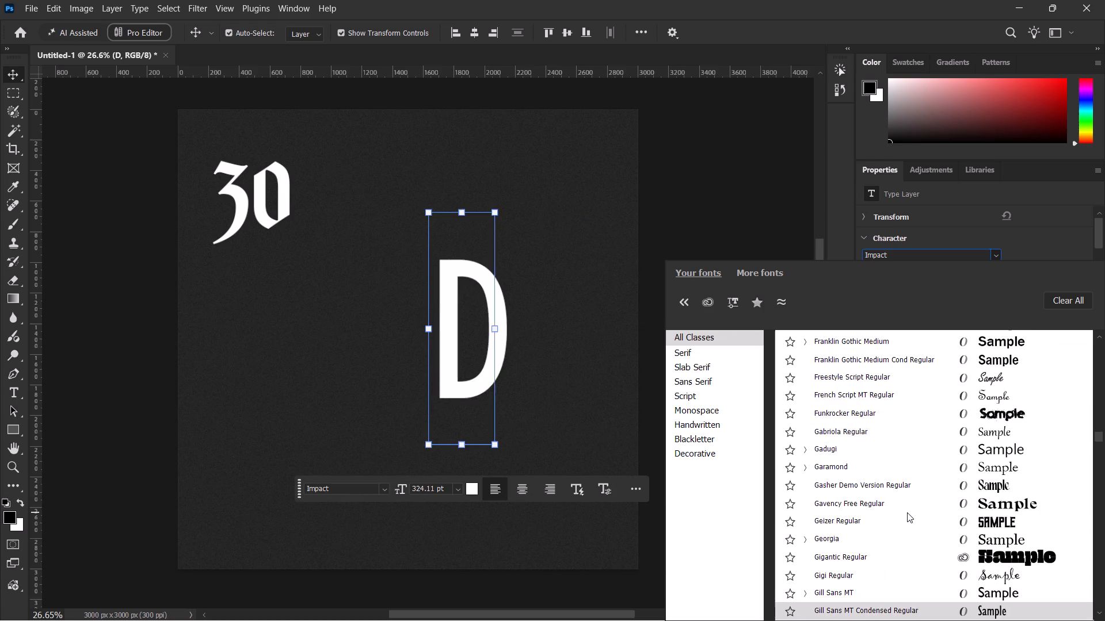
# Preview the "D" in the fonts from Gill Sans MT Ext Condensed Bold Regular through Hargita Regular.
pyautogui.press('Down')
pyautogui.press('Down')
pyautogui.press('Down')
pyautogui.press('Down')
pyautogui.press('Down')
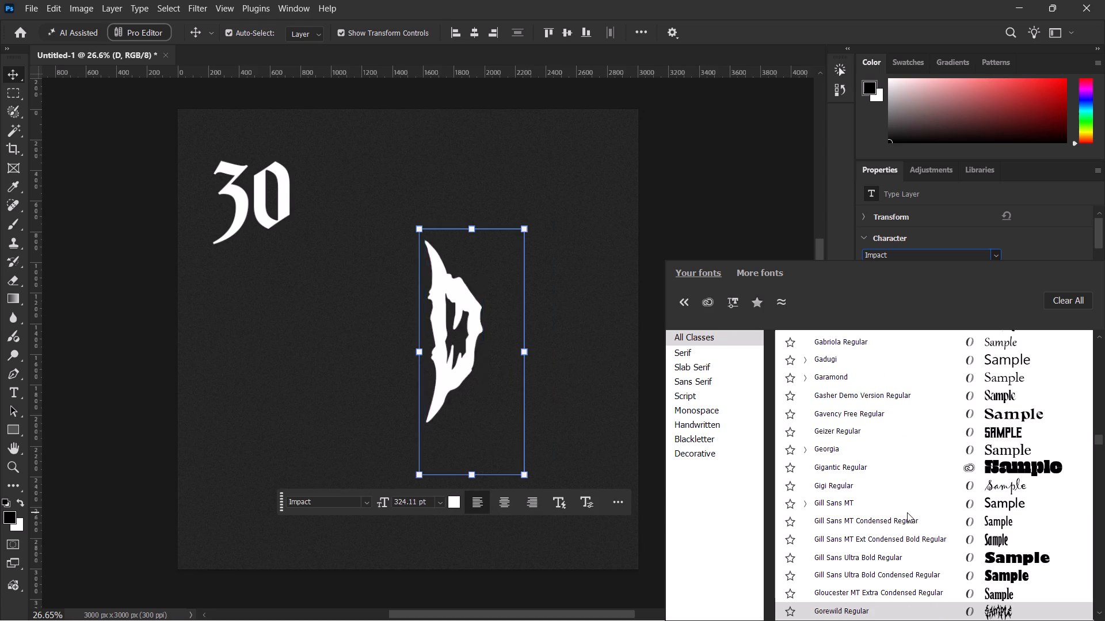
pyautogui.press('Down')
pyautogui.press('Down')
pyautogui.press('Down')
pyautogui.press('Down')
pyautogui.press('Down')
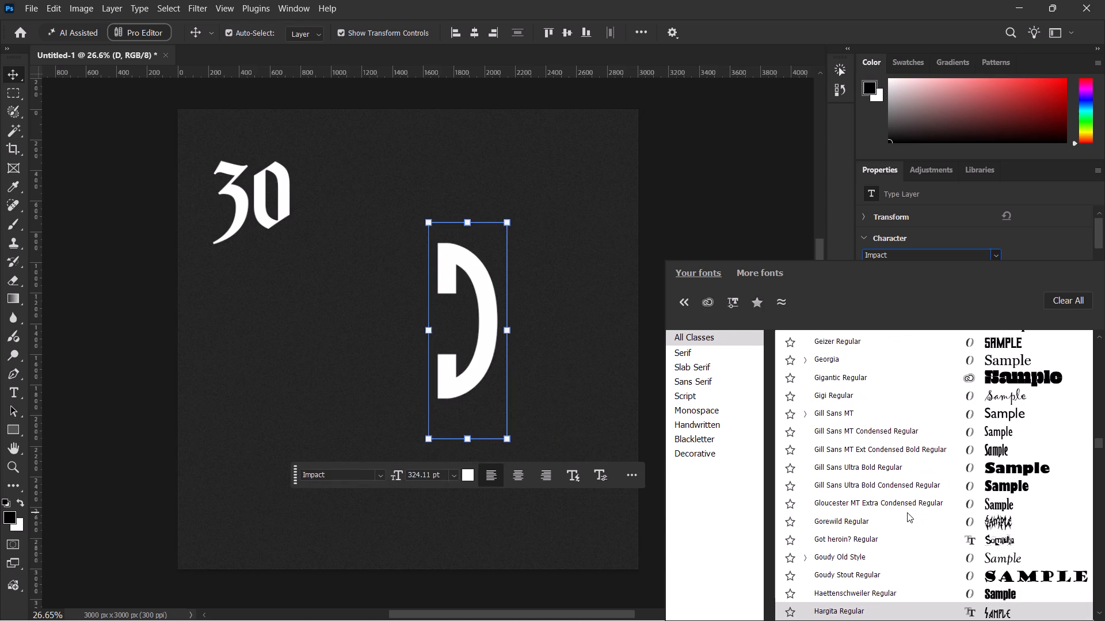
# Preview the "D" in the fonts from Harlow Solid Italic through Headliner No. 45 Regular.
pyautogui.press('Up')
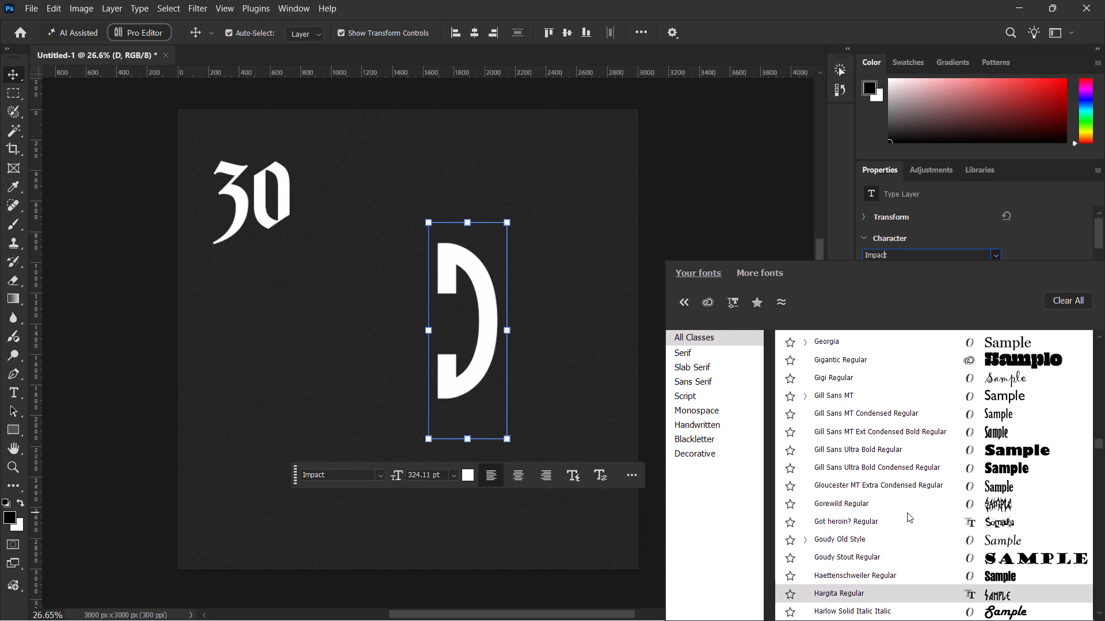
pyautogui.press('Down')
pyautogui.press('Down')
pyautogui.press('Down')
pyautogui.press('Down')
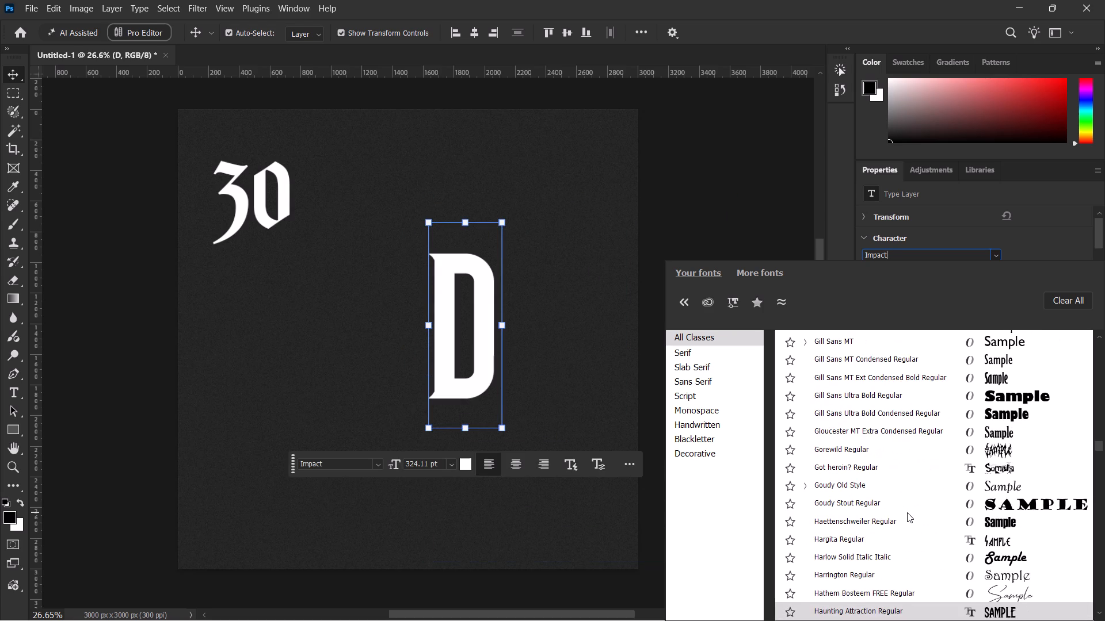
pyautogui.press('Down')
pyautogui.press('Down')
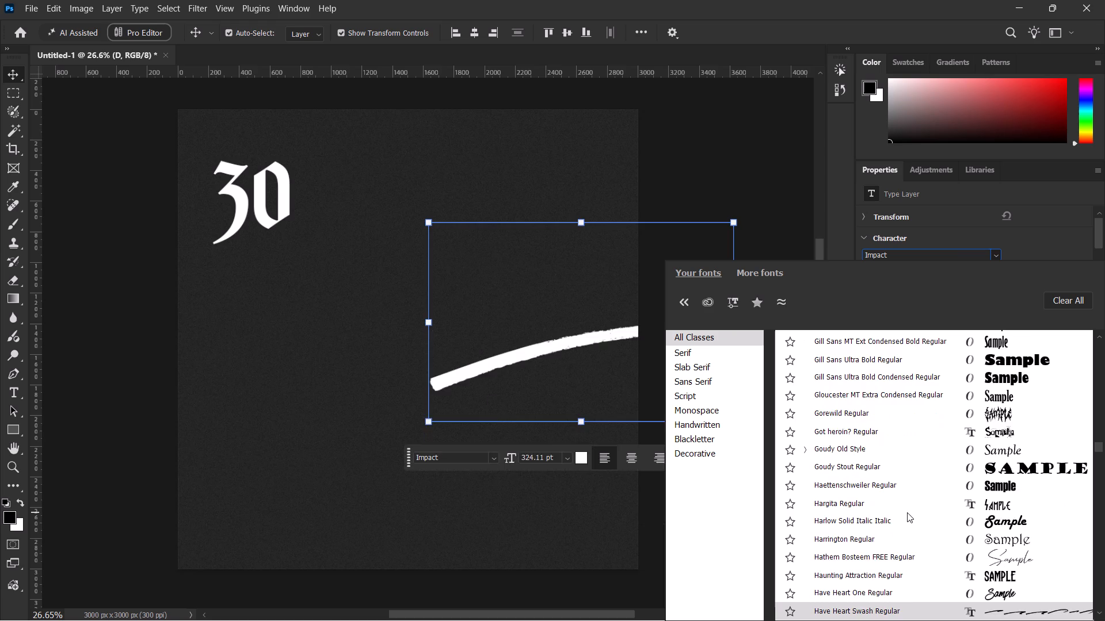
pyautogui.press('Down')
pyautogui.press('Down')
pyautogui.press('Down')
pyautogui.press('Up')
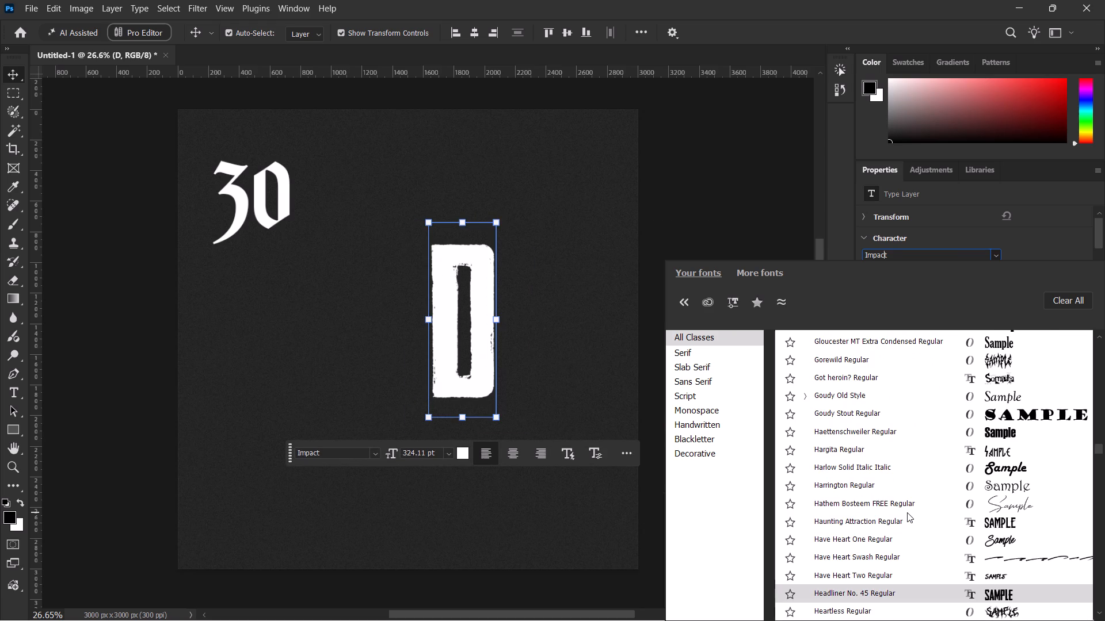
# Preview the "D" in the fonts from Heartless Regular through Heroes Legend Hollow Regular.
pyautogui.press('Down')
pyautogui.press('Down')
pyautogui.press('Down')
pyautogui.press('Down')
pyautogui.press('Down')
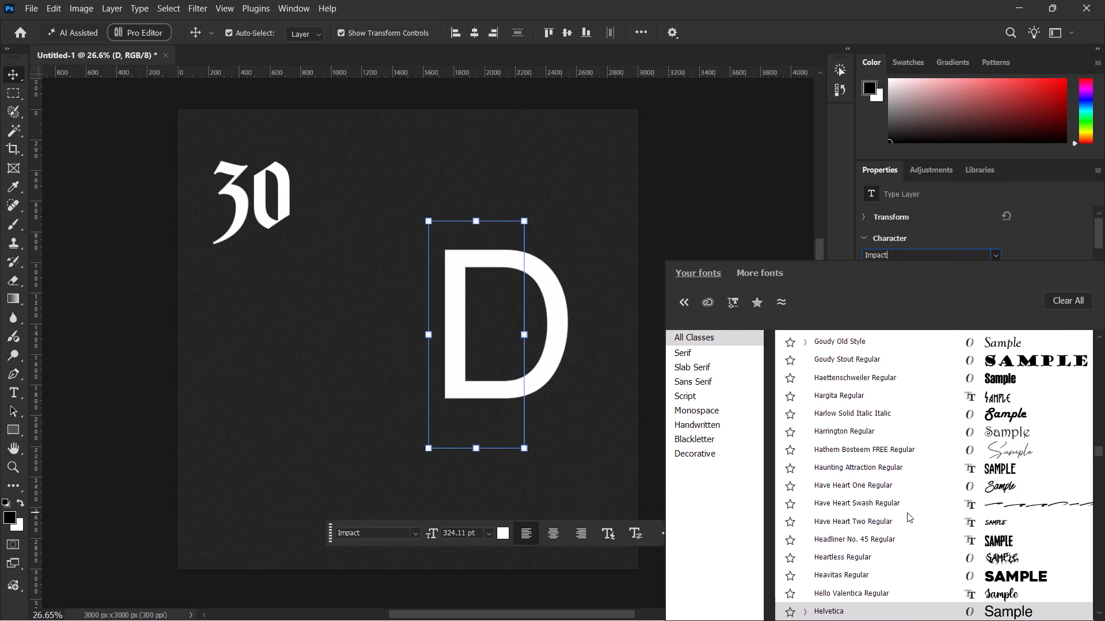
pyautogui.press('Down')
pyautogui.press('Down')
pyautogui.press('Down')
pyautogui.press('Down')
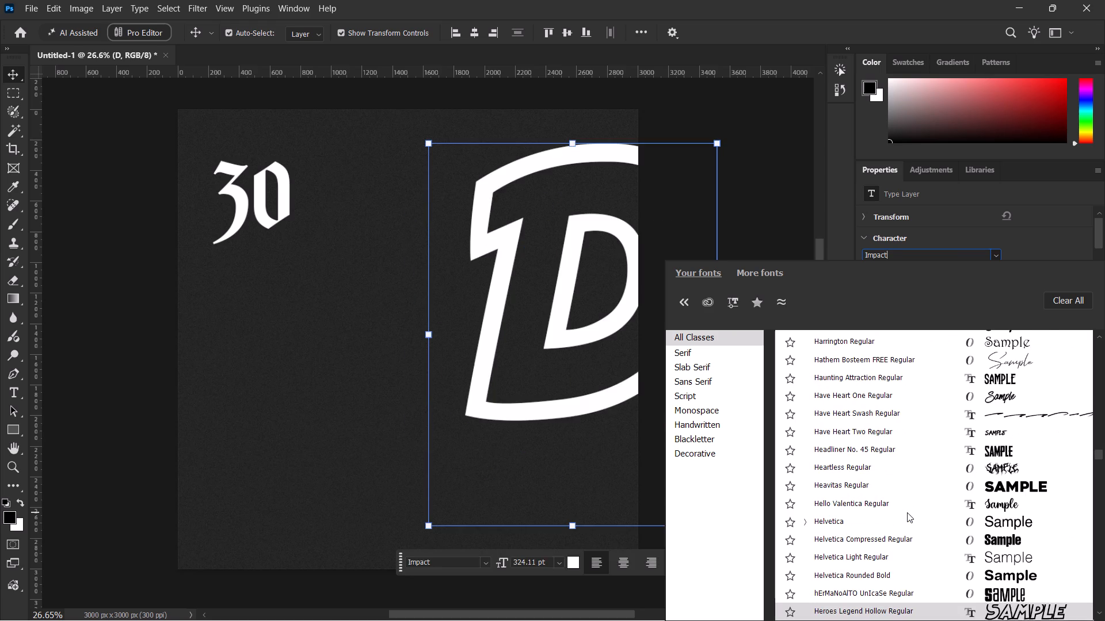
# Preview the "D" in the fonts from HIDESerif Brute through Industry Inc Bevel.
pyautogui.press('Down')
pyautogui.press('Down')
pyautogui.press('Down')
pyautogui.press('Down')
pyautogui.press('Down')
pyautogui.press('Down')
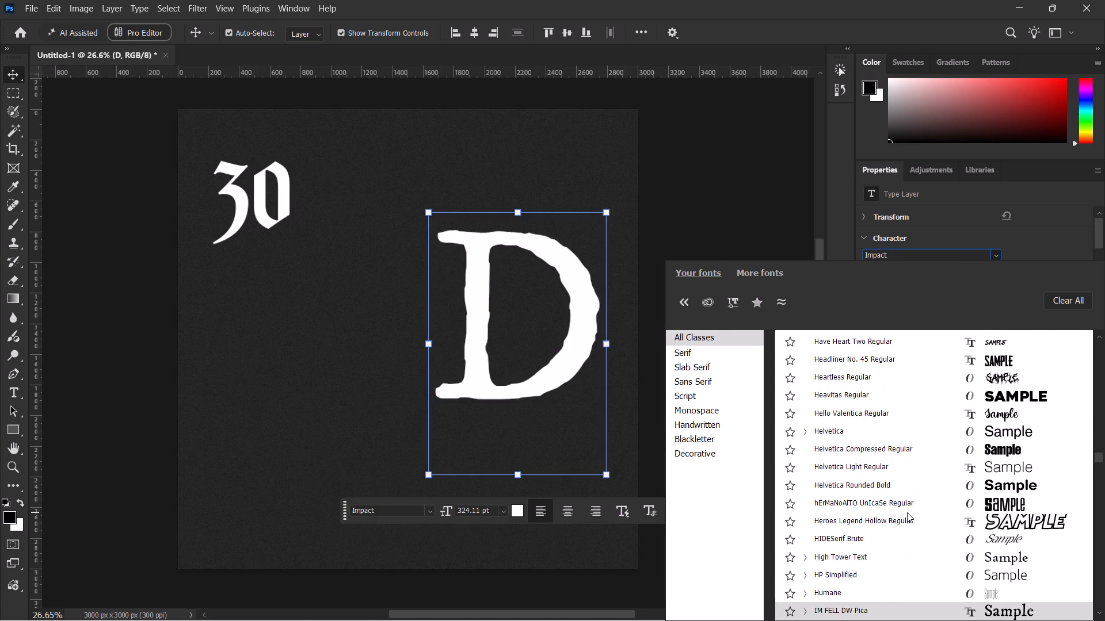
pyautogui.press('Down')
pyautogui.press('Down')
pyautogui.press('Down')
pyautogui.press('Down')
pyautogui.press('Down')
pyautogui.press('Down')
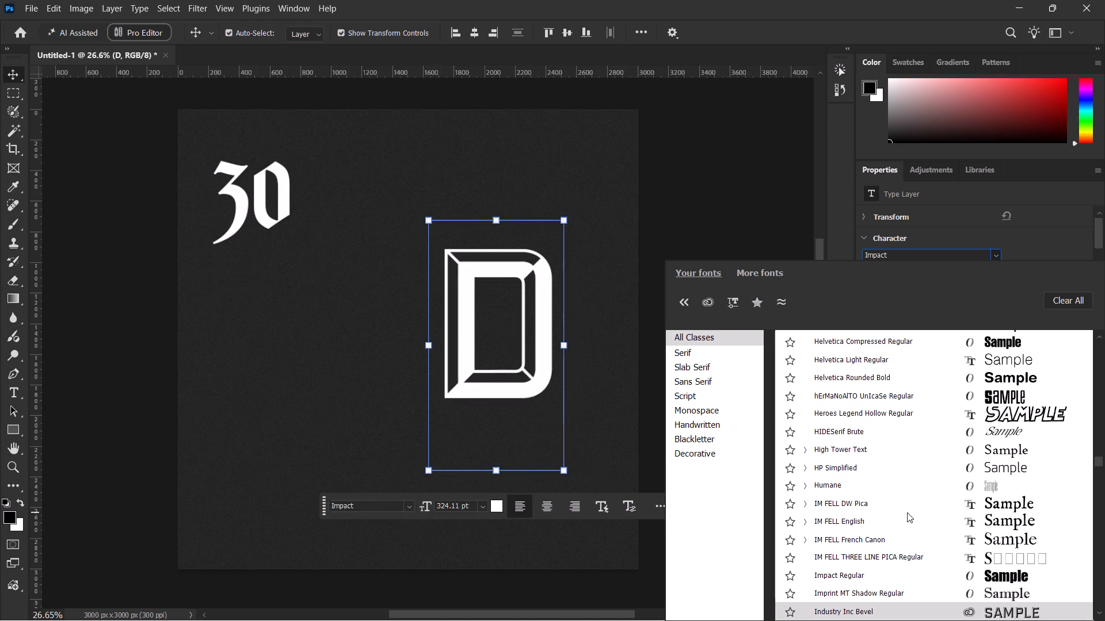
# Preview the "D" in the fonts from Informal Roman Regular through Kristen ITC Regular.
pyautogui.press('Down')
pyautogui.press('Down')
pyautogui.press('Down')
pyautogui.press('Down')
pyautogui.press('Down')
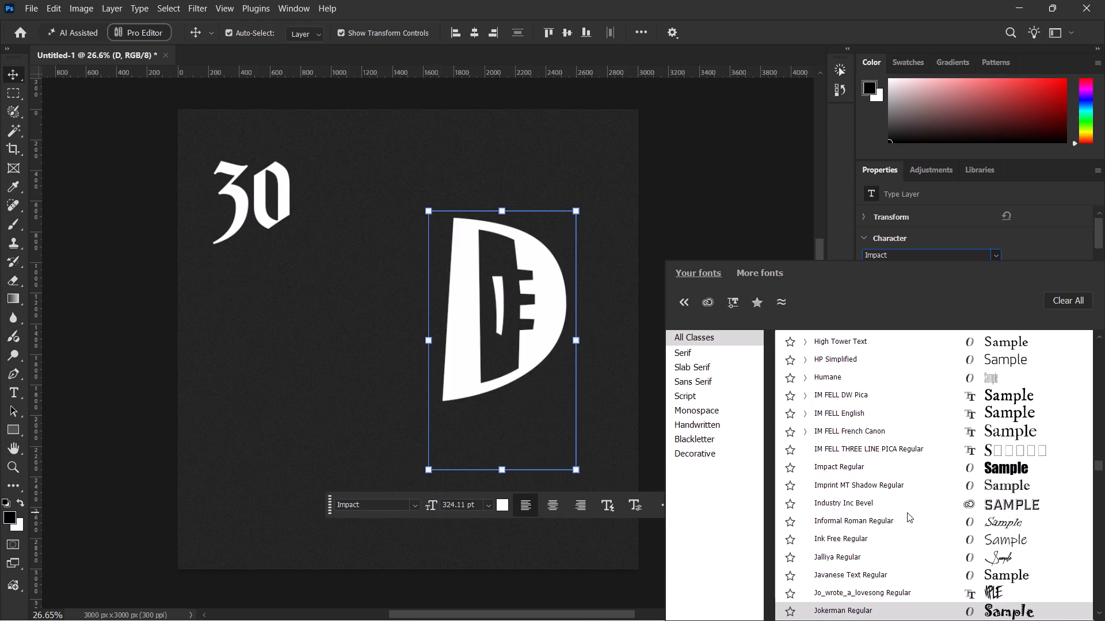
pyautogui.press('Down')
pyautogui.press('Down')
pyautogui.press('Down')
pyautogui.press('Down')
pyautogui.press('Down')
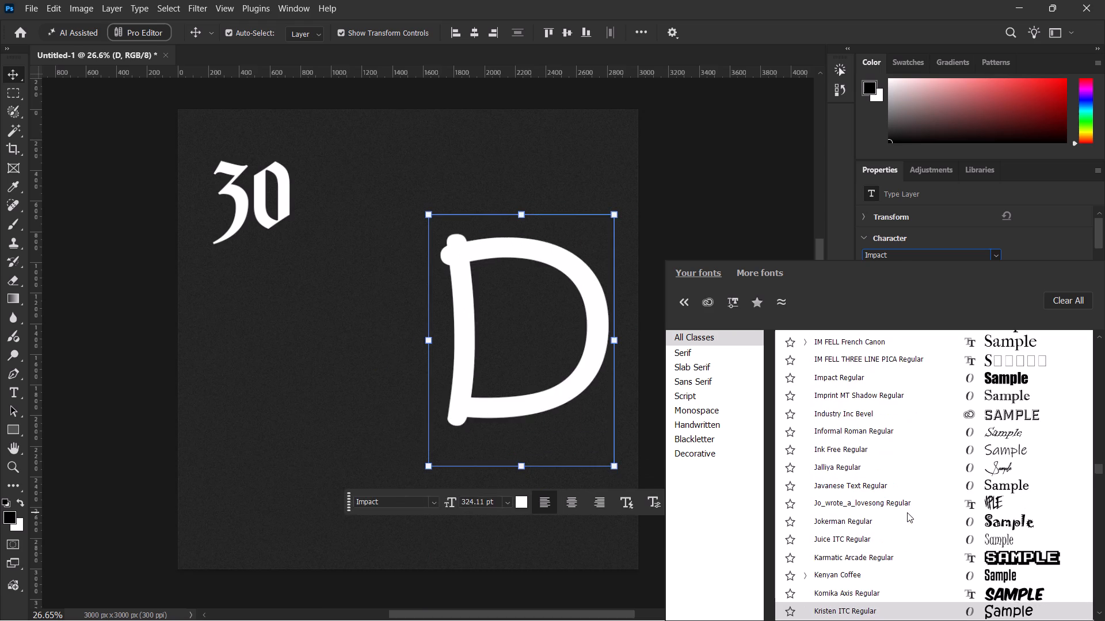
# Preview the "D" in the fonts from Kruti Dev 010 Regular through Lovtony Sans Sans-Regular.
pyautogui.press('Down')
pyautogui.press('Down')
pyautogui.press('Down')
pyautogui.press('Down')
pyautogui.press('Down')
pyautogui.press('Down')
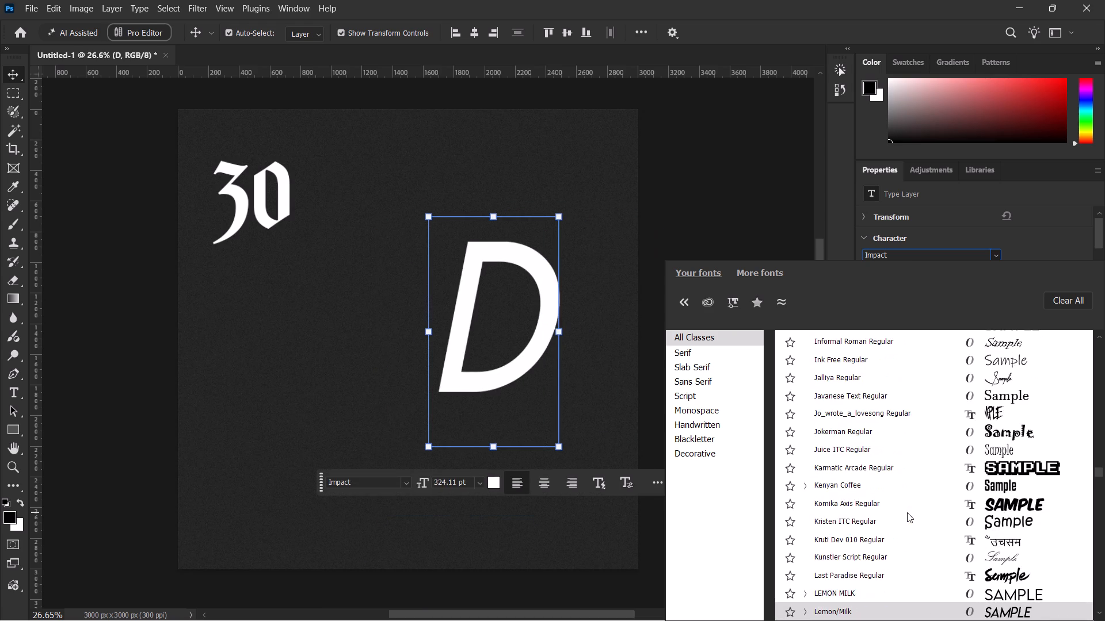
pyautogui.press('Down')
pyautogui.press('Down')
pyautogui.press('Down')
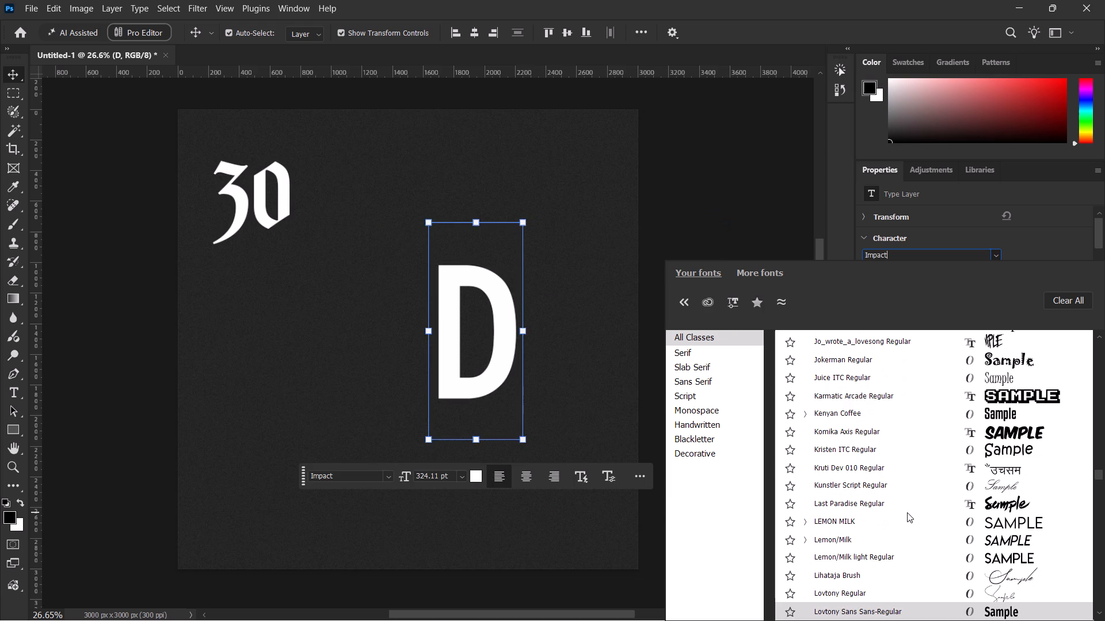
# Preview the "D" in the fonts from Lucida Bright through Maiandra GD Regular.
pyautogui.press('Down')
pyautogui.press('Down')
pyautogui.press('Down')
pyautogui.press('Down')
pyautogui.press('Down')
pyautogui.press('Down')
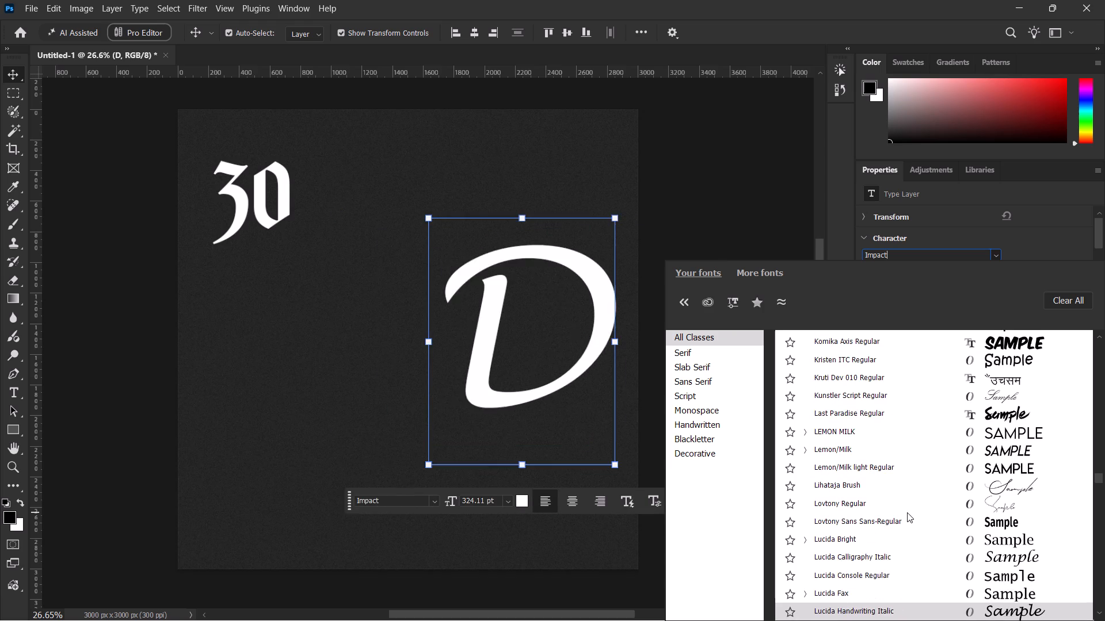
pyautogui.press('Down')
pyautogui.press('Down')
pyautogui.press('Down')
pyautogui.press('Down')
pyautogui.press('Down')
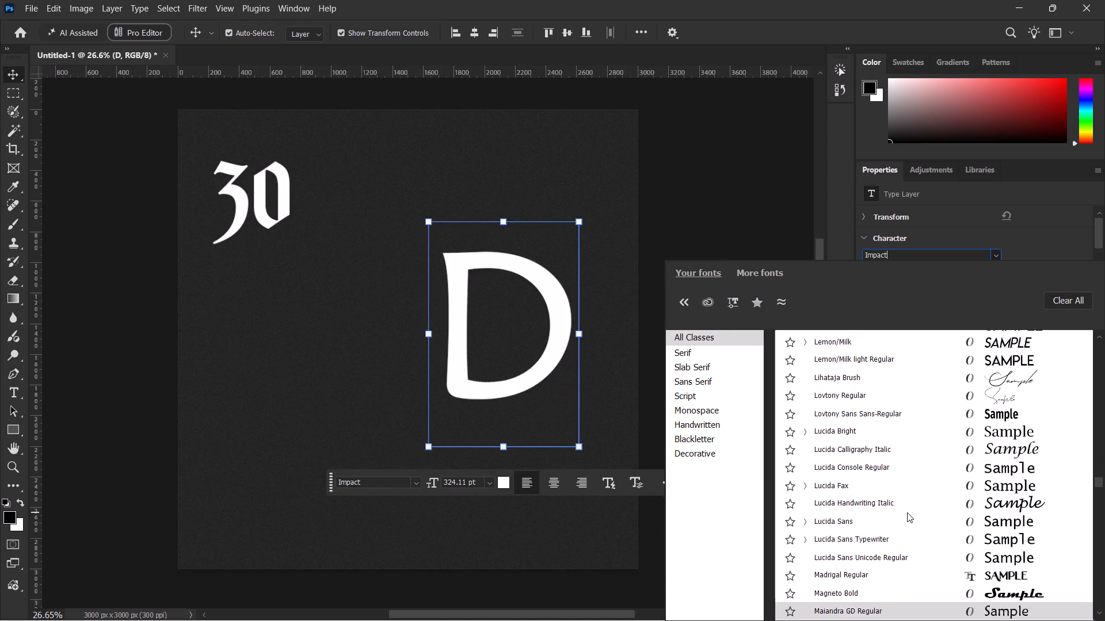
# Preview the "D" in the fonts from Marlett Regular through Minercraftory Regular.
pyautogui.press('Down')
pyautogui.press('Down')
pyautogui.press('Down')
pyautogui.press('Down')
pyautogui.press('Down')
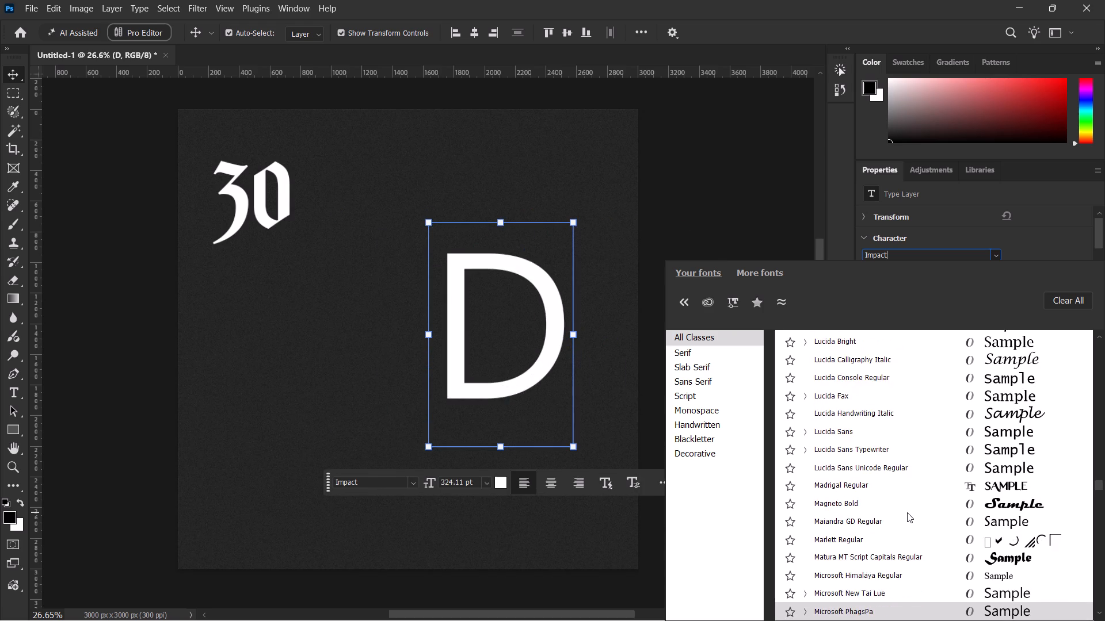
pyautogui.press('Down')
pyautogui.press('Down')
pyautogui.press('Down')
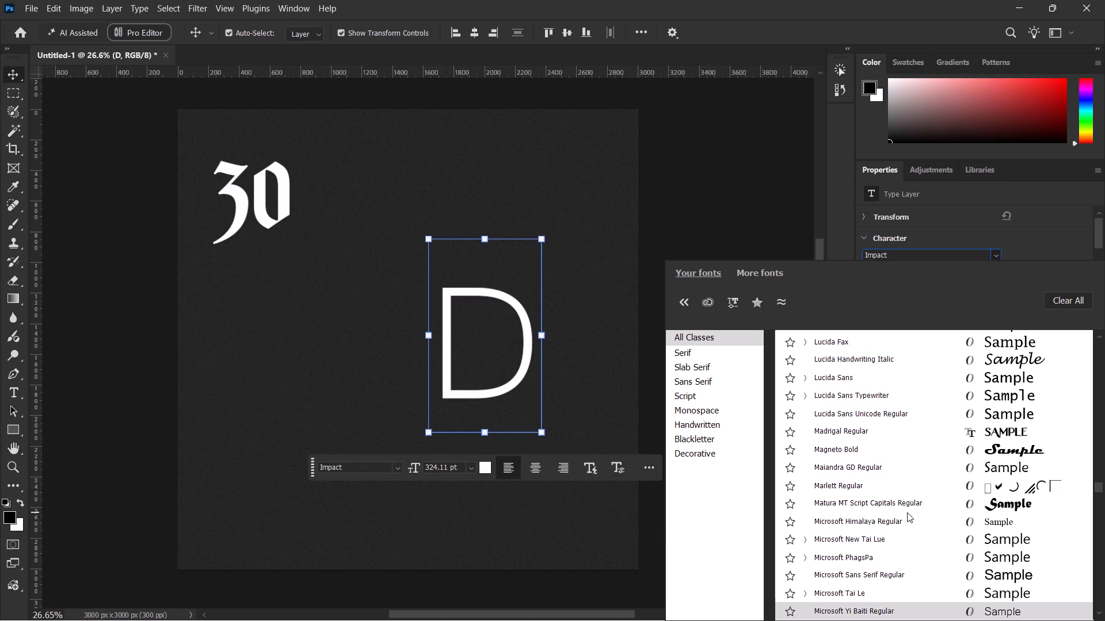
pyautogui.press('Down')
pyautogui.press('Down')
pyautogui.press('Down')
pyautogui.press('Down')
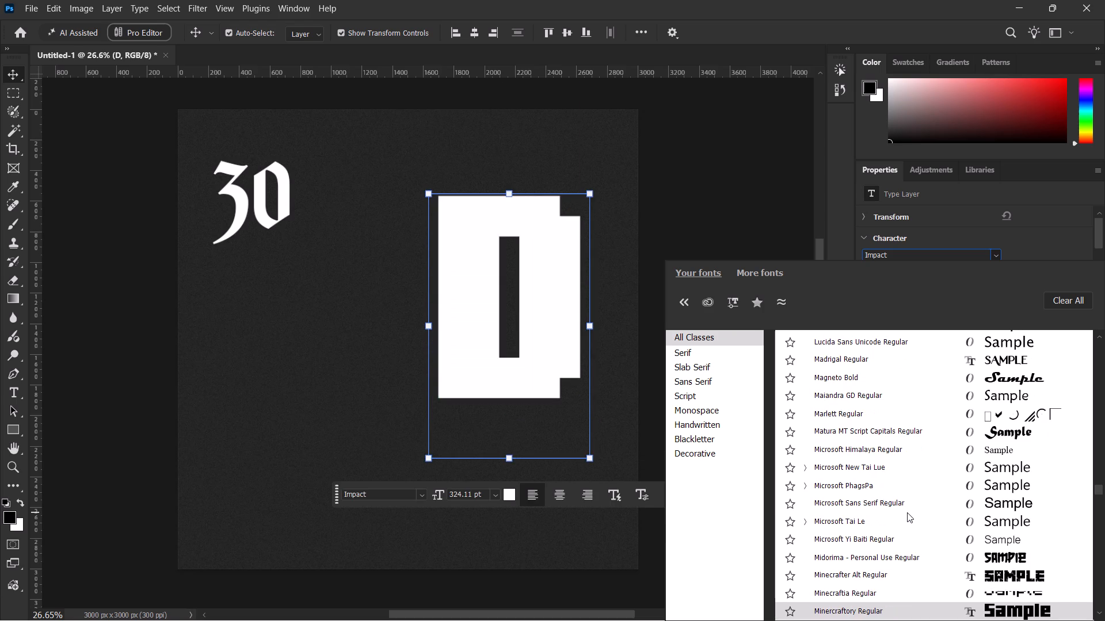
# Preview the "D" in the fonts from Minion Variable Concept through MS Outlook Regular.
pyautogui.press('Down')
pyautogui.press('Down')
pyautogui.press('Down')
pyautogui.press('Down')
pyautogui.press('Down')
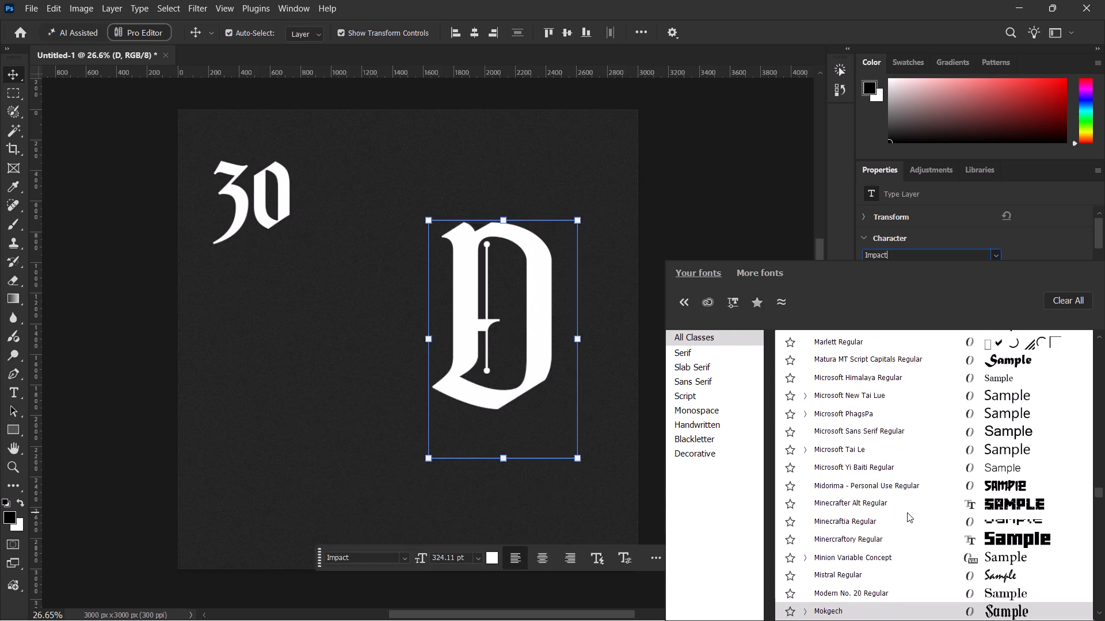
pyautogui.press('Down')
pyautogui.press('Down')
pyautogui.press('Down')
pyautogui.press('Down')
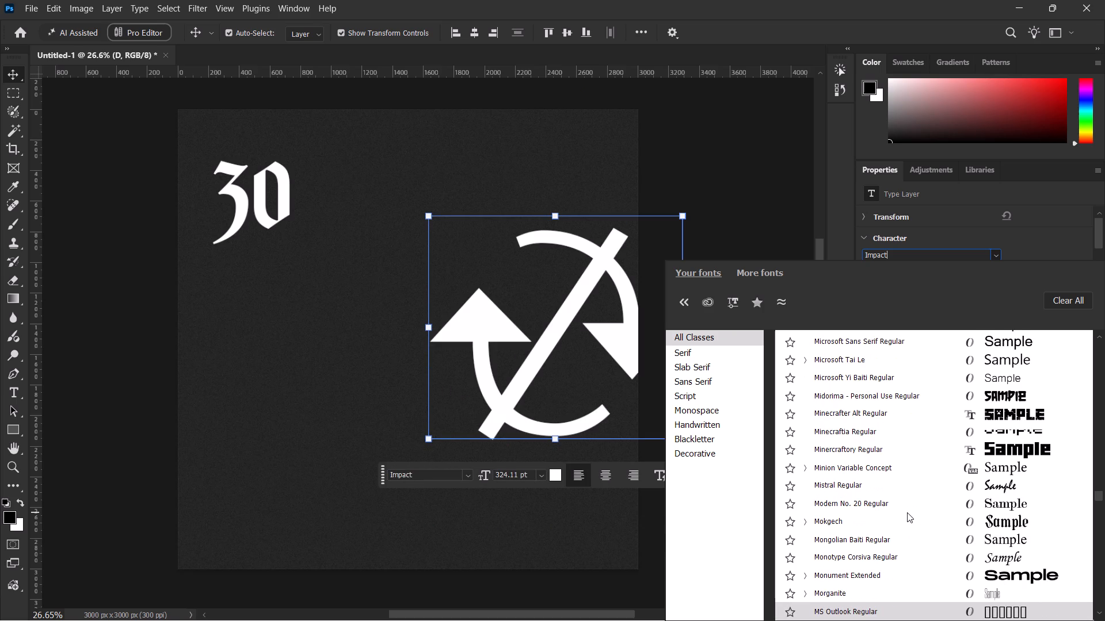
# Go back and compare the "D" in Monument Extended and Morganite.
pyautogui.press('Up')
pyautogui.press('Up')
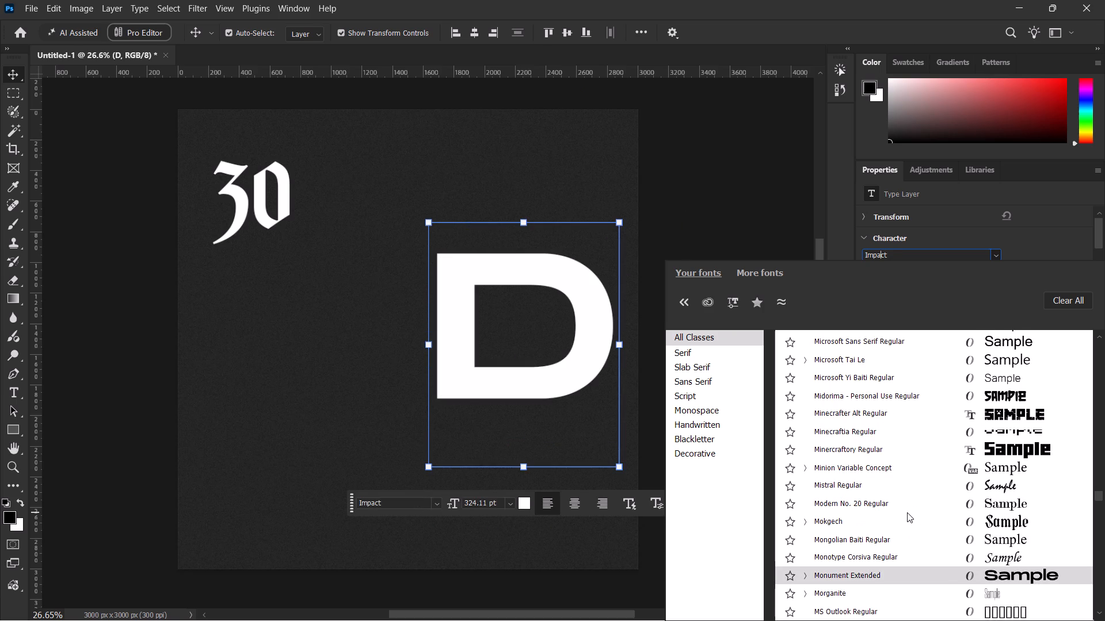
pyautogui.press('Down')
pyautogui.press('Down')
pyautogui.press('Up')
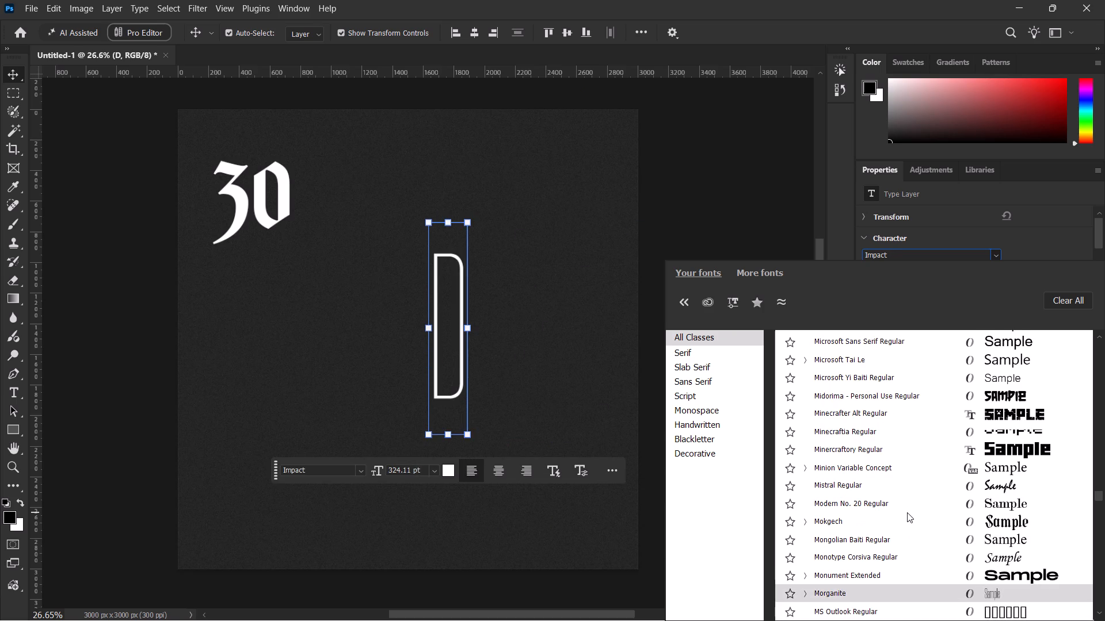
# Expand the Morganite family and preview the "D" in its weights and italics, including Light and ExtraBold Italic.
pyautogui.click(805, 592)
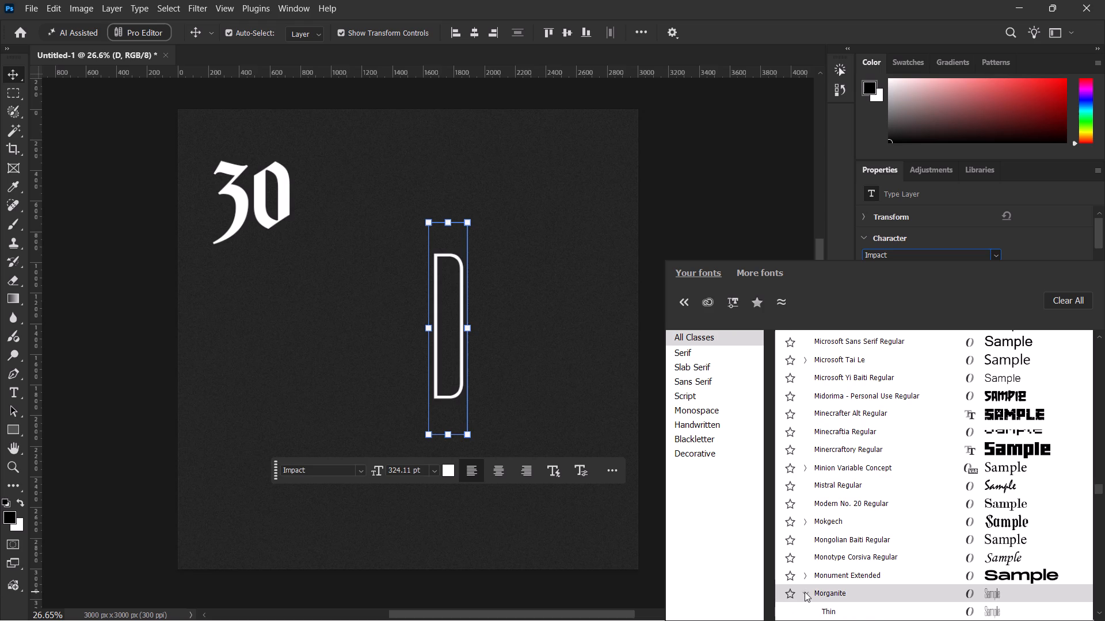
pyautogui.scroll(-4, 805, 591)
pyautogui.scroll(1, 805, 591)
pyautogui.scroll(-7, 805, 591)
pyautogui.scroll(1, 805, 591)
pyautogui.scroll(-2, 805, 591)
pyautogui.scroll(1, 805, 591)
pyautogui.scroll(-1, 805, 591)
pyautogui.scroll(1, 805, 591)
pyautogui.scroll(-1, 805, 591)
pyautogui.scroll(1, 805, 591)
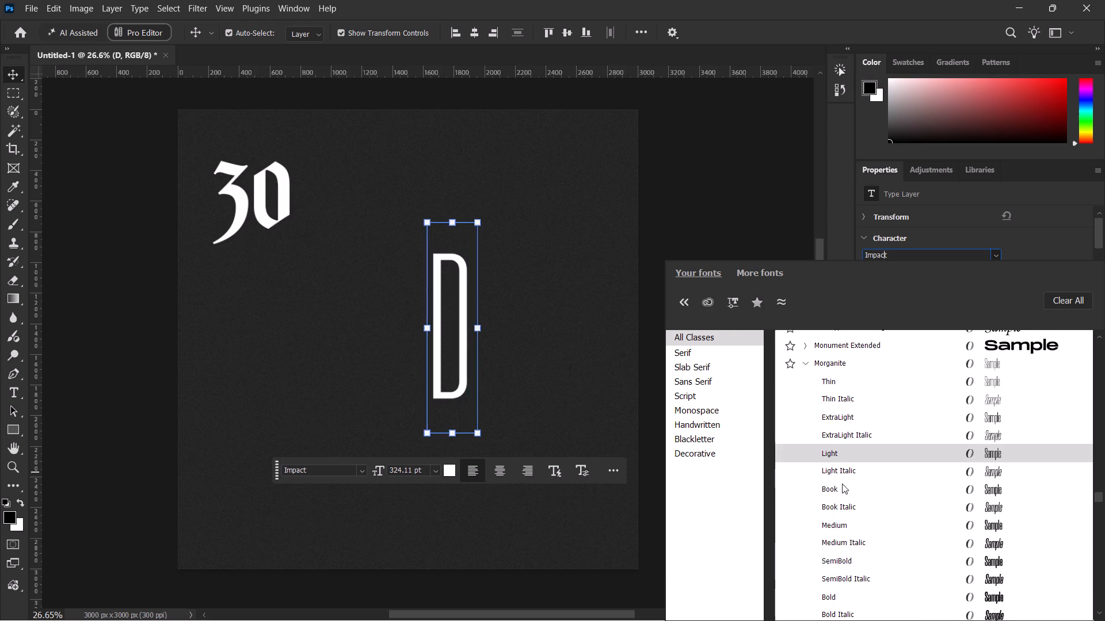
pyautogui.scroll(-5, 873, 587)
pyautogui.scroll(1, 873, 587)
pyautogui.scroll(-1, 873, 587)
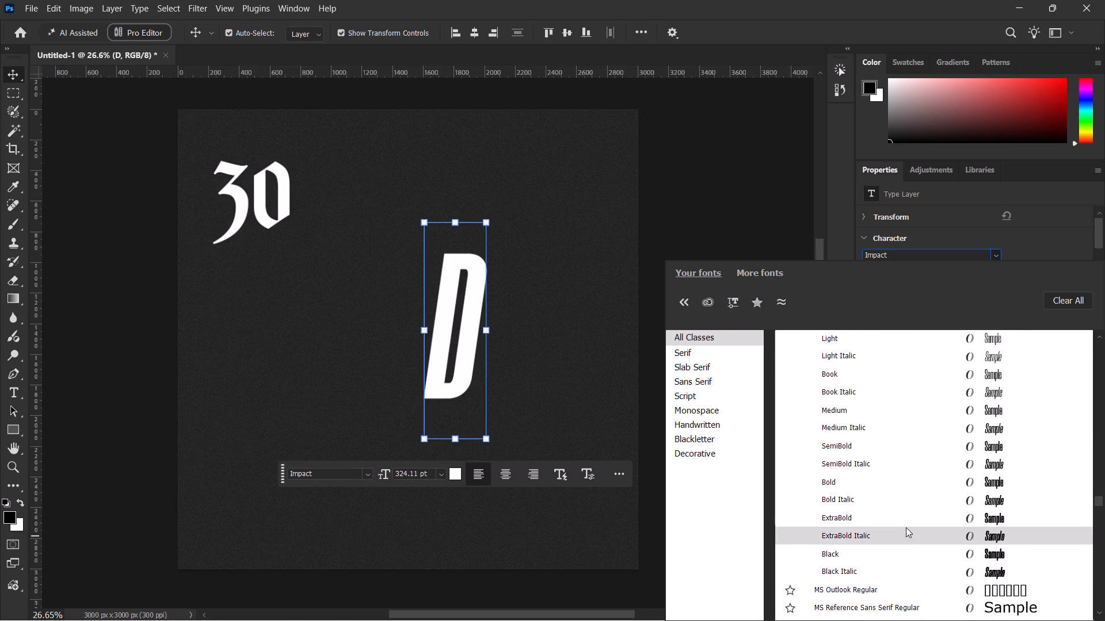
pyautogui.scroll(-5, 906, 527)
pyautogui.scroll(1, 906, 527)
pyautogui.scroll(-1, 906, 527)
# Preview the "D" in the fonts from MS Outlook Regular through NCAA TCU Horned Frogs Regular, then return to Nagasaki Regular.
pyautogui.scroll(-1, 908, 467)
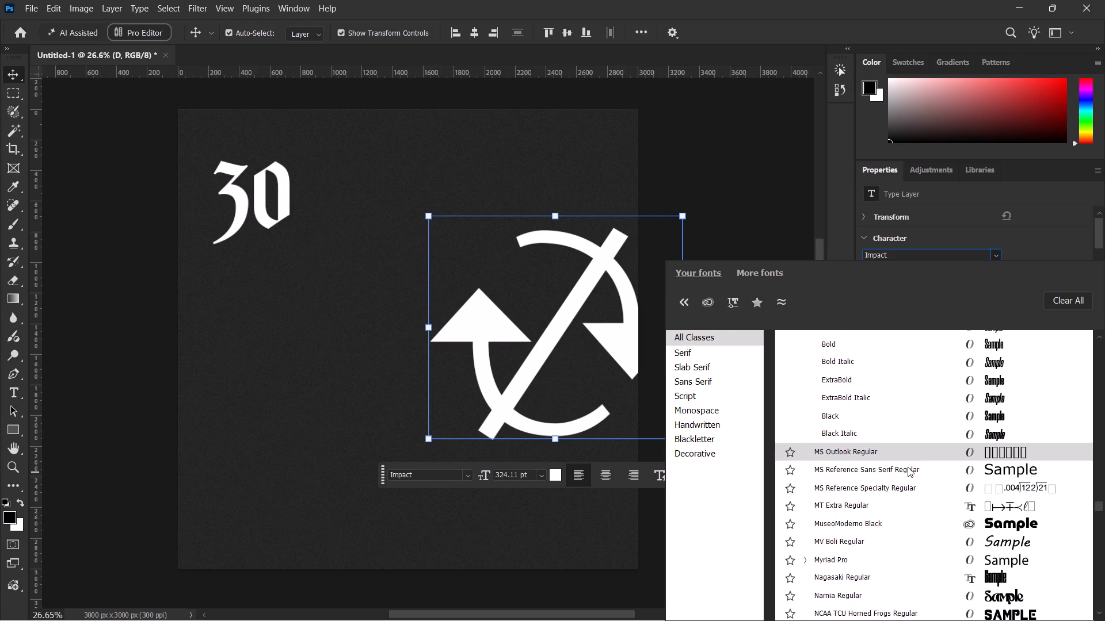
pyautogui.scroll(-1, 908, 467)
pyautogui.press('Down')
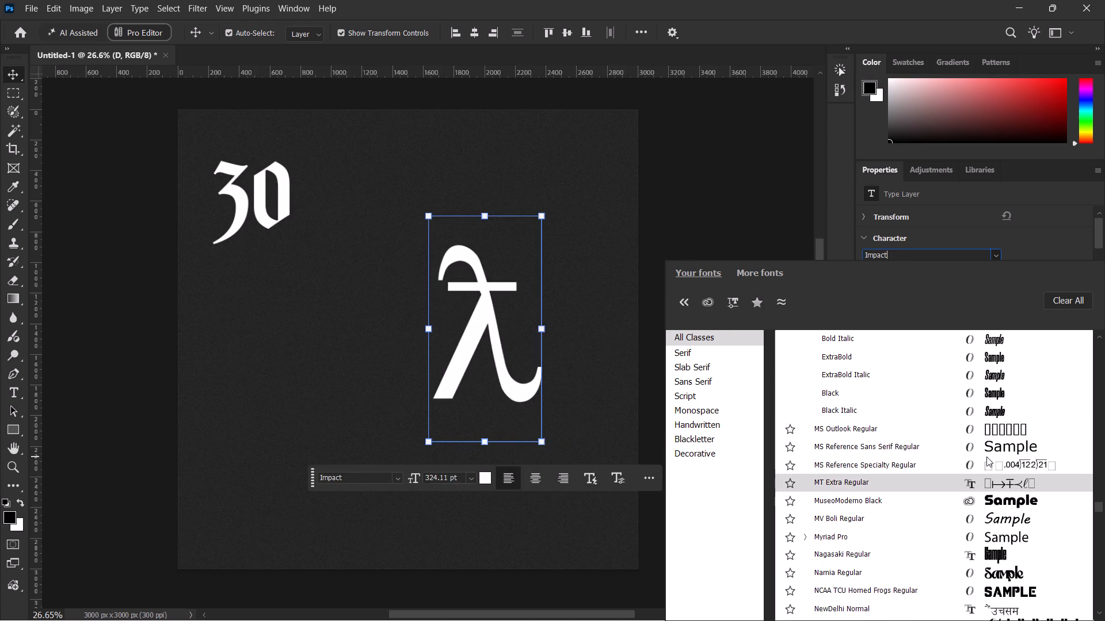
pyautogui.press('Down')
pyautogui.press('Down')
pyautogui.press('Down')
pyautogui.press('Down')
pyautogui.press('Down')
pyautogui.press('Down')
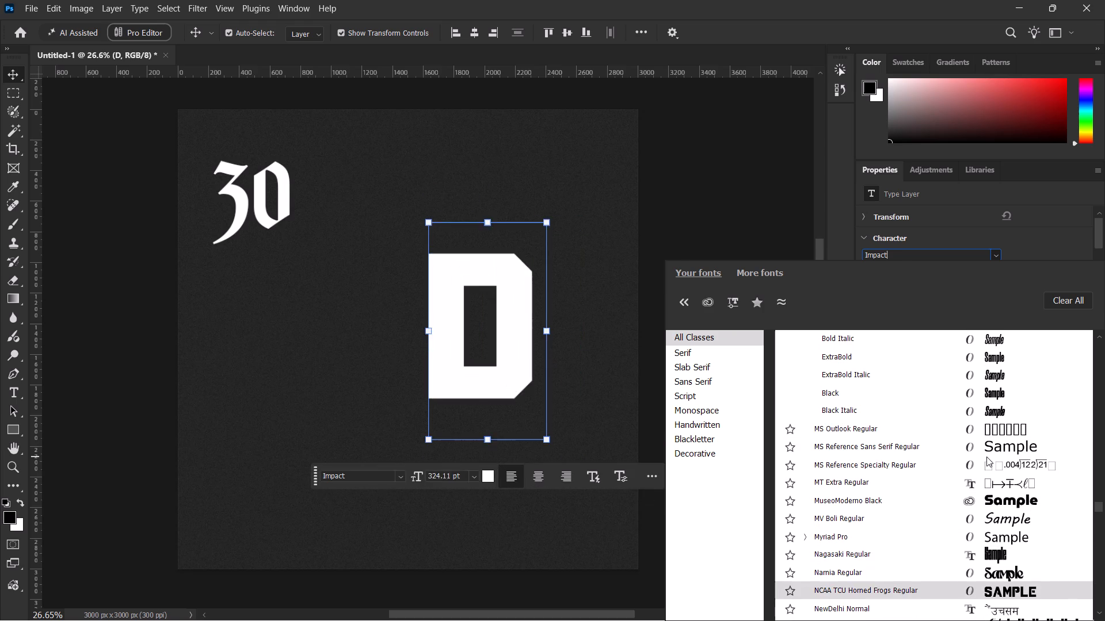
pyautogui.press('Up')
pyautogui.press('Up')
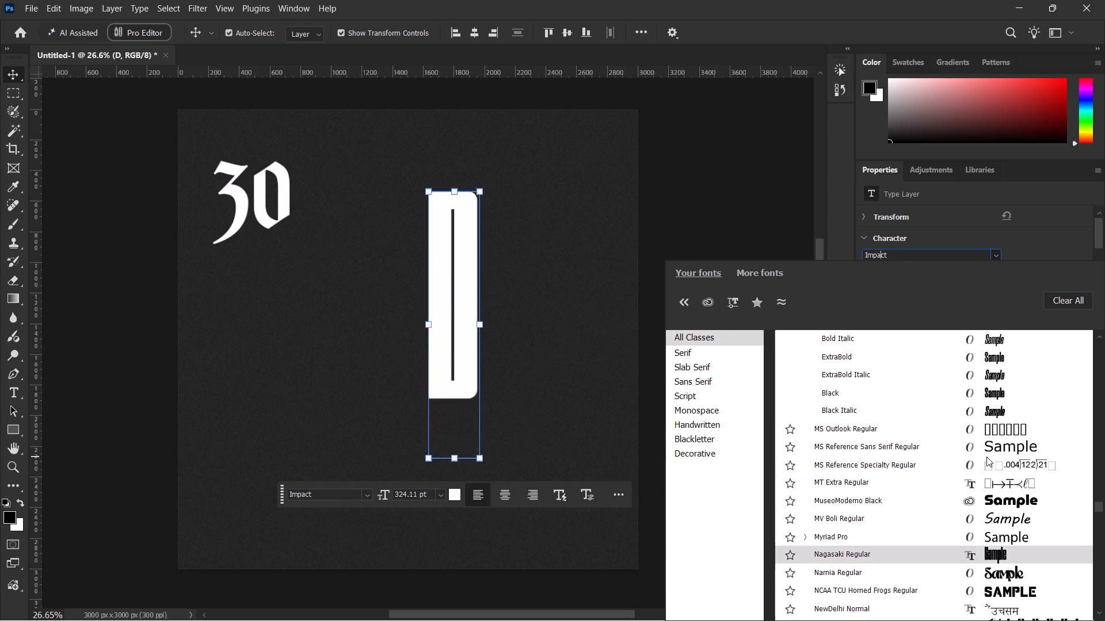
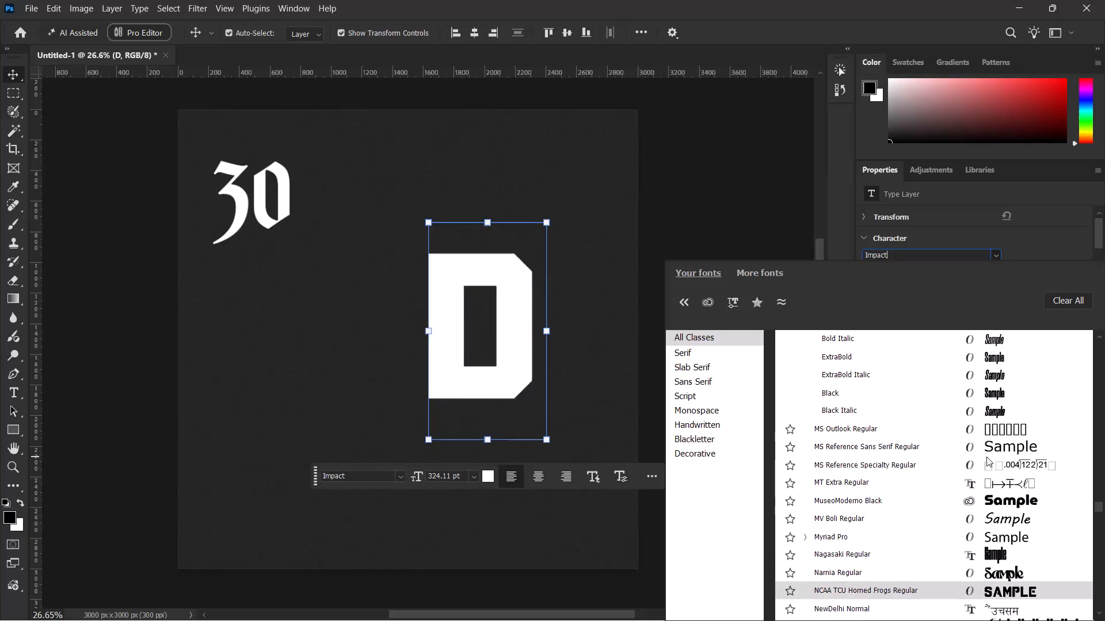
# Preview the "D" in the fonts from NCAA TCU Horned Frogs Regular through Onsen Japan Demo Regular.
pyautogui.press('Down')
pyautogui.press('Down')
pyautogui.press('Up')
pyautogui.press('Up')
pyautogui.press('Up')
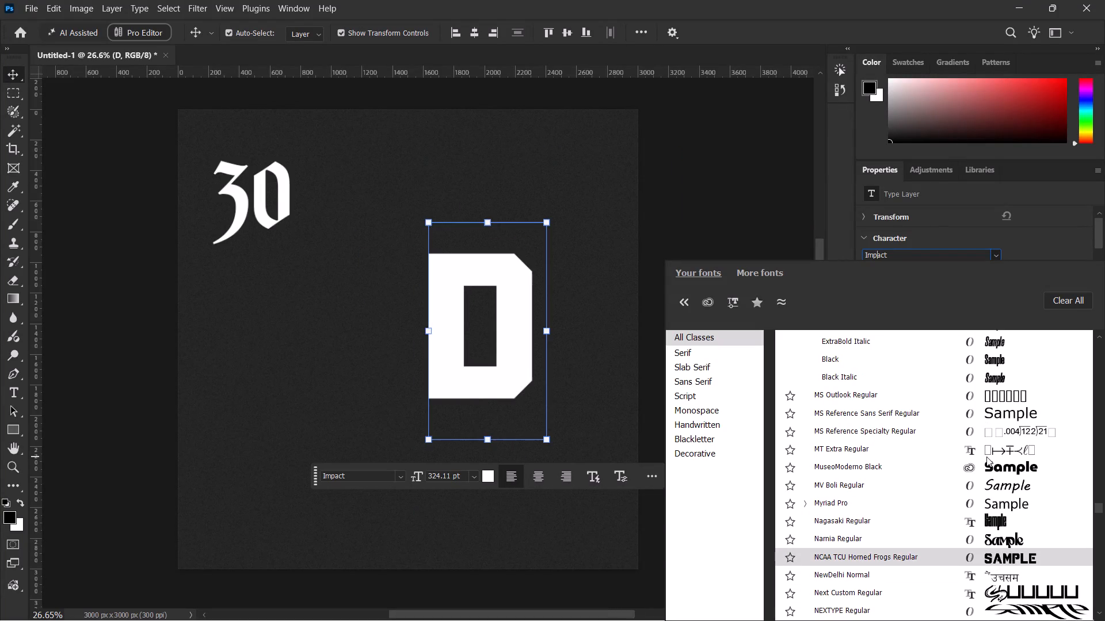
pyautogui.press('Down')
pyautogui.press('Down')
pyautogui.press('Down')
pyautogui.press('Down')
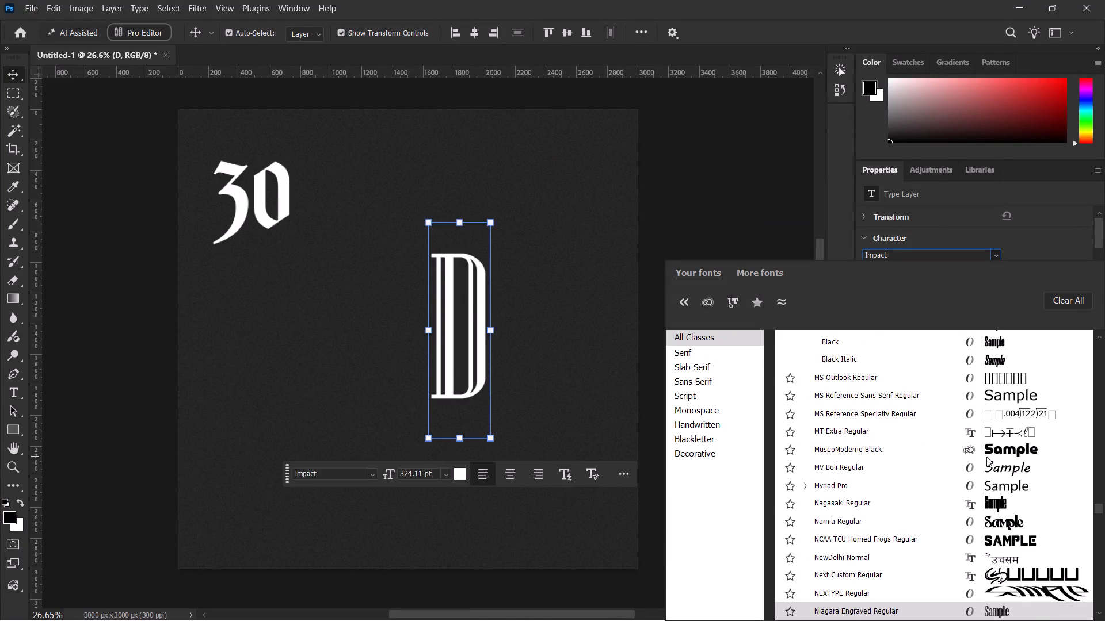
pyautogui.press('Down')
pyautogui.press('Down')
pyautogui.press('Down')
pyautogui.press('Down')
pyautogui.press('Down')
pyautogui.press('Down')
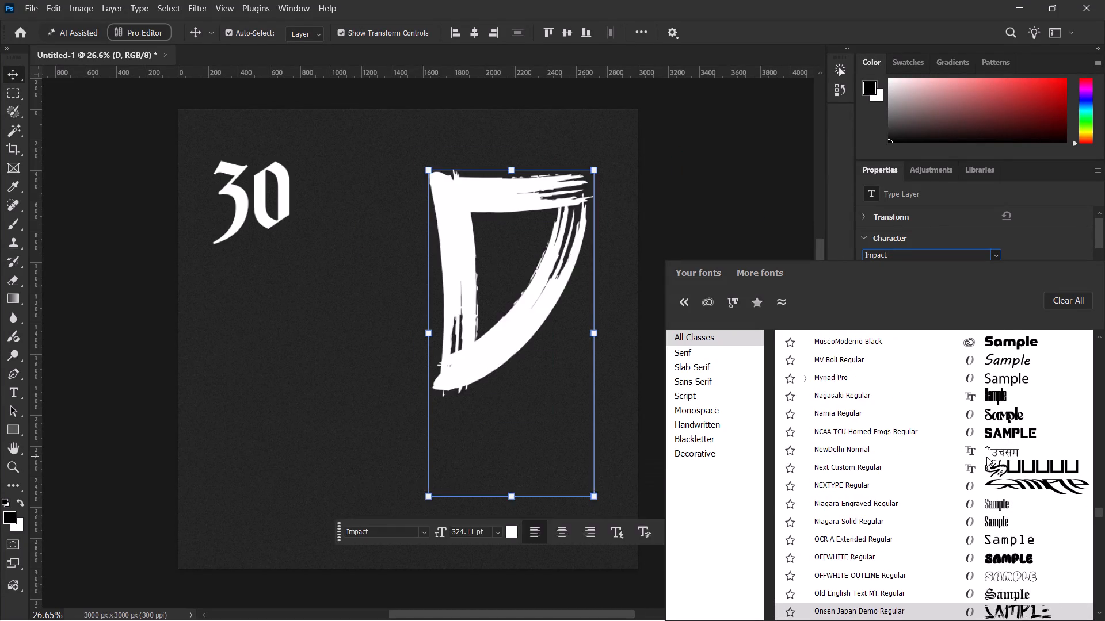
# Preview the "D" in the fonts from Onyx Regular through Parchment Regular, going back to recheck Onsen Japan Demo Regular.
pyautogui.press('Down')
pyautogui.press('Down')
pyautogui.press('Down')
pyautogui.press('Down')
pyautogui.press('Down')
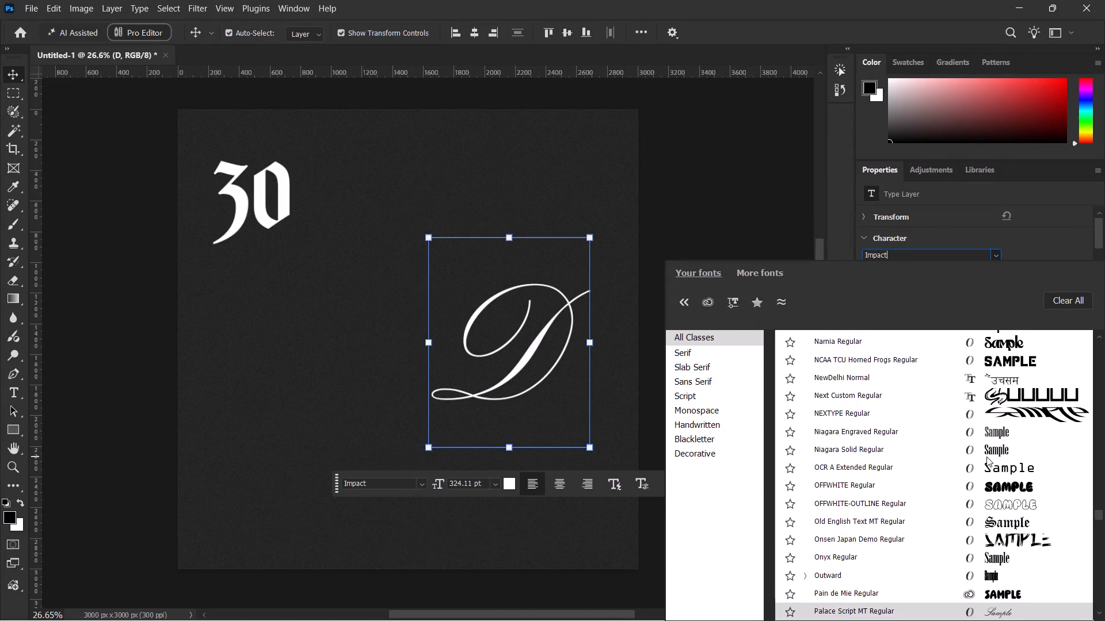
pyautogui.press('Down')
pyautogui.press('Down')
pyautogui.press('Down')
pyautogui.press('Down')
pyautogui.press('Down')
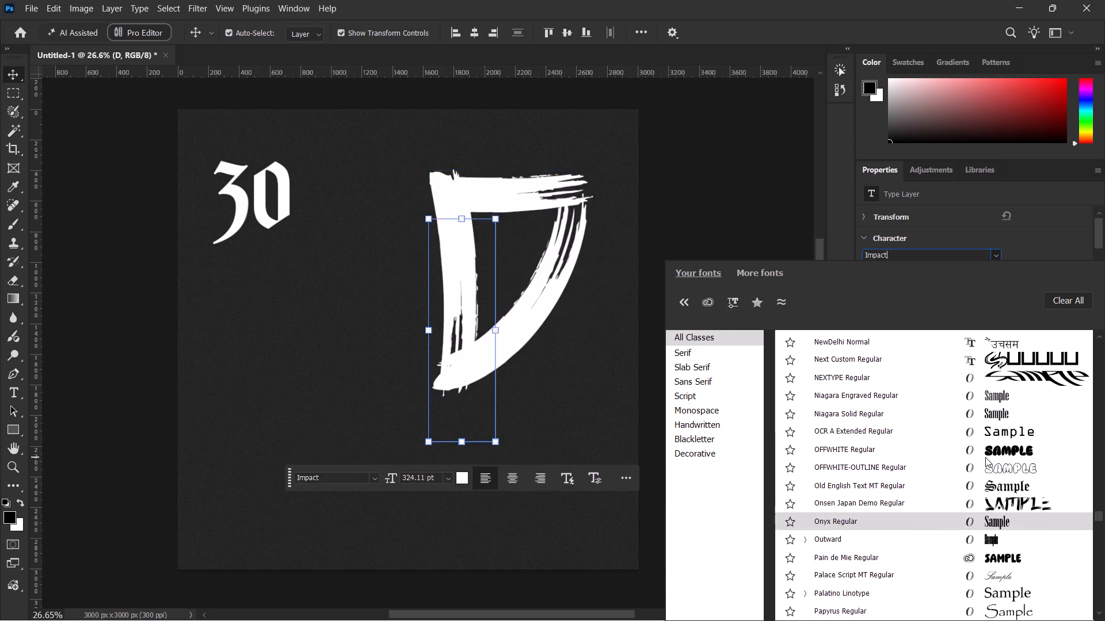
pyautogui.press('Down')
pyautogui.press('Down')
pyautogui.press('Down')
pyautogui.press('Down')
pyautogui.press('Down')
pyautogui.press('Down')
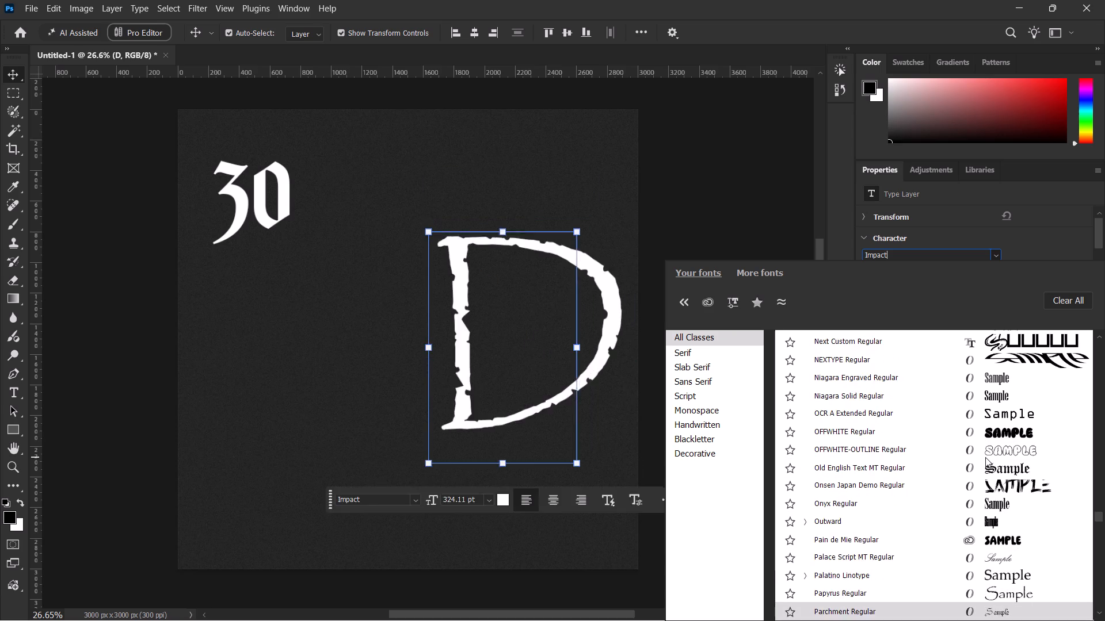
# Preview the "D" in the fonts from Peckham Press Trial through Quinlliyk Regular, including Pixeled, Poppins and Punk Kid Regular.
pyautogui.press('Down')
pyautogui.press('Down')
pyautogui.press('Up')
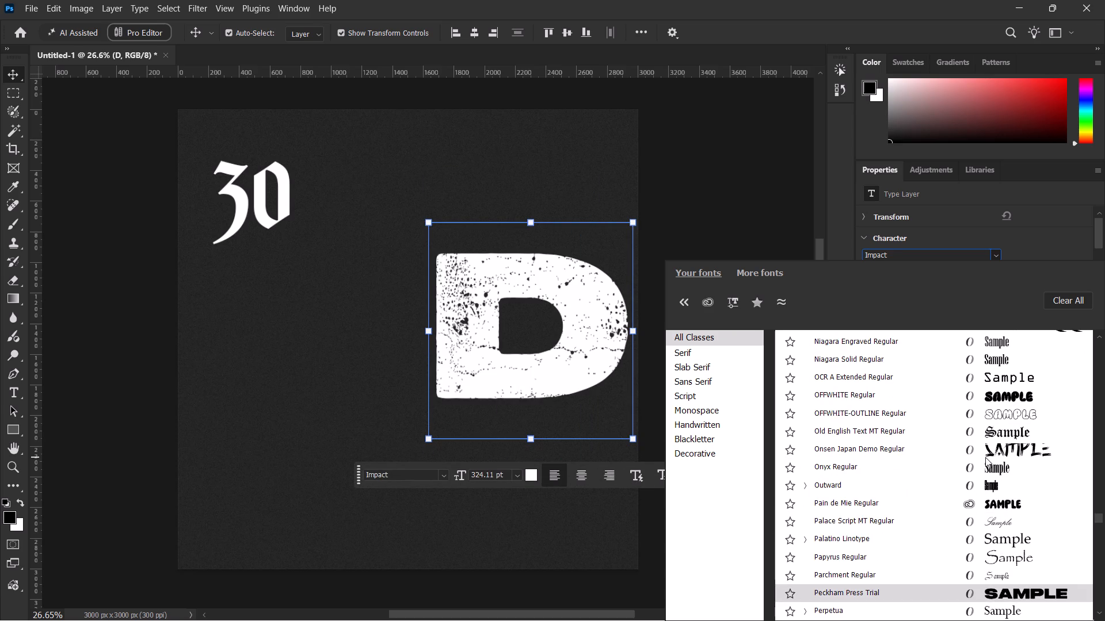
pyautogui.press('Down')
pyautogui.press('Down')
pyautogui.press('Down')
pyautogui.press('Down')
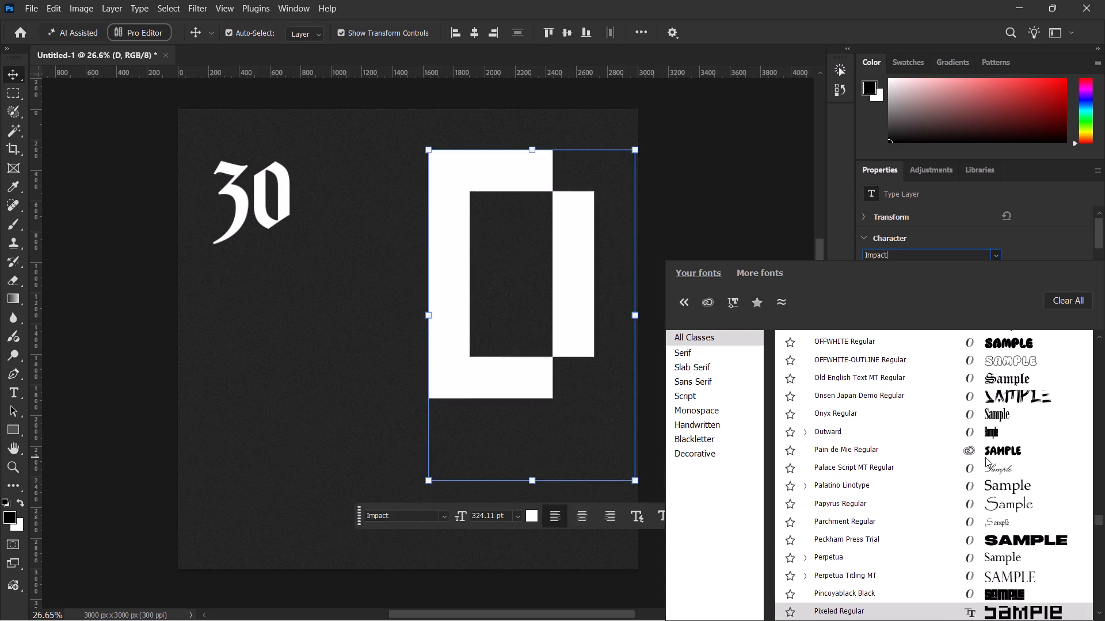
pyautogui.press('Down')
pyautogui.press('Down')
pyautogui.press('Down')
pyautogui.press('Down')
pyautogui.press('Down')
pyautogui.press('Down')
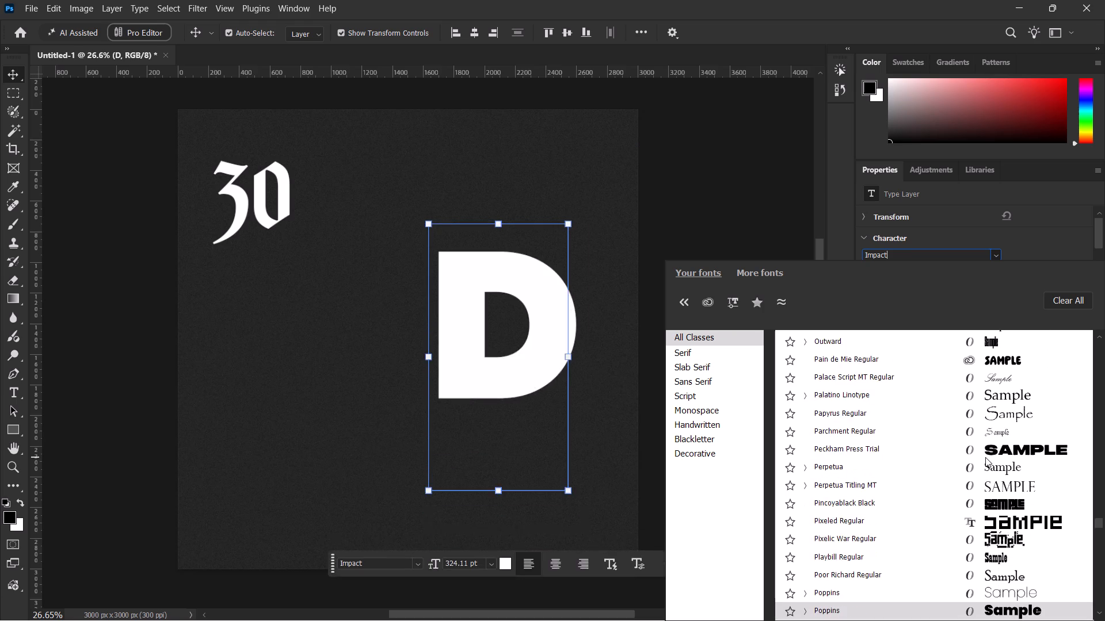
pyautogui.press('Down')
pyautogui.press('Down')
pyautogui.press('Up')
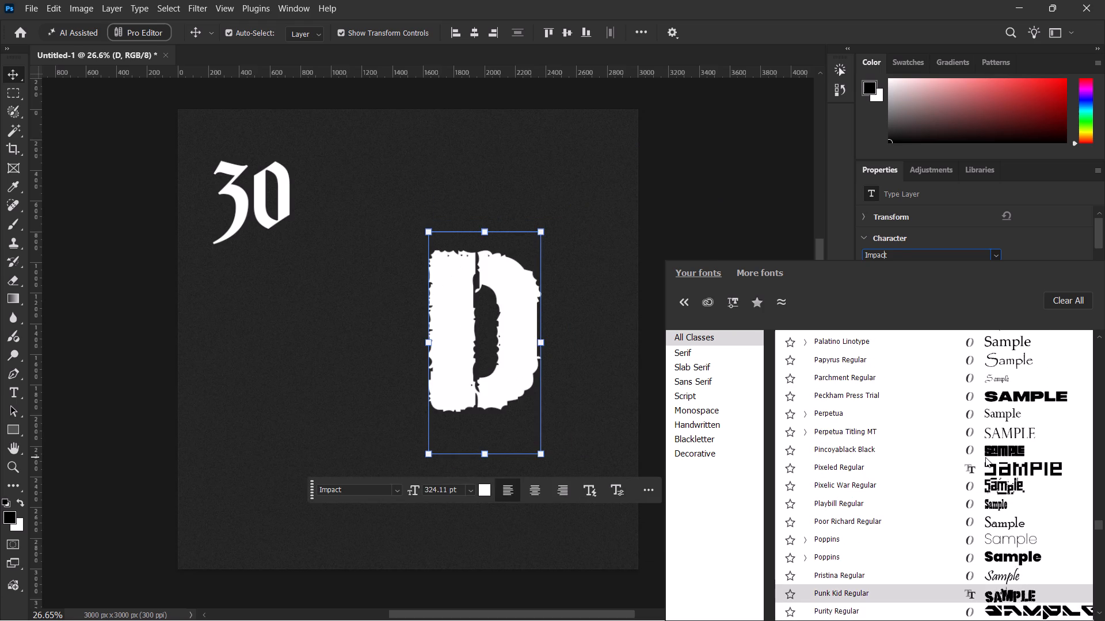
pyautogui.press('Down')
pyautogui.press('Down')
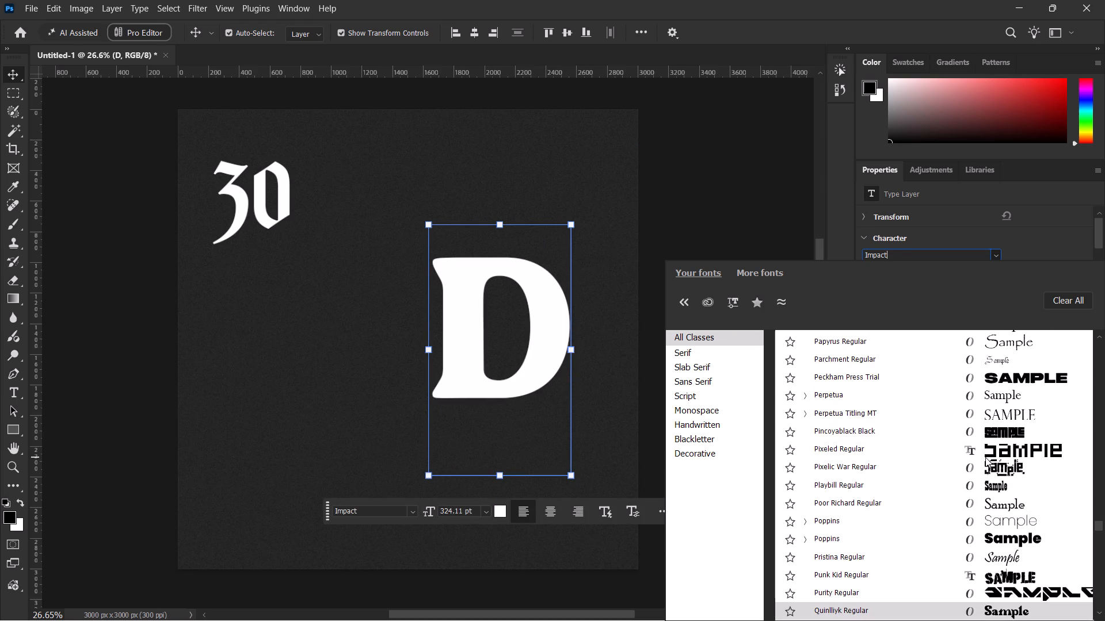
# Preview the "D" in the fonts from Rafaella Bold through Royal Wedding Regular, including Redeyes, roastink demo and Rockwell.
pyautogui.press('Down')
pyautogui.press('Down')
pyautogui.press('Down')
pyautogui.press('Down')
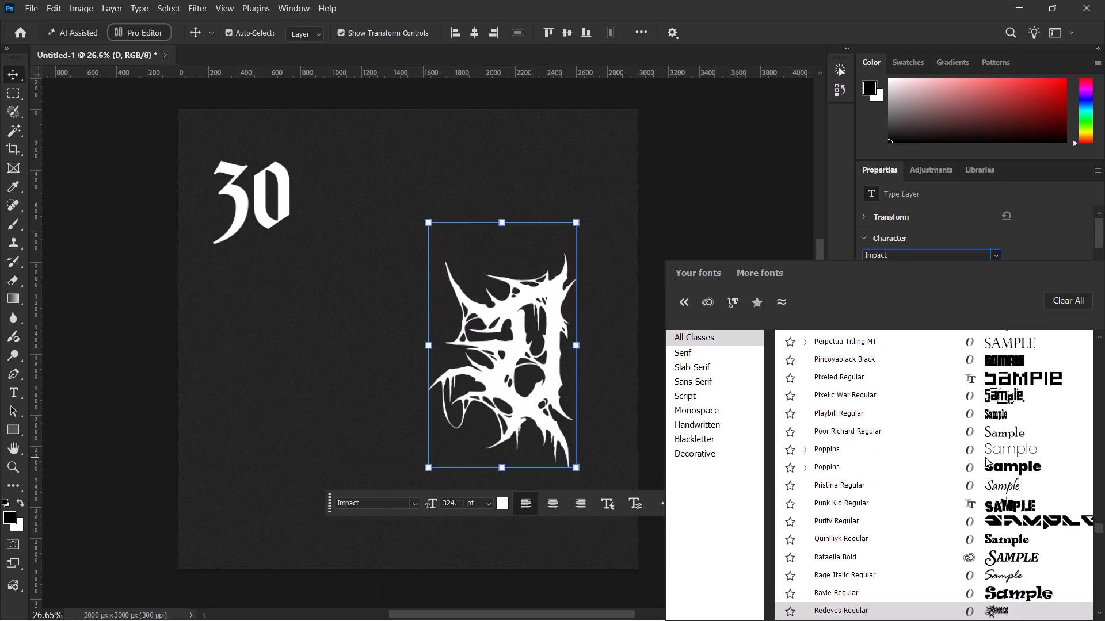
pyautogui.press('Down')
pyautogui.press('Up')
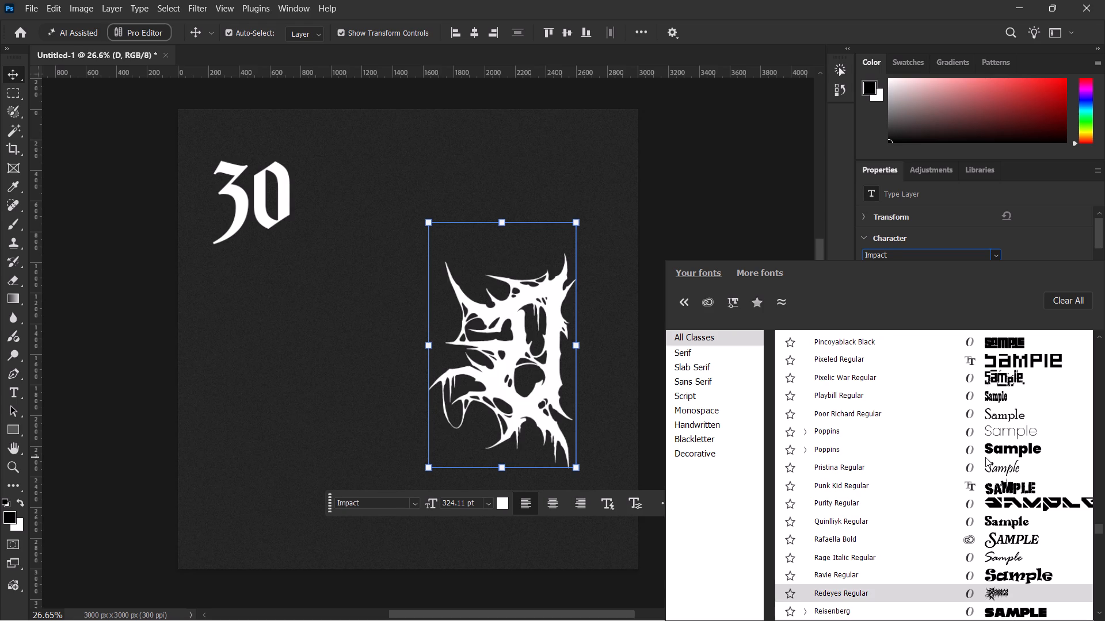
pyautogui.press('Down')
pyautogui.press('Down')
pyautogui.press('Down')
pyautogui.press('Down')
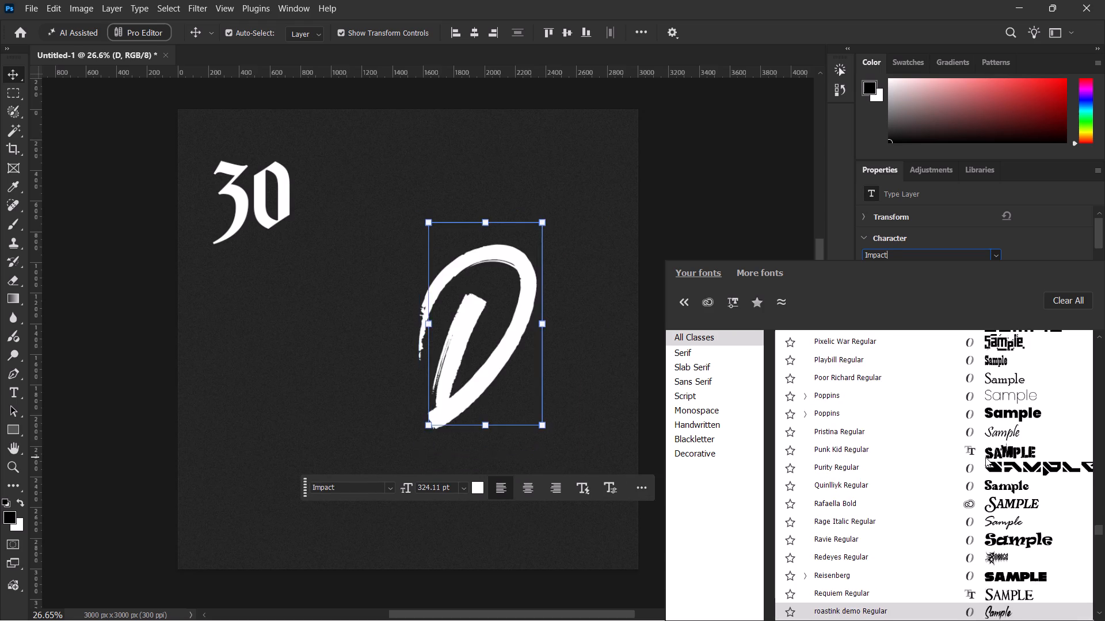
pyautogui.press('Down')
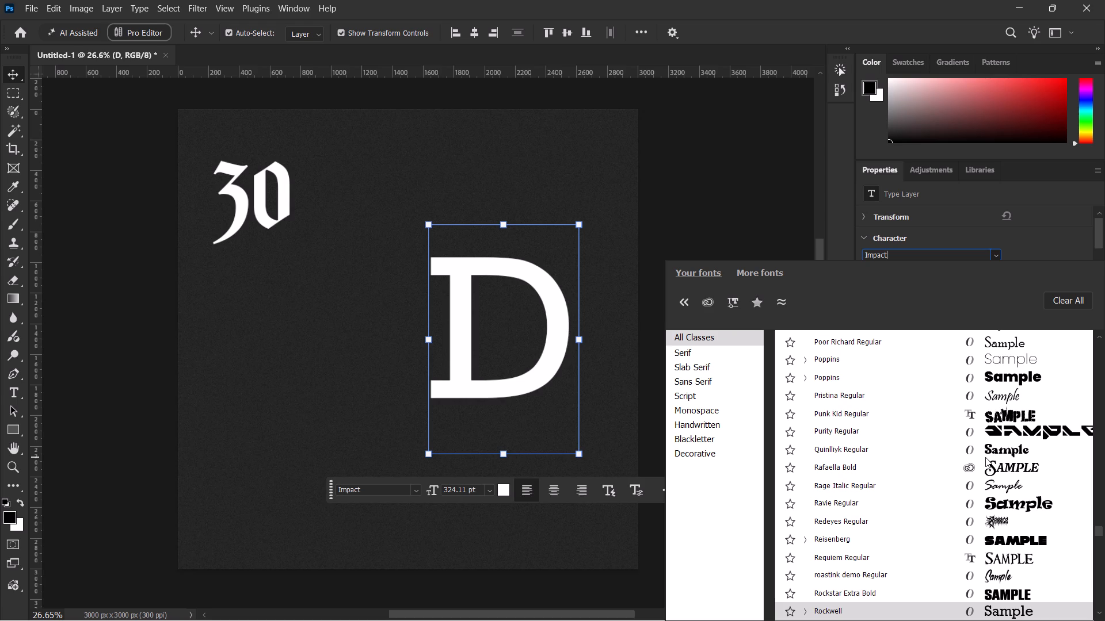
pyautogui.press('Down')
pyautogui.press('Down')
pyautogui.press('Down')
pyautogui.press('Down')
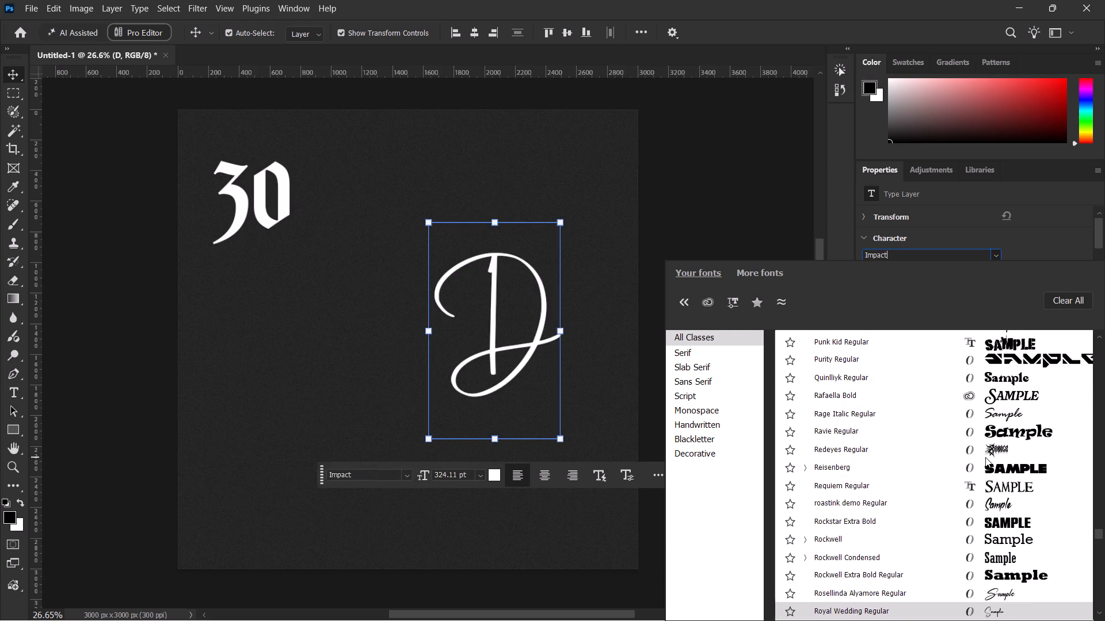
# Preview the "D" in the fonts from Sableklish Regular through Script MT Bold Regular.
pyautogui.press('Down')
pyautogui.press('Down')
pyautogui.press('Down')
pyautogui.press('Down')
pyautogui.press('Down')
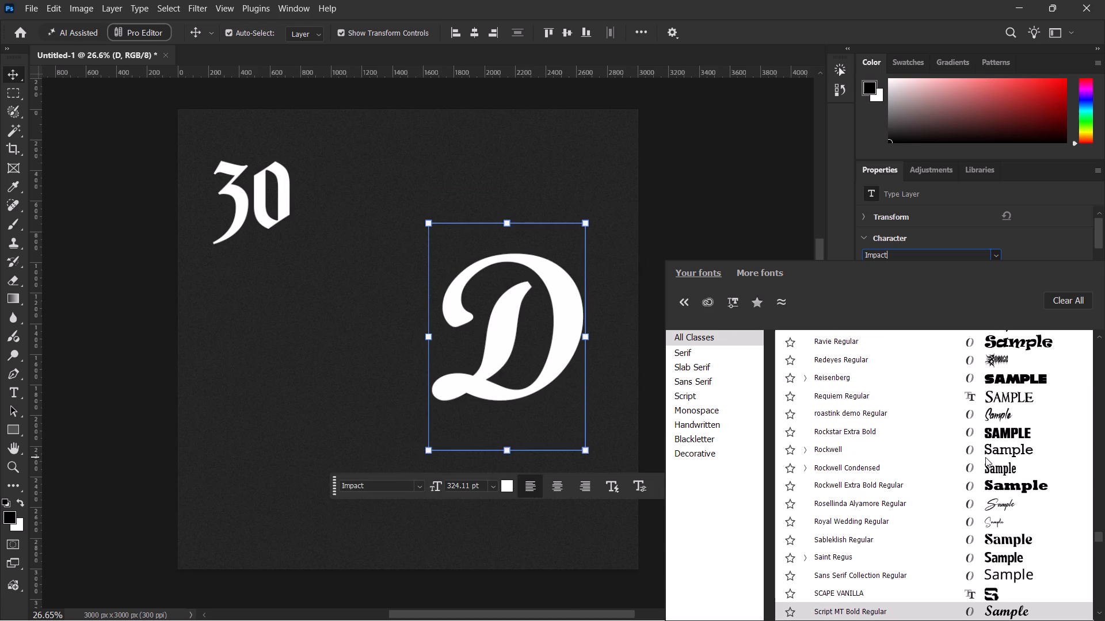
pyautogui.press('Up')
pyautogui.press('Down')
pyautogui.press('Down')
pyautogui.press('Up')
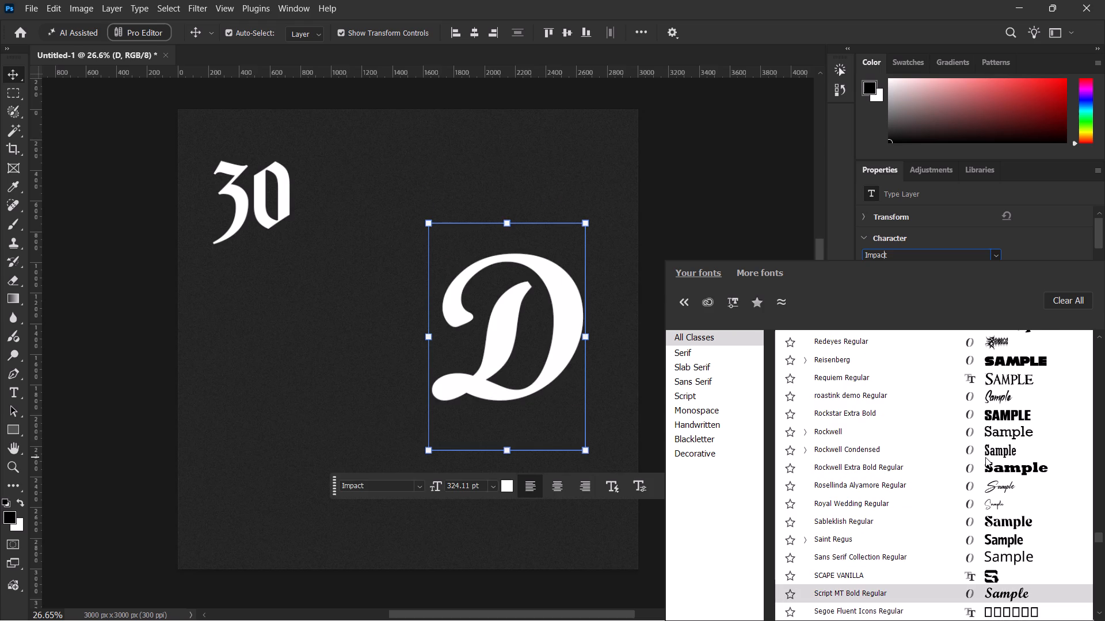
# Preview the "D" in the fonts up to Segoe UI, then go back and recheck Sableklish Regular through Script MT Bold Regular.
pyautogui.press('Down')
pyautogui.press('Down')
pyautogui.press('Down')
pyautogui.press('Down')
pyautogui.press('Down')
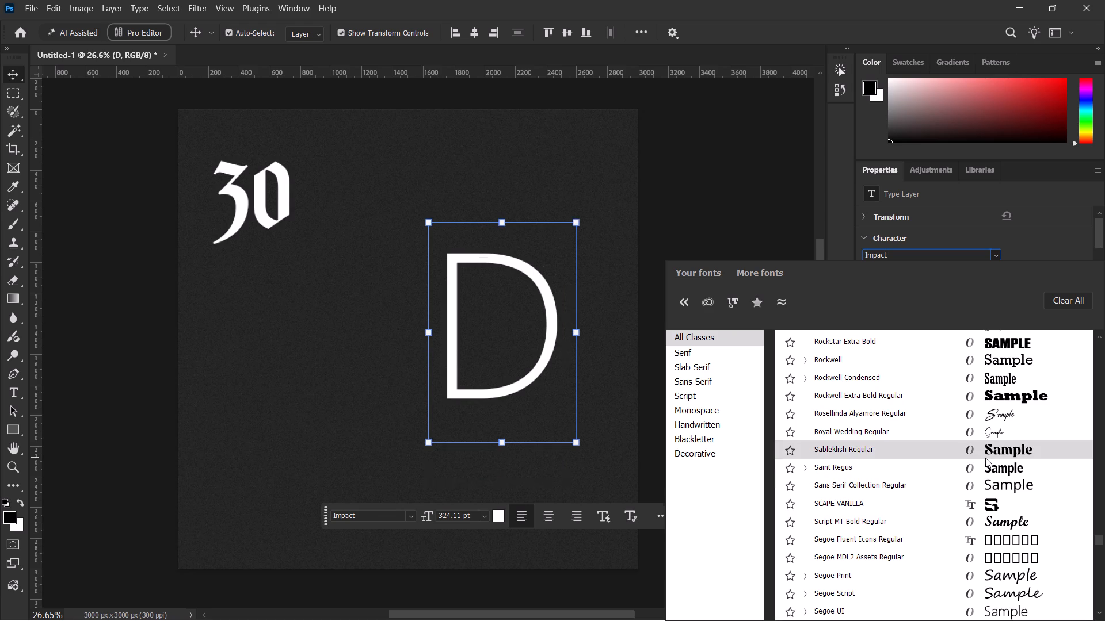
pyautogui.press('Down')
pyautogui.press('Down')
pyautogui.press('Down')
pyautogui.press('Down')
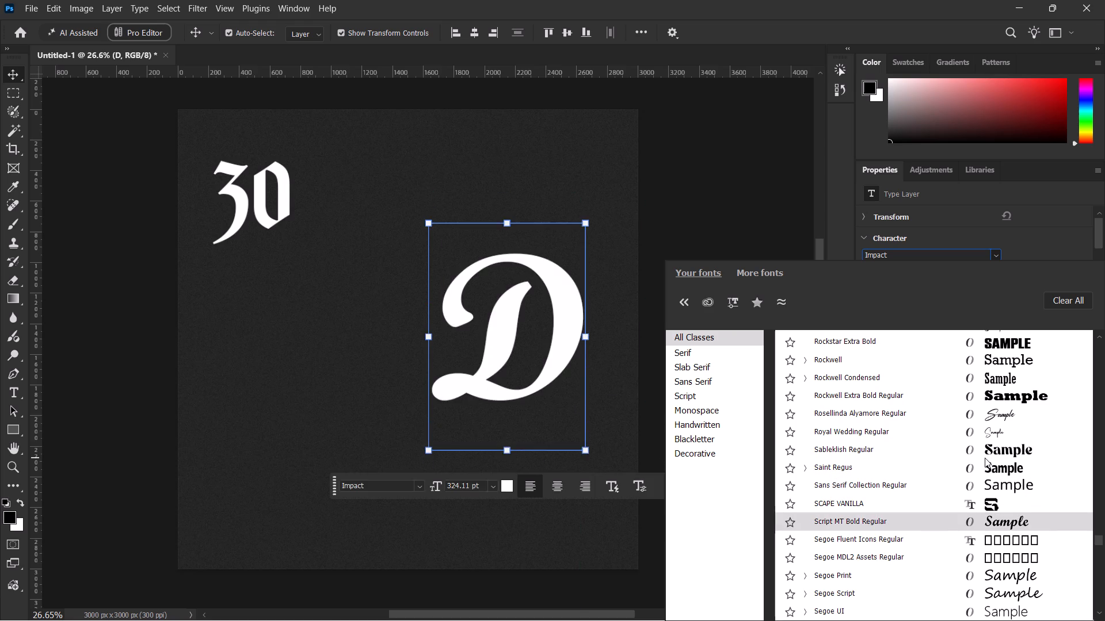
# Preview the "D" in the Segoe fonts and the Sequel100Black fonts from 65 through 85.
pyautogui.press('Down')
pyautogui.press('Down')
pyautogui.press('Down')
pyautogui.press('Down')
pyautogui.press('Down')
pyautogui.press('Down')
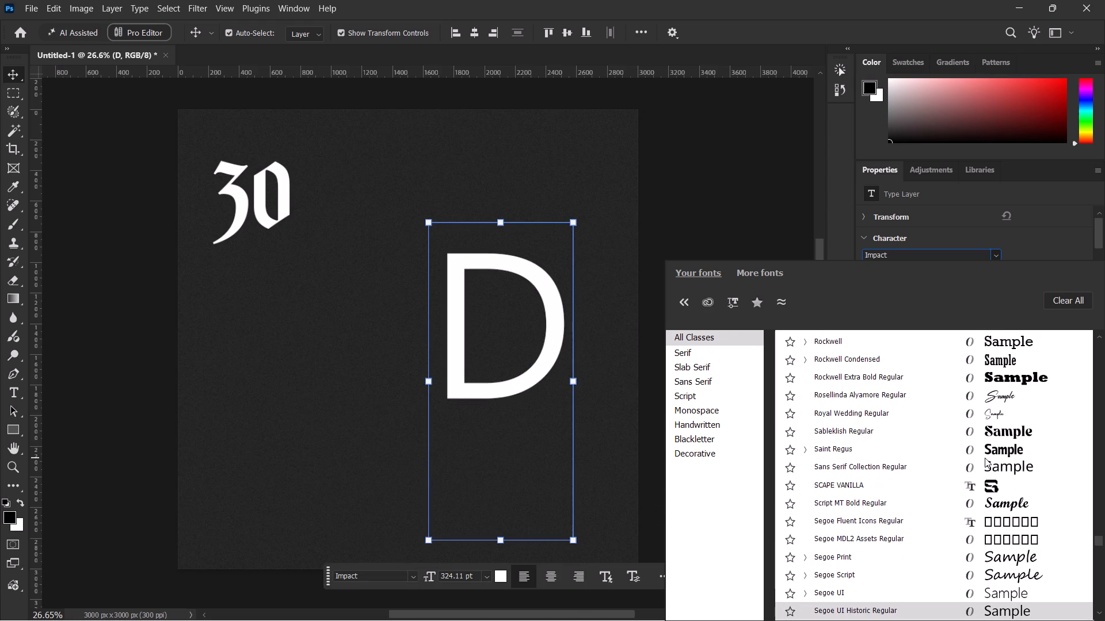
pyautogui.press('Down')
pyautogui.press('Down')
pyautogui.press('Down')
pyautogui.press('Down')
pyautogui.press('Down')
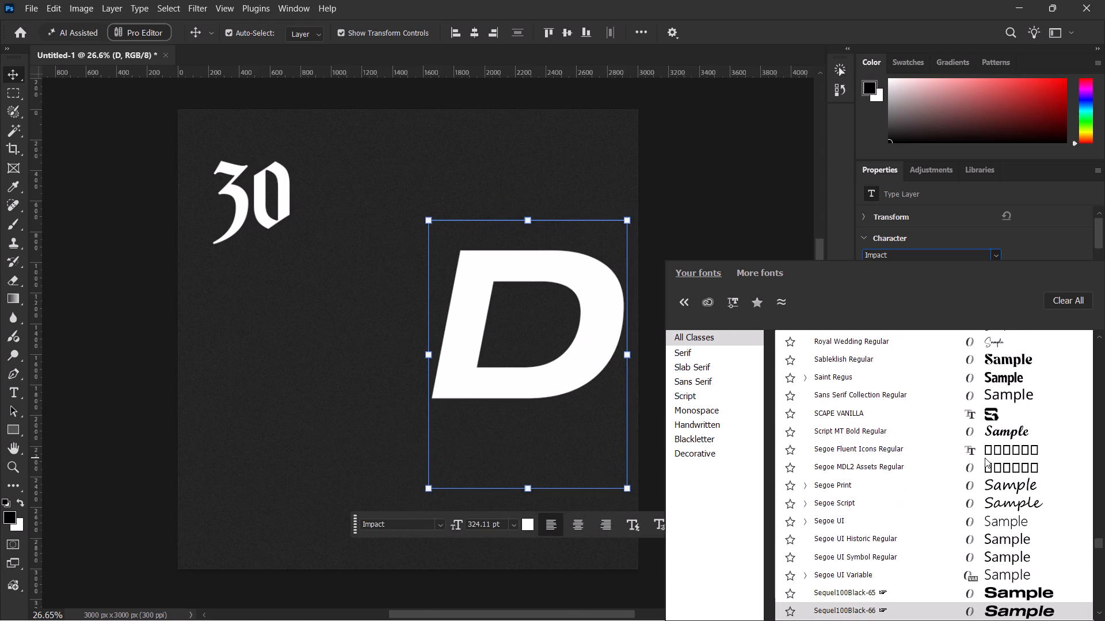
pyautogui.press('Down')
pyautogui.press('Down')
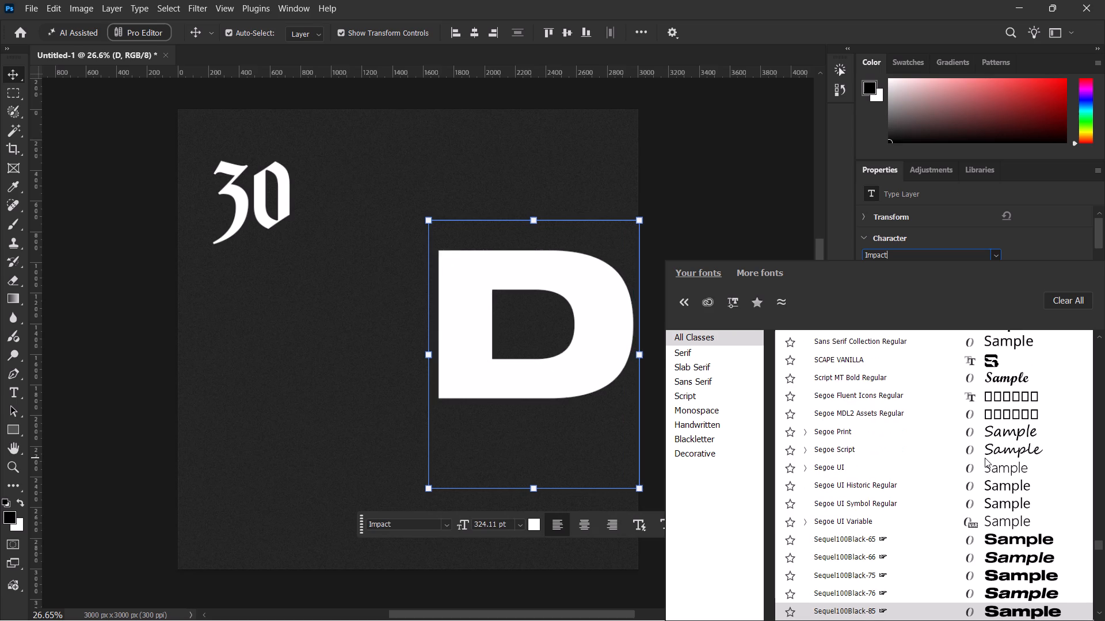
# Preview the "D" in the fonts from Shenttpuro Regular through Street Ruins DEMO Regular, then go back to recheck Stencil Regular.
pyautogui.press('Down')
pyautogui.press('Down')
pyautogui.press('Down')
pyautogui.press('Down')
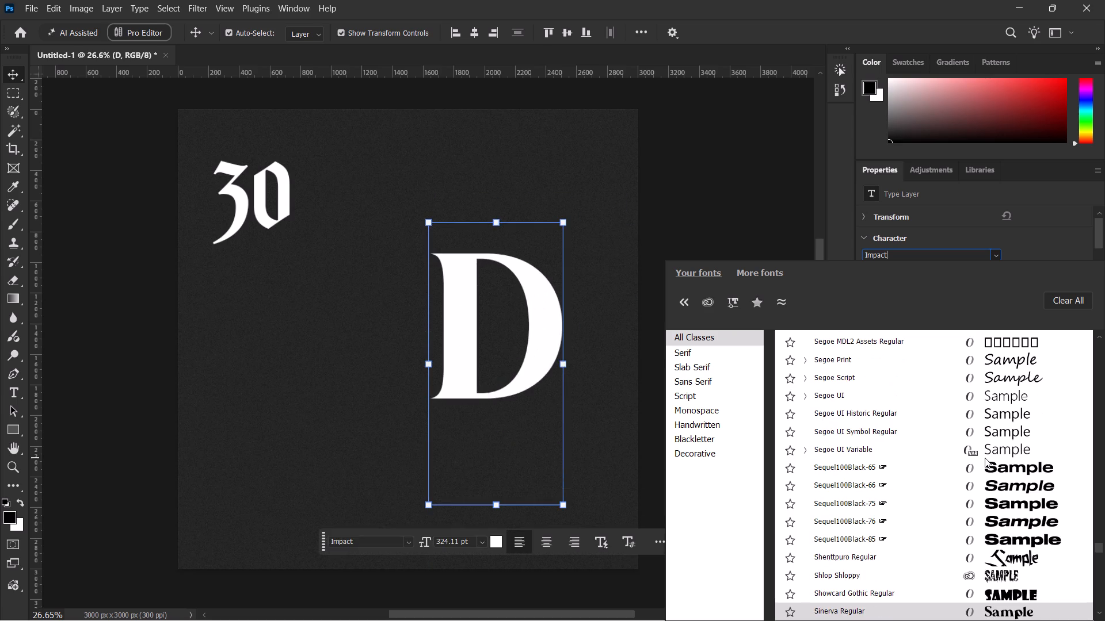
pyautogui.press('Down')
pyautogui.press('Down')
pyautogui.press('Down')
pyautogui.press('Down')
pyautogui.press('Down')
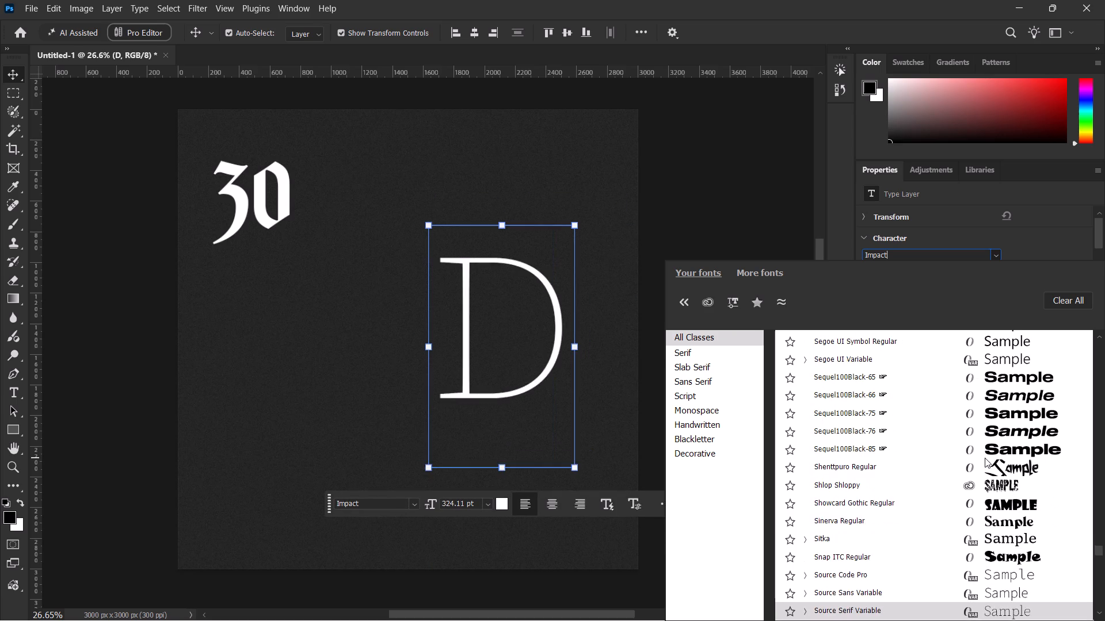
pyautogui.press('Down')
pyautogui.press('Down')
pyautogui.press('Down')
pyautogui.press('Down')
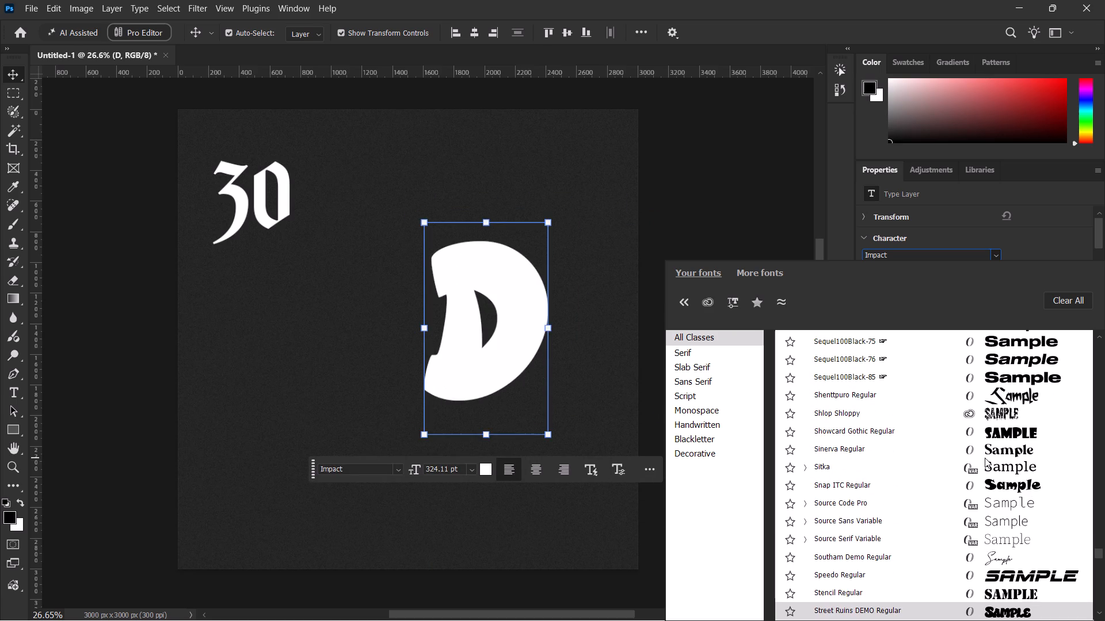
pyautogui.press('Up')
pyautogui.press('Up')
pyautogui.press('Down')
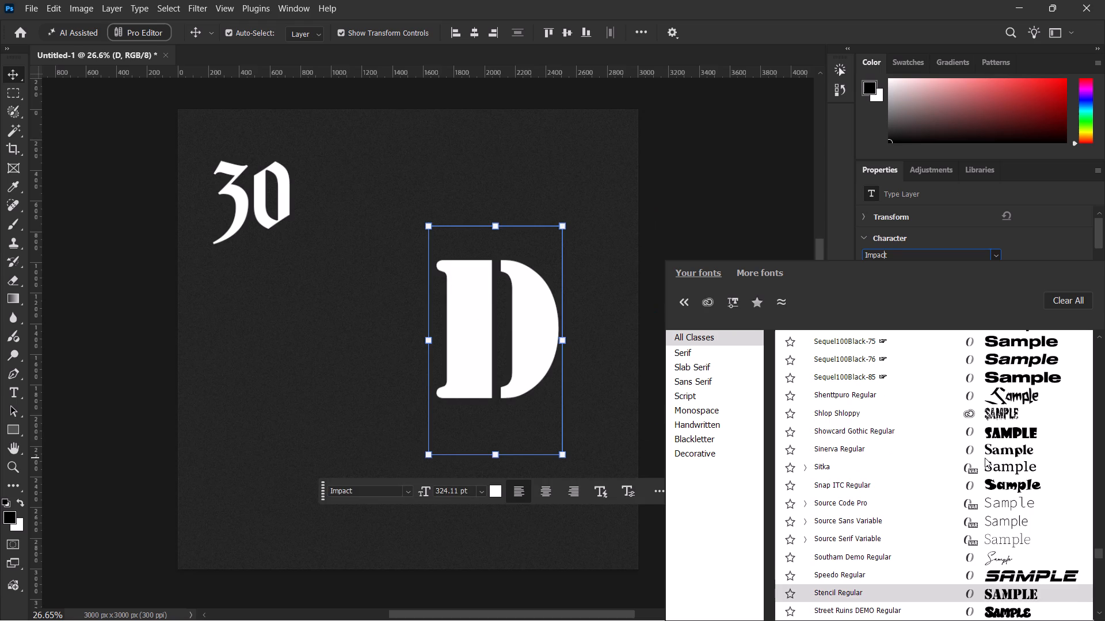
# Preview the "D" in the fonts from Stretch Pro through Thunder, including Sugar Peachy DEMO Black and Tempus Sans ITC Regular.
pyautogui.press('Down')
pyautogui.press('Down')
pyautogui.press('Down')
pyautogui.press('Down')
pyautogui.press('Down')
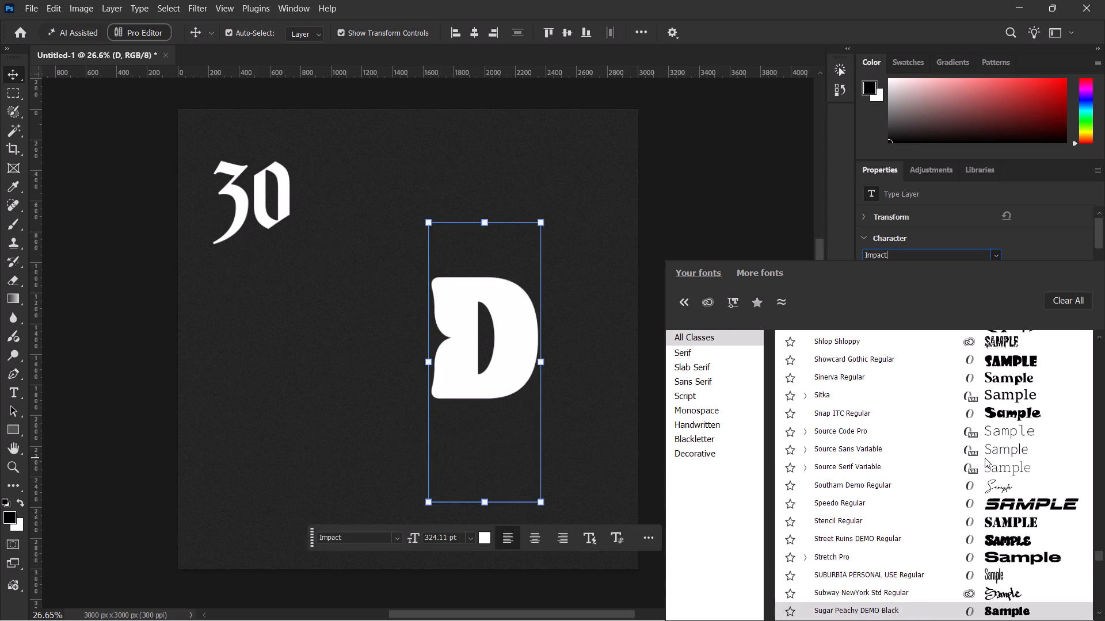
pyautogui.press('Down')
pyautogui.press('Down')
pyautogui.press('Down')
pyautogui.press('Down')
pyautogui.press('Down')
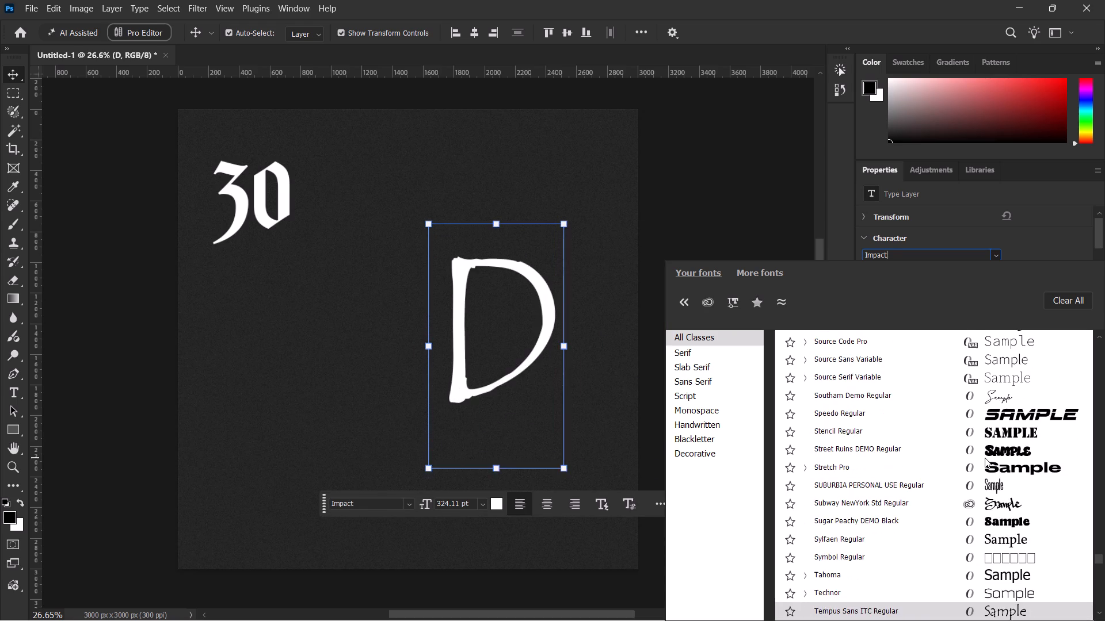
pyautogui.press('Down')
pyautogui.press('Down')
pyautogui.press('Up')
pyautogui.press('Down')
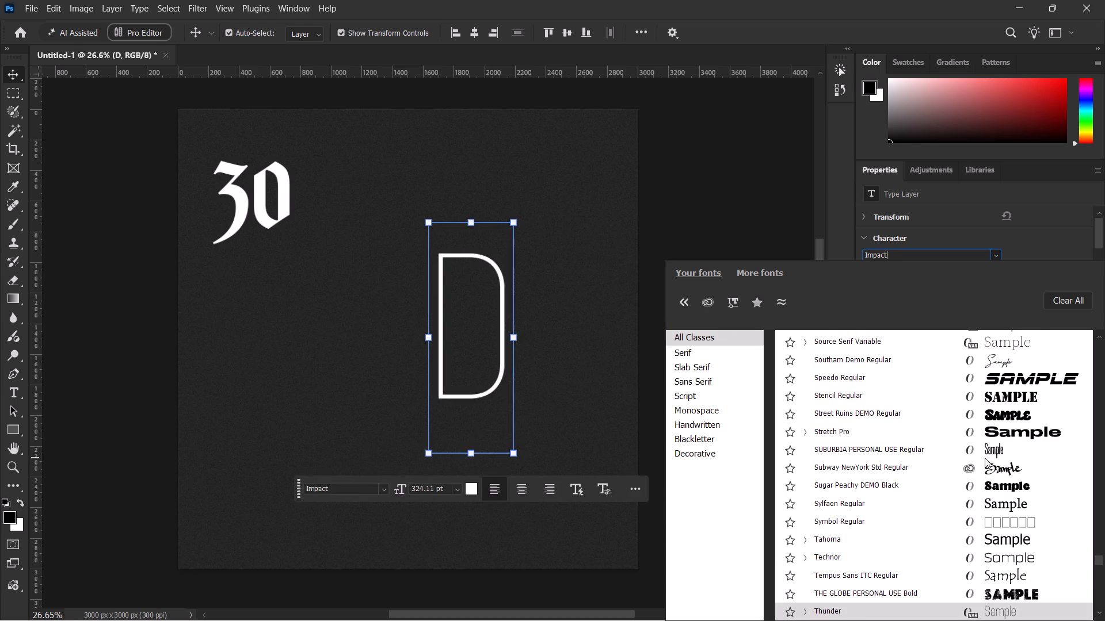
# Preview the "D" in the fonts from Times New Roman through Video Bold.
pyautogui.press('Down')
pyautogui.press('Down')
pyautogui.press('Down')
pyautogui.press('Down')
pyautogui.press('Down')
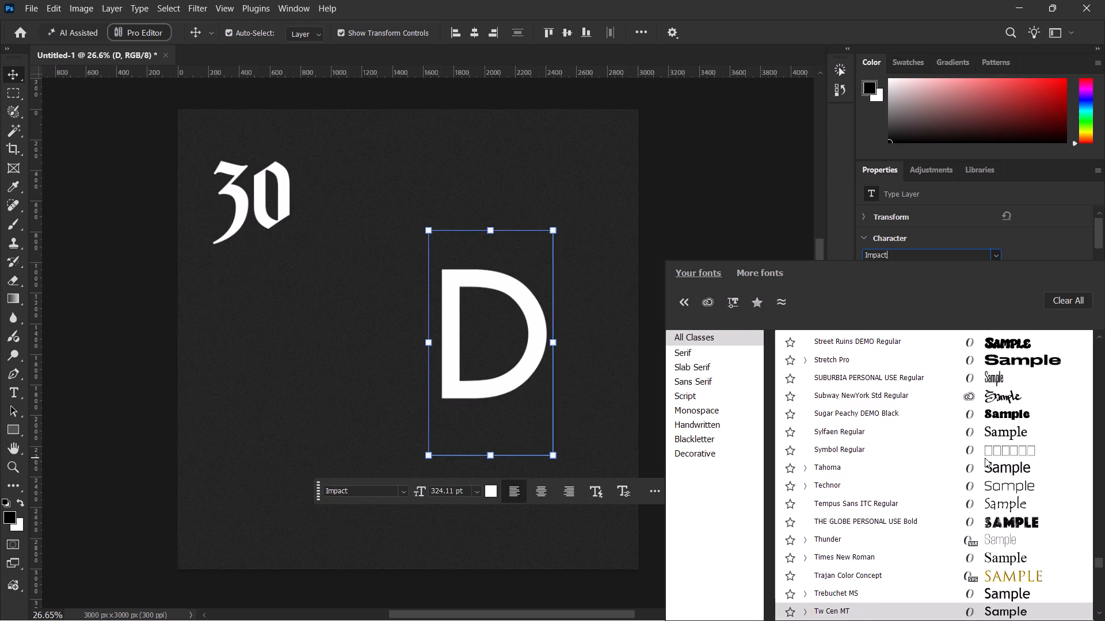
pyautogui.press('Down')
pyautogui.press('Down')
pyautogui.press('Down')
pyautogui.press('Down')
pyautogui.press('Down')
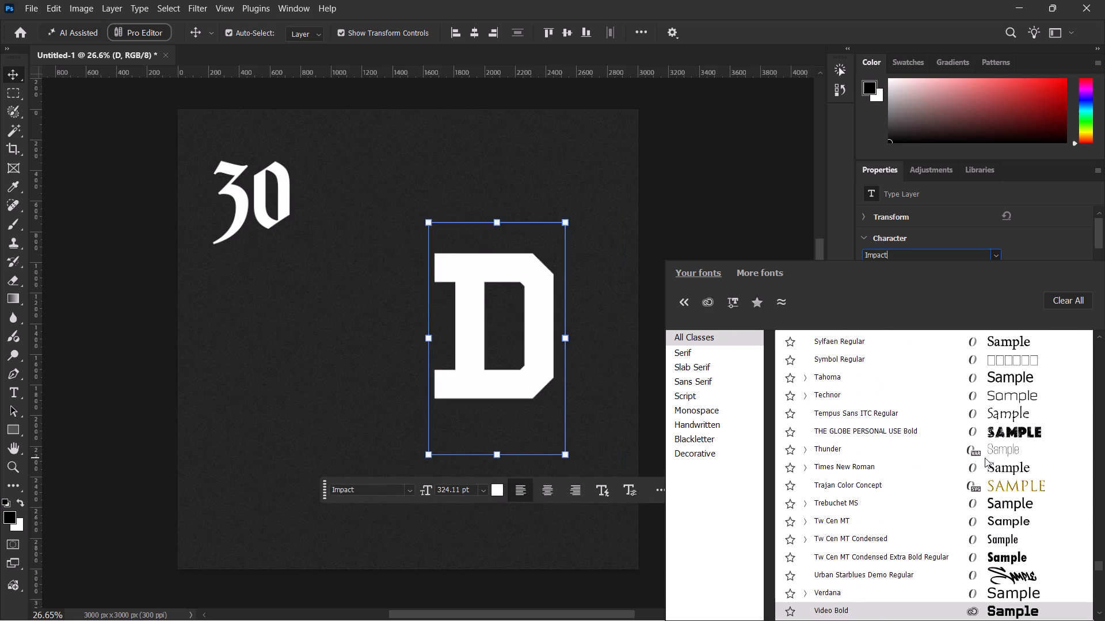
pyautogui.press('Up')
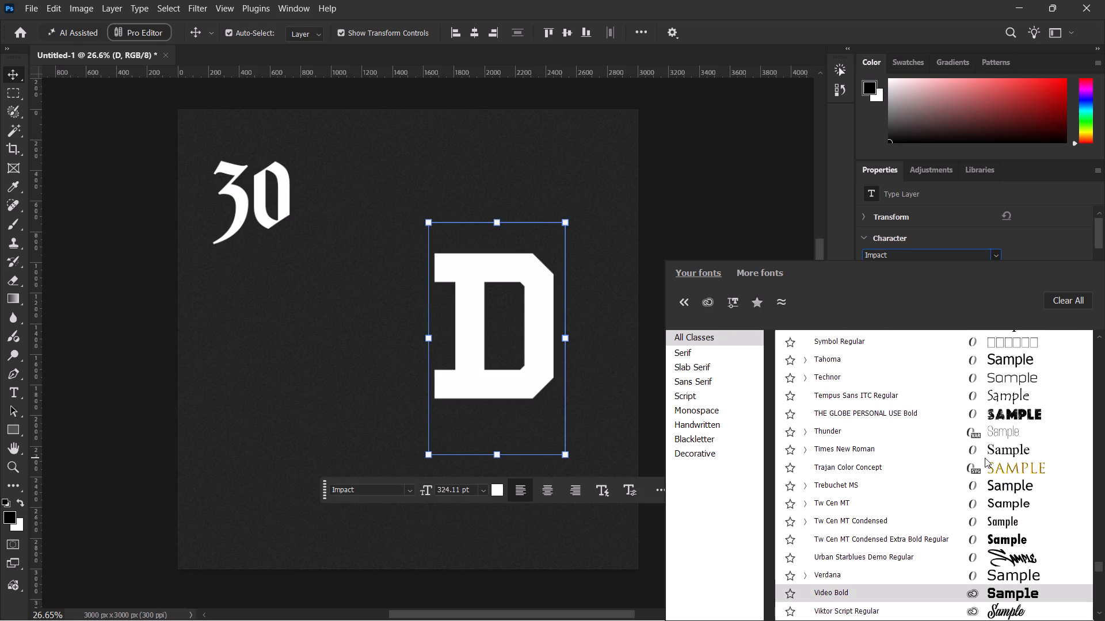
# Preview the "D" in the fonts from Viktor Script Regular through MS PGothic Regular, including Wagon and Wingdings 3 Regular.
pyautogui.press('Down')
pyautogui.press('Down')
pyautogui.press('Down')
pyautogui.press('Down')
pyautogui.press('Down')
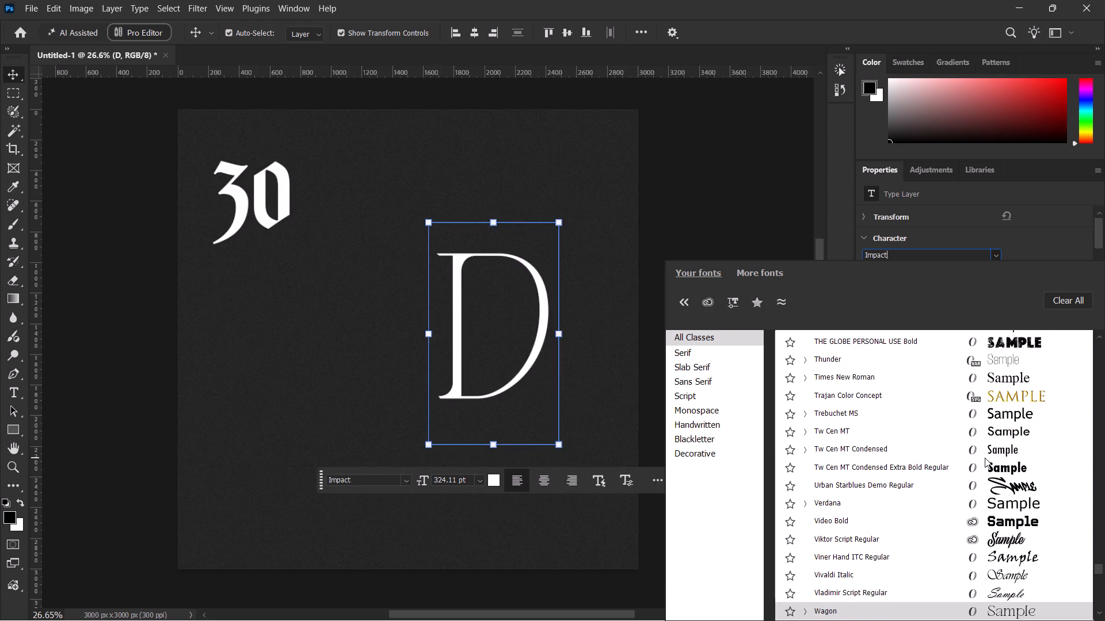
pyautogui.press('Down')
pyautogui.press('Down')
pyautogui.press('Down')
pyautogui.press('Down')
pyautogui.press('Down')
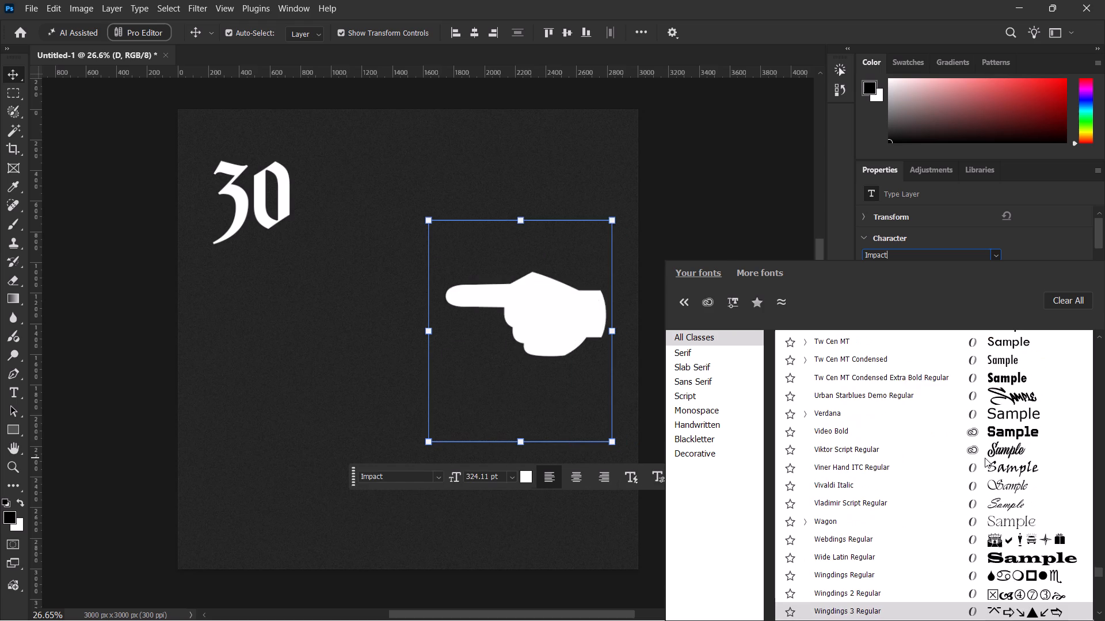
pyautogui.press('Down')
pyautogui.press('Down')
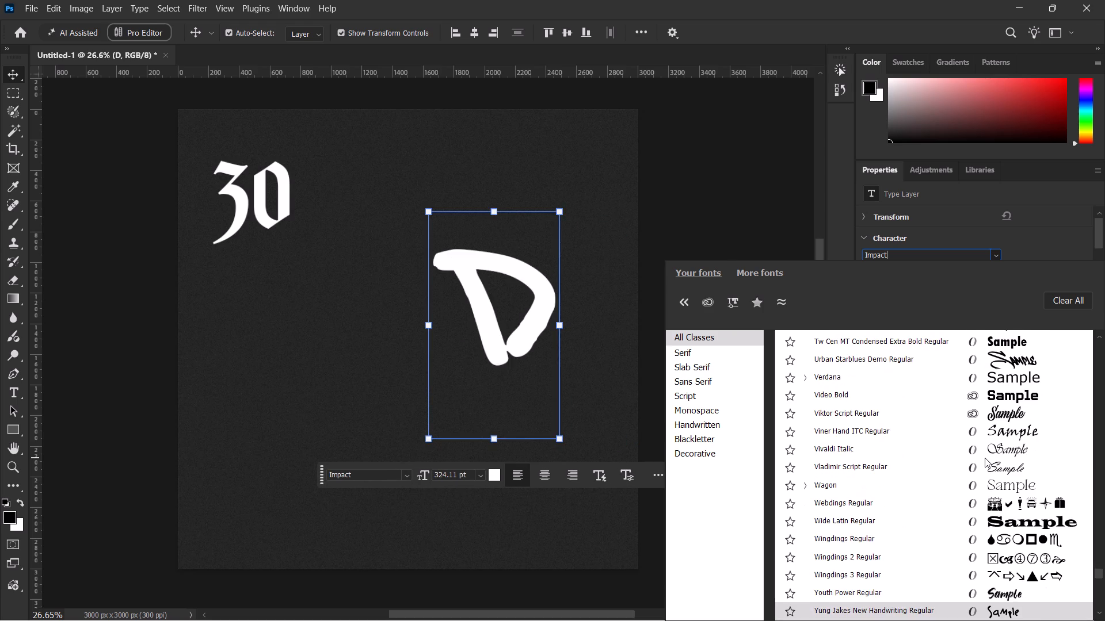
pyautogui.press('Down')
pyautogui.press('Down')
pyautogui.press('Down')
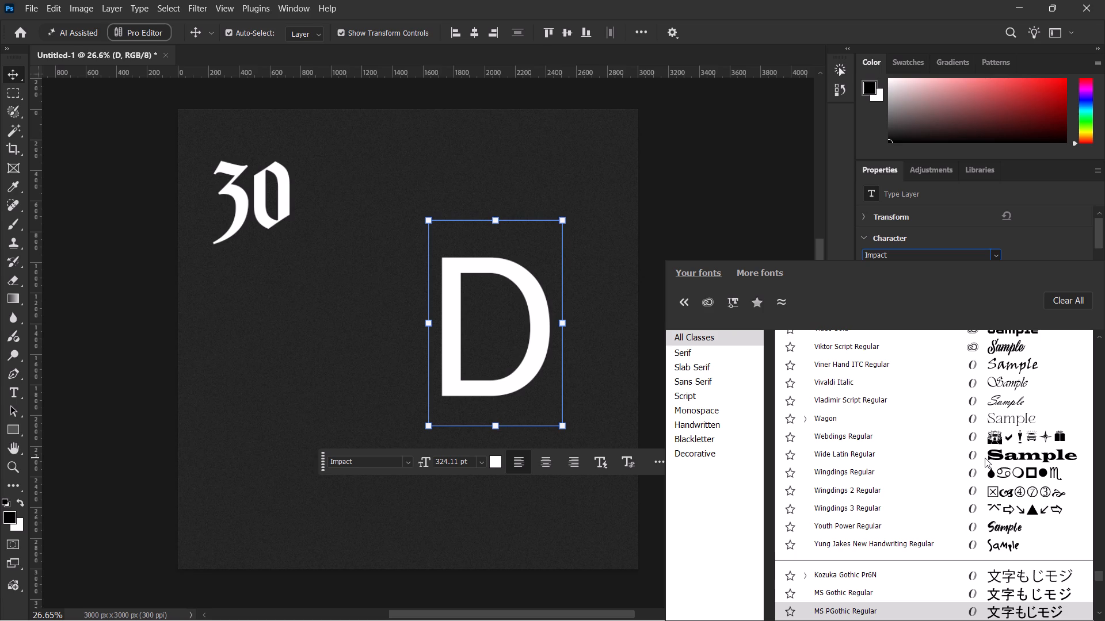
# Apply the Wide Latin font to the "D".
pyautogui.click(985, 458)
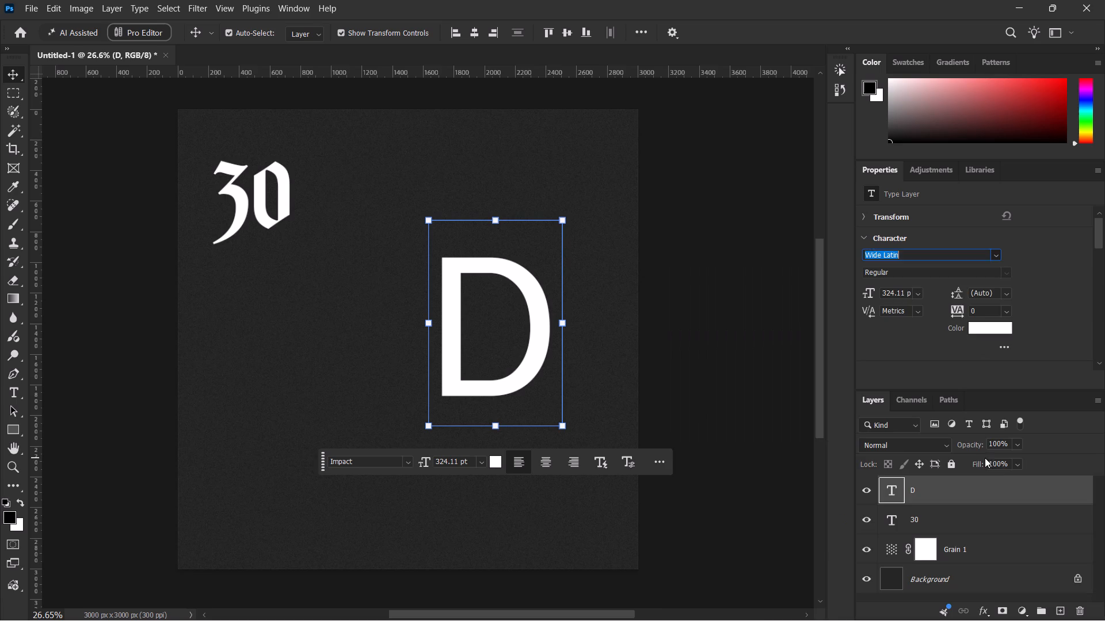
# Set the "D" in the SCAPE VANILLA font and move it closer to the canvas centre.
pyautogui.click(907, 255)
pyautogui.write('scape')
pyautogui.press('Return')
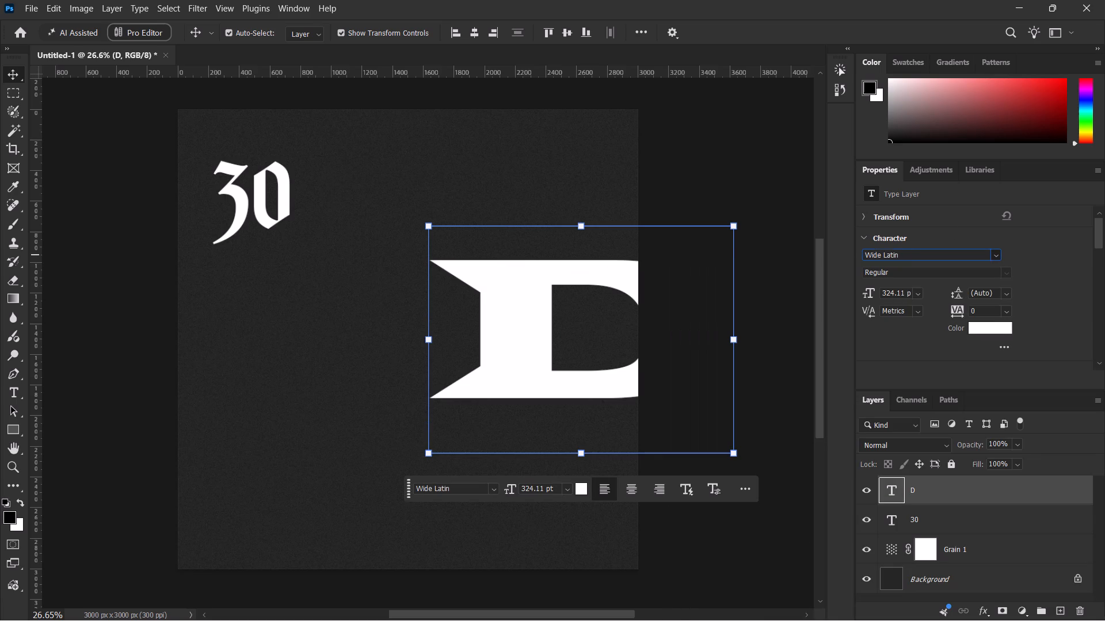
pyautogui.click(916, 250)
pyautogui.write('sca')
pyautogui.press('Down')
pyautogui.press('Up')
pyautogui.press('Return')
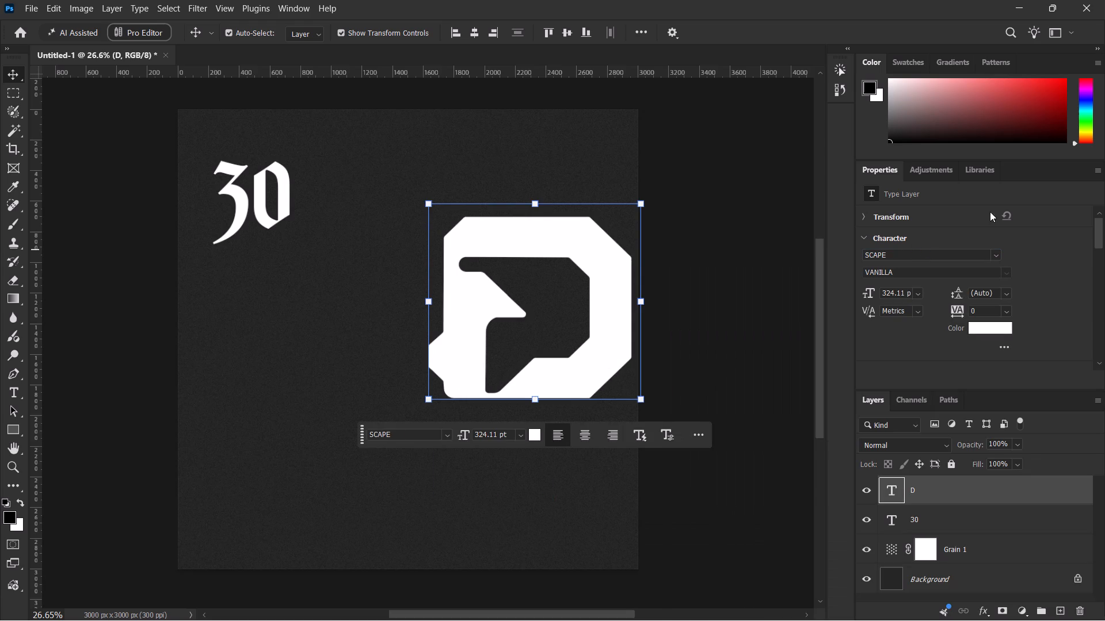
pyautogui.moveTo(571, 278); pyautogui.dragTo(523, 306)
# Preview the "30" in the SCAPE VANILLA and Peckham Press Trial fonts, leaving the font list without applying either.
pyautogui.click(982, 516)
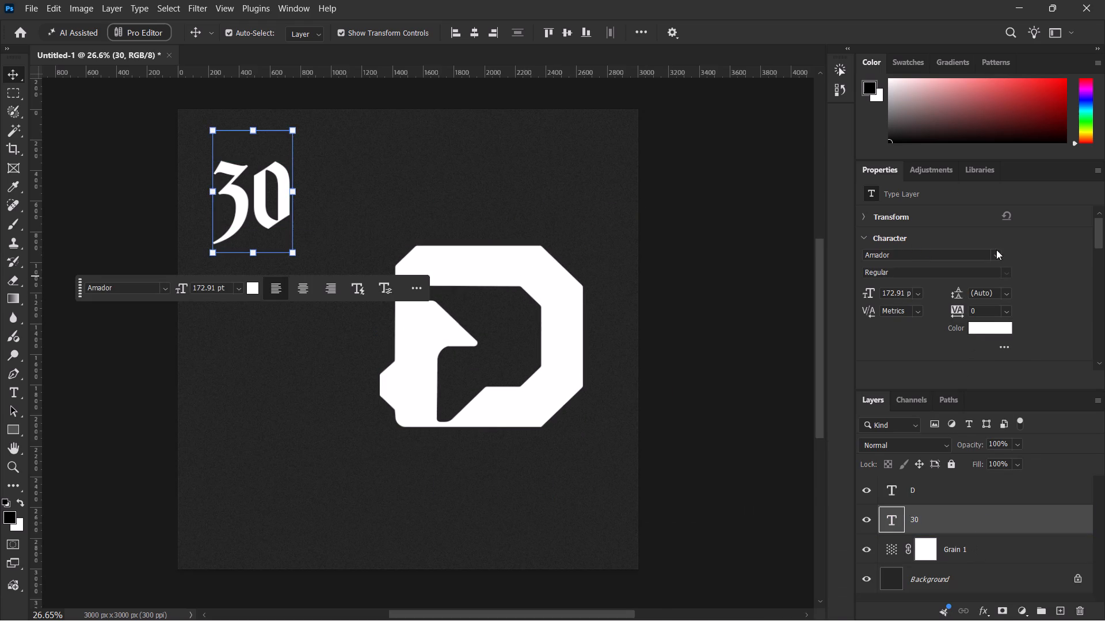
pyautogui.click(996, 251)
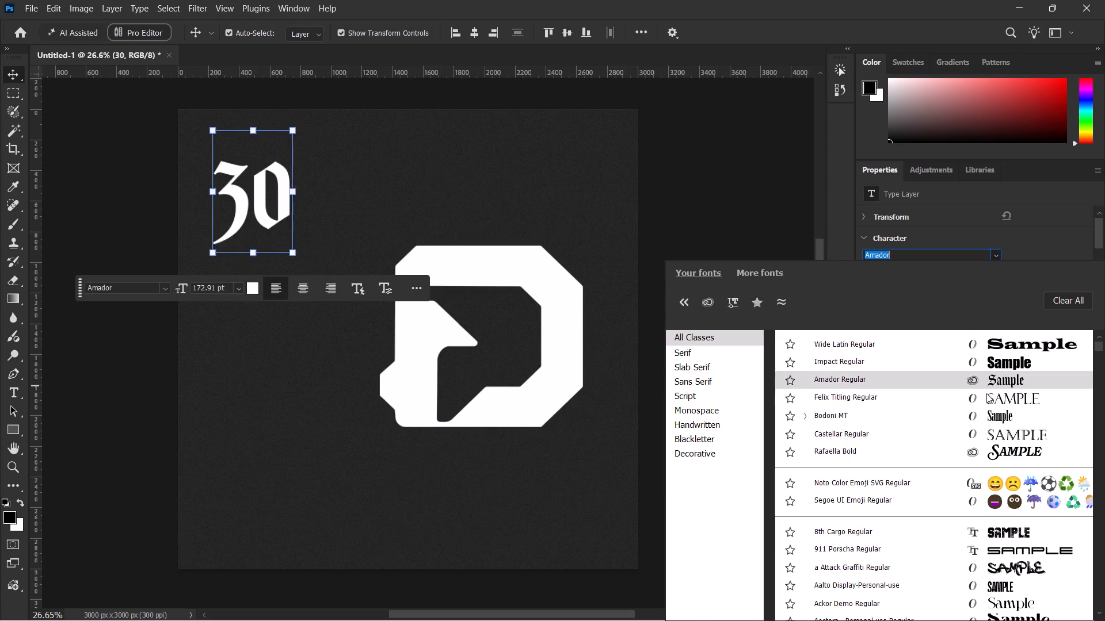
pyautogui.click(926, 254)
pyautogui.hotkey('ctrl', 'a')
pyautogui.write('scap')
pyautogui.press('Down')
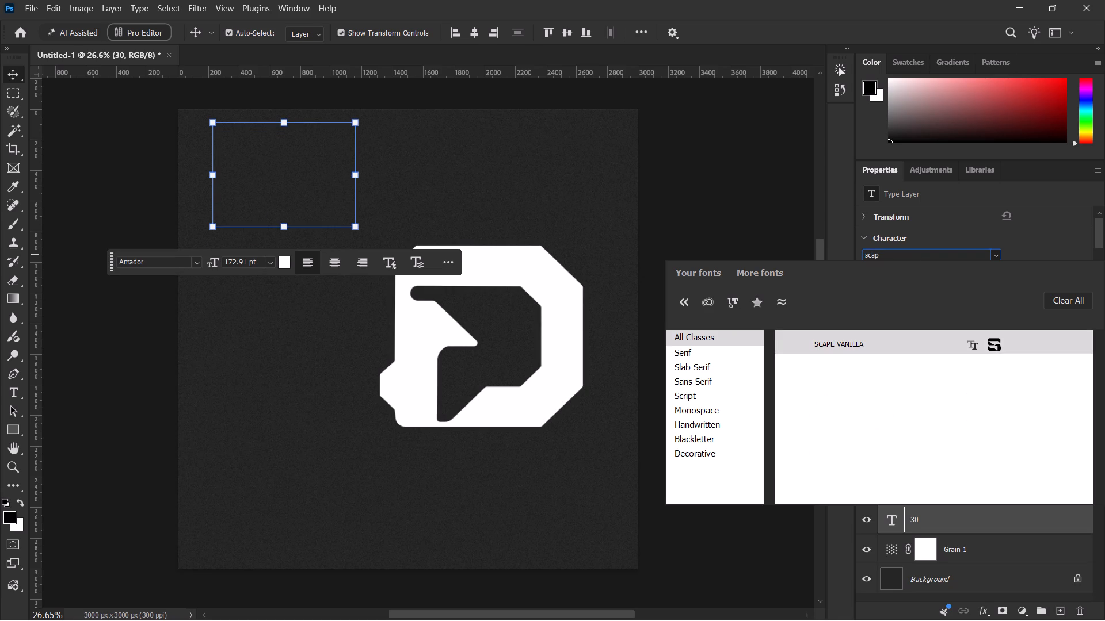
pyautogui.press('BackSpace')
pyautogui.press('BackSpace')
pyautogui.press('BackSpace')
pyautogui.press('BackSpace')
pyautogui.write('pec')
pyautogui.press('Right')
pyautogui.press('Right')
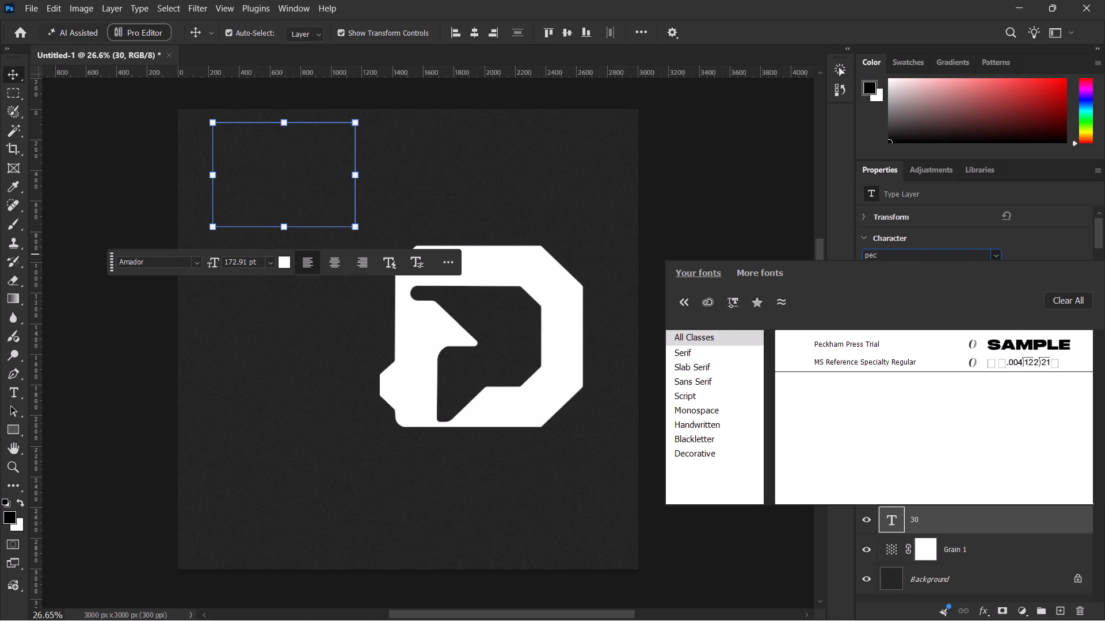
pyautogui.press('Right')
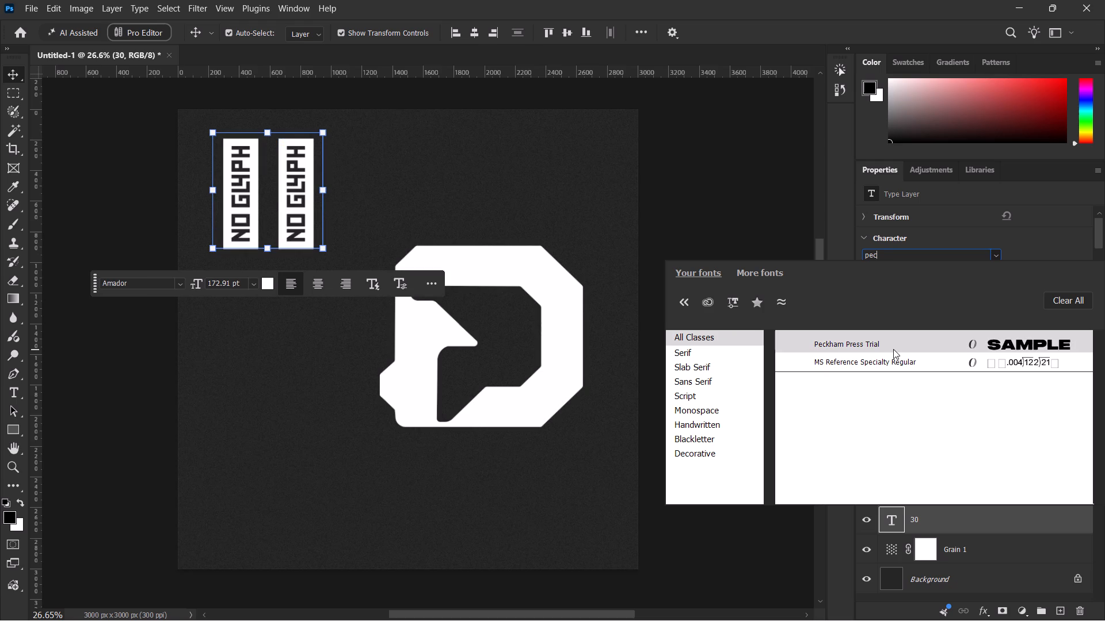
pyautogui.click(1034, 232)
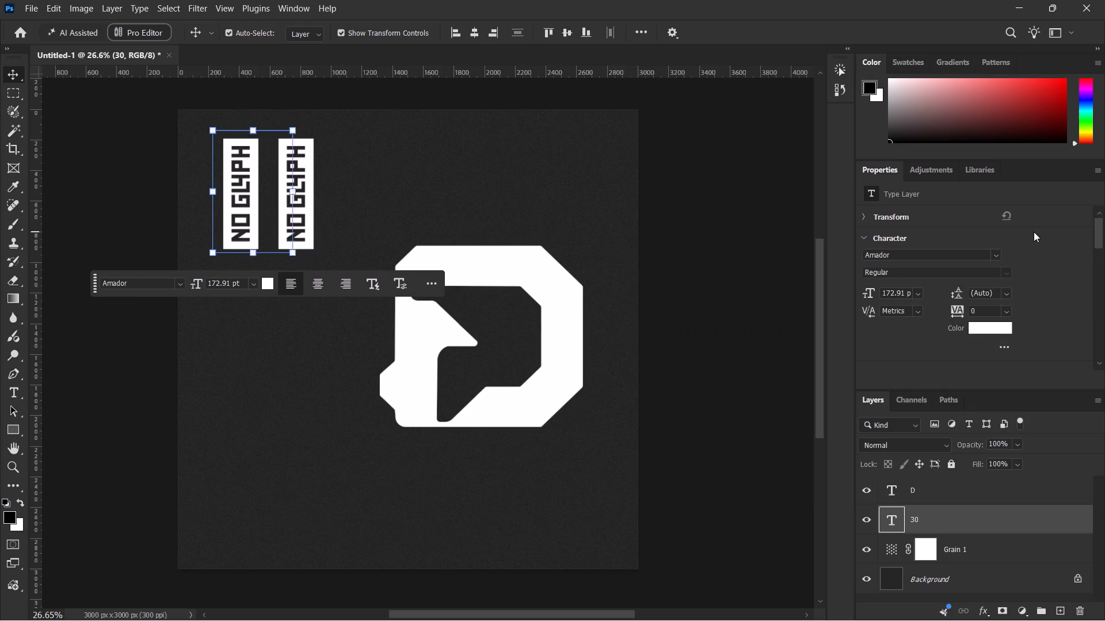
# Set the "D" in the Peckham Press Trial font.
pyautogui.click(1005, 490)
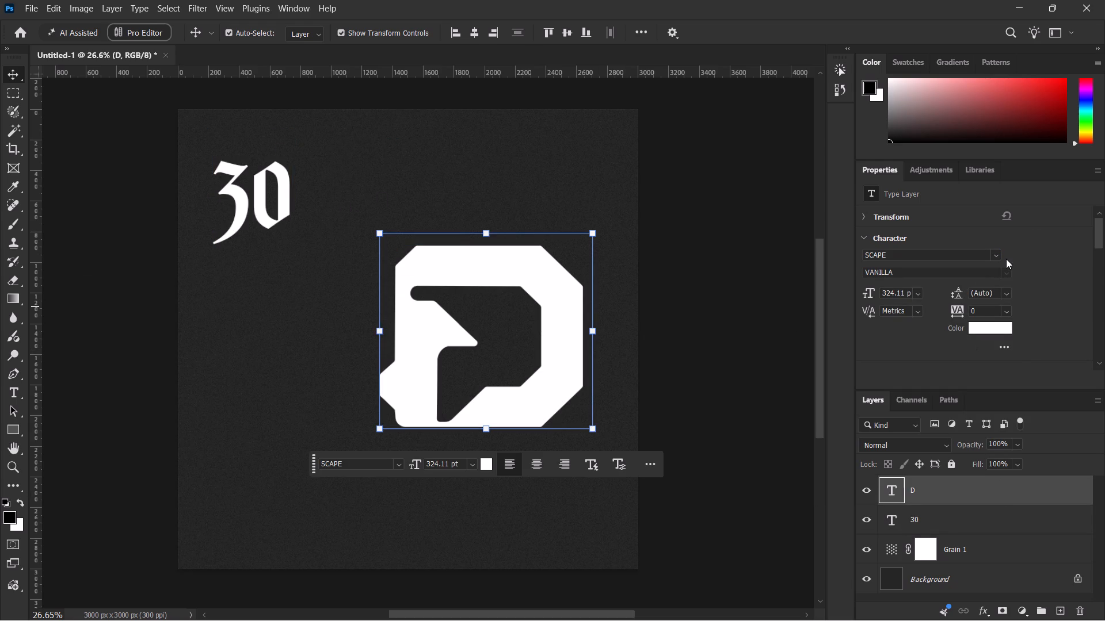
pyautogui.click(1003, 258)
pyautogui.write('pech')
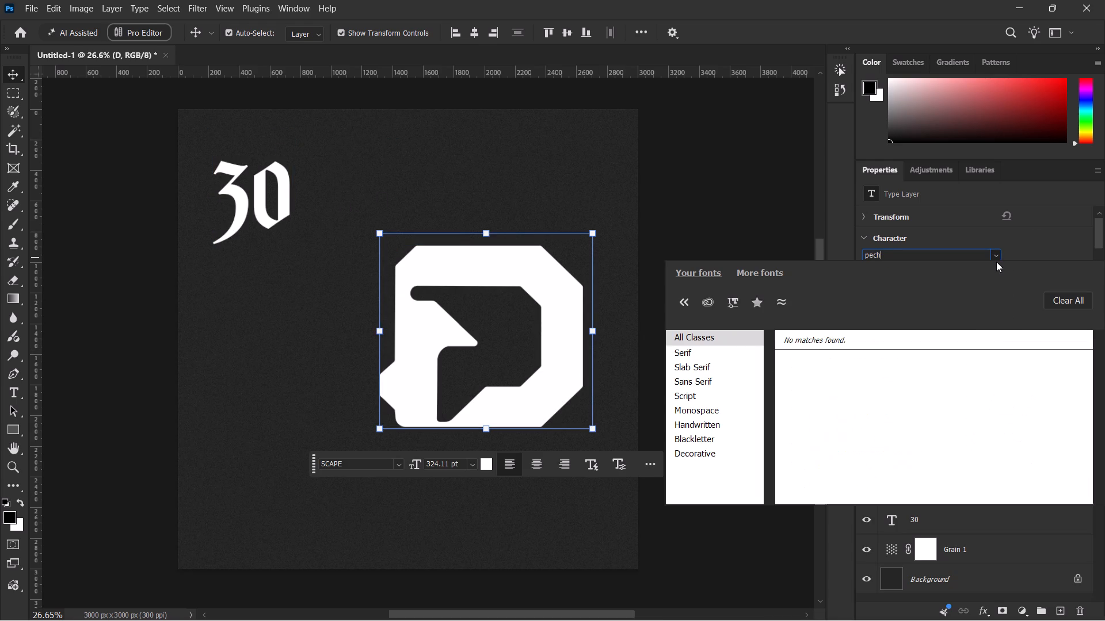
pyautogui.press('BackSpace')
pyautogui.press('Right')
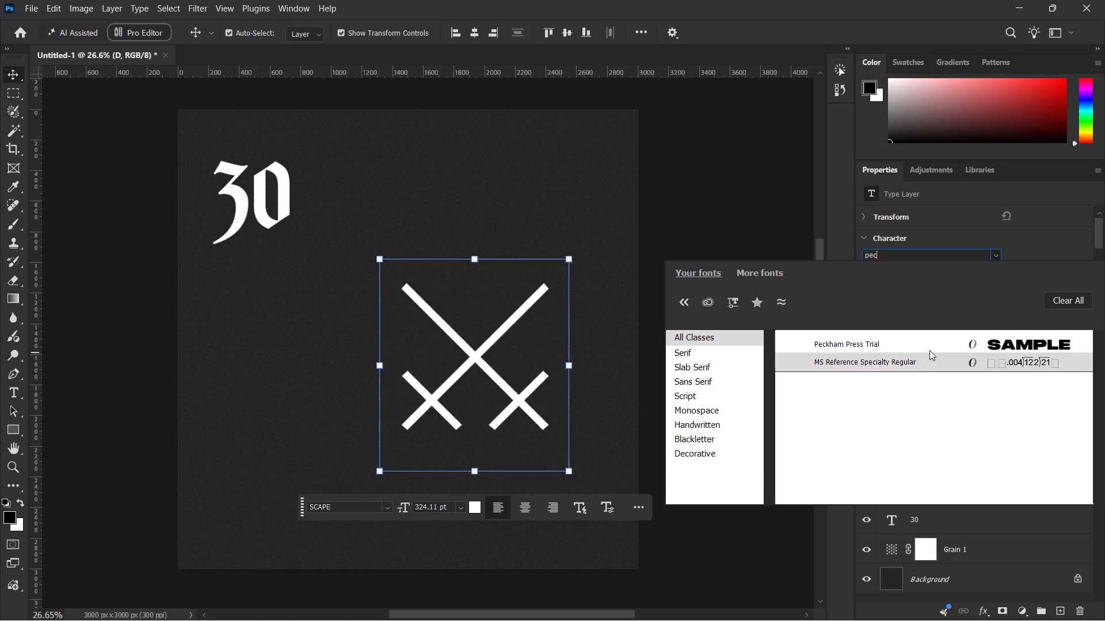
pyautogui.click(929, 349)
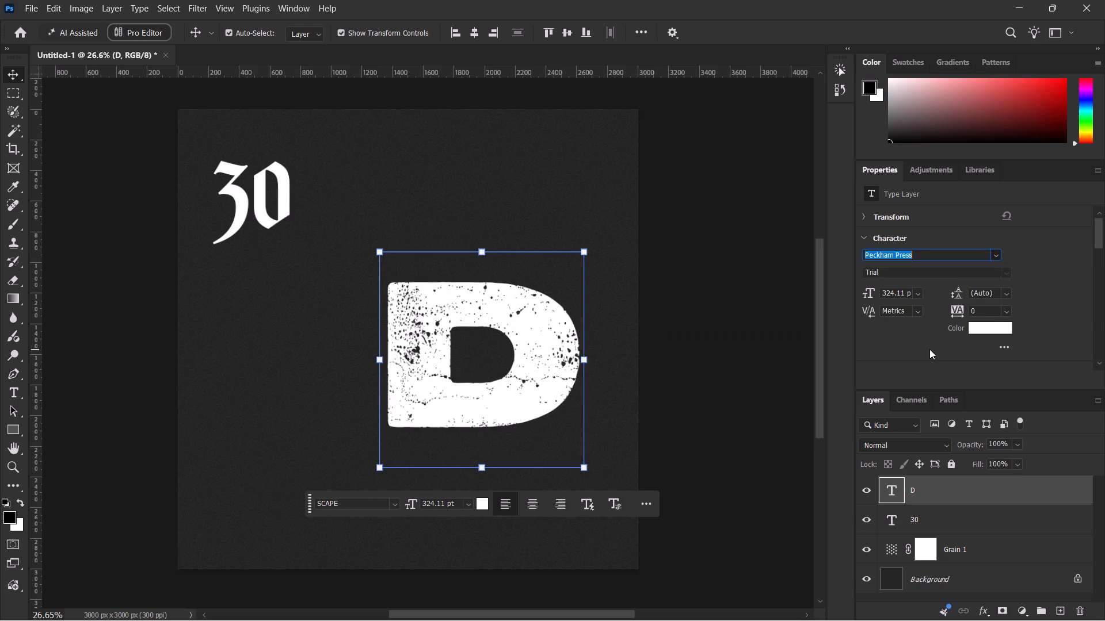
# Examine the distressed texture of the "D" up close and against the whole composition.
pyautogui.keyDown('alt'); pyautogui.scroll(8, 462, 337); pyautogui.keyUp('alt')
pyautogui.keyDown('alt'); pyautogui.scroll(3, 399, 263); pyautogui.keyUp('alt')
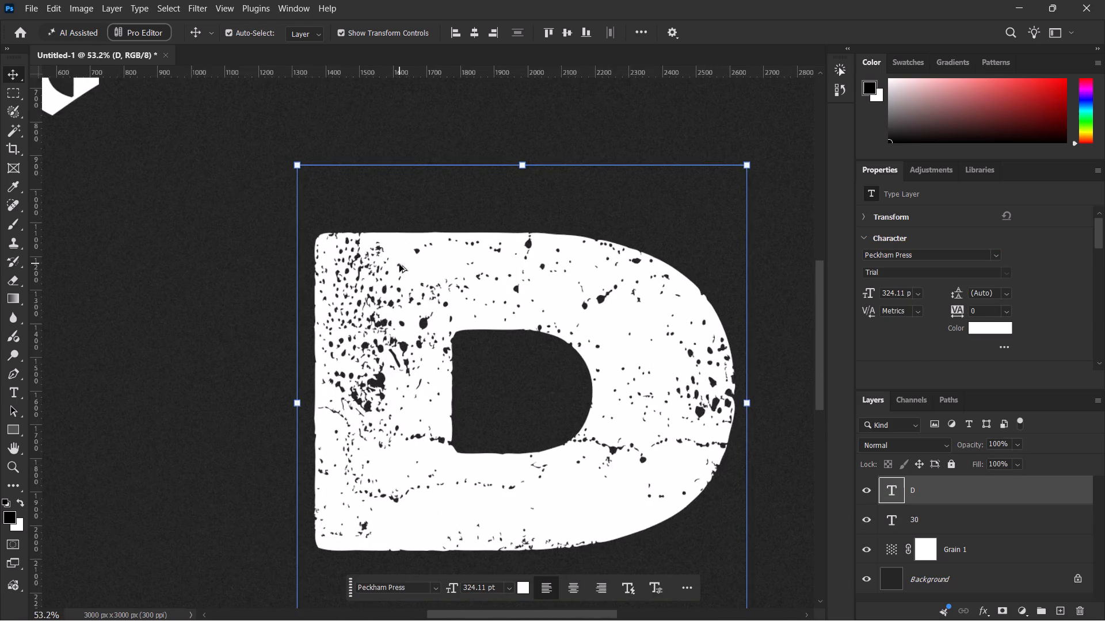
pyautogui.keyDown('alt'); pyautogui.scroll(13, 399, 264); pyautogui.keyUp('alt')
pyautogui.keyDown('alt'); pyautogui.scroll(-8, 395, 267); pyautogui.keyUp('alt')
pyautogui.keyDown('alt'); pyautogui.scroll(1, 395, 267); pyautogui.keyUp('alt')
pyautogui.keyDown('alt'); pyautogui.scroll(-20, 395, 267); pyautogui.keyUp('alt')
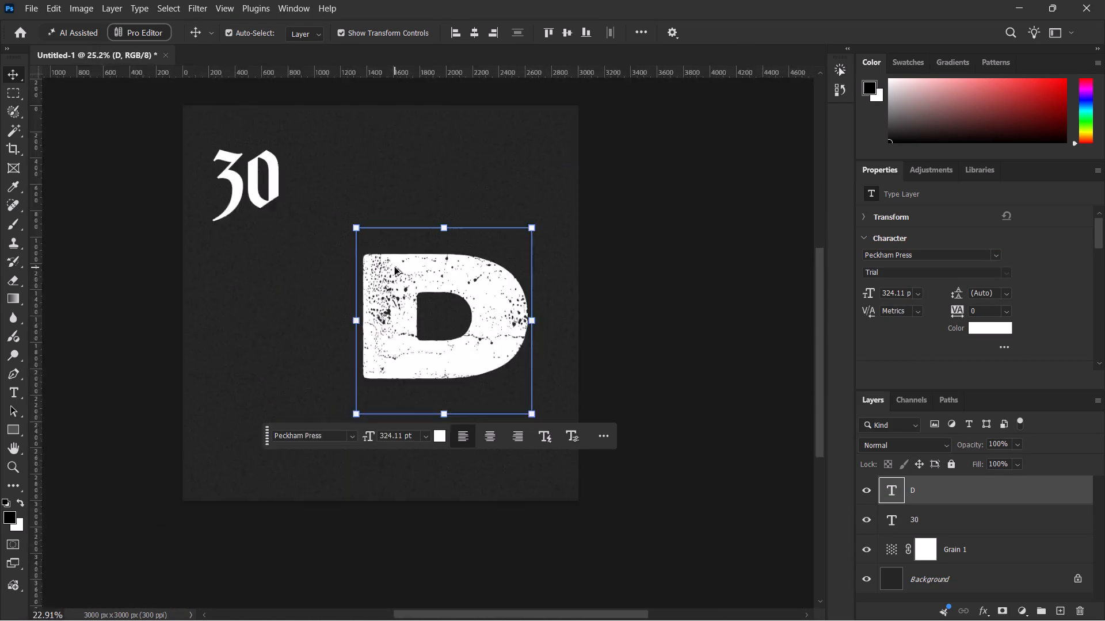
pyautogui.press('space')
pyautogui.moveTo(324, 281); pyautogui.dragTo(411, 314)
pyautogui.keyDown('alt'); pyautogui.scroll(9, 419, 308); pyautogui.keyUp('alt')
pyautogui.keyDown('alt'); pyautogui.scroll(-4, 419, 308); pyautogui.keyUp('alt')
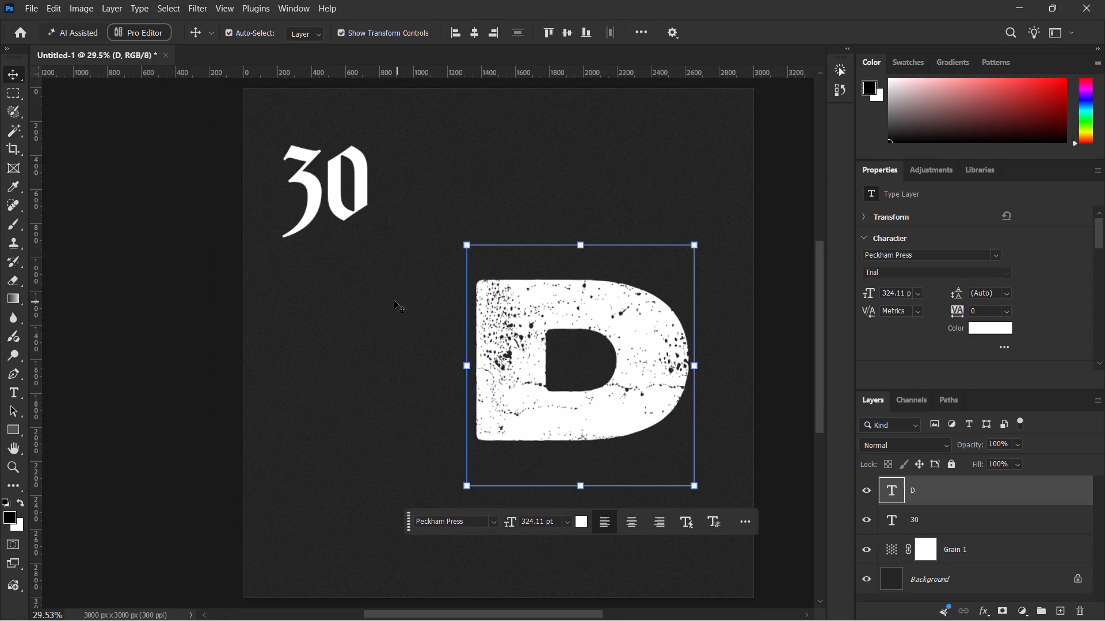
# Centre the "D" horizontally and vertically on the canvas, then shift it sideways into the canvas's right half.
pyautogui.press('space')
pyautogui.moveTo(395, 300); pyautogui.dragTo(365, 300)
pyautogui.click(473, 35)
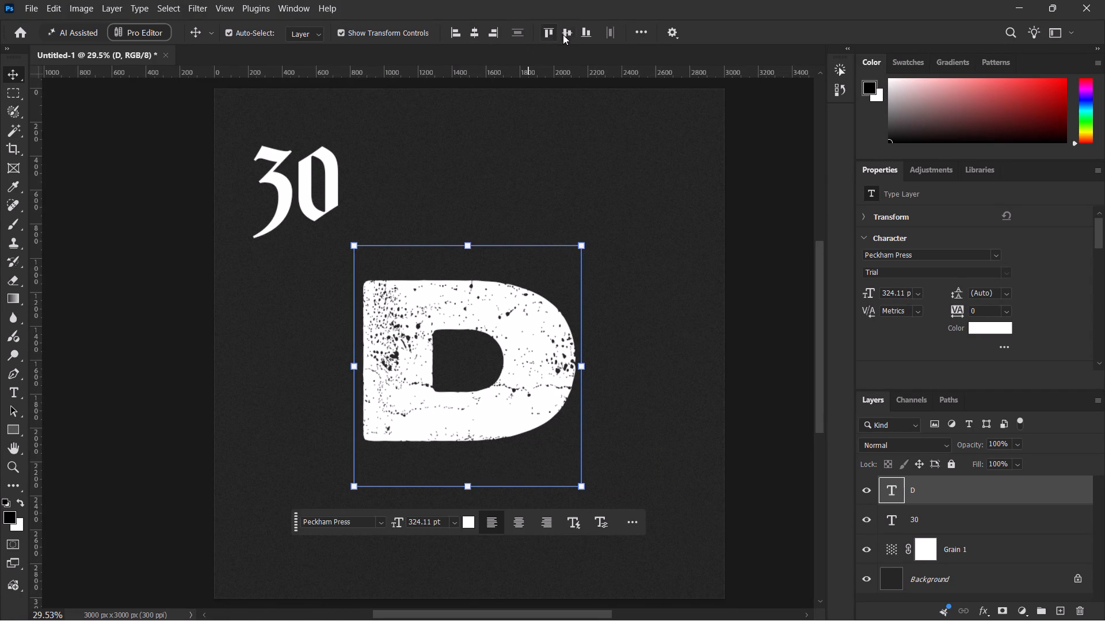
pyautogui.click(563, 34)
pyautogui.keyDown('shift'); pyautogui.moveTo(487, 279); pyautogui.dragTo(585, 286); pyautogui.keyUp('shift')
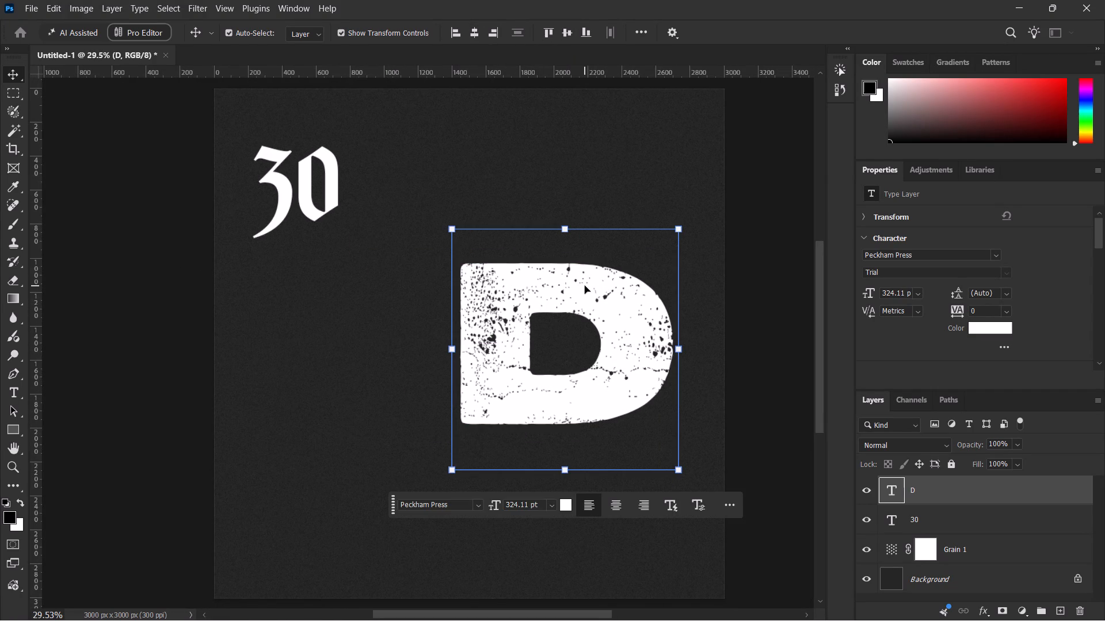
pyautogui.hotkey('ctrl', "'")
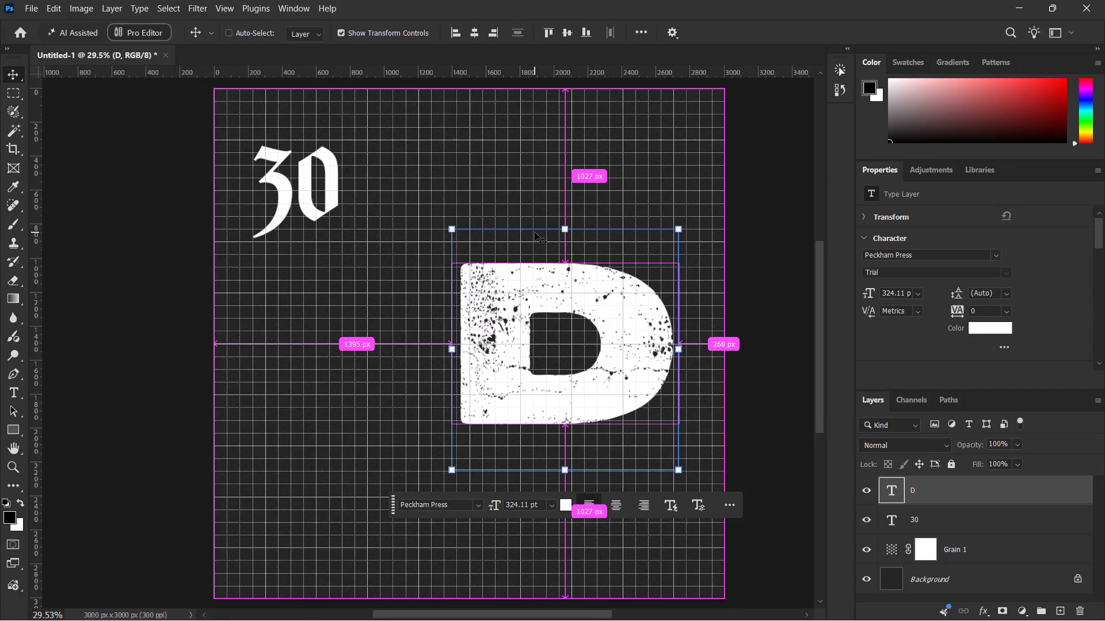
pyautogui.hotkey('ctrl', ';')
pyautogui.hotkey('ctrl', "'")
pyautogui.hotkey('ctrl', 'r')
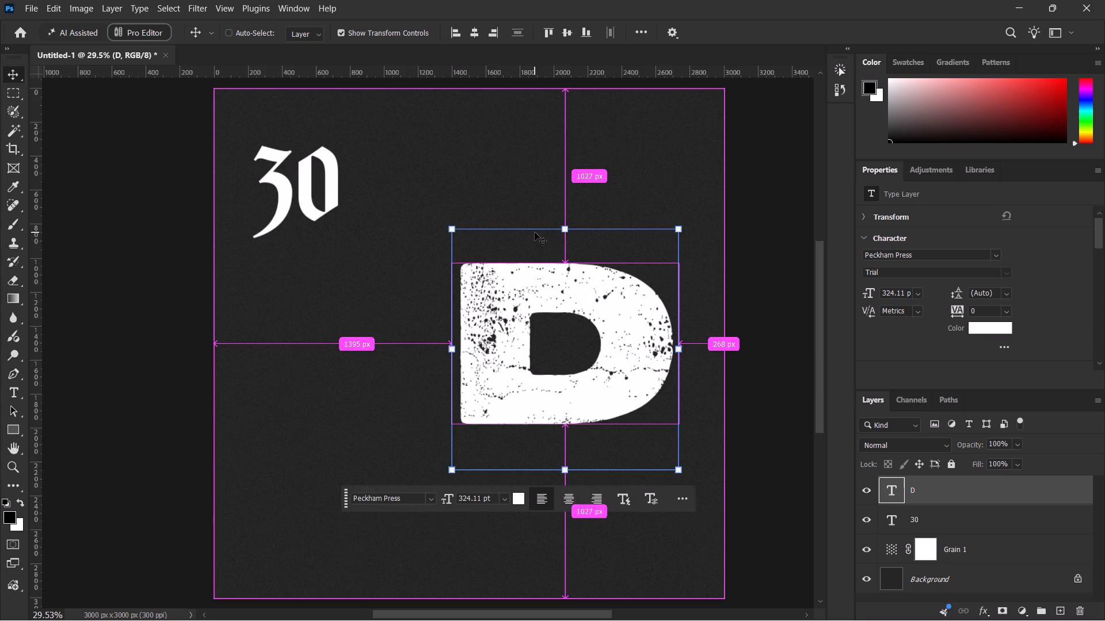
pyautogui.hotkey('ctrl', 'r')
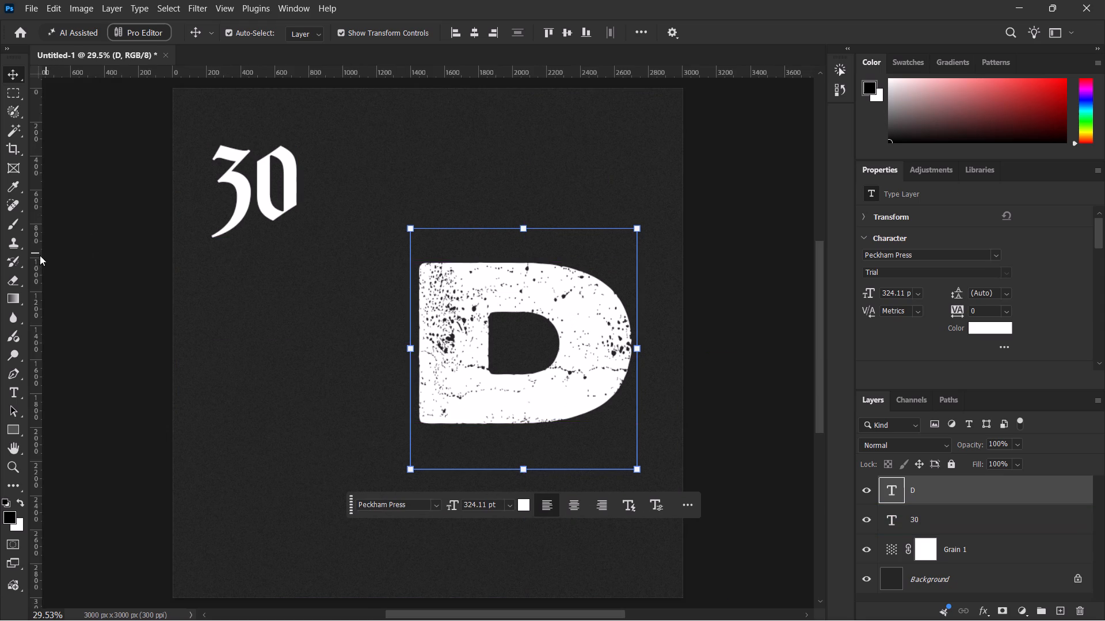
# Place a vertical guide at the canvas's horizontal centre and snap the left edge of the "D" box to it.
pyautogui.moveTo(38, 256); pyautogui.dragTo(424, 277)
pyautogui.keyDown('shift'); pyautogui.moveTo(512, 301); pyautogui.dragTo(531, 304); pyautogui.keyUp('shift')
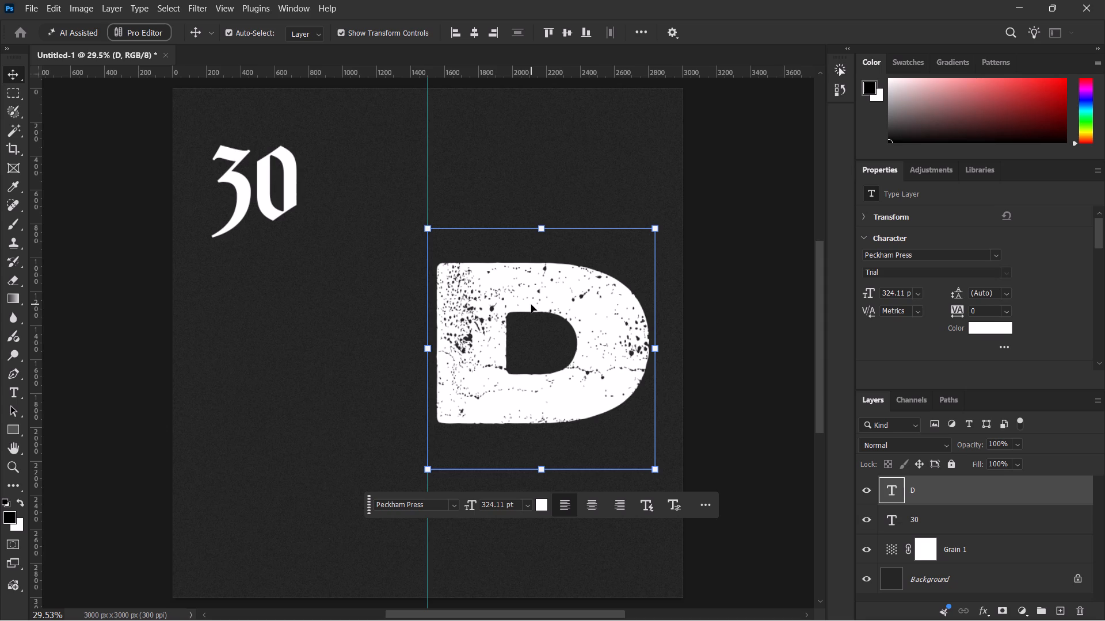
# Move the blackletter "30" down beside the "D", just left of the centre guide.
pyautogui.click(1001, 524)
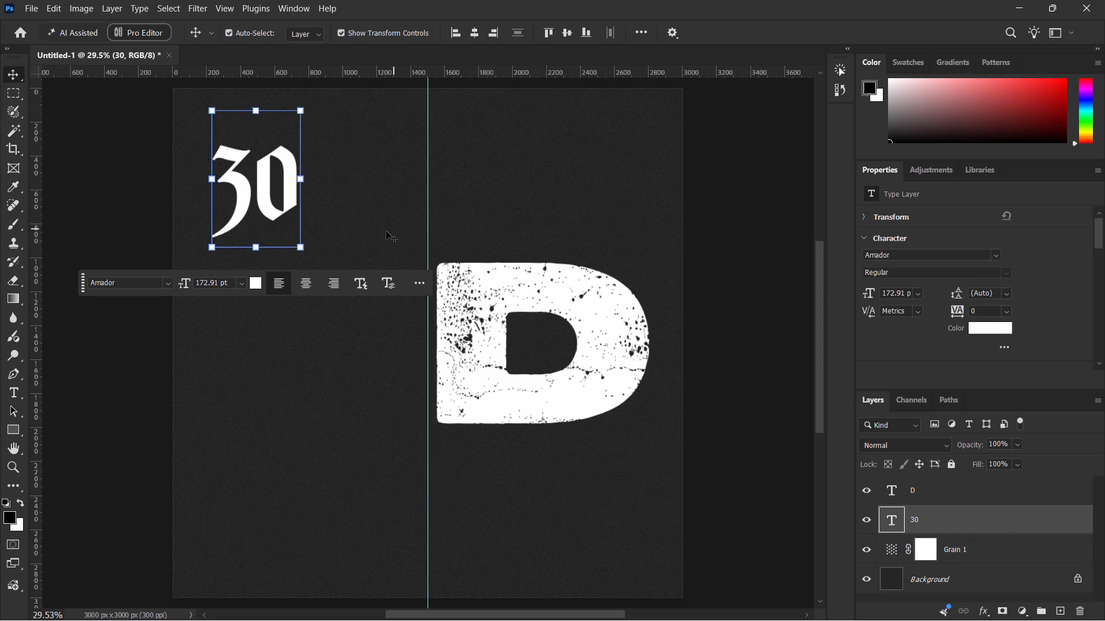
pyautogui.moveTo(234, 173); pyautogui.dragTo(346, 294)
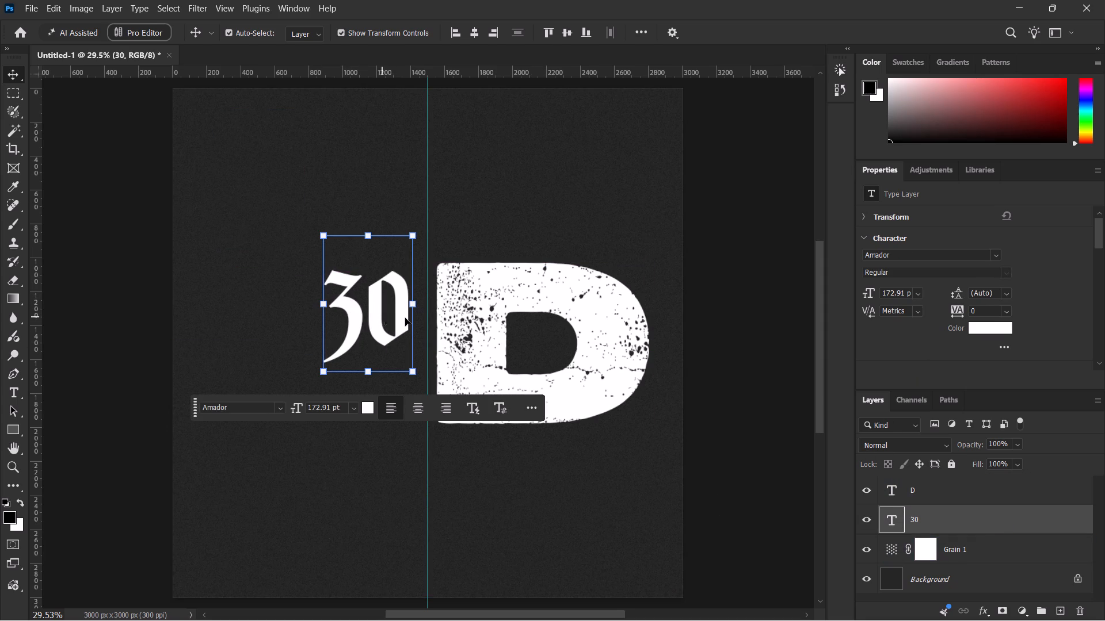
# Set the font size of the blackletter "30" to 162.055 pt, half the size of the "D".
pyautogui.click(970, 497)
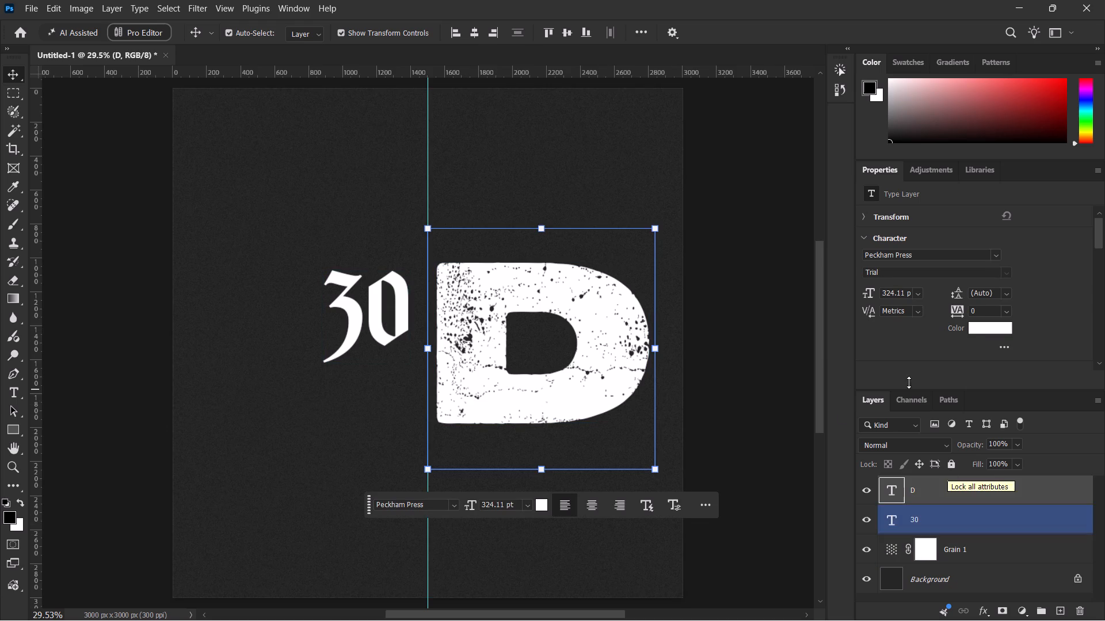
pyautogui.click(960, 522)
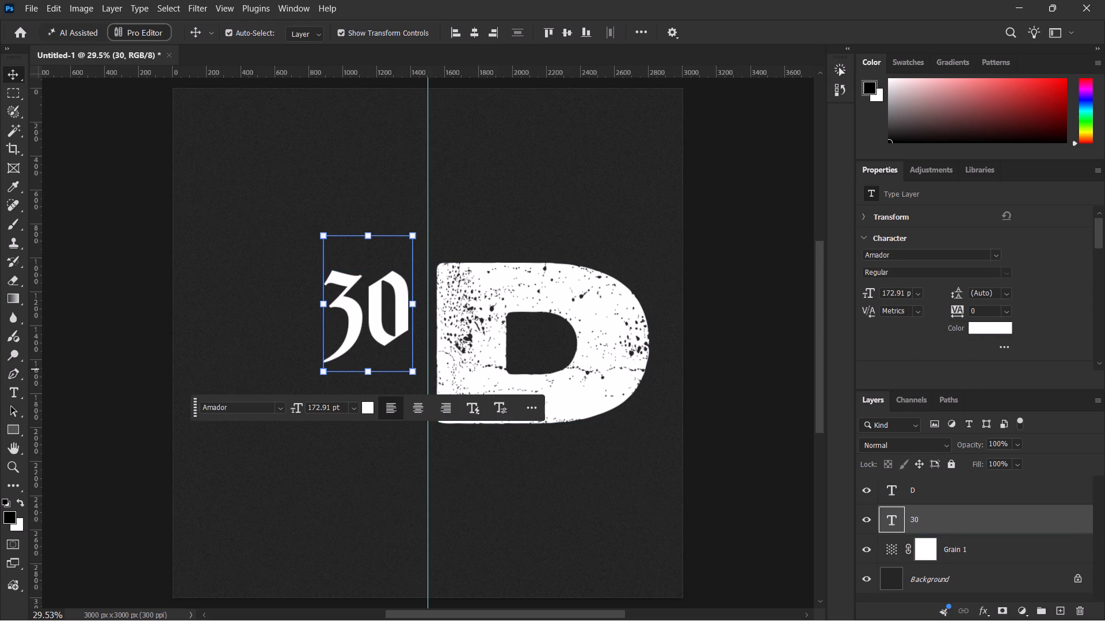
pyautogui.doubleClick(897, 296)
pyautogui.write('162.055')
pyautogui.press('Return')
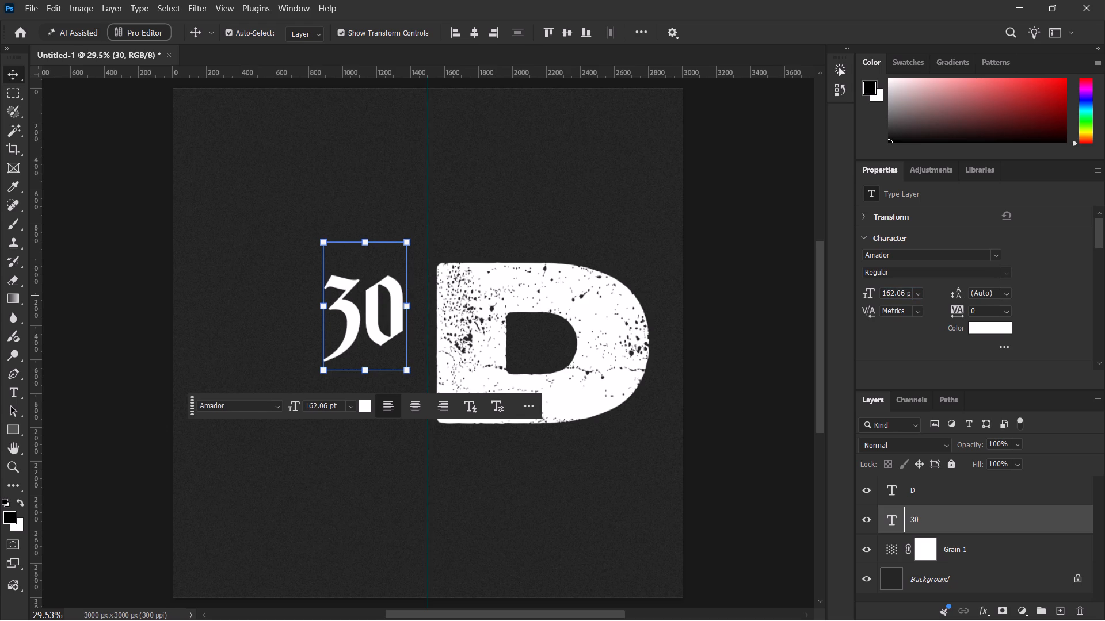
# Move the "30" horizontally closer to the "D", keeping it just short of the vertical centre guide.
pyautogui.moveTo(379, 329); pyautogui.dragTo(393, 324)
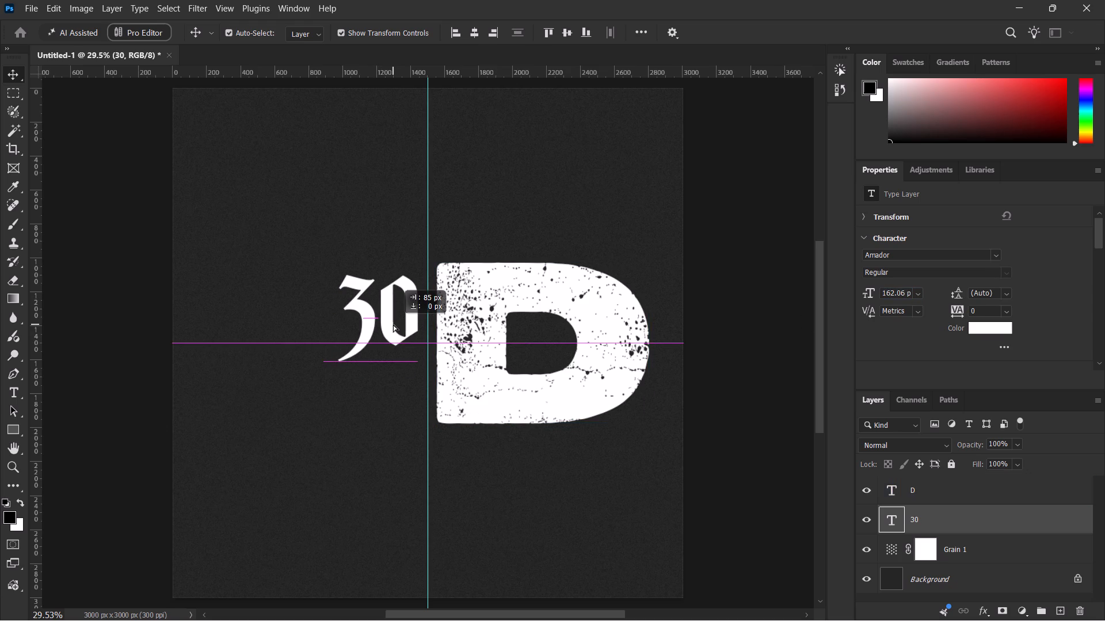
pyautogui.moveTo(393, 324); pyautogui.dragTo(391, 328)
# Place a horizontal guide at the canvas's vertical centre, crossing the middle of the "D".
pyautogui.moveTo(513, 74); pyautogui.dragTo(513, 353)
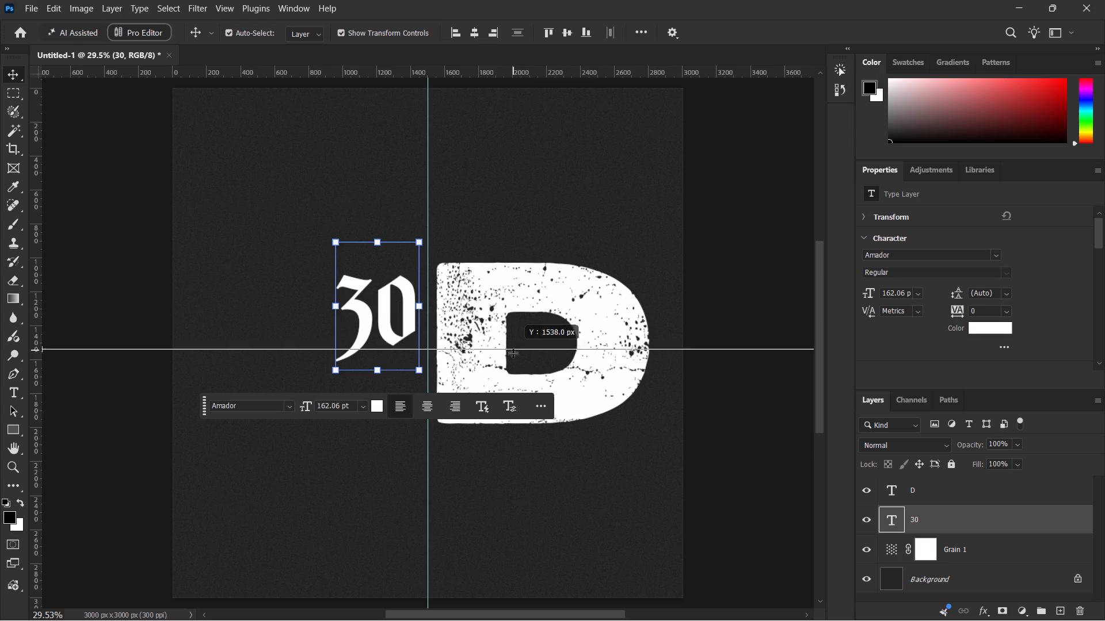
pyautogui.moveTo(513, 353); pyautogui.dragTo(516, 340)
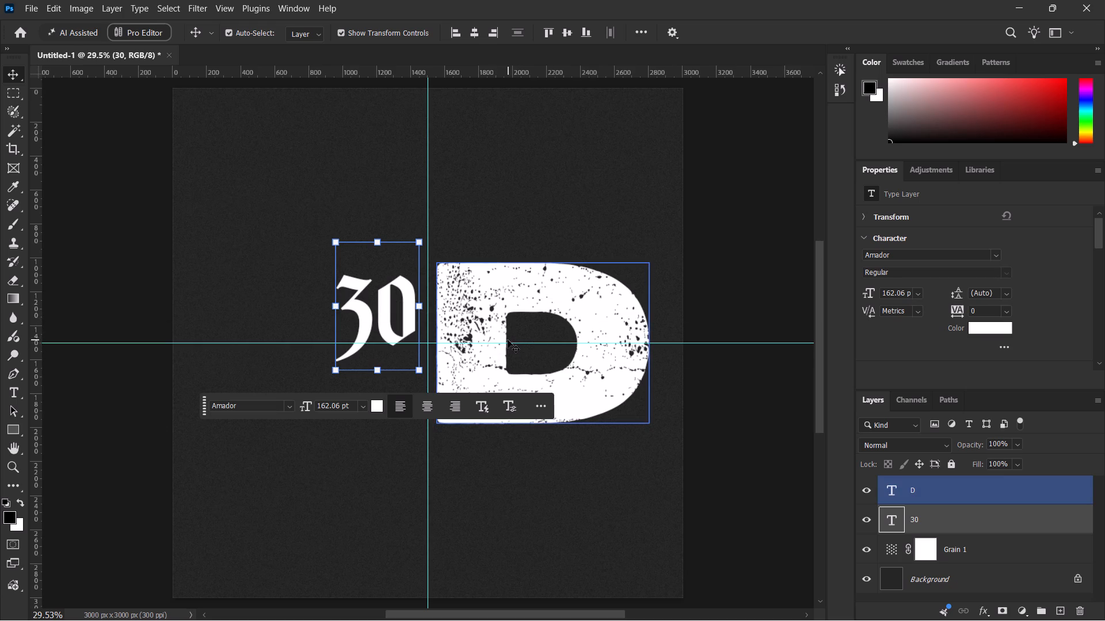
# Preview alternative fonts on the "30" text layer and apply Black Mustang Regular.
pyautogui.click(962, 488)
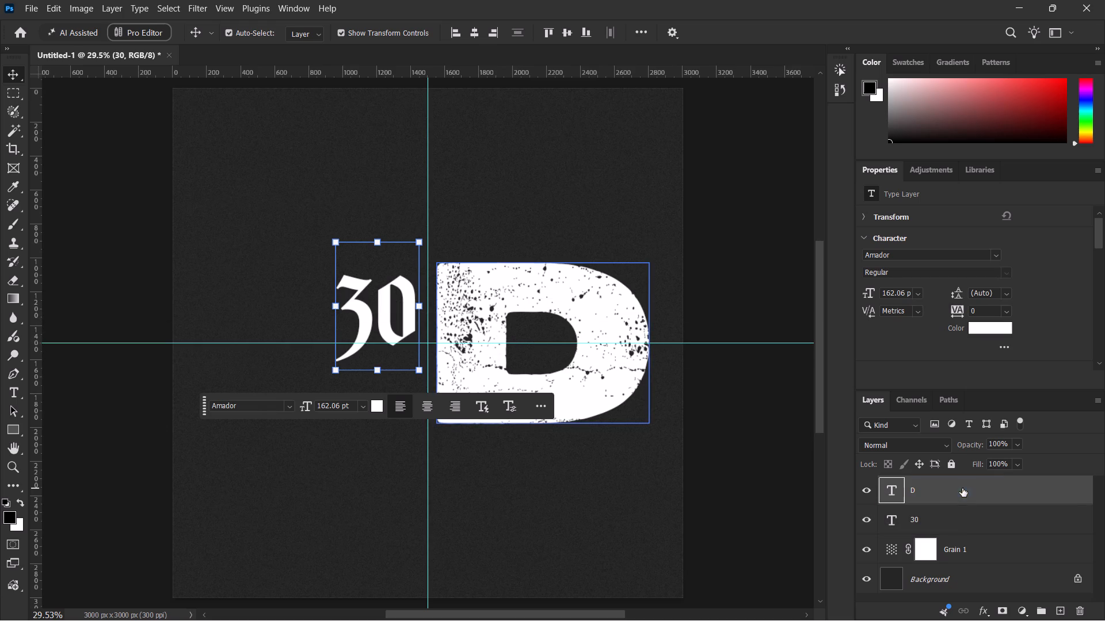
pyautogui.click(971, 513)
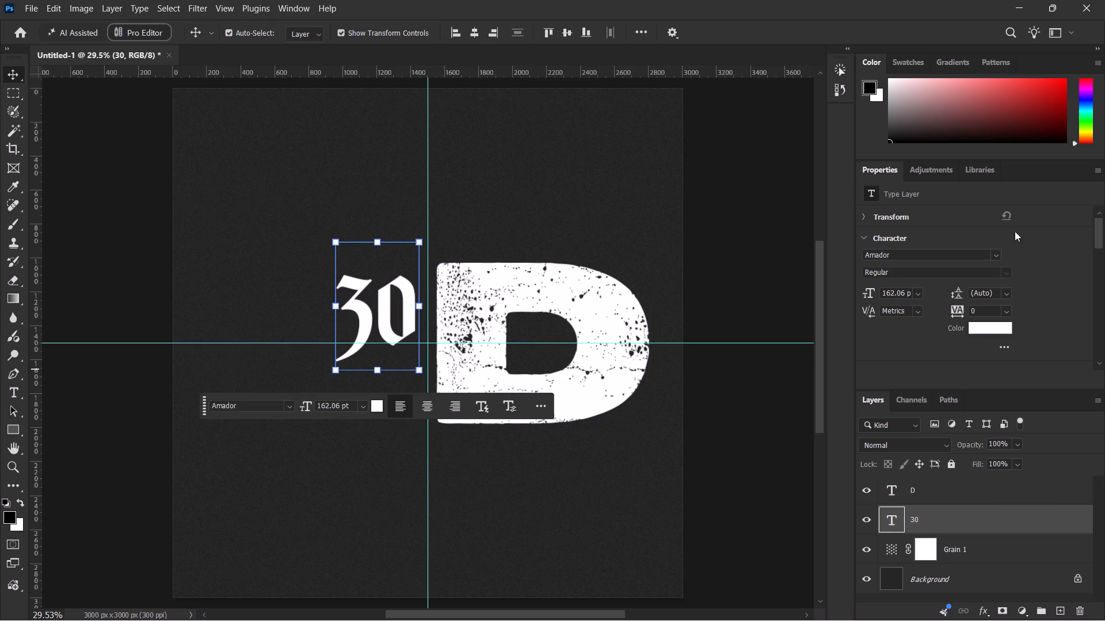
pyautogui.click(996, 253)
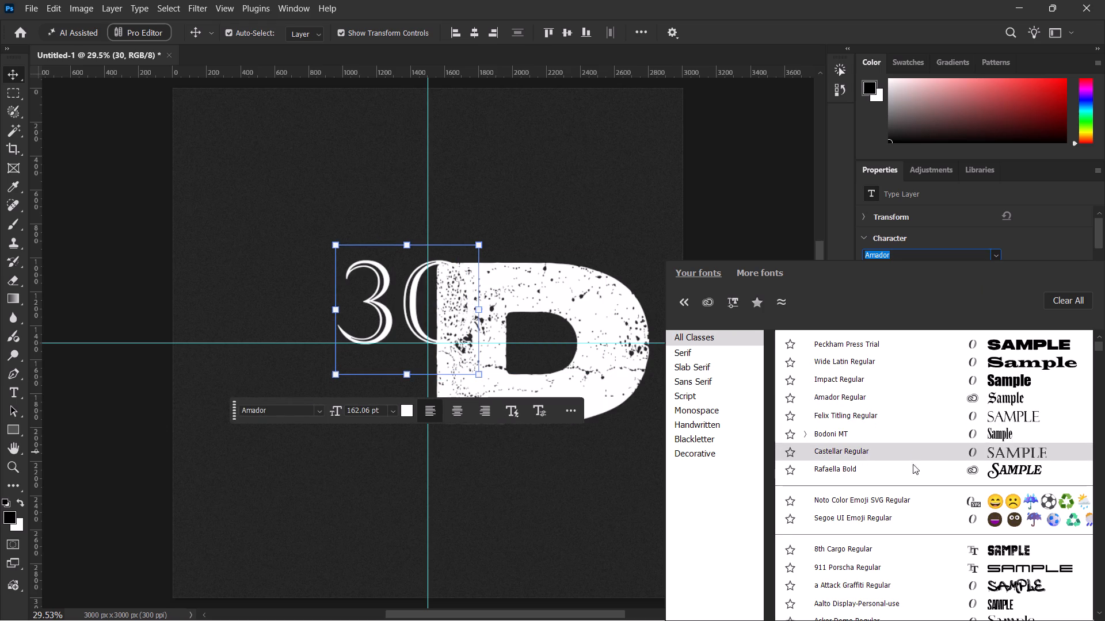
pyautogui.scroll(-8, 910, 492)
pyautogui.scroll(1, 910, 492)
pyautogui.scroll(-1, 910, 492)
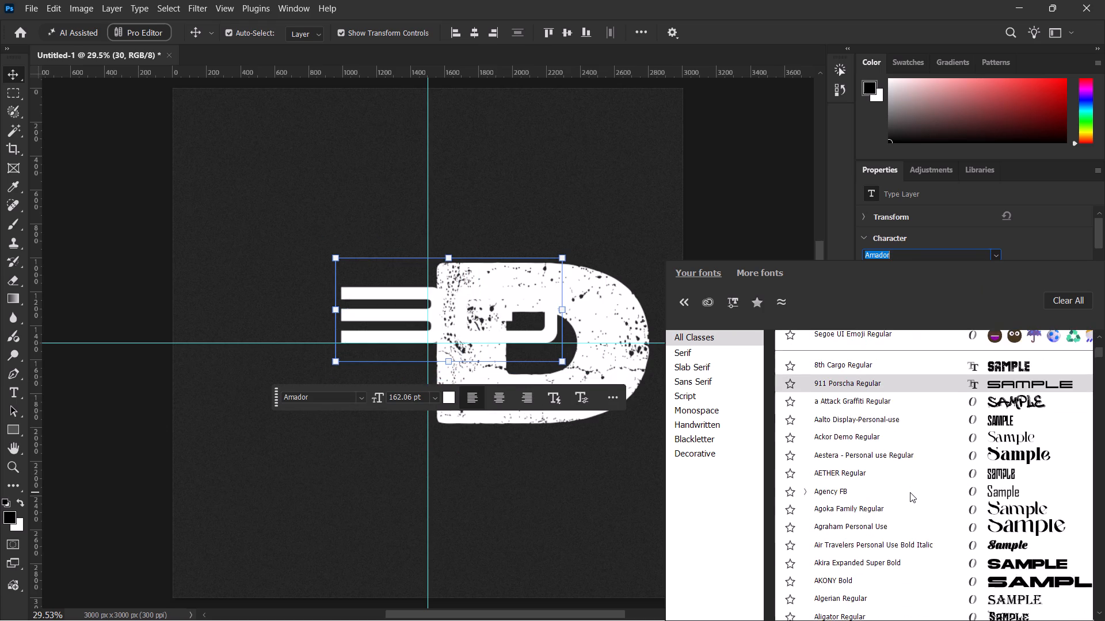
pyautogui.scroll(-7, 910, 492)
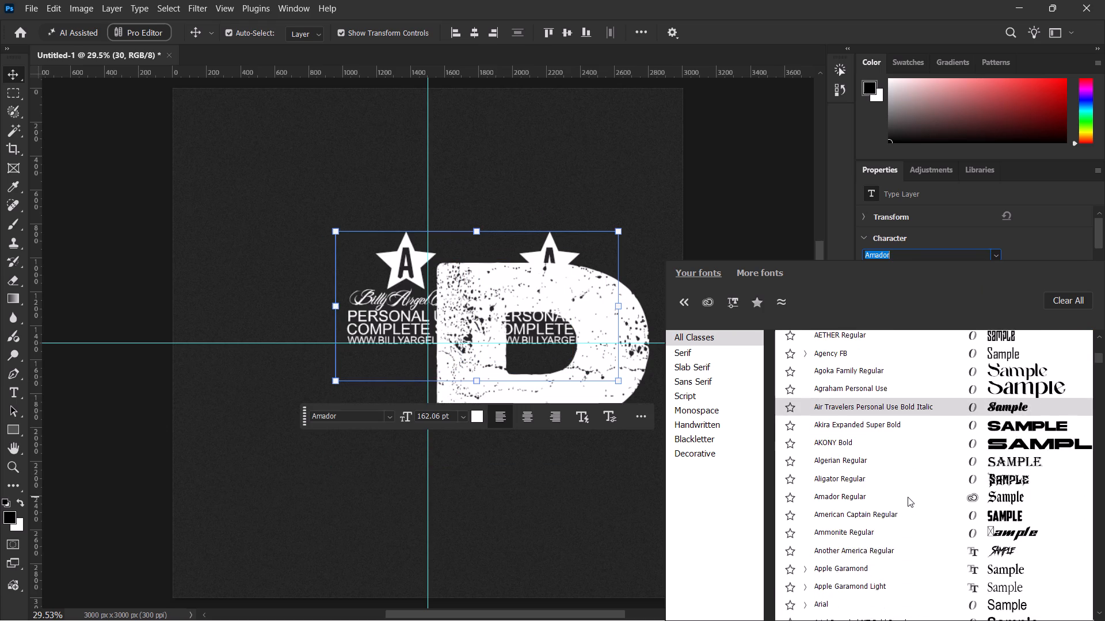
pyautogui.scroll(-2, 908, 497)
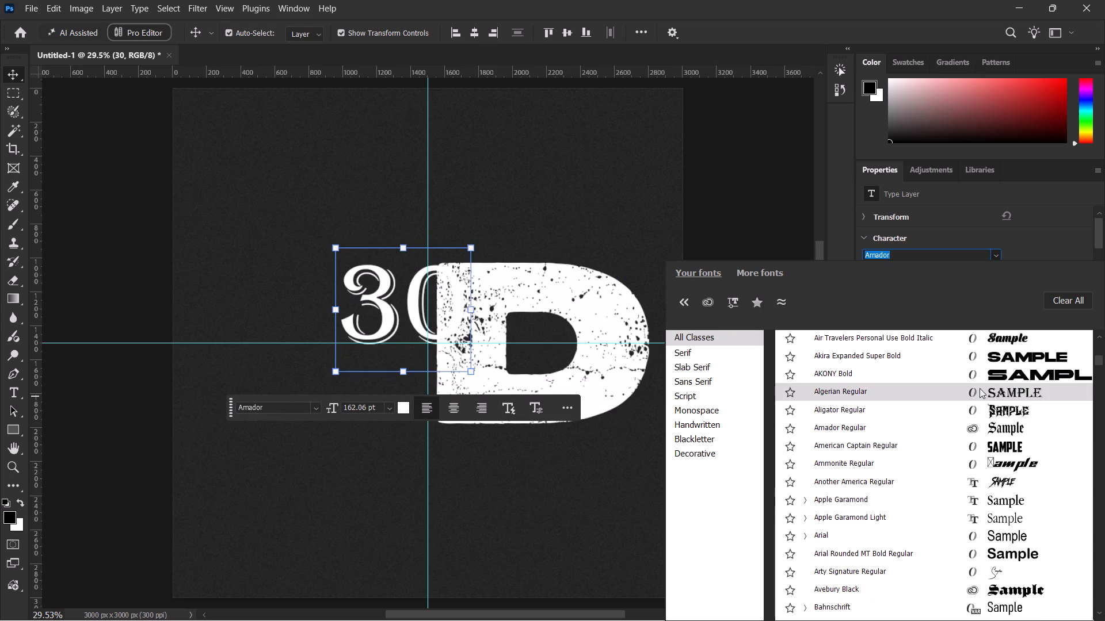
pyautogui.press('Down')
pyautogui.press('Down')
pyautogui.press('Down')
pyautogui.press('Down')
pyautogui.press('Down')
pyautogui.press('Down')
pyautogui.press('Down')
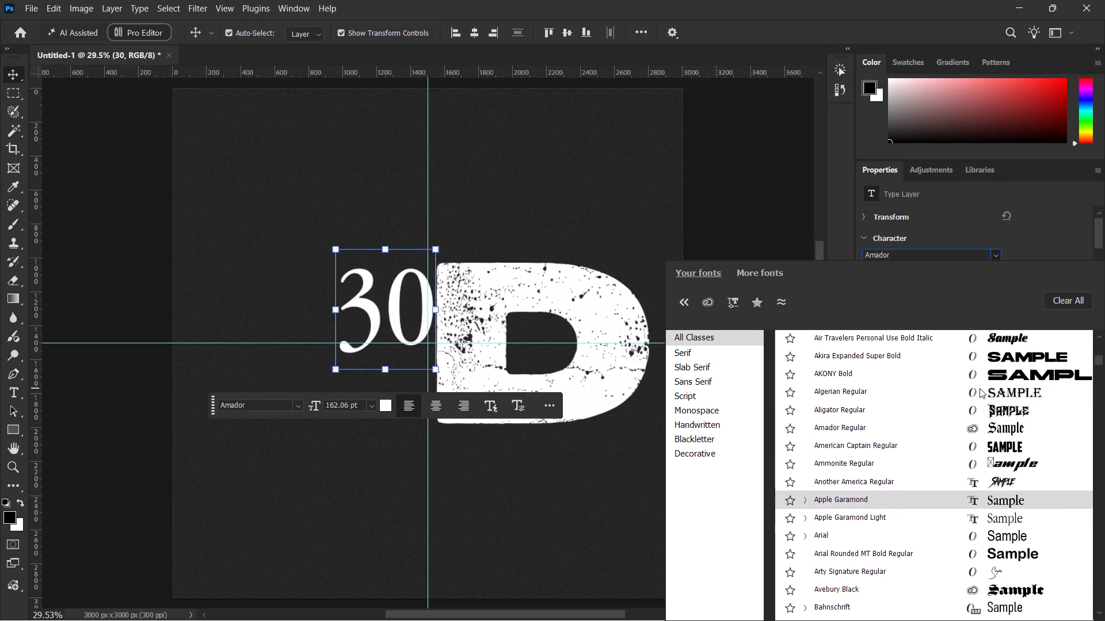
pyautogui.press('Down')
pyautogui.press('Down')
pyautogui.press('Down')
pyautogui.press('Down')
pyautogui.press('Down')
pyautogui.press('Down')
pyautogui.press('Down')
pyautogui.press('Down')
pyautogui.press('Down')
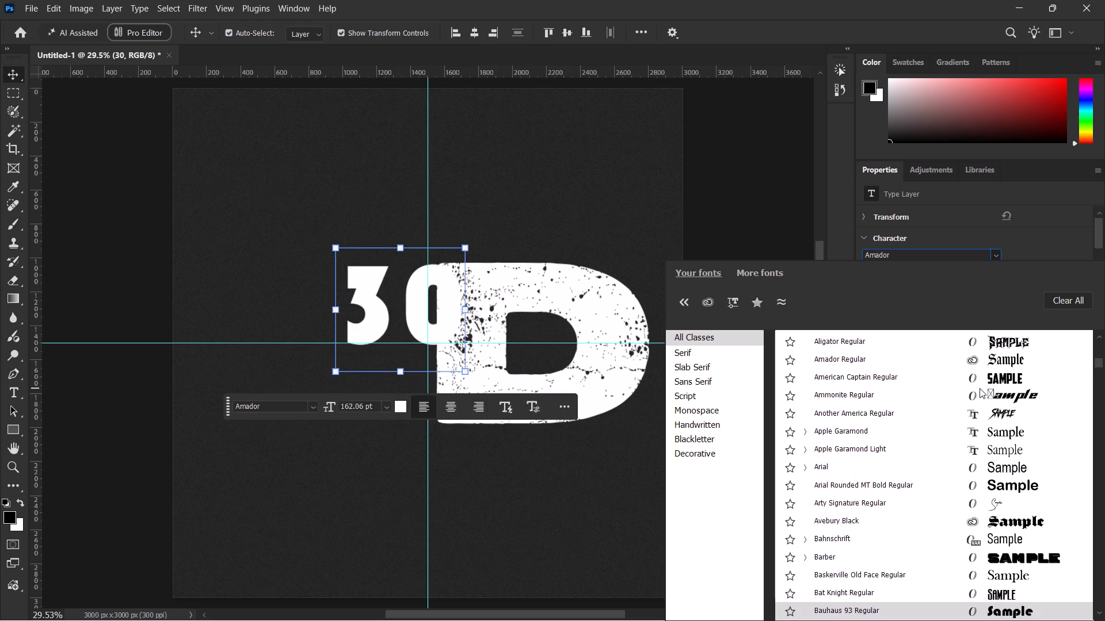
pyautogui.press('Down')
pyautogui.press('Up')
pyautogui.press('Up')
pyautogui.press('Down')
pyautogui.press('Down')
pyautogui.press('Down')
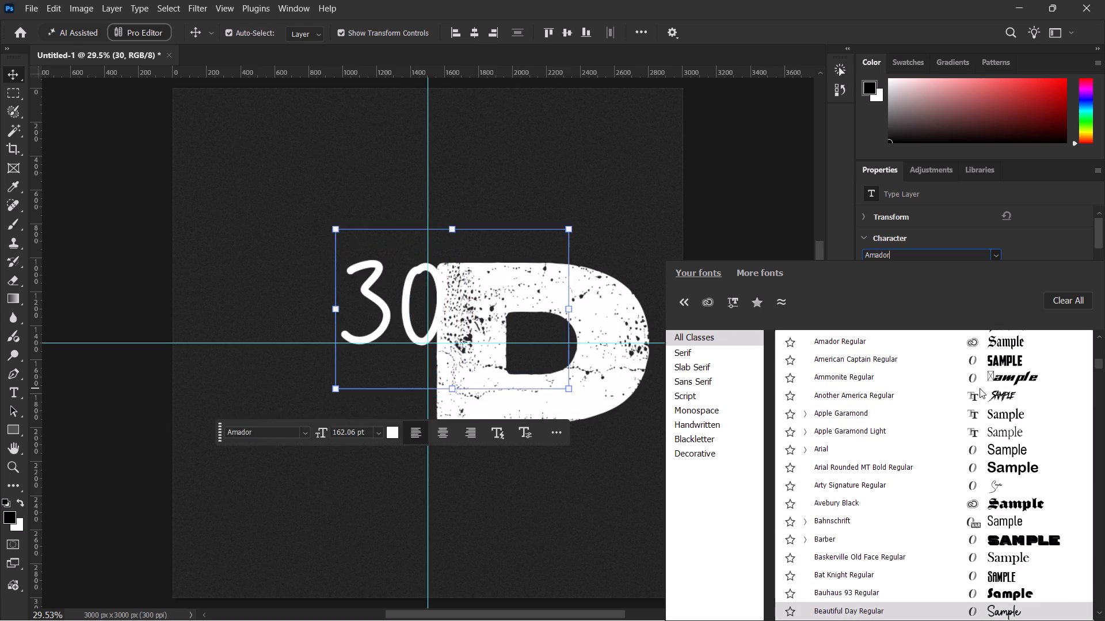
pyautogui.press('Down')
pyautogui.press('Down')
pyautogui.press('Down')
pyautogui.press('Down')
pyautogui.press('Down')
pyautogui.press('Down')
pyautogui.press('Down')
pyautogui.press('Down')
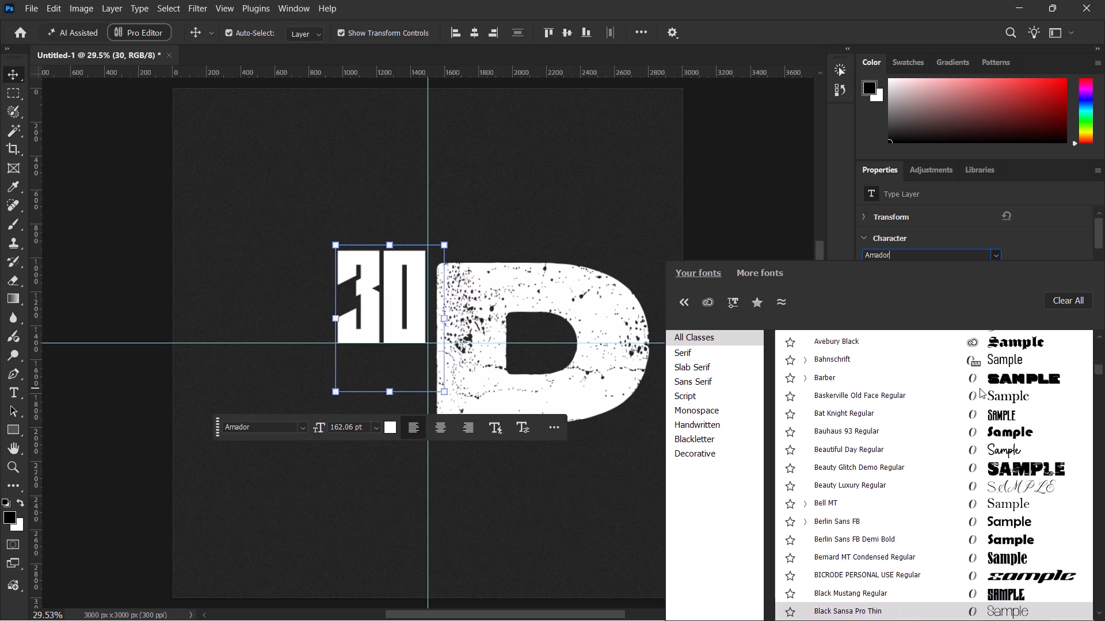
pyautogui.press('Down')
pyautogui.press('Up')
pyautogui.press('Up')
pyautogui.press('Return')
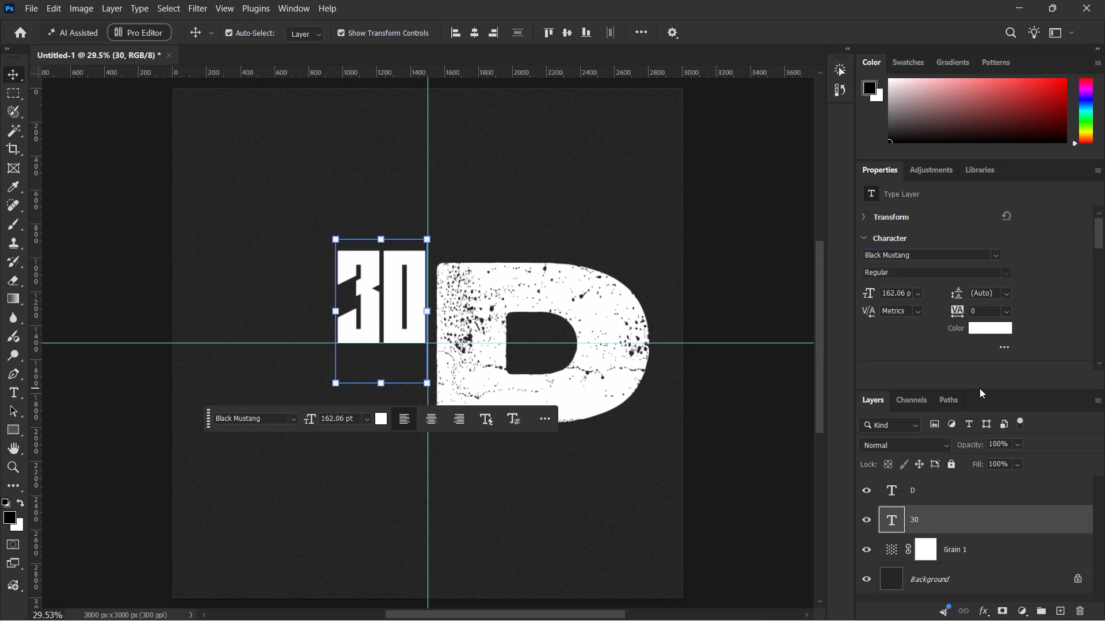
pyautogui.click(367, 306)
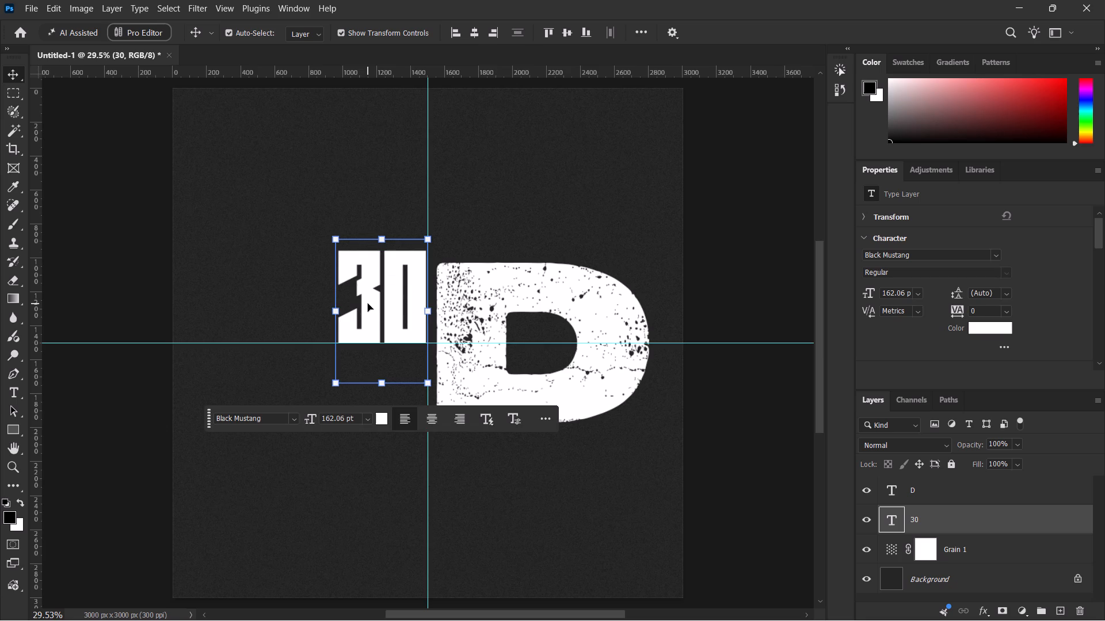
pyautogui.click(952, 523)
# Change the font of the "D" text layer to Black Mustang Regular.
pyautogui.click(945, 499)
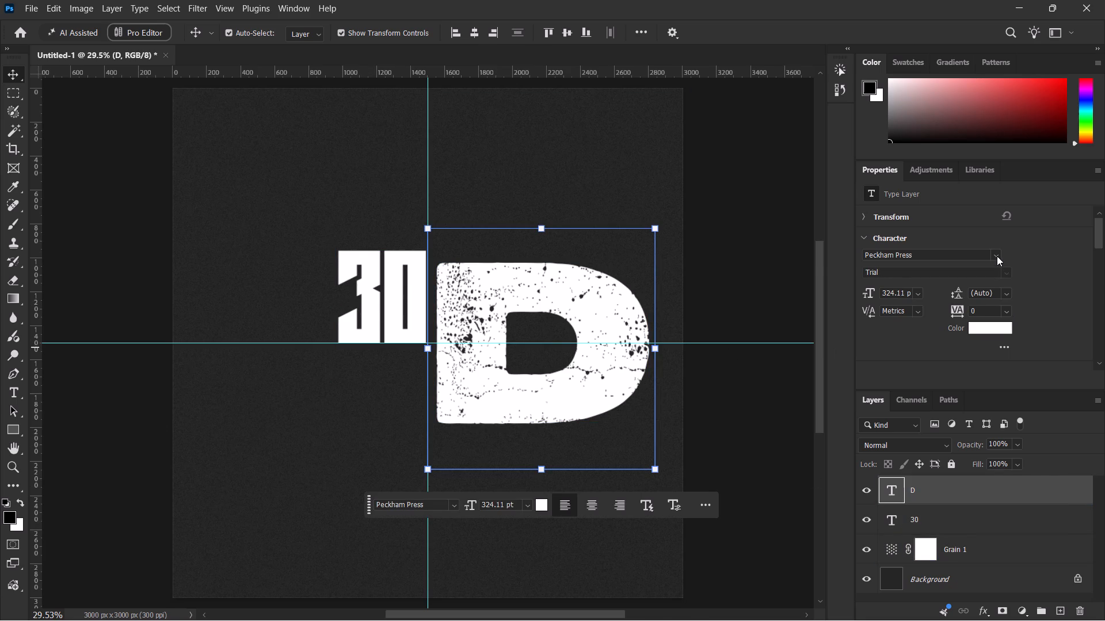
pyautogui.click(996, 256)
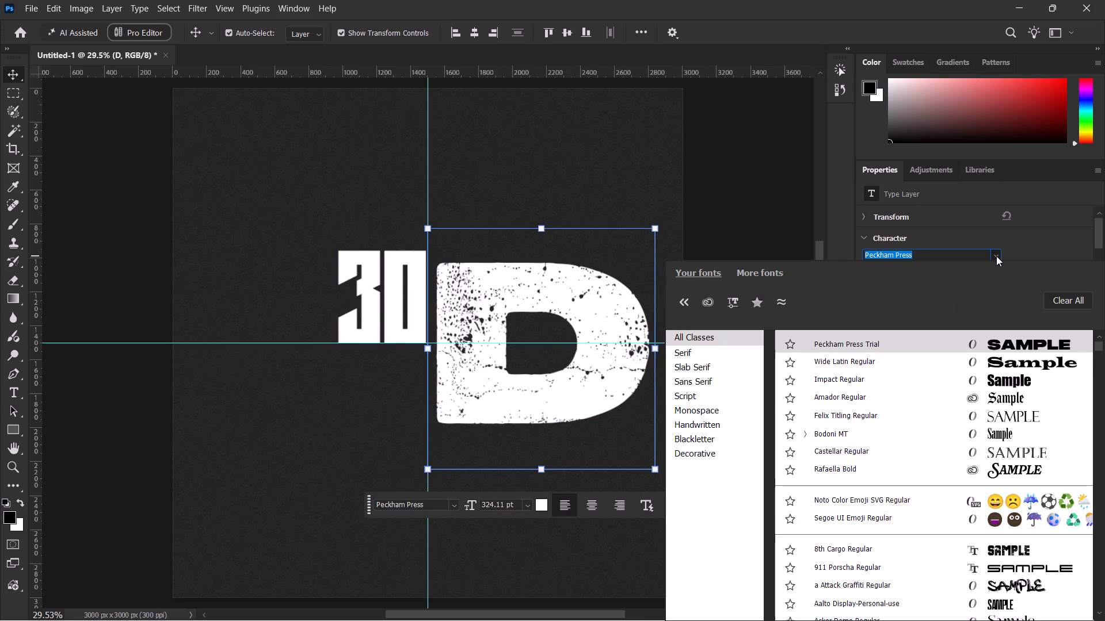
pyautogui.write('blac')
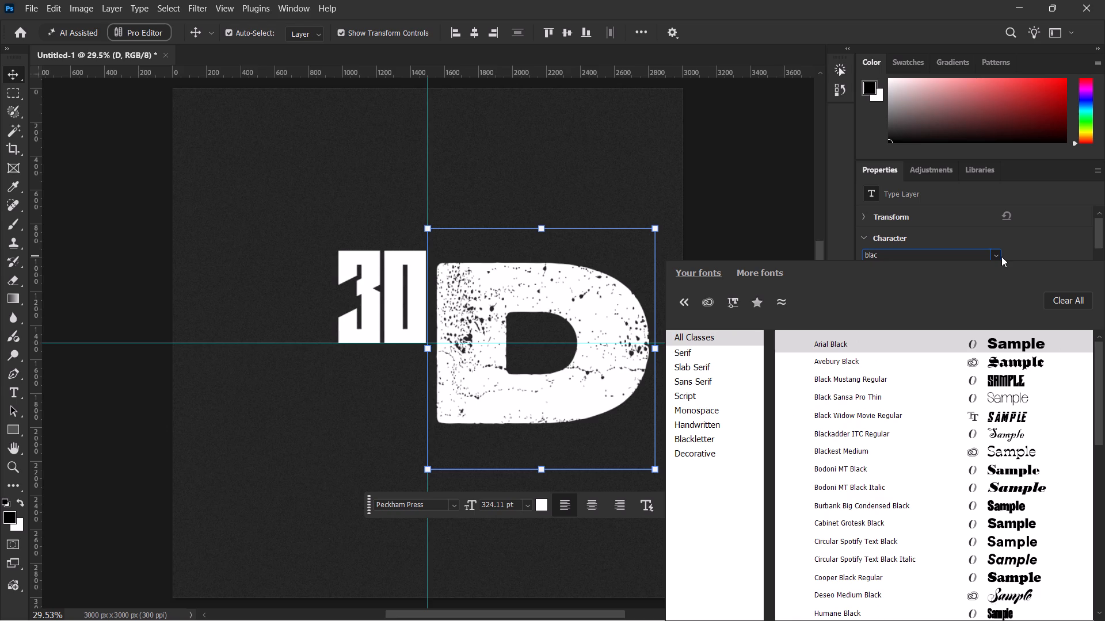
pyautogui.press('Down')
pyautogui.press('Down')
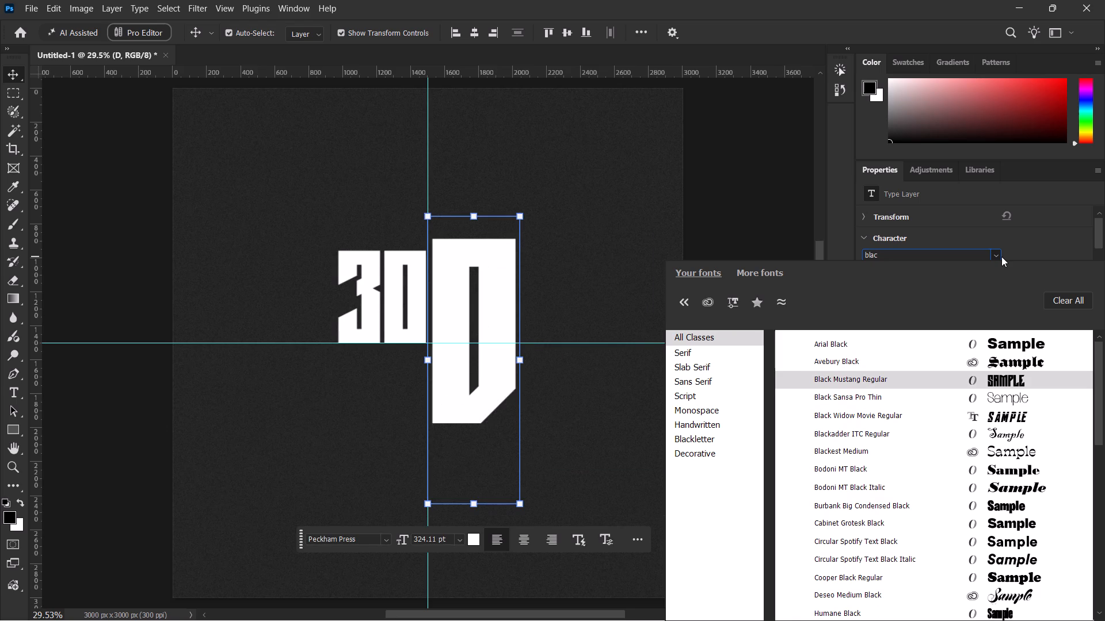
pyautogui.click(993, 375)
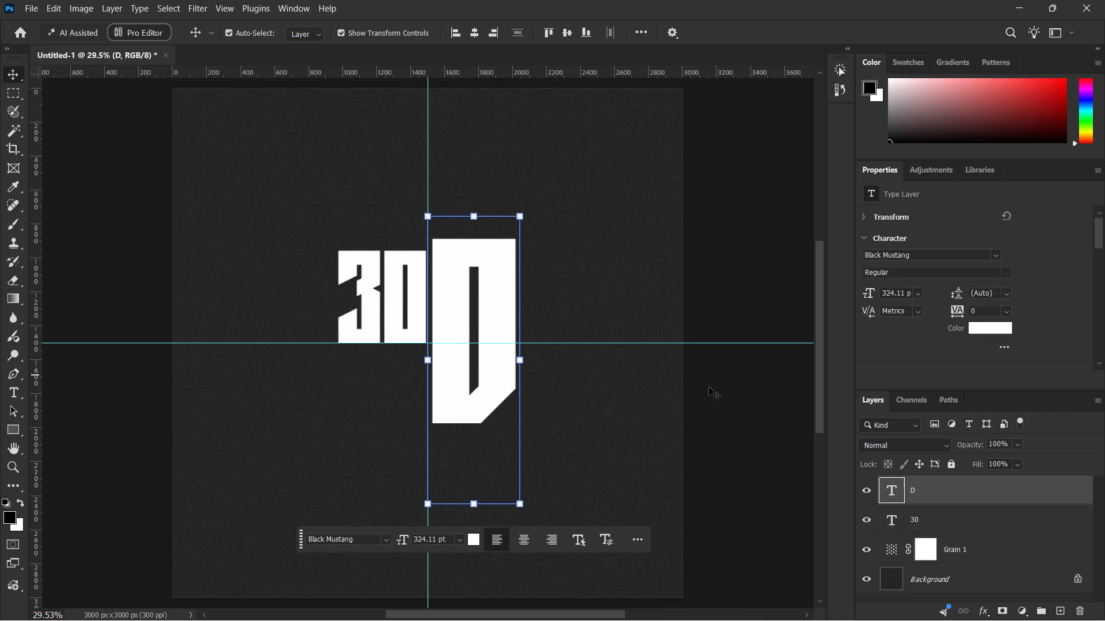
# Centre the "D" horizontally and vertically on the canvas, then shift it sideways until its box starts at the vertical centre guide.
pyautogui.click(472, 28)
pyautogui.click(570, 32)
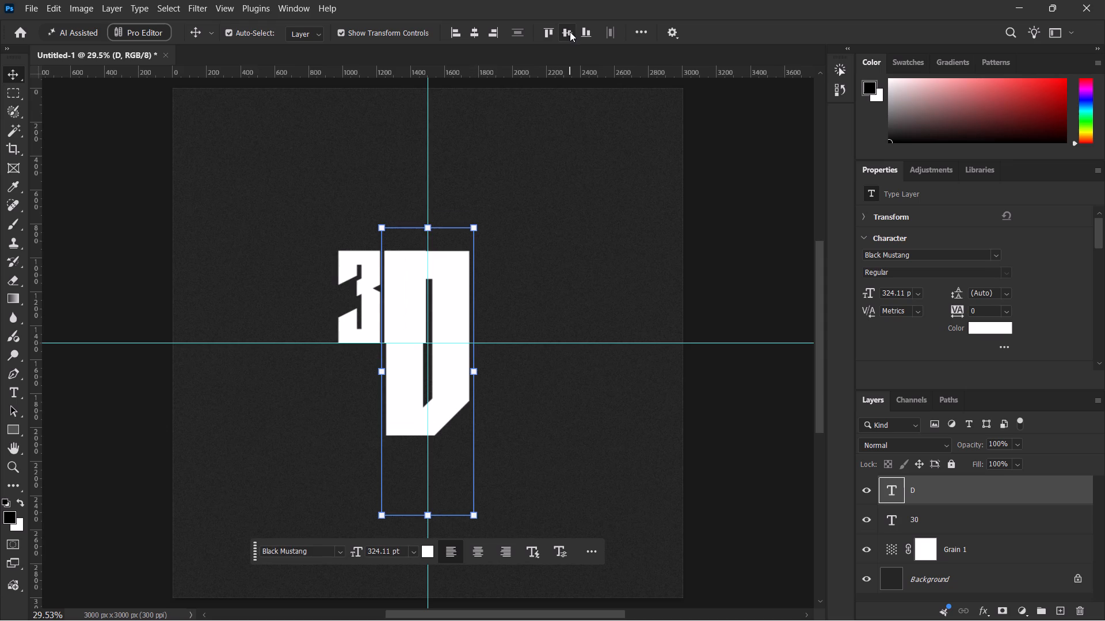
pyautogui.keyDown('shift'); pyautogui.moveTo(426, 297); pyautogui.dragTo(466, 304); pyautogui.keyUp('shift')
pyautogui.hotkey('ctrl', 'z')
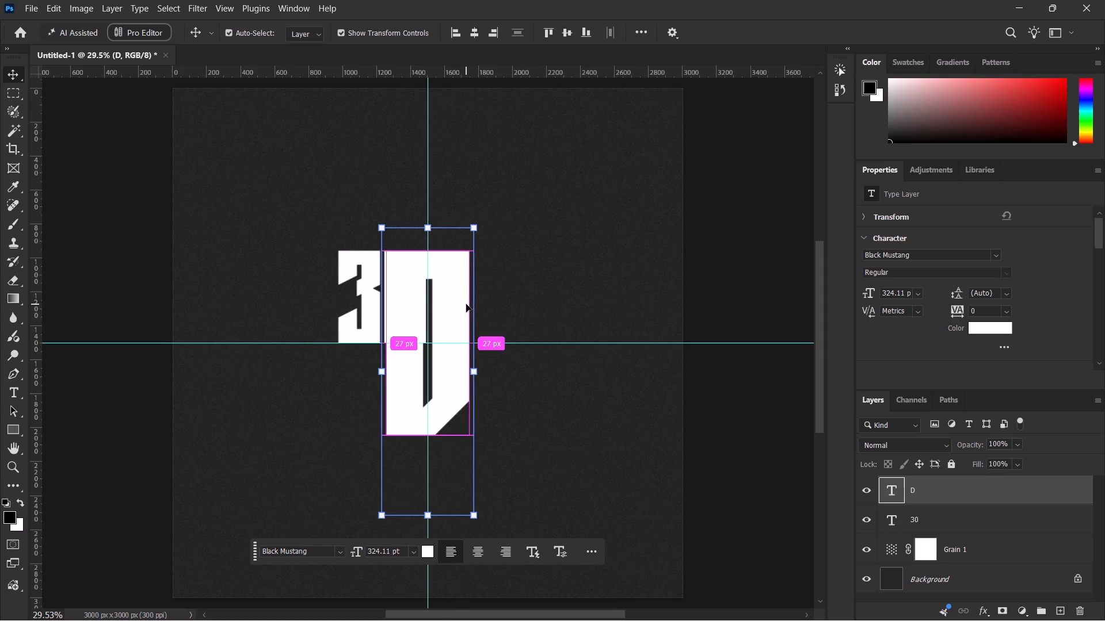
pyautogui.keyDown('shift'); pyautogui.moveTo(452, 302); pyautogui.dragTo(498, 306); pyautogui.keyUp('shift')
# Nudge the "30" slightly away from the vertical guide to even its gap with the "D", and check the composition.
pyautogui.click(960, 523)
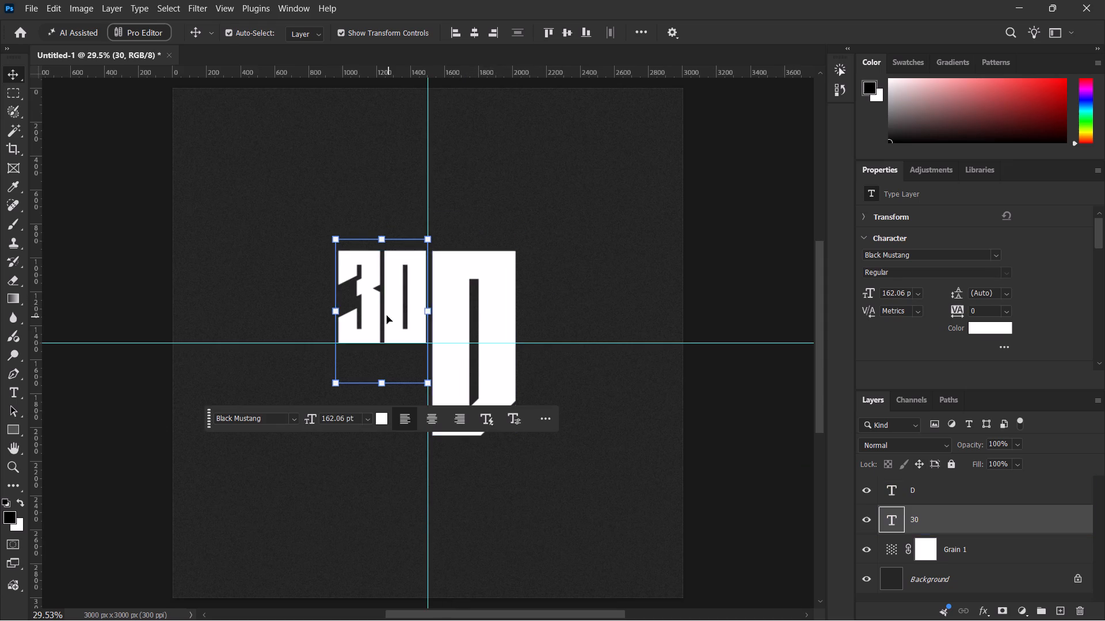
pyautogui.keyDown('shift'); pyautogui.moveTo(387, 316); pyautogui.dragTo(380, 315); pyautogui.keyUp('shift')
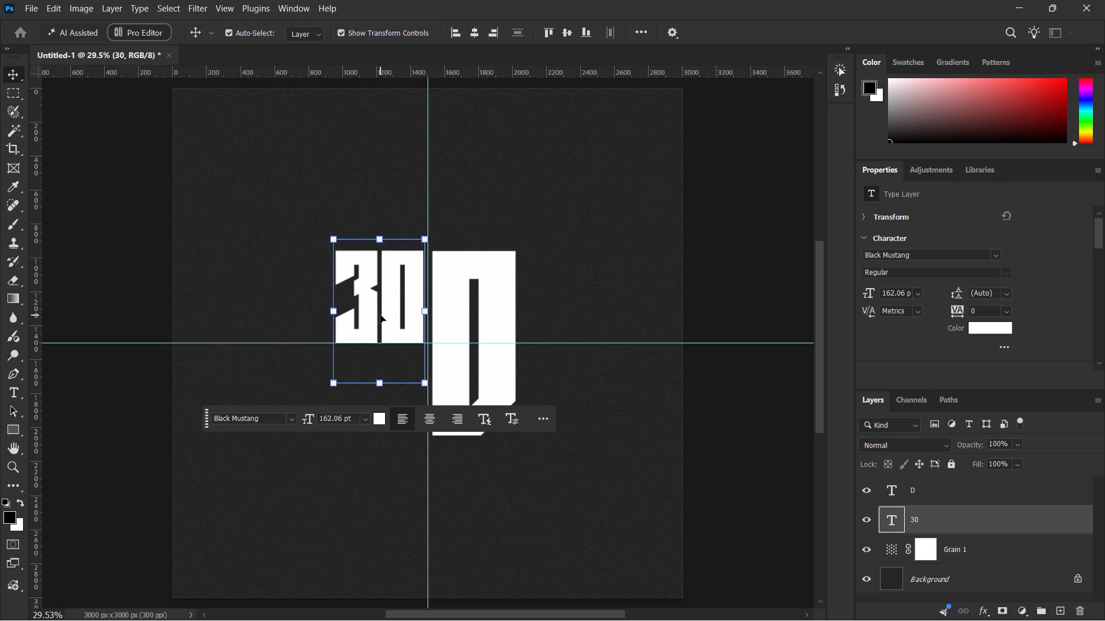
pyautogui.click(936, 576)
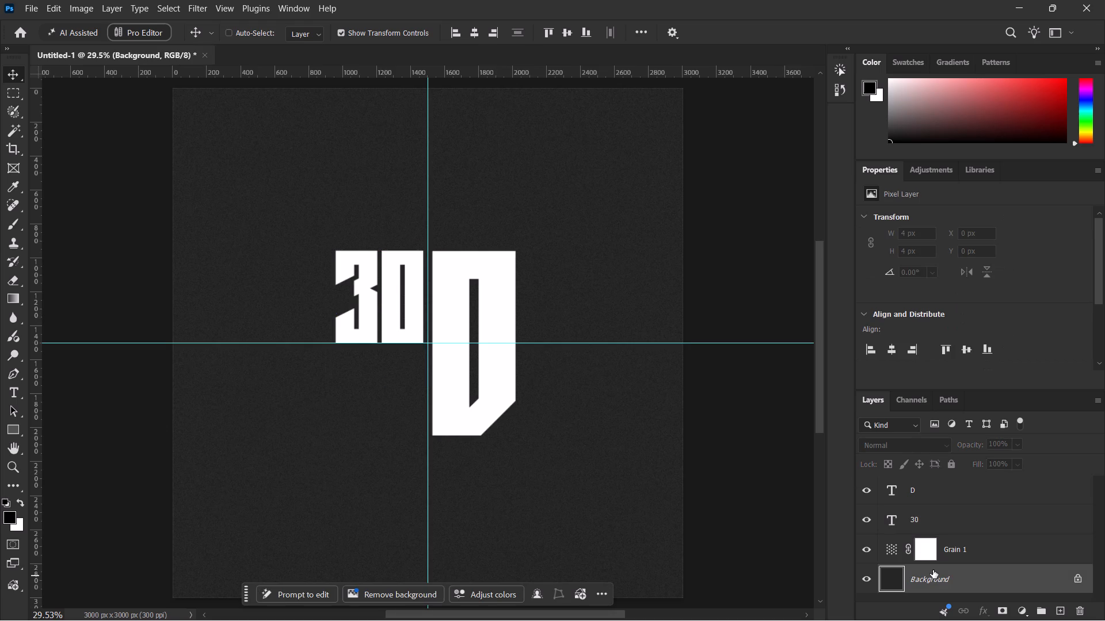
pyautogui.hotkey('ctrl', ';')
pyautogui.hotkey('ctrl', ';')
# Duplicate the "30" straight down below the horizontal guide, lining its base up with the bottom of the "D", and deselect it.
pyautogui.click(908, 512)
pyautogui.keyDown('alt'); pyautogui.keyDown('shift'); pyautogui.moveTo(375, 295); pyautogui.dragTo(375, 296); pyautogui.keyUp('shift'); pyautogui.keyUp('alt')
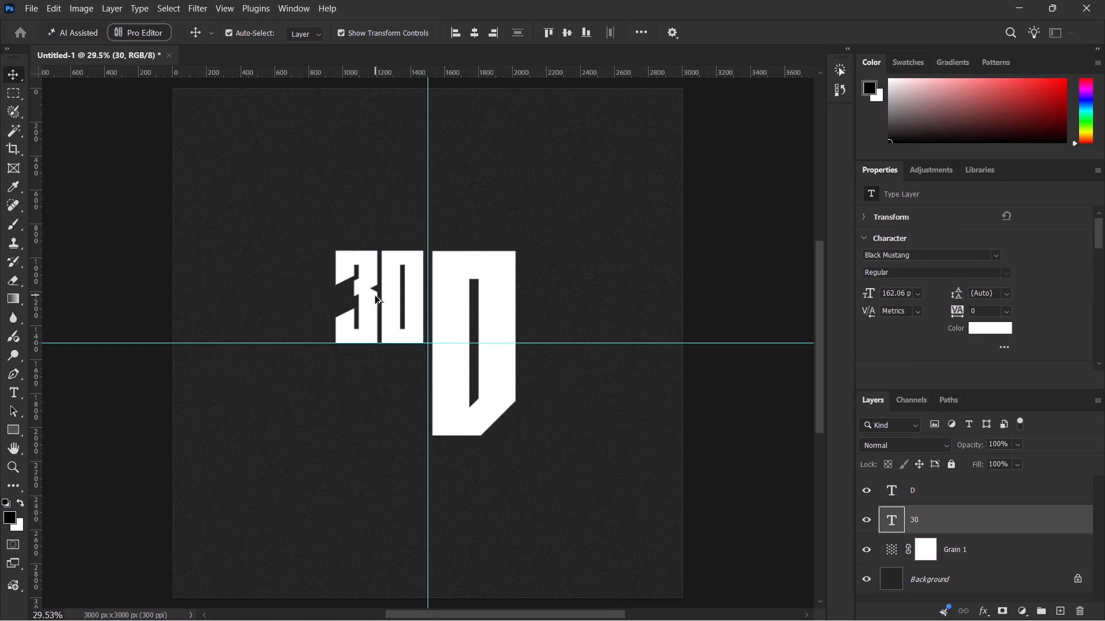
pyautogui.keyDown('alt'); pyautogui.keyDown('shift'); pyautogui.moveTo(375, 296); pyautogui.dragTo(366, 388); pyautogui.keyUp('shift'); pyautogui.keyUp('alt')
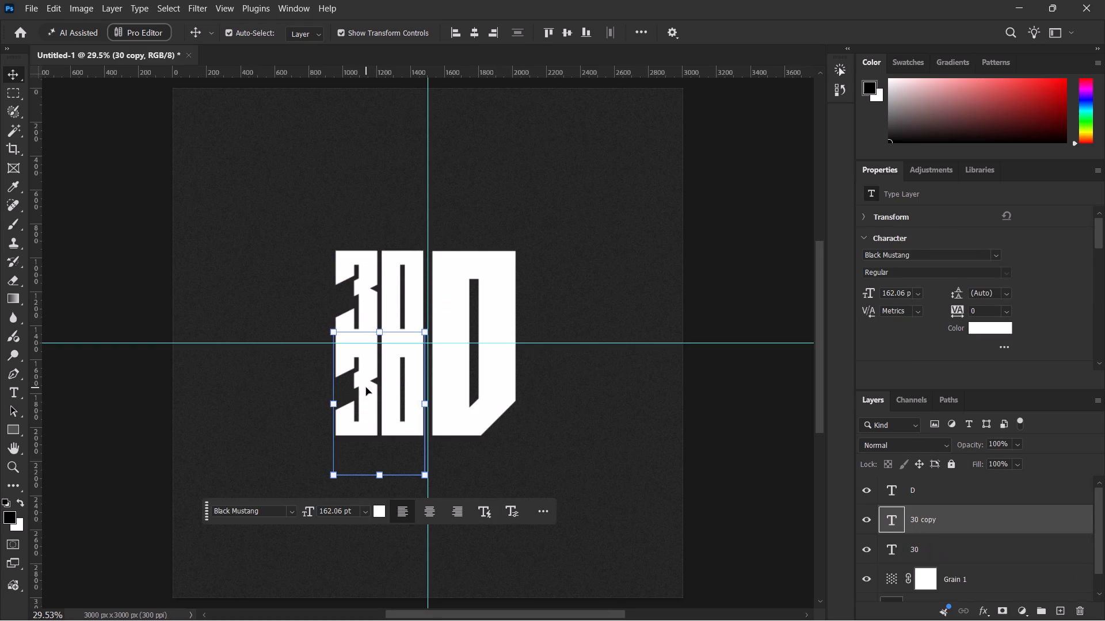
pyautogui.scroll(-1, 966, 542)
pyautogui.scroll(1, 966, 542)
pyautogui.scroll(-4, 966, 542)
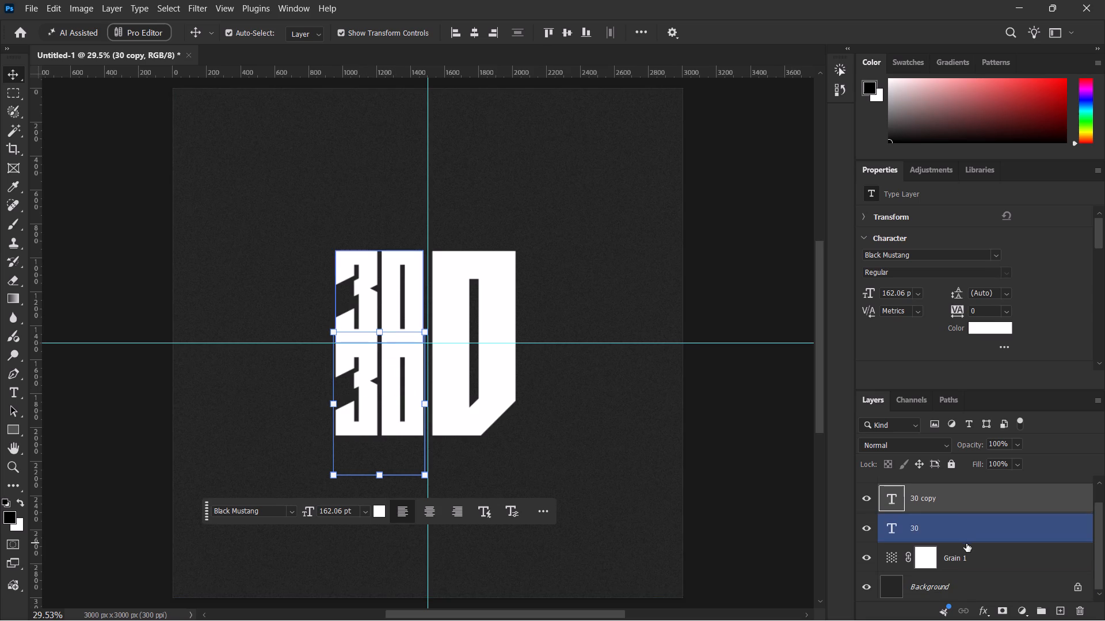
pyautogui.click(952, 584)
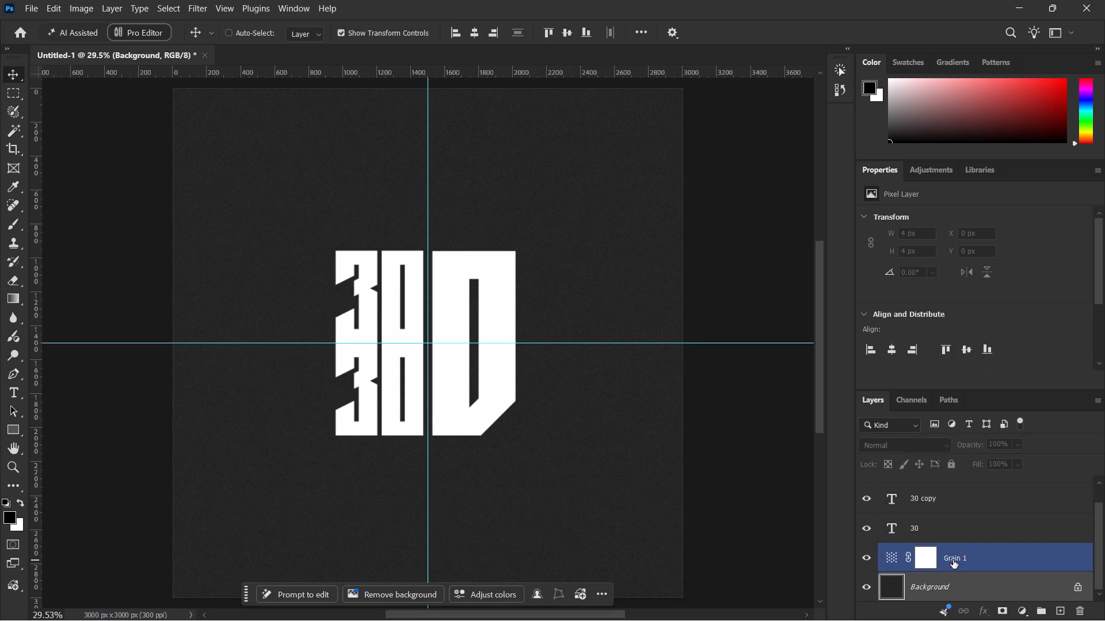
# Hide the guides and inspect the seam between the two stacked "30" texts and the alignment with the "D" up close.
pyautogui.hotkey('ctrl', ';')
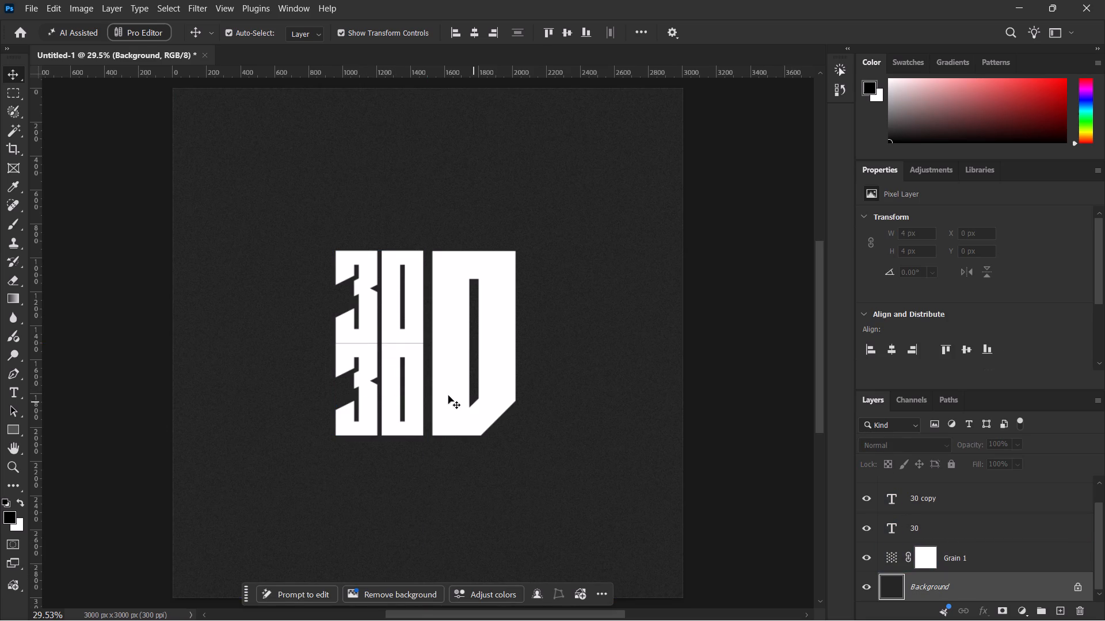
pyautogui.keyDown('alt'); pyautogui.scroll(6, 372, 301); pyautogui.keyUp('alt')
pyautogui.press('space')
pyautogui.press('space')
pyautogui.press('space')
pyautogui.press('space')
pyautogui.press('space')
pyautogui.press('space')
pyautogui.press('space')
pyautogui.press('space')
pyautogui.press('space')
pyautogui.press('space')
pyautogui.press('space')
pyautogui.press('space')
pyautogui.press('space')
pyautogui.press('space')
pyautogui.moveTo(455, 341); pyautogui.dragTo(450, 321)
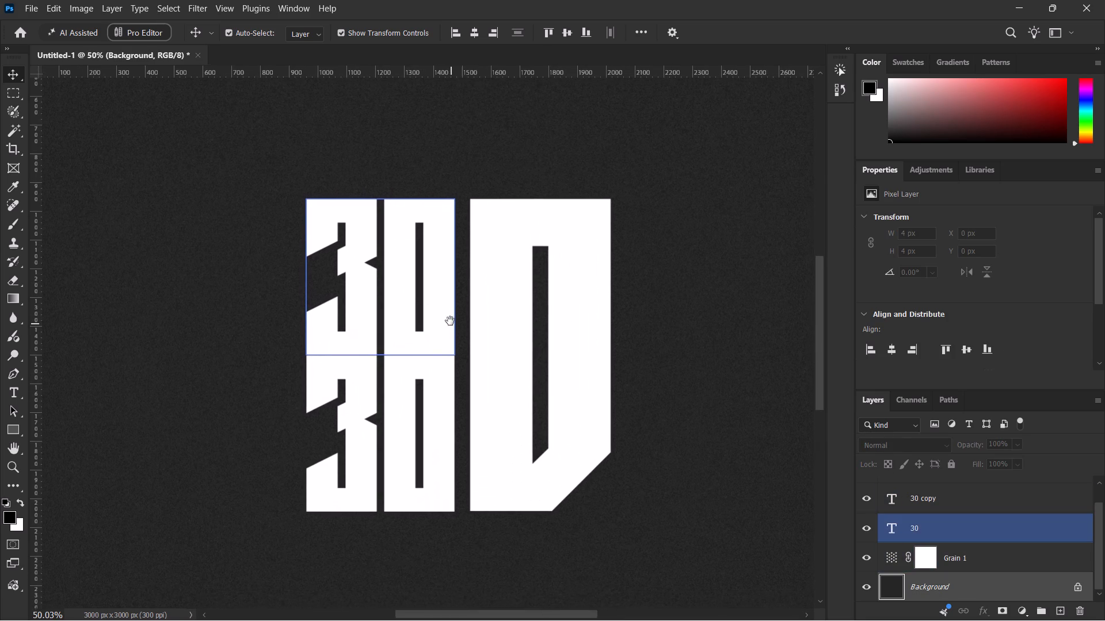
pyautogui.moveTo(450, 321); pyautogui.dragTo(446, 314)
# Stretch only the height of the "D" upward to about 103.9% and apply the transform.
pyautogui.scroll(3, 981, 503)
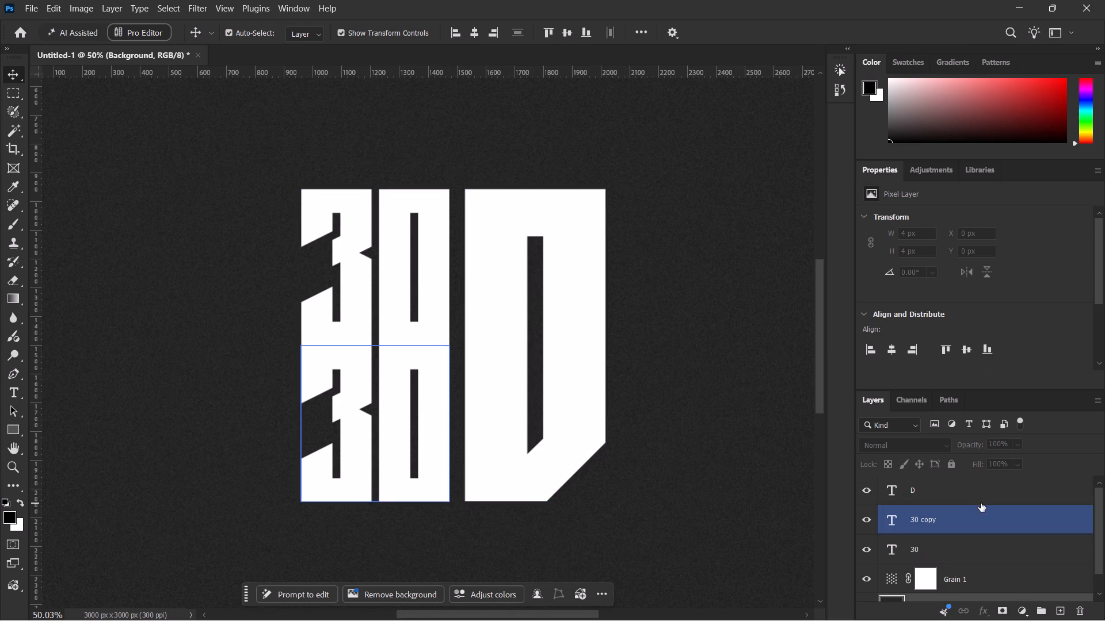
pyautogui.scroll(14, 981, 503)
pyautogui.click(977, 546)
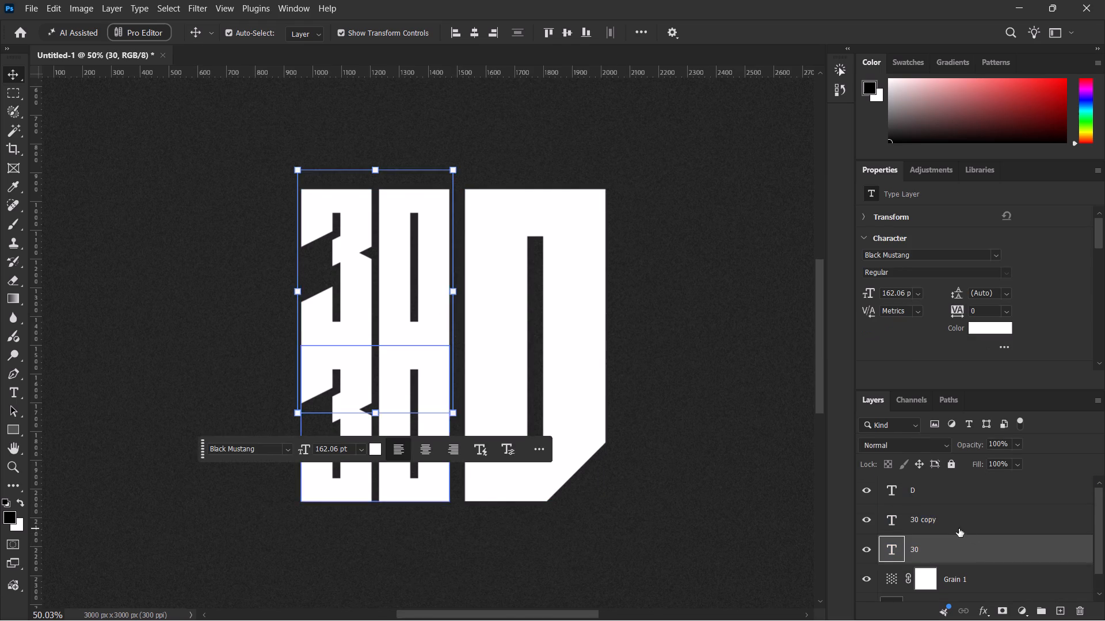
pyautogui.click(959, 528)
pyautogui.click(997, 484)
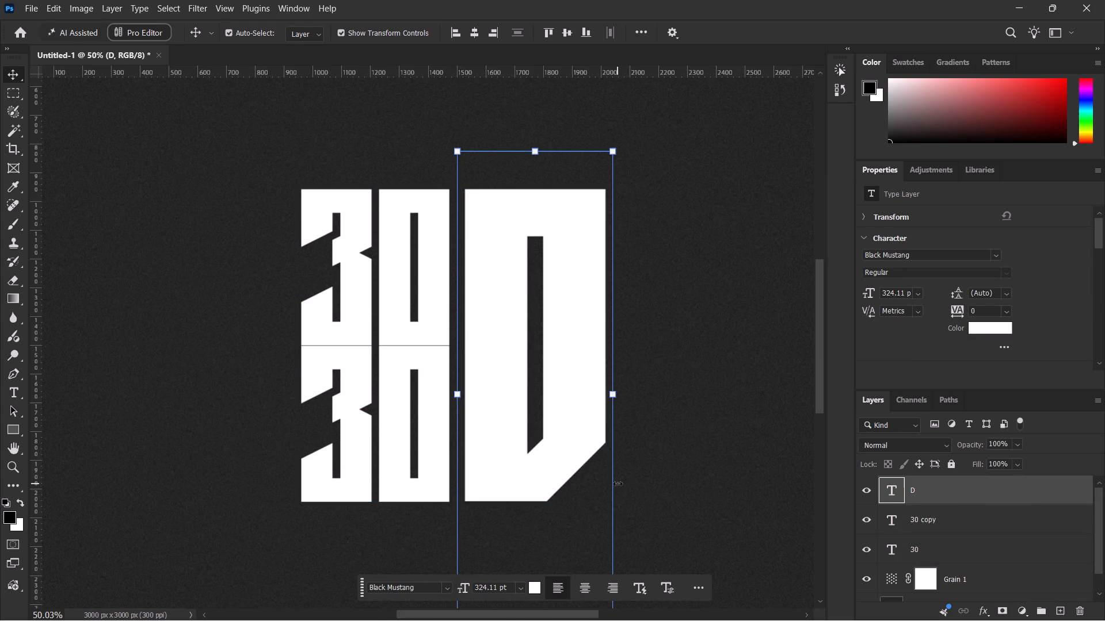
pyautogui.click(535, 154)
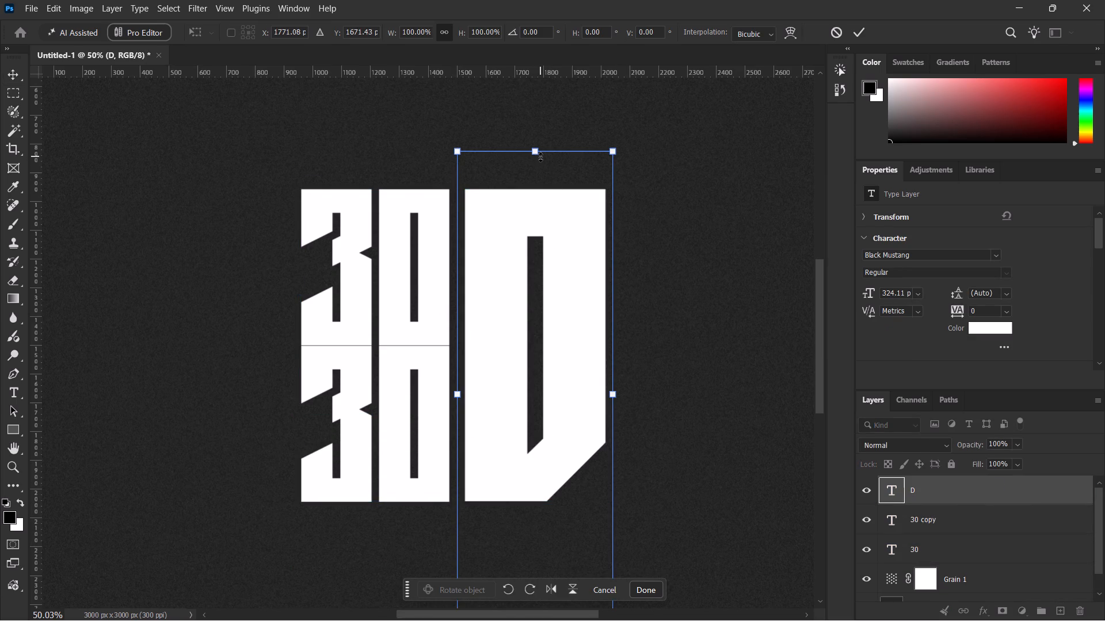
pyautogui.keyDown('alt'); pyautogui.moveTo(536, 146); pyautogui.dragTo(536, 141); pyautogui.keyUp('alt')
pyautogui.hotkey('ctrl', 'z')
pyautogui.keyDown('shift'); pyautogui.moveTo(535, 144); pyautogui.dragTo(535, 132); pyautogui.keyUp('shift')
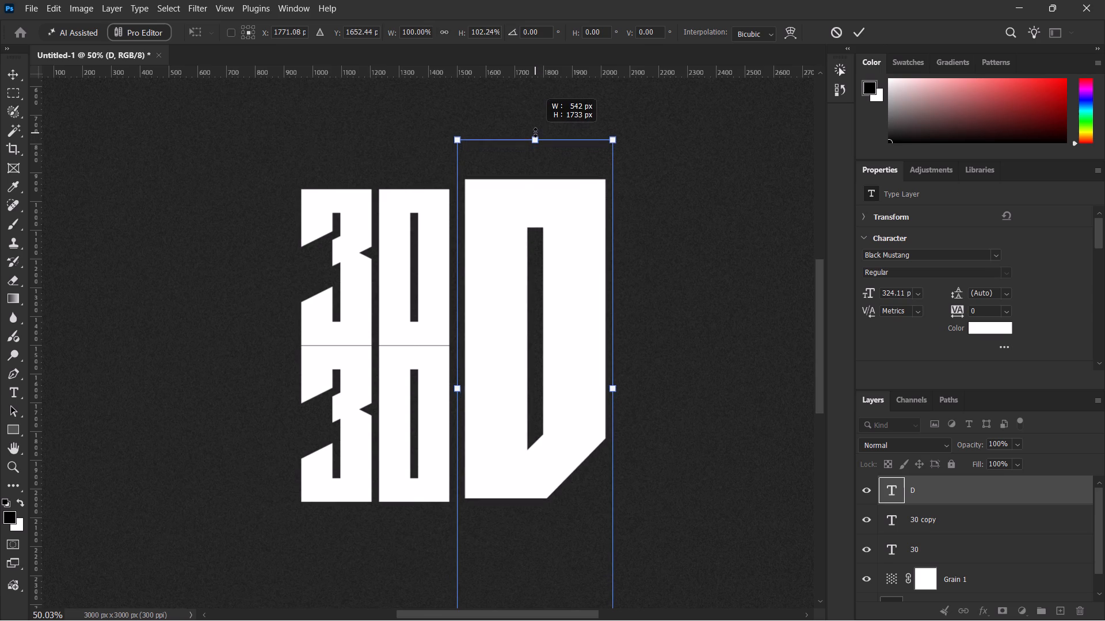
pyautogui.keyDown('shift'); pyautogui.moveTo(535, 132); pyautogui.dragTo(537, 117); pyautogui.keyUp('shift')
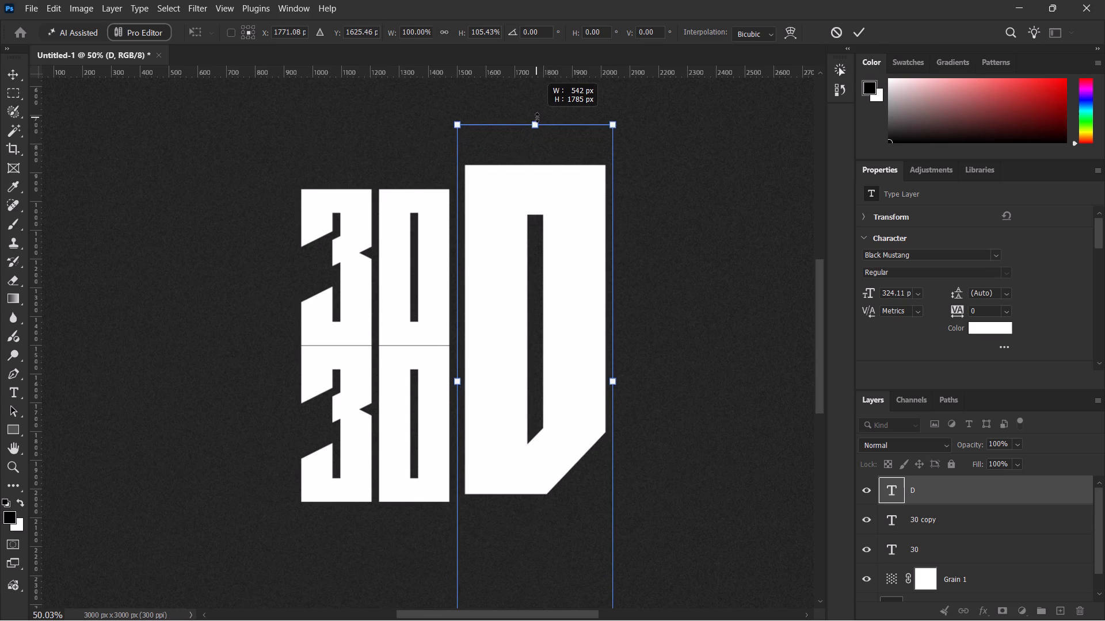
pyautogui.keyDown('shift'); pyautogui.moveTo(537, 117); pyautogui.dragTo(535, 125); pyautogui.keyUp('shift')
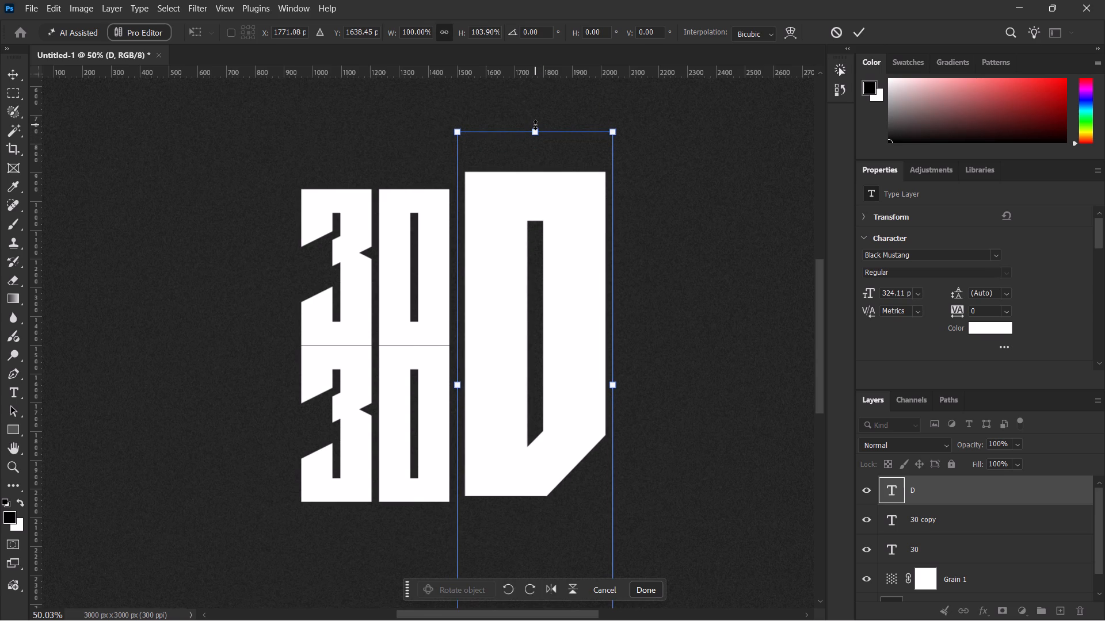
pyautogui.click(852, 37)
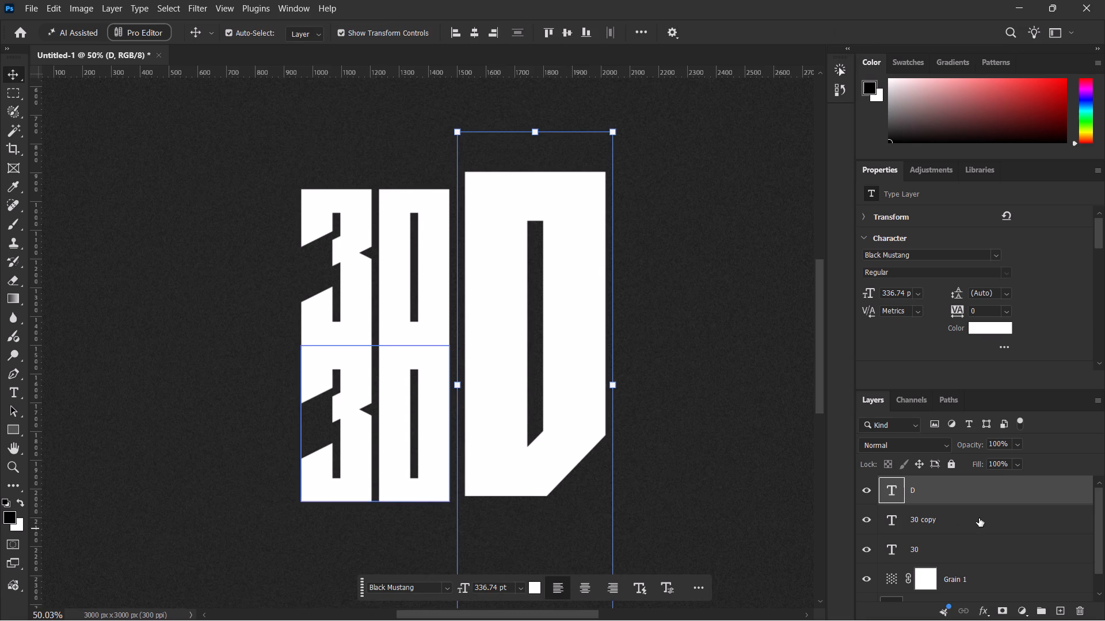
# Move the upper "30" up level with the top of the "D" and the lower "30" up 19 px to its base, opening a gap between them.
pyautogui.click(957, 558)
pyautogui.keyDown('shift'); pyautogui.moveTo(396, 298); pyautogui.dragTo(397, 276); pyautogui.keyUp('shift')
pyautogui.click(957, 513)
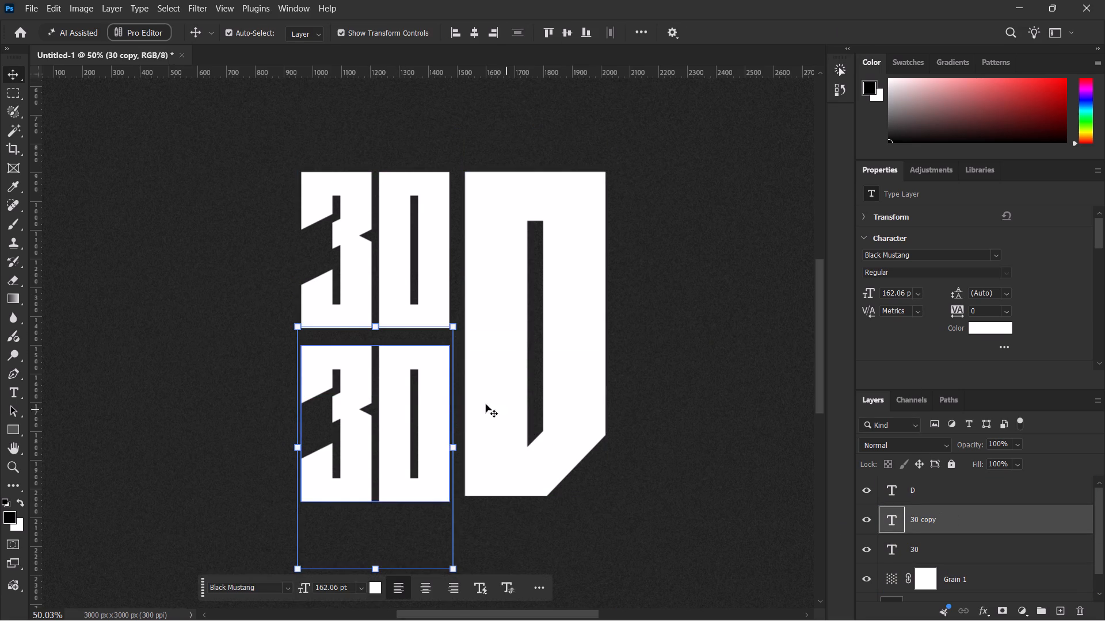
pyautogui.keyDown('shift'); pyautogui.moveTo(385, 393); pyautogui.dragTo(384, 389); pyautogui.keyUp('shift')
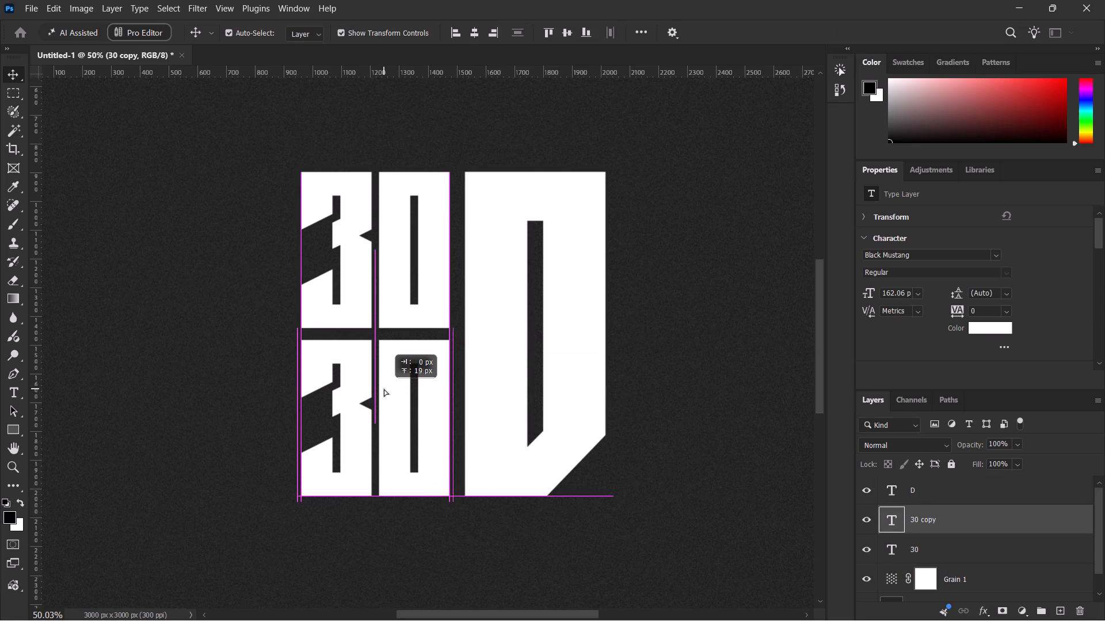
pyautogui.keyDown('shift'); pyautogui.moveTo(384, 389); pyautogui.dragTo(385, 388); pyautogui.keyUp('shift')
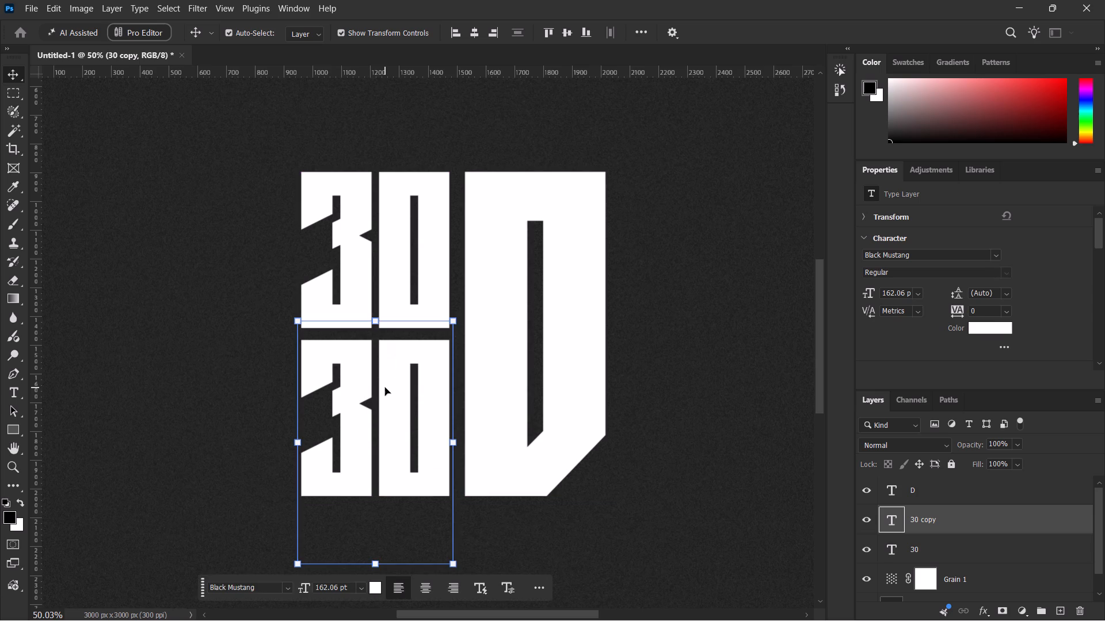
# Group the "D" and both "30" text layers and centre the group horizontally and vertically on the canvas.
pyautogui.keyDown('alt'); pyautogui.scroll(-6, 470, 379); pyautogui.keyUp('alt')
pyautogui.keyDown('alt'); pyautogui.scroll(1, 470, 379); pyautogui.keyUp('alt')
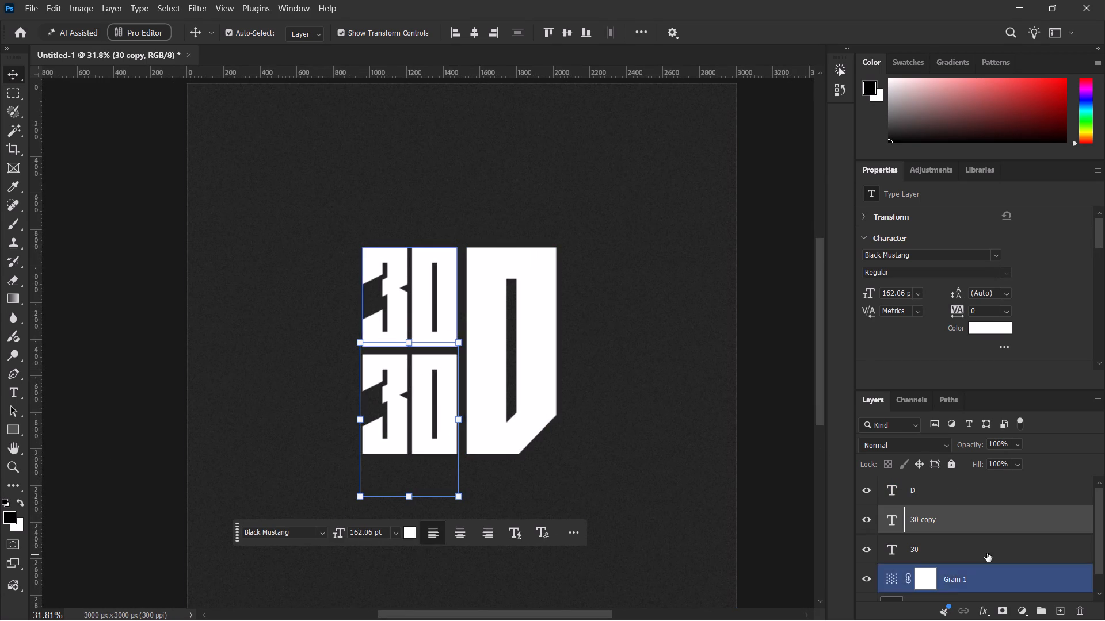
pyautogui.click(987, 553)
pyautogui.keyDown('ctrl'); pyautogui.click(965, 501); pyautogui.keyUp('ctrl')
pyautogui.keyDown('ctrl'); pyautogui.click(963, 517); pyautogui.keyUp('ctrl')
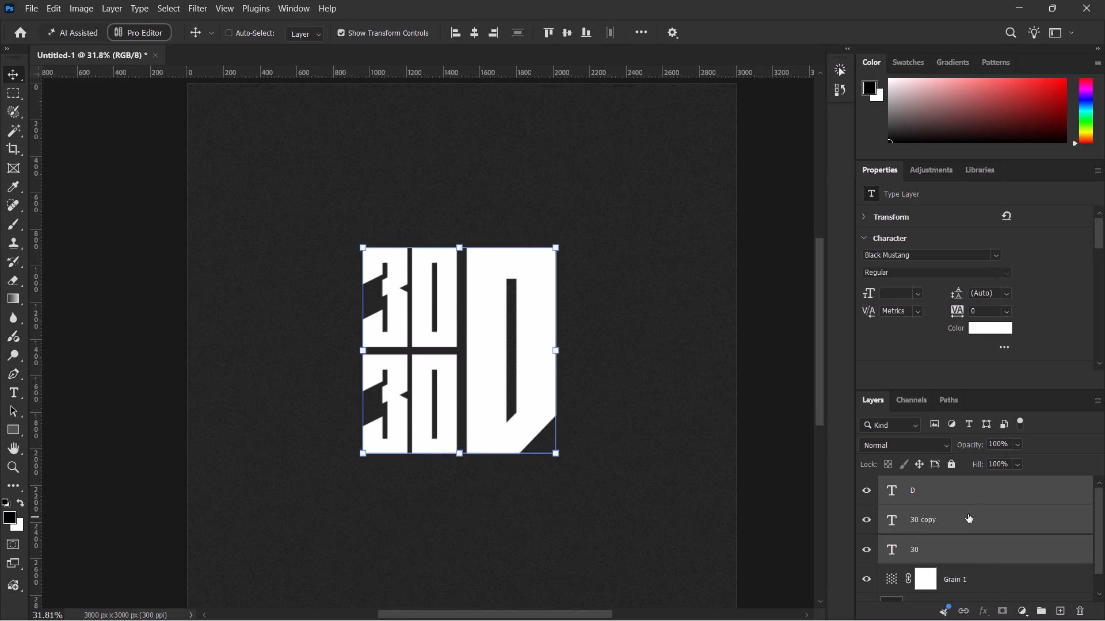
pyautogui.hotkey('ctrl', 'g')
pyautogui.click(474, 24)
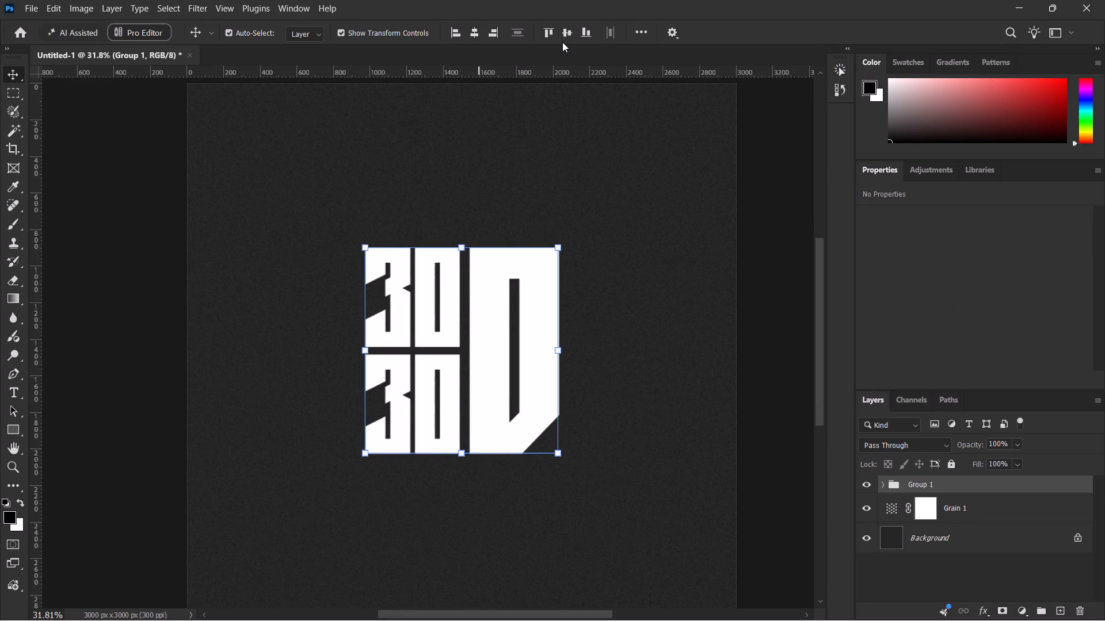
pyautogui.click(567, 39)
# Examine the centred lockup against the whole canvas and at closer range.
pyautogui.keyDown('alt'); pyautogui.scroll(-8, 455, 282); pyautogui.keyUp('alt')
pyautogui.press('space')
pyautogui.press('space')
pyautogui.moveTo(463, 274); pyautogui.dragTo(488, 291)
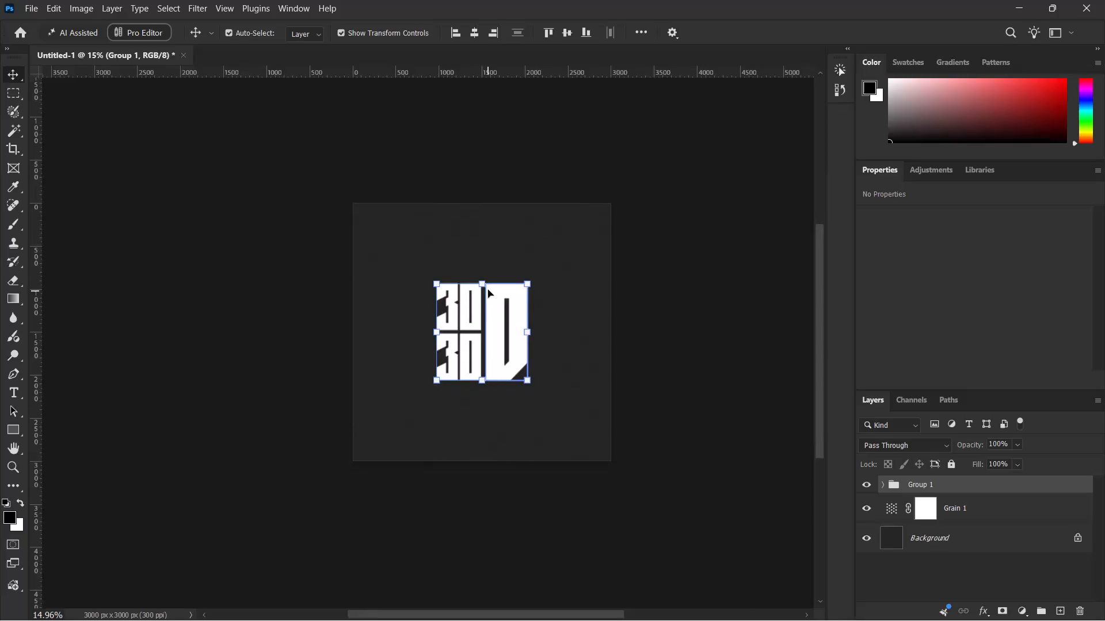
pyautogui.keyDown('alt'); pyautogui.scroll(9, 504, 305); pyautogui.keyUp('alt')
pyautogui.press('space')
pyautogui.press('space')
pyautogui.press('space')
pyautogui.moveTo(414, 323); pyautogui.dragTo(434, 321)
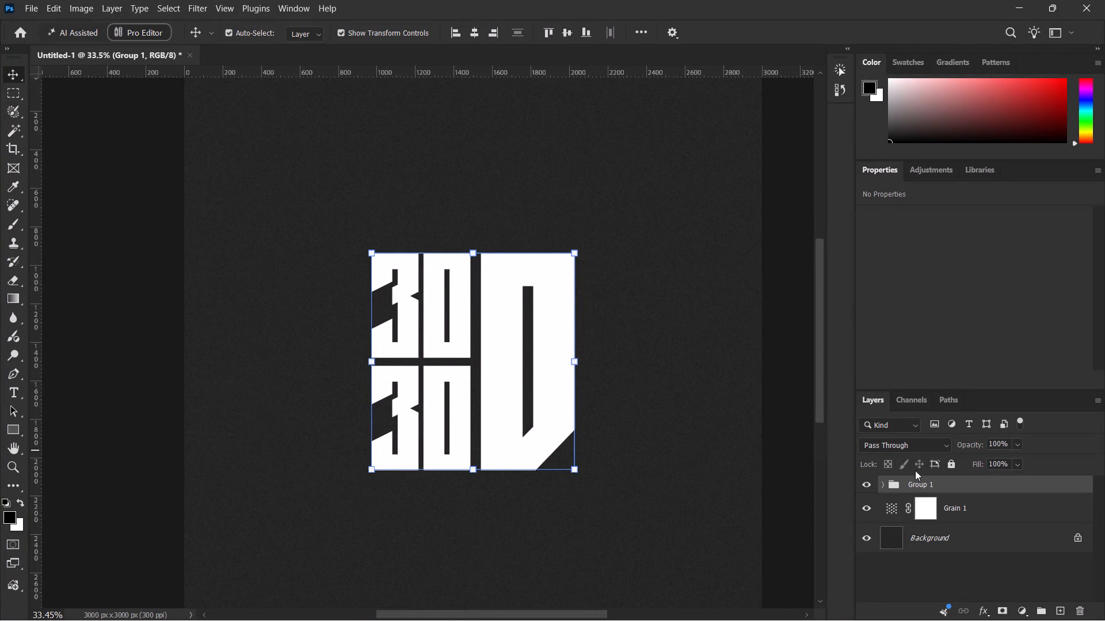
# Compare the background with and without Grain 1, then add a near-black Solid Color fill layer directly above Background.
pyautogui.click(1004, 539)
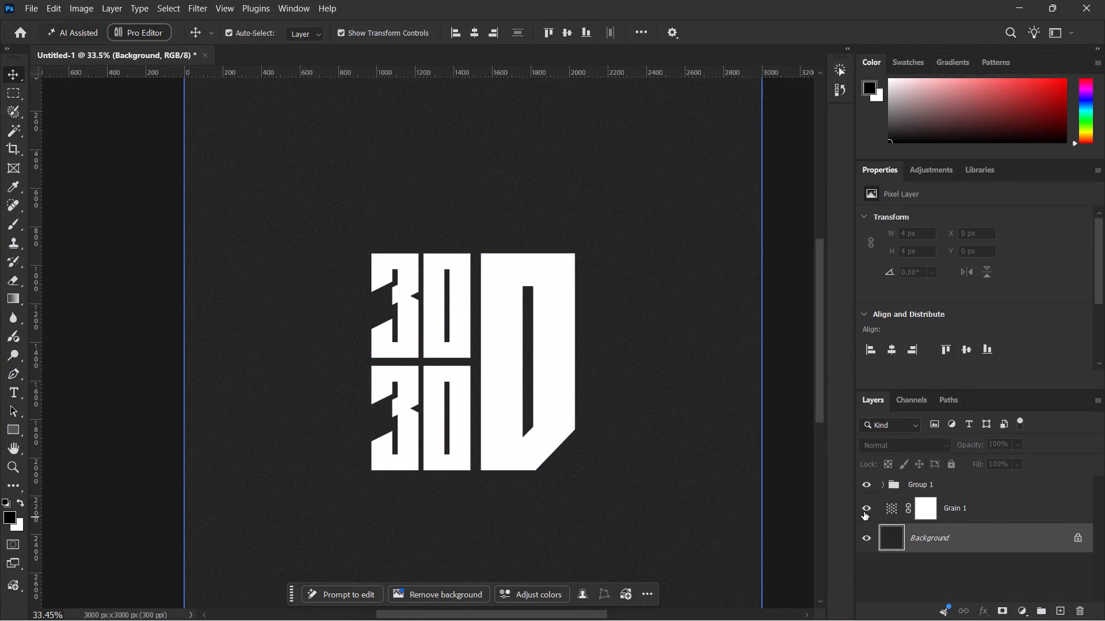
pyautogui.click(864, 512)
pyautogui.click(864, 509)
pyautogui.click(904, 542)
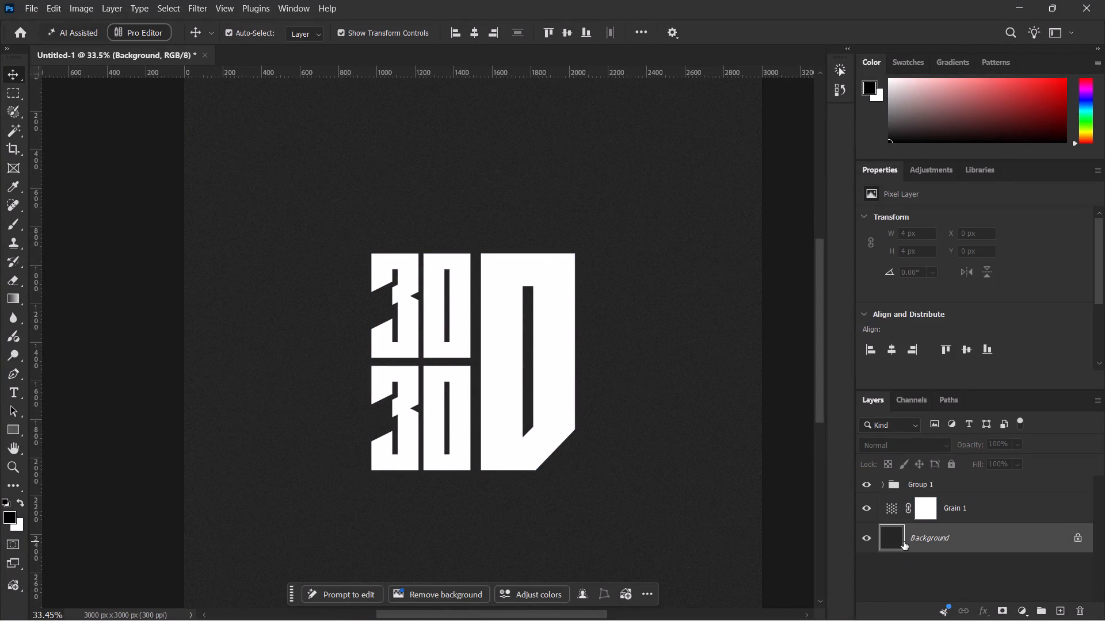
pyautogui.click(980, 545)
pyautogui.click(1027, 617)
pyautogui.click(1020, 580)
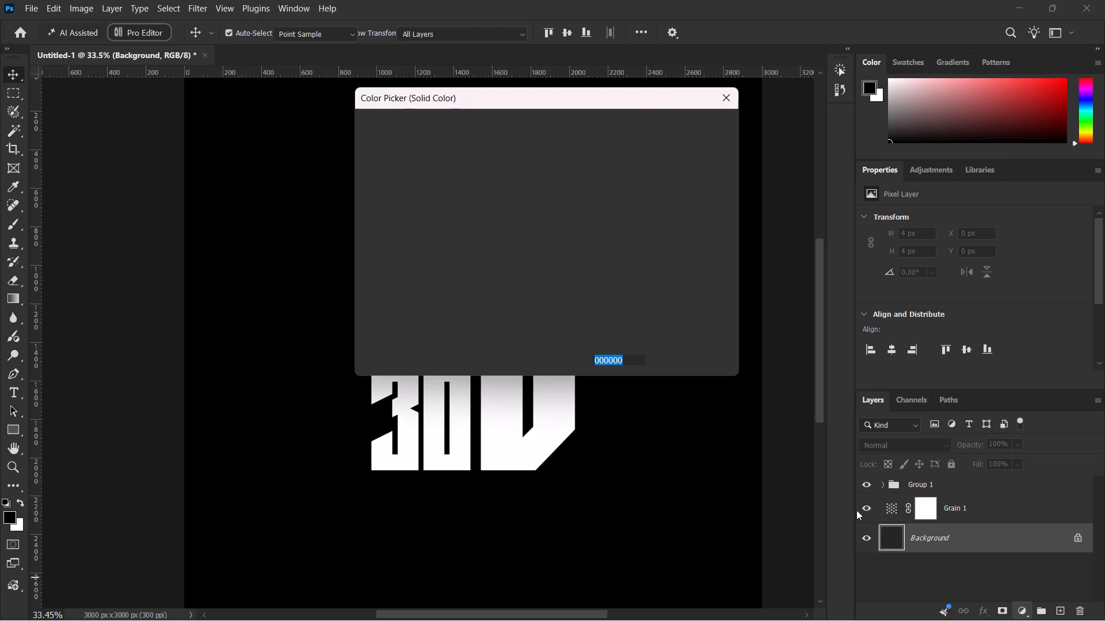
pyautogui.moveTo(379, 287); pyautogui.dragTo(317, 298)
pyautogui.click(654, 128)
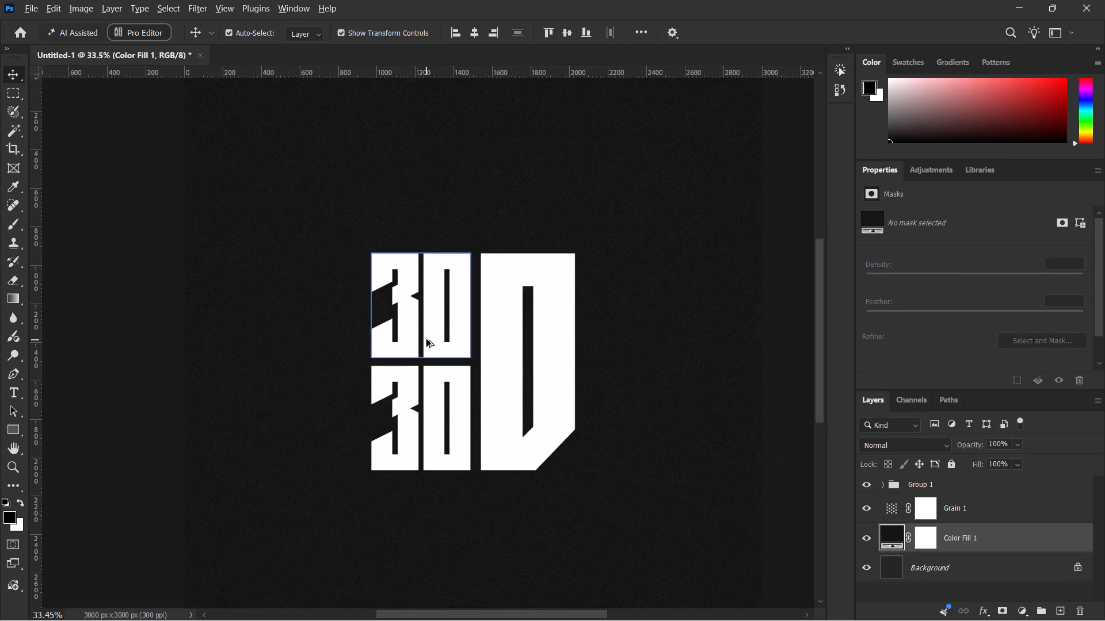
# Switch to File Explorer and place the PHOTOCOPY 5 (4KOTOKI) image from the Photocopy resources folder into the artwork above Color Fill 1.
pyautogui.keyDown('alt'); pyautogui.scroll(-1, 426, 340); pyautogui.keyUp('alt')
pyautogui.press('space')
pyautogui.moveTo(422, 370); pyautogui.dragTo(431, 343)
pyautogui.keyDown('alt'); pyautogui.scroll(-1, 431, 343); pyautogui.keyUp('alt')
pyautogui.press('space')
pyautogui.moveTo(431, 343); pyautogui.dragTo(439, 356)
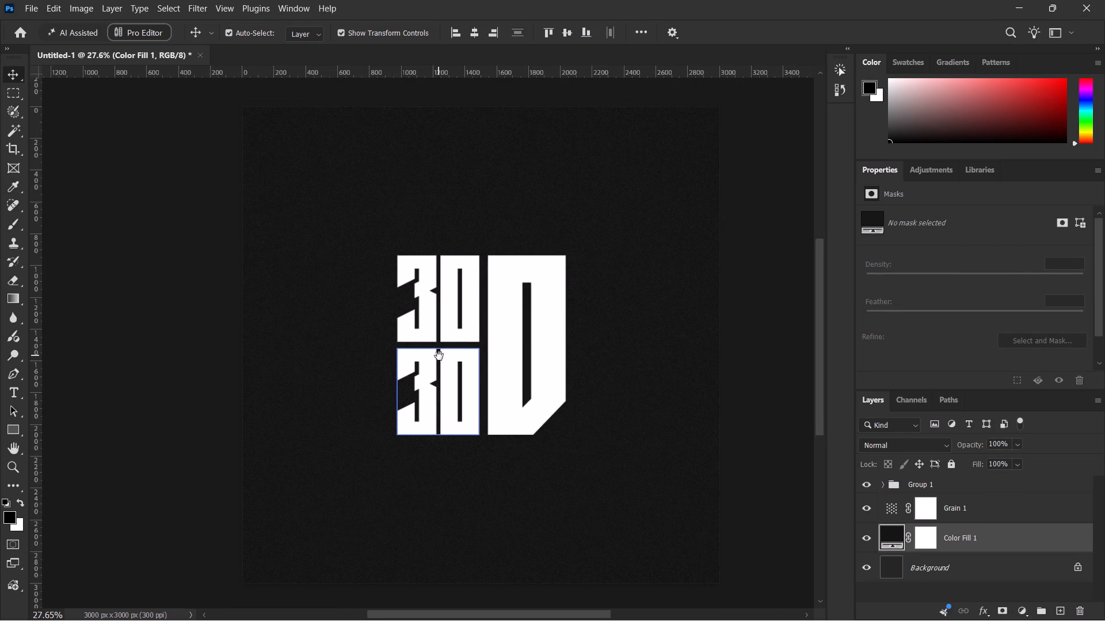
pyautogui.hotkey('alt', 'Tab')
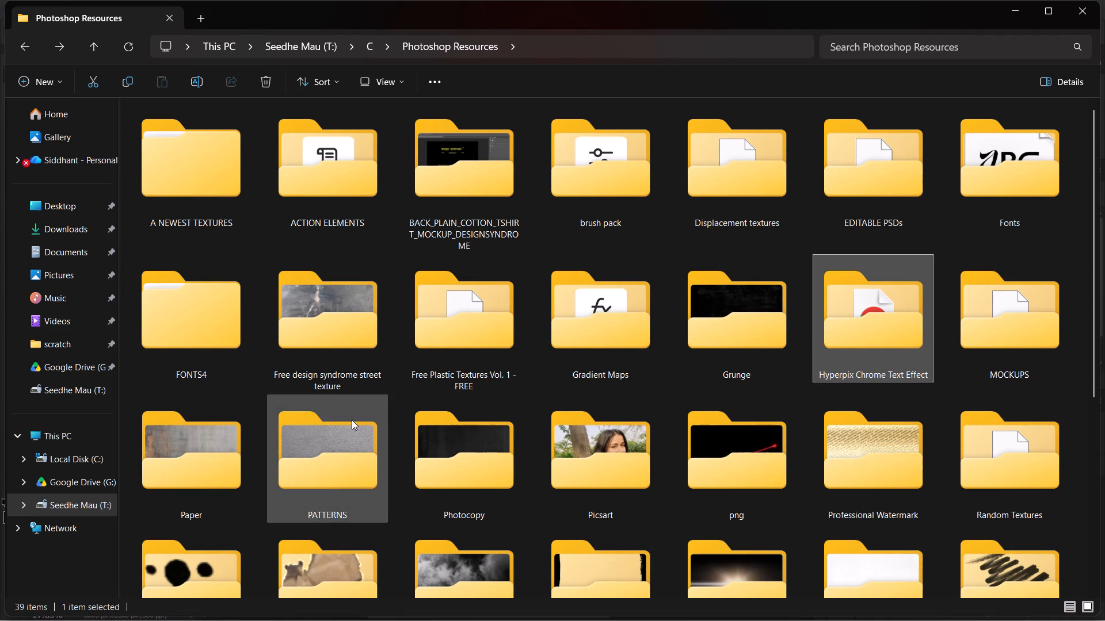
pyautogui.doubleClick(483, 453)
pyautogui.moveTo(487, 140); pyautogui.dragTo(494, 327)
pyautogui.hotkey('alt', 'Tab')
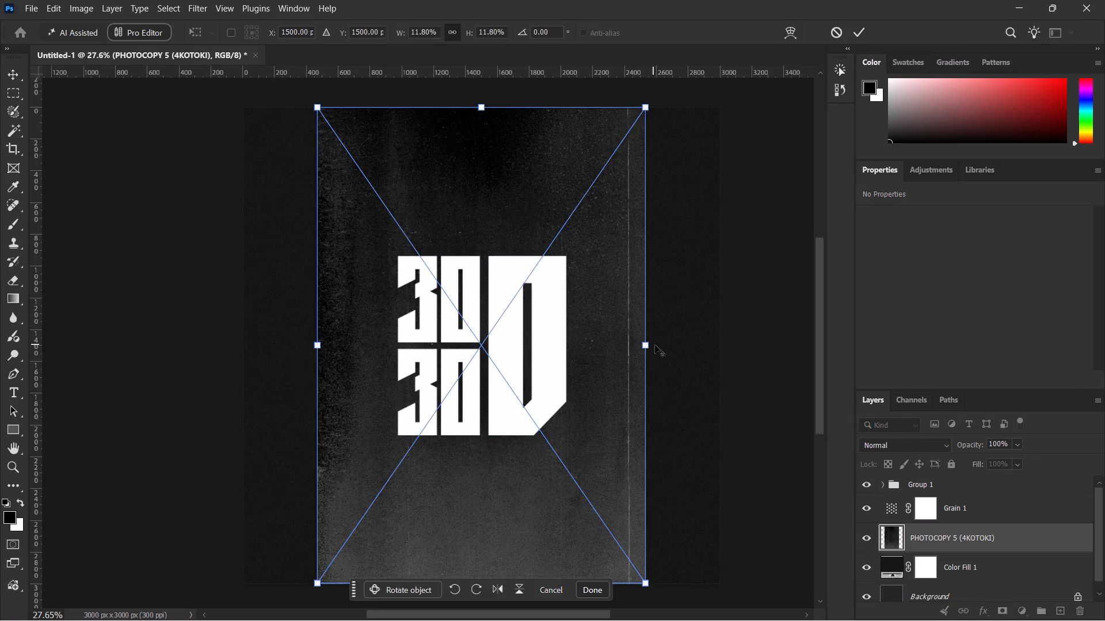
# Scale the photocopy texture proportionally to 17.14%, shift it down until its top edge meets the canvas top, and apply the placement.
pyautogui.keyDown('alt'); pyautogui.moveTo(647, 343); pyautogui.dragTo(707, 359); pyautogui.keyUp('alt')
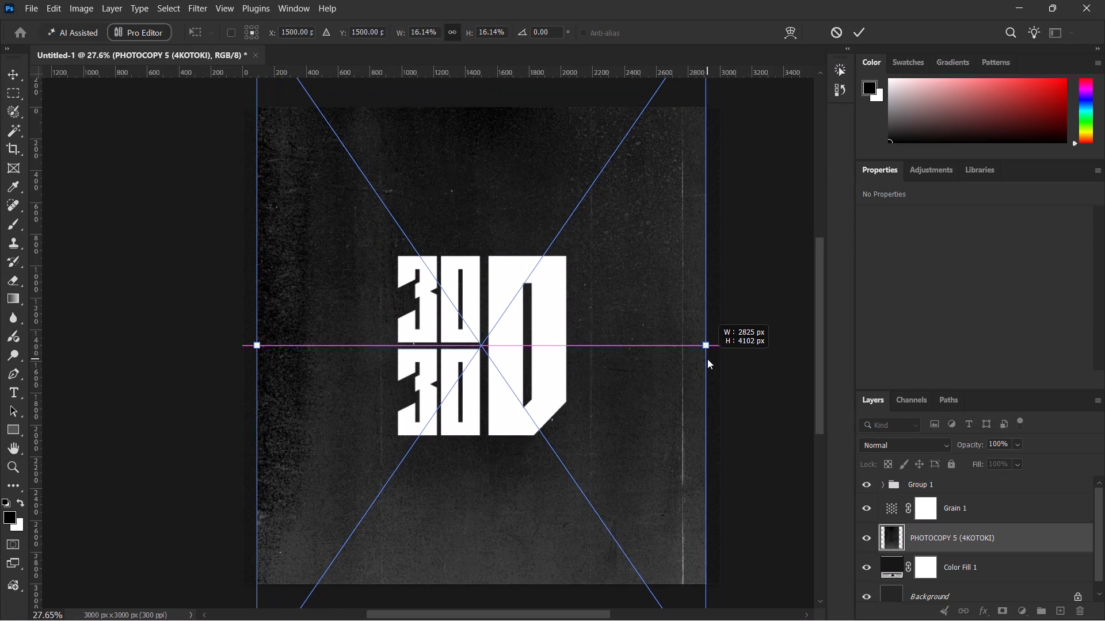
pyautogui.keyDown('alt'); pyautogui.moveTo(707, 359); pyautogui.dragTo(720, 359); pyautogui.keyUp('alt')
pyautogui.moveTo(571, 319); pyautogui.dragTo(568, 336)
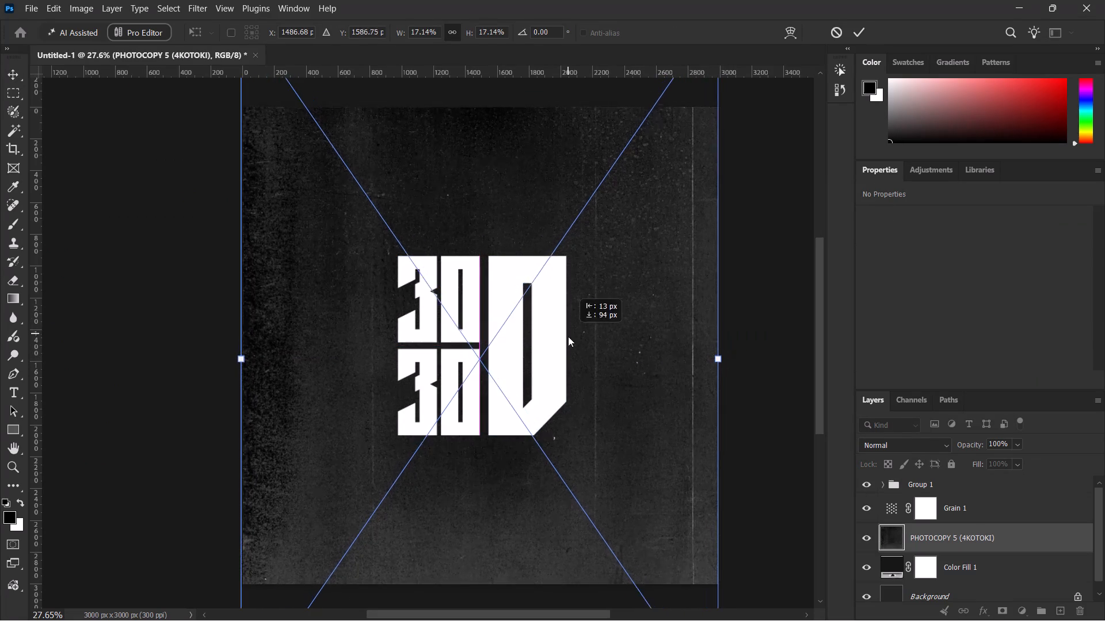
pyautogui.moveTo(568, 336); pyautogui.dragTo(573, 431)
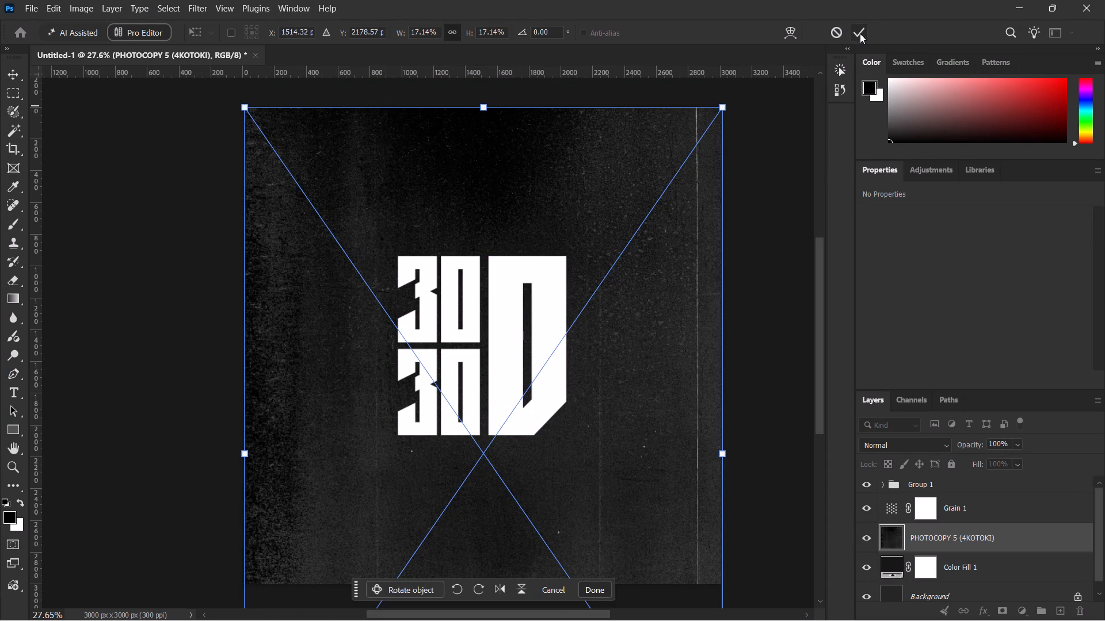
pyautogui.click(860, 33)
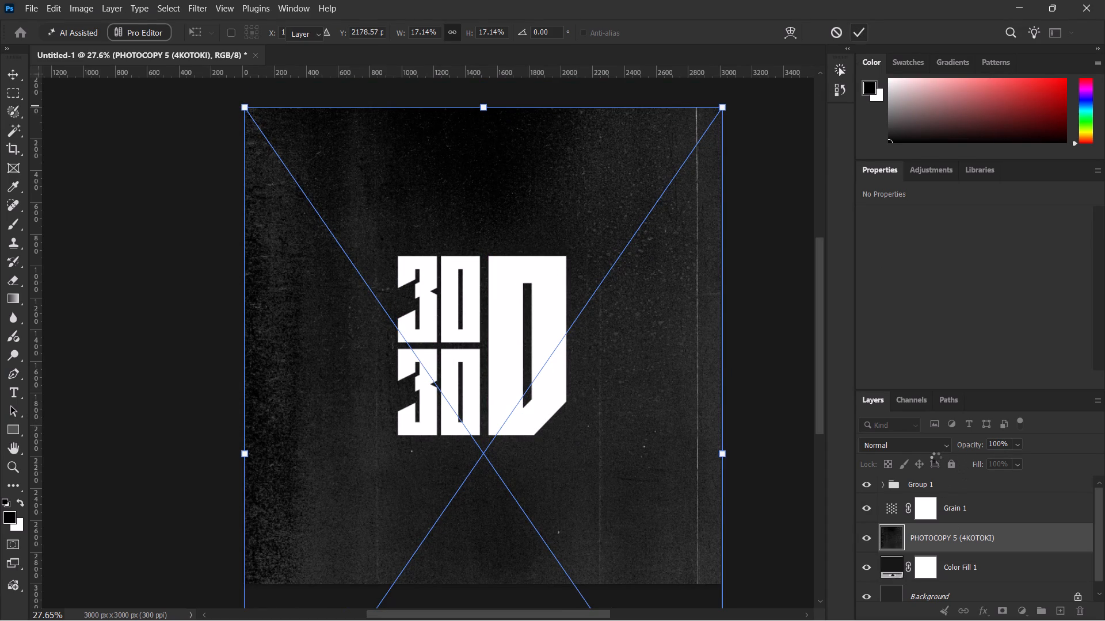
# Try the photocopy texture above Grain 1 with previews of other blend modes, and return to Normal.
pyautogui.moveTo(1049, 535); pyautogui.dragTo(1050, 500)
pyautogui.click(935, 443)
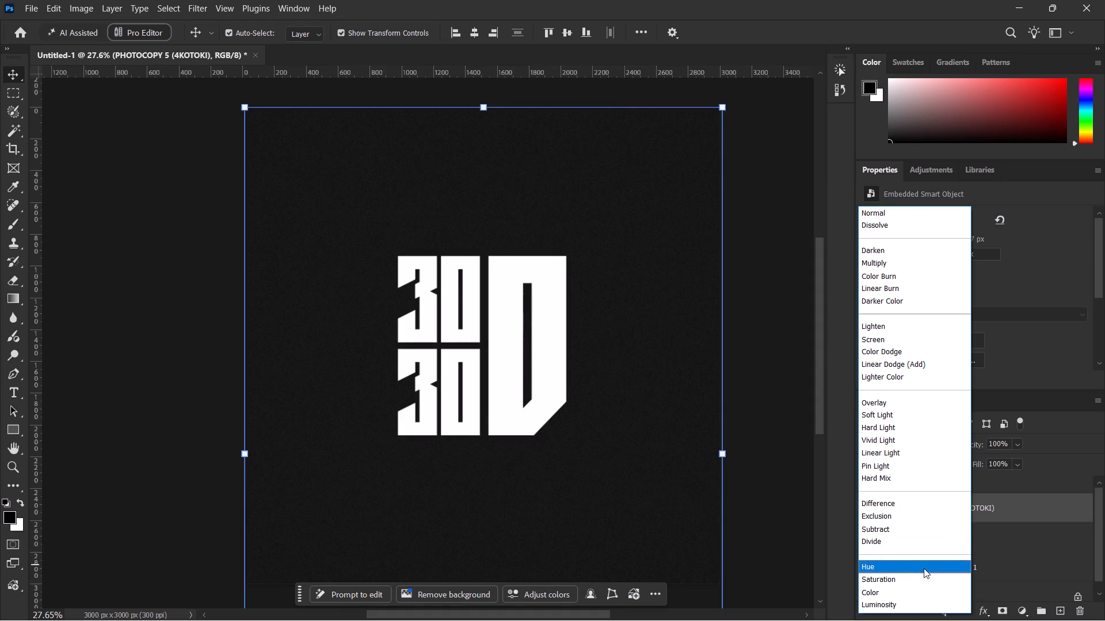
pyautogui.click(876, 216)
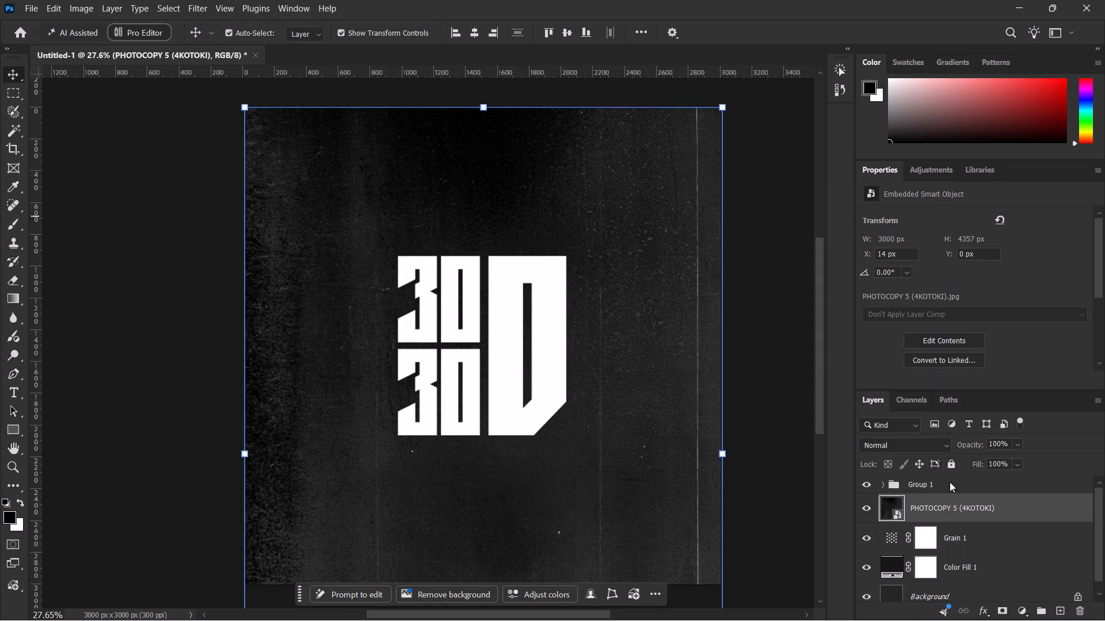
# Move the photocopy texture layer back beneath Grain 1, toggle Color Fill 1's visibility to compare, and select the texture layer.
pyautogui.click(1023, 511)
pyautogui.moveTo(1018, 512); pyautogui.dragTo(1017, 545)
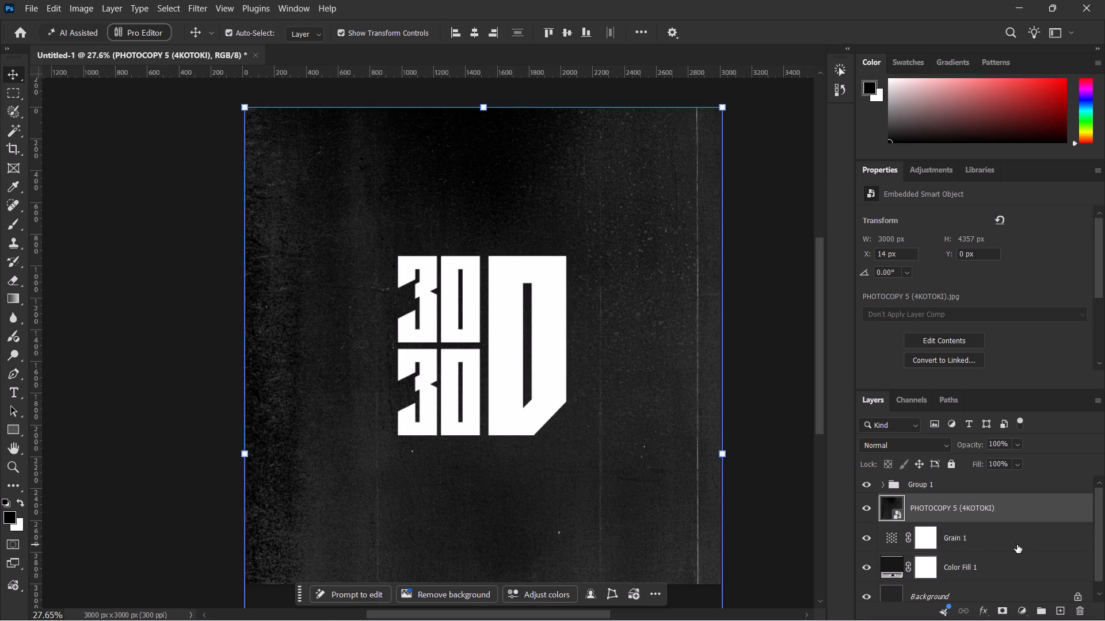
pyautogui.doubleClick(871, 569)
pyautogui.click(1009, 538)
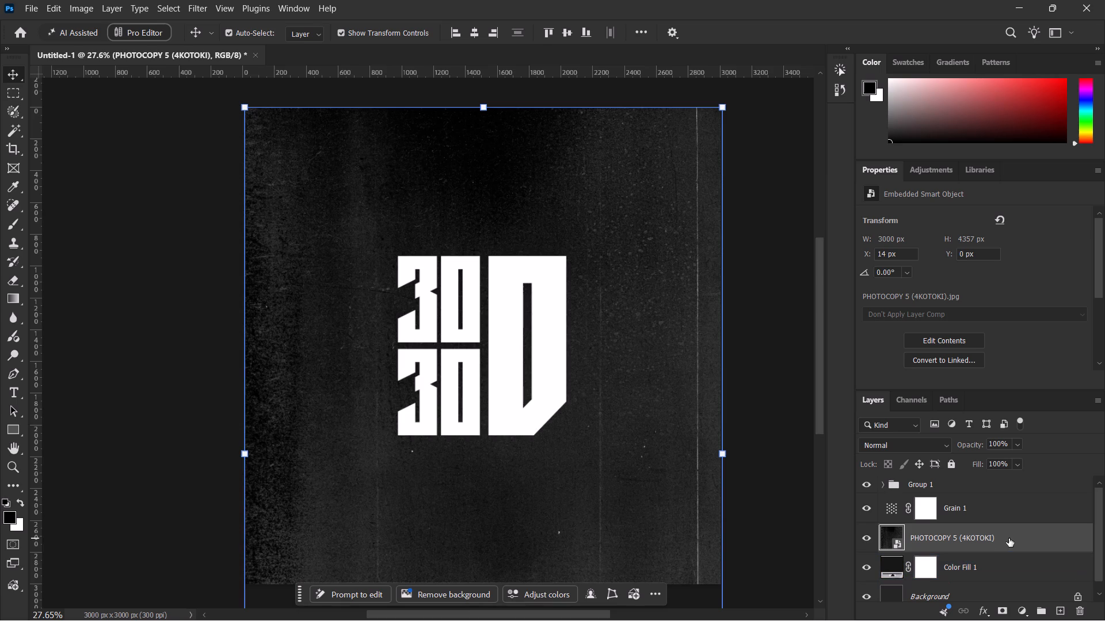
# Set the photocopy texture layer's blend mode to Lighter Color.
pyautogui.click(883, 442)
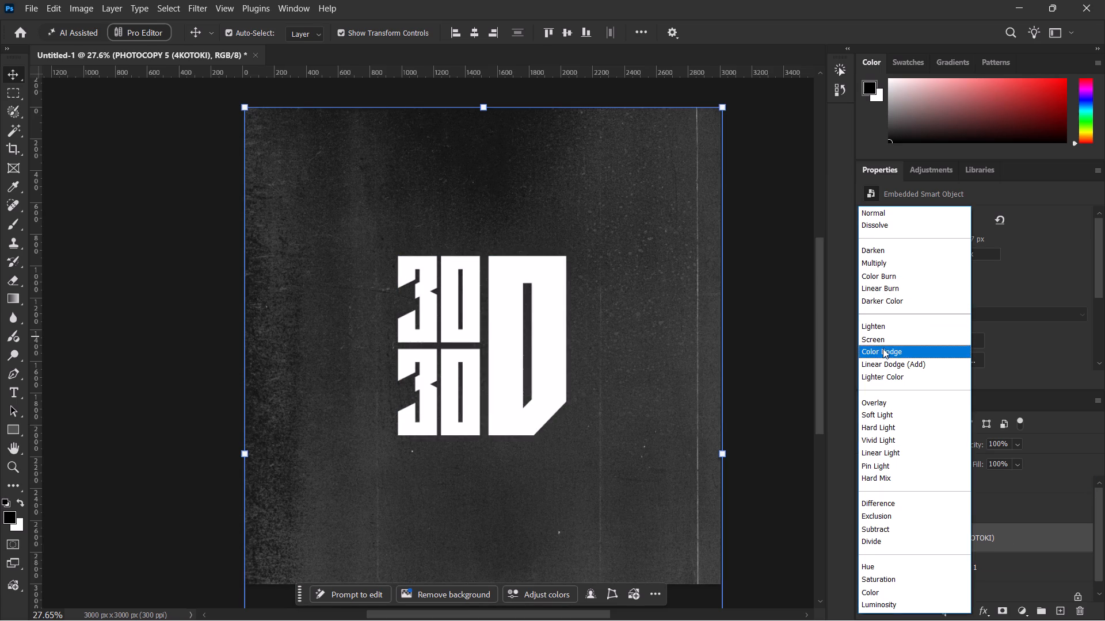
pyautogui.click(881, 378)
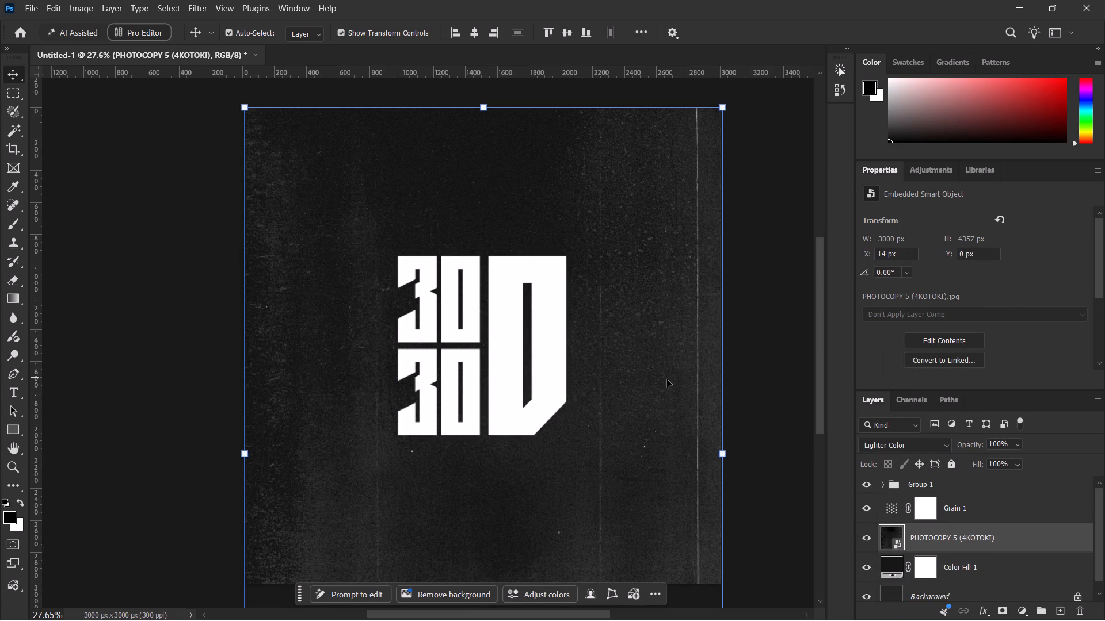
# Examine the blended photocopy texture's fine detail up close and its overall look across the whole artwork.
pyautogui.keyDown('alt'); pyautogui.scroll(4, 260, 239); pyautogui.keyUp('alt')
pyautogui.keyDown('alt'); pyautogui.scroll(-1, 272, 260); pyautogui.keyUp('alt')
pyautogui.keyDown('alt'); pyautogui.scroll(3, 277, 268); pyautogui.keyUp('alt')
pyautogui.keyDown('alt'); pyautogui.scroll(17, 311, 217); pyautogui.keyUp('alt')
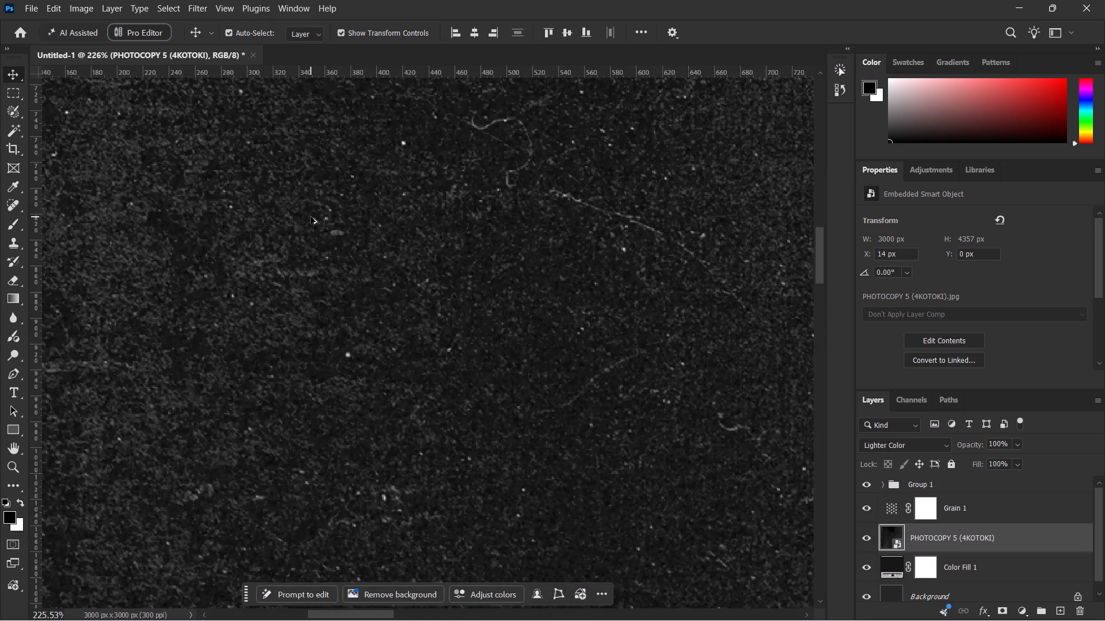
pyautogui.keyDown('alt'); pyautogui.scroll(-19, 311, 217); pyautogui.keyUp('alt')
pyautogui.keyDown('alt'); pyautogui.scroll(1, 311, 217); pyautogui.keyUp('alt')
pyautogui.keyDown('alt'); pyautogui.scroll(-4, 311, 217); pyautogui.keyUp('alt')
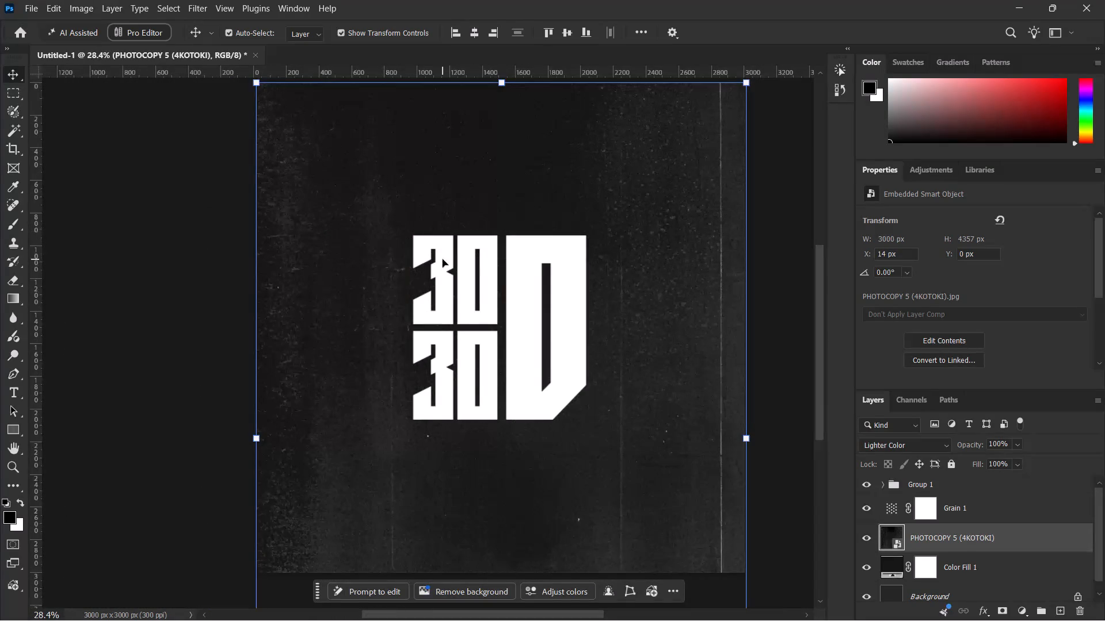
pyautogui.press('space')
pyautogui.press('space')
pyautogui.press('space')
pyautogui.press('space')
pyautogui.press('space')
pyautogui.moveTo(441, 257); pyautogui.dragTo(452, 255)
pyautogui.keyDown('alt'); pyautogui.scroll(-2, 446, 260); pyautogui.keyUp('alt')
pyautogui.press('space')
pyautogui.moveTo(445, 261); pyautogui.dragTo(438, 275)
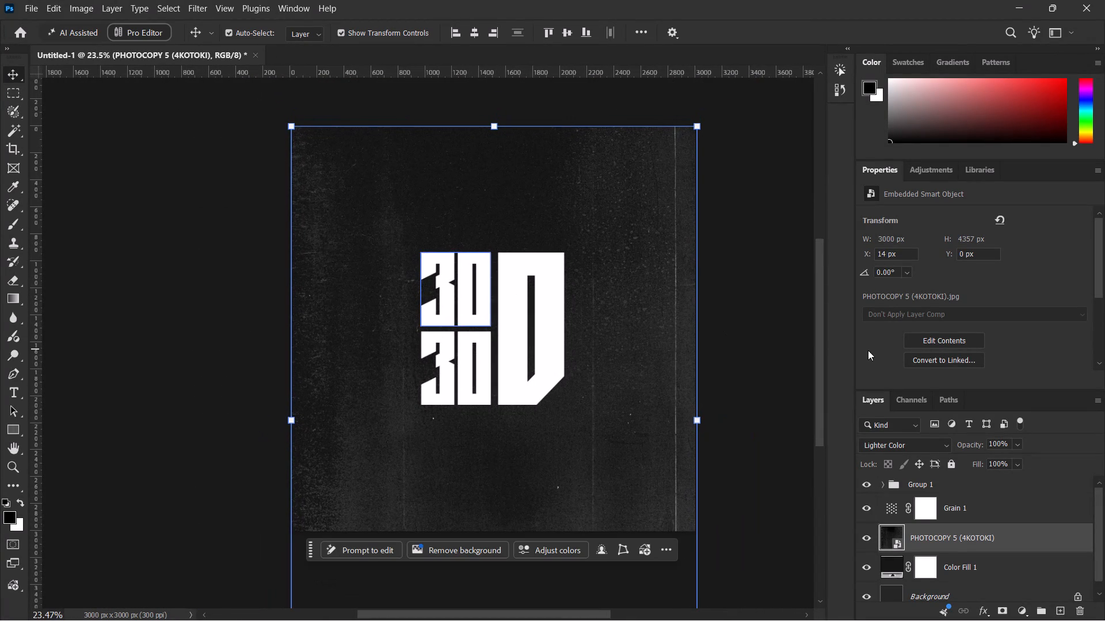
# Try stronger amounts of grain on the Grain 1 adjustment layer and settle on an Amount of +49.
pyautogui.keyDown('ctrl'); pyautogui.click(993, 516); pyautogui.keyUp('ctrl')
pyautogui.click(993, 516)
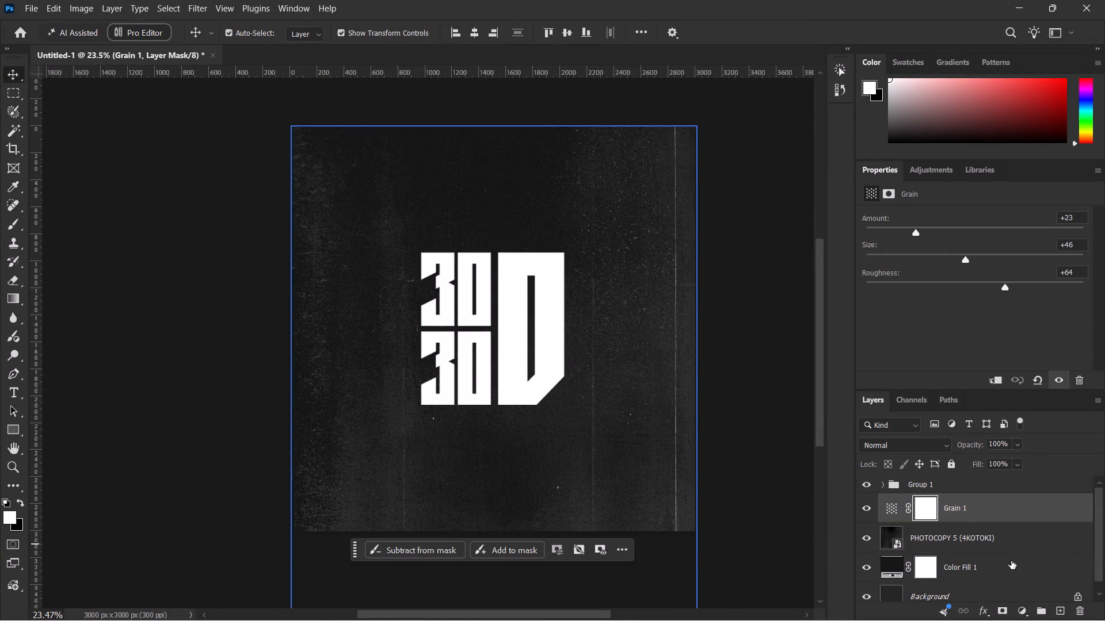
pyautogui.moveTo(913, 232); pyautogui.dragTo(1007, 240)
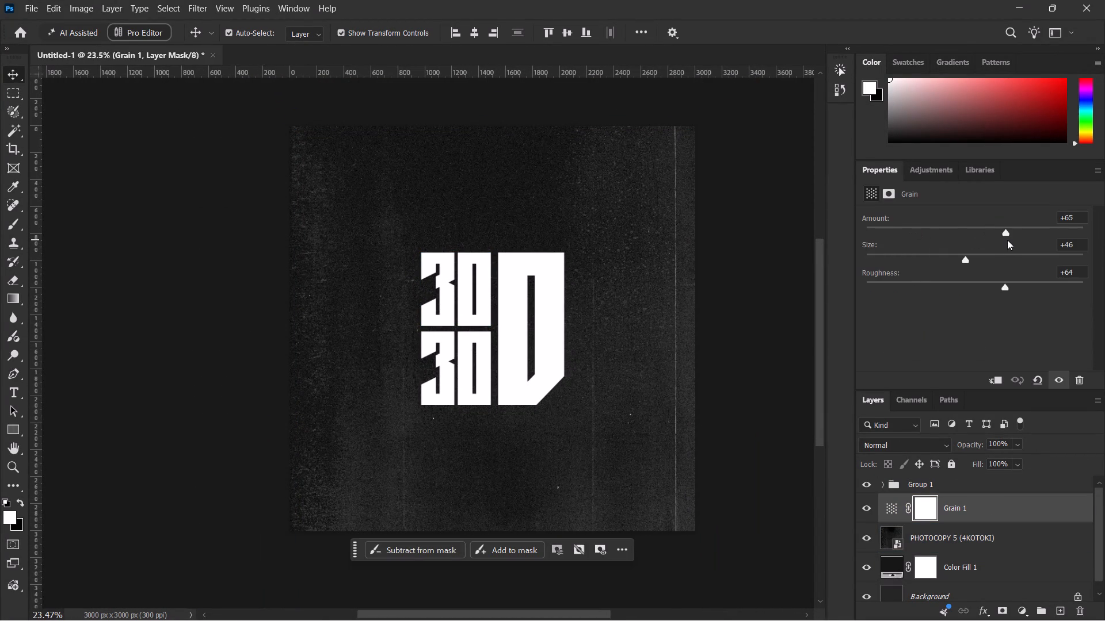
pyautogui.moveTo(1007, 240); pyautogui.dragTo(1025, 247)
pyautogui.moveTo(1025, 247); pyautogui.dragTo(971, 251)
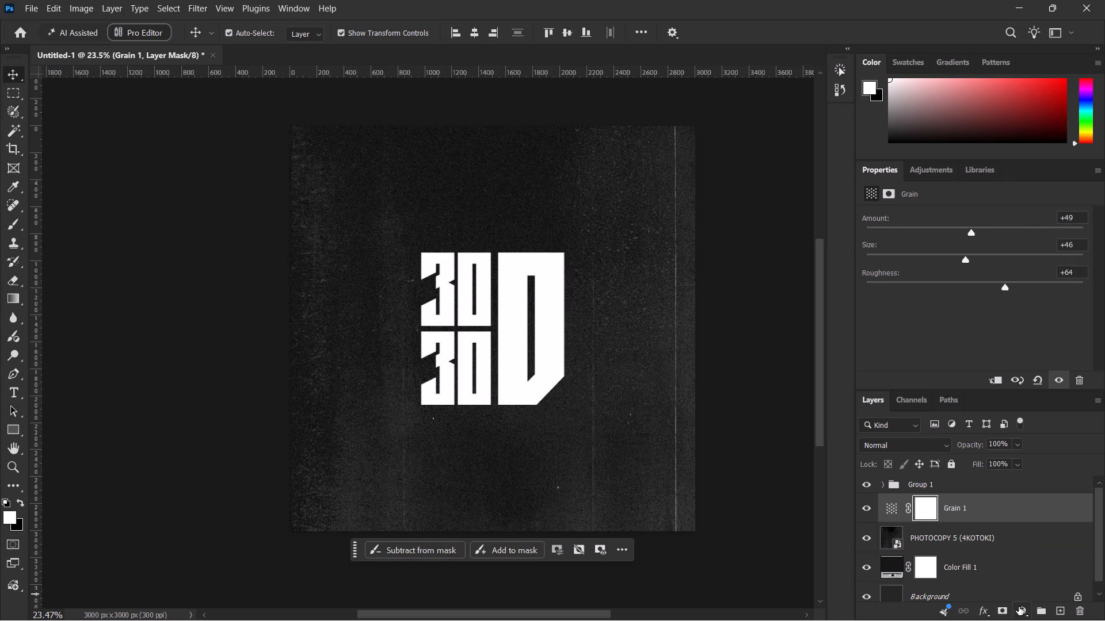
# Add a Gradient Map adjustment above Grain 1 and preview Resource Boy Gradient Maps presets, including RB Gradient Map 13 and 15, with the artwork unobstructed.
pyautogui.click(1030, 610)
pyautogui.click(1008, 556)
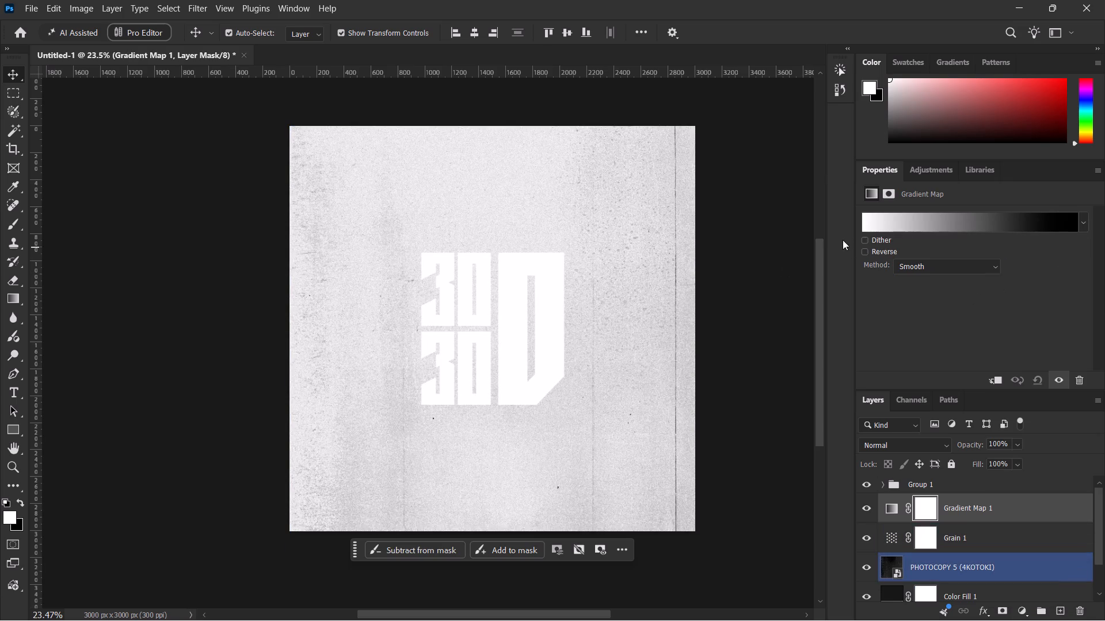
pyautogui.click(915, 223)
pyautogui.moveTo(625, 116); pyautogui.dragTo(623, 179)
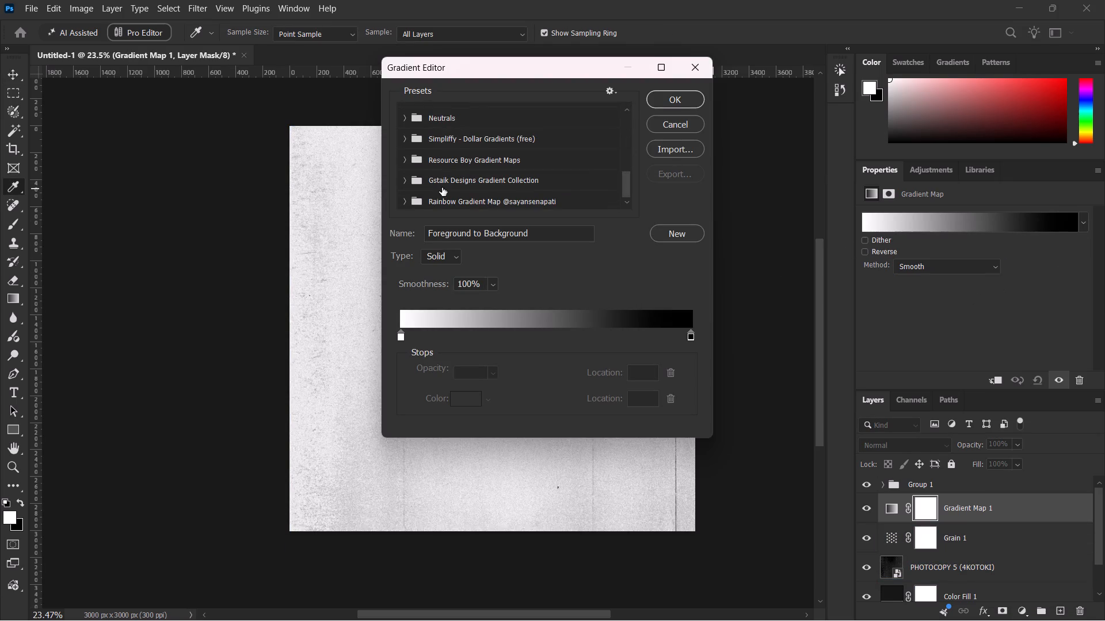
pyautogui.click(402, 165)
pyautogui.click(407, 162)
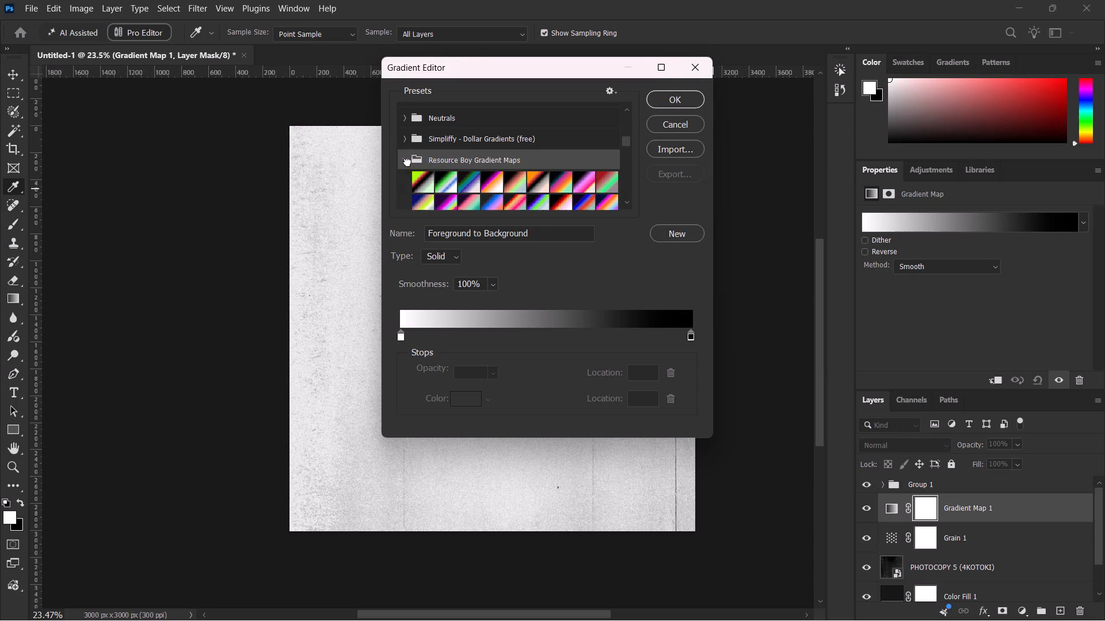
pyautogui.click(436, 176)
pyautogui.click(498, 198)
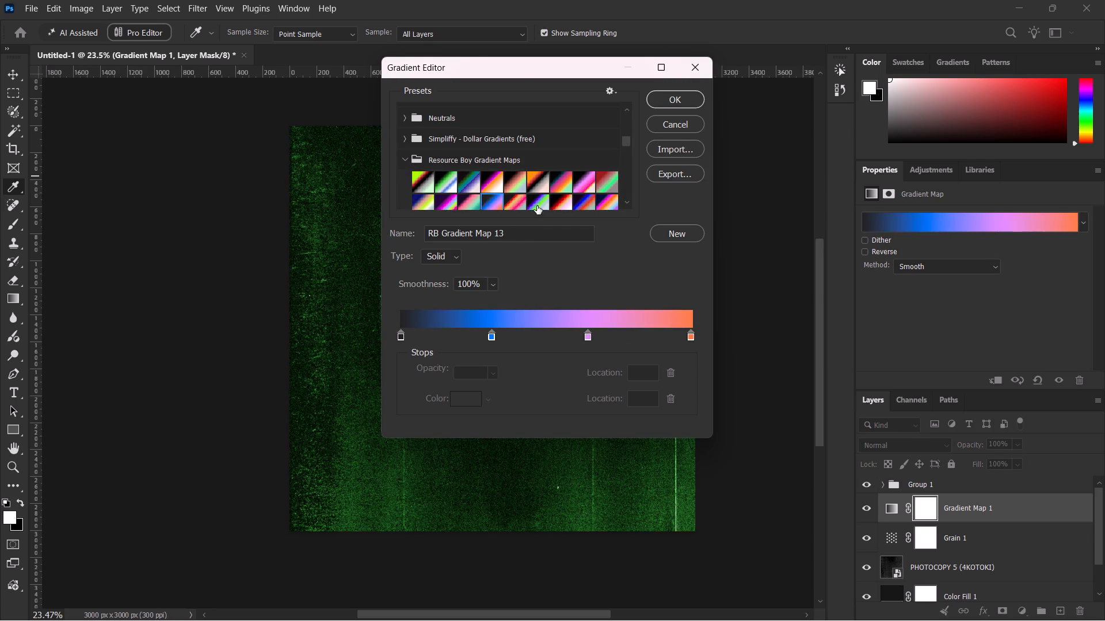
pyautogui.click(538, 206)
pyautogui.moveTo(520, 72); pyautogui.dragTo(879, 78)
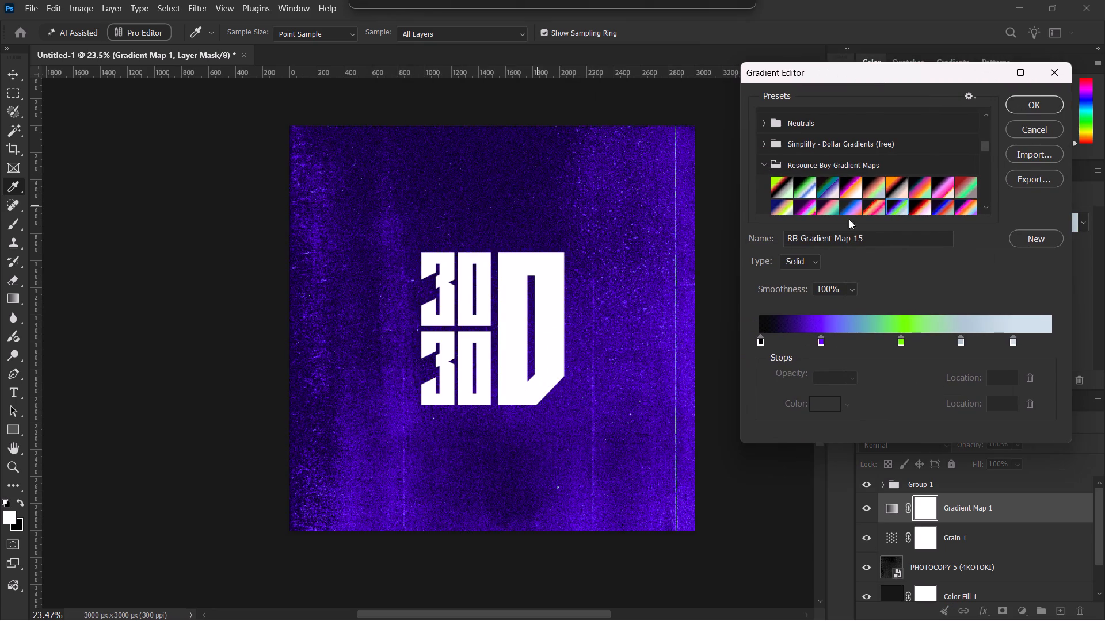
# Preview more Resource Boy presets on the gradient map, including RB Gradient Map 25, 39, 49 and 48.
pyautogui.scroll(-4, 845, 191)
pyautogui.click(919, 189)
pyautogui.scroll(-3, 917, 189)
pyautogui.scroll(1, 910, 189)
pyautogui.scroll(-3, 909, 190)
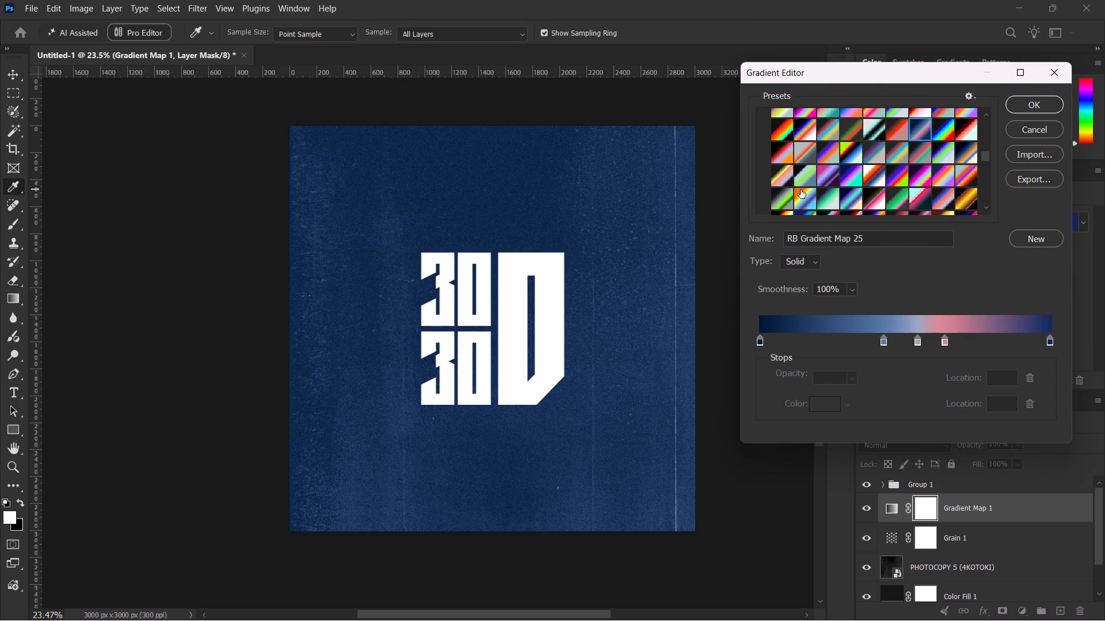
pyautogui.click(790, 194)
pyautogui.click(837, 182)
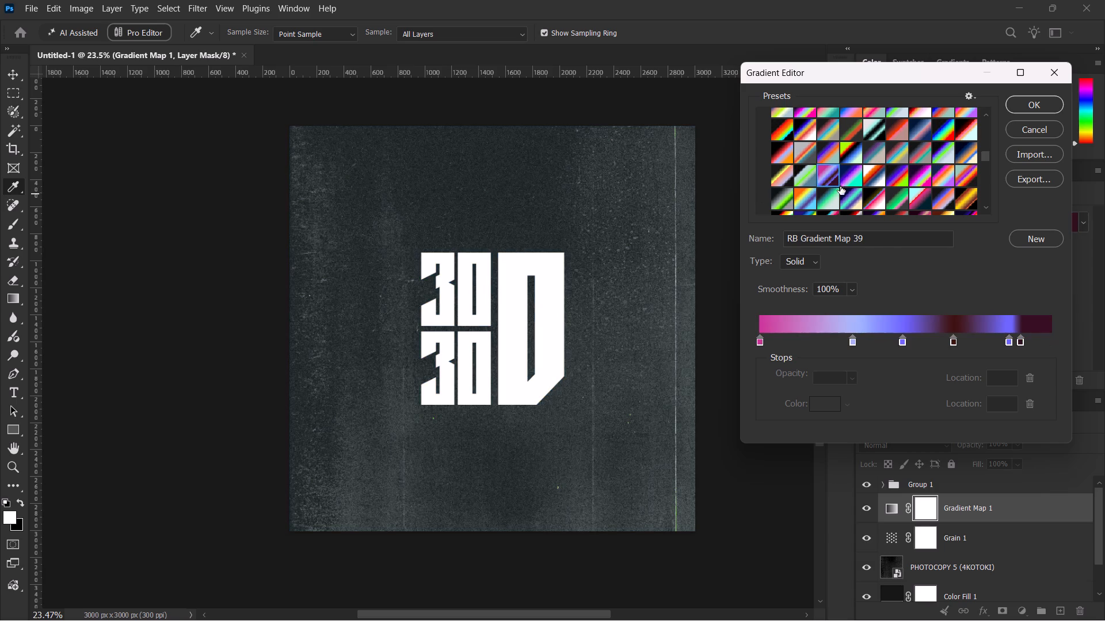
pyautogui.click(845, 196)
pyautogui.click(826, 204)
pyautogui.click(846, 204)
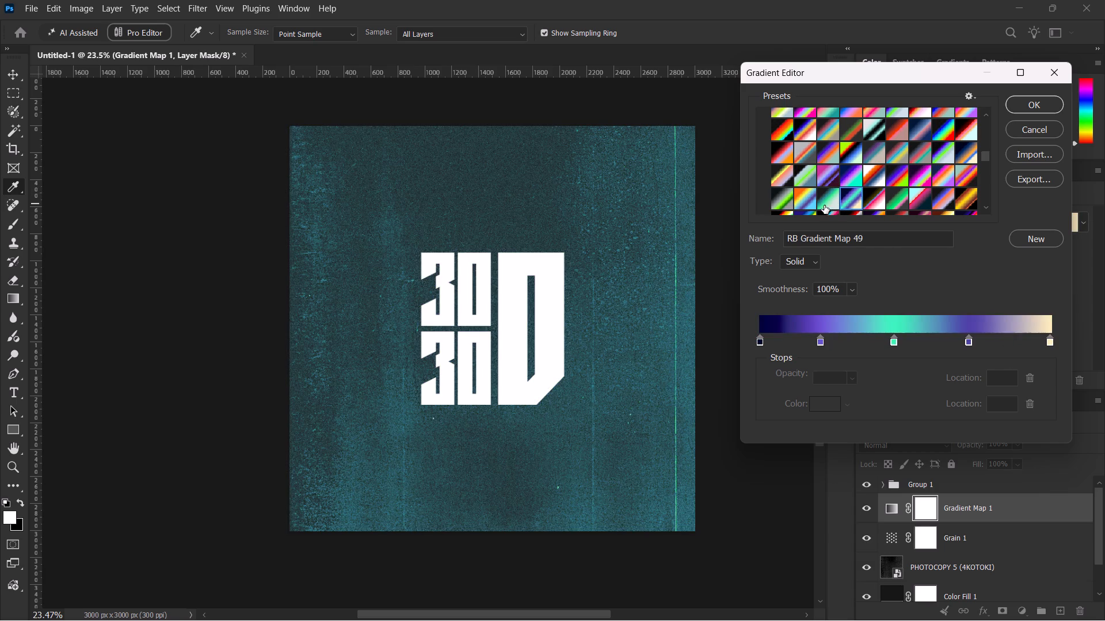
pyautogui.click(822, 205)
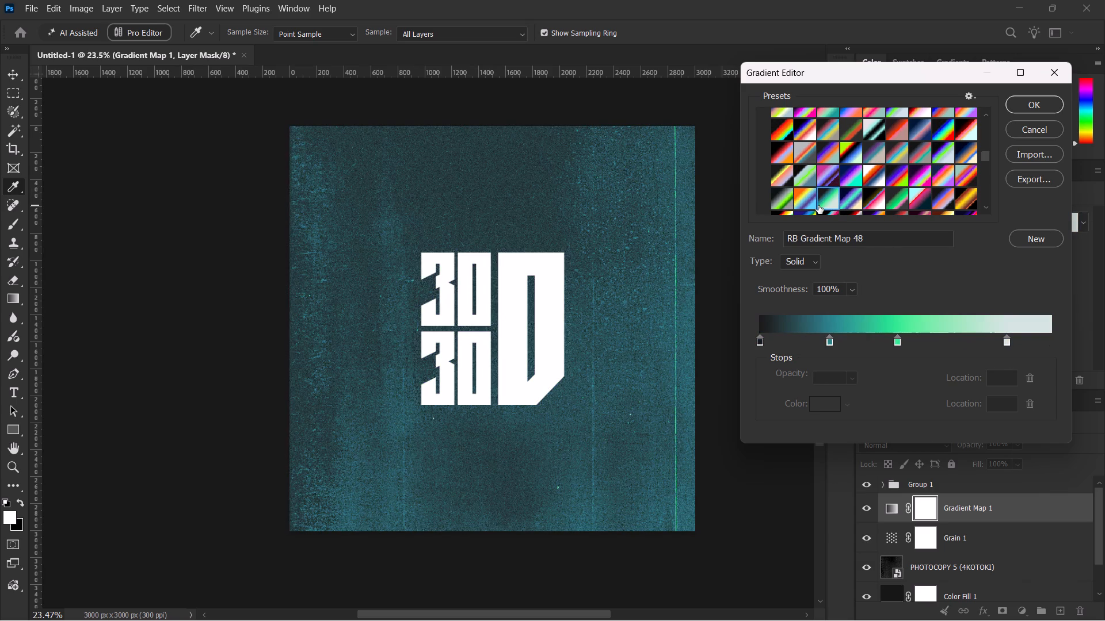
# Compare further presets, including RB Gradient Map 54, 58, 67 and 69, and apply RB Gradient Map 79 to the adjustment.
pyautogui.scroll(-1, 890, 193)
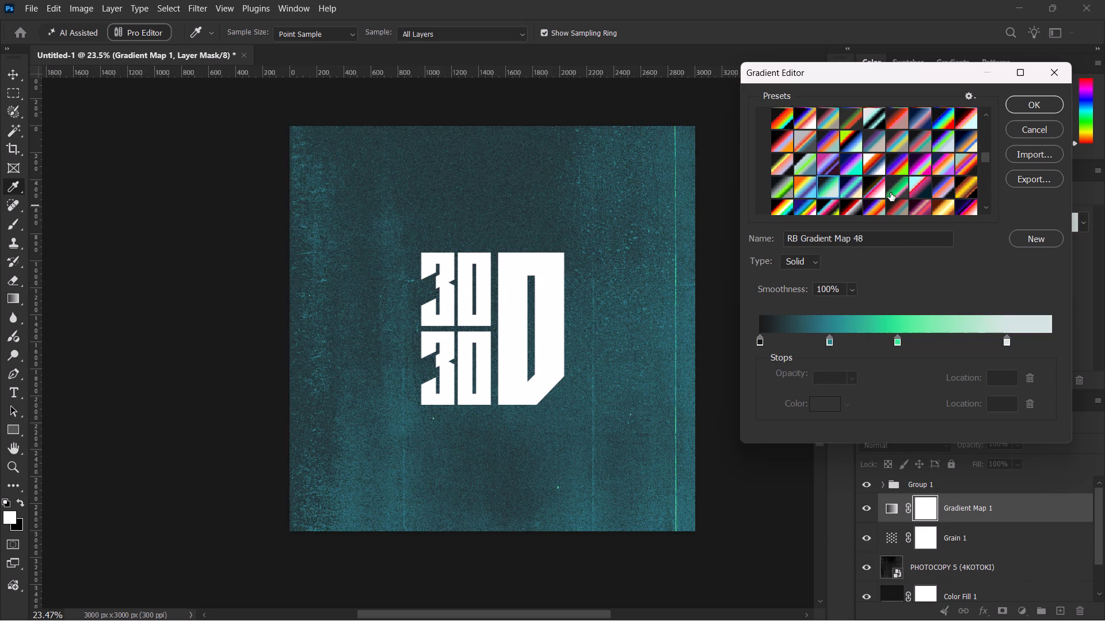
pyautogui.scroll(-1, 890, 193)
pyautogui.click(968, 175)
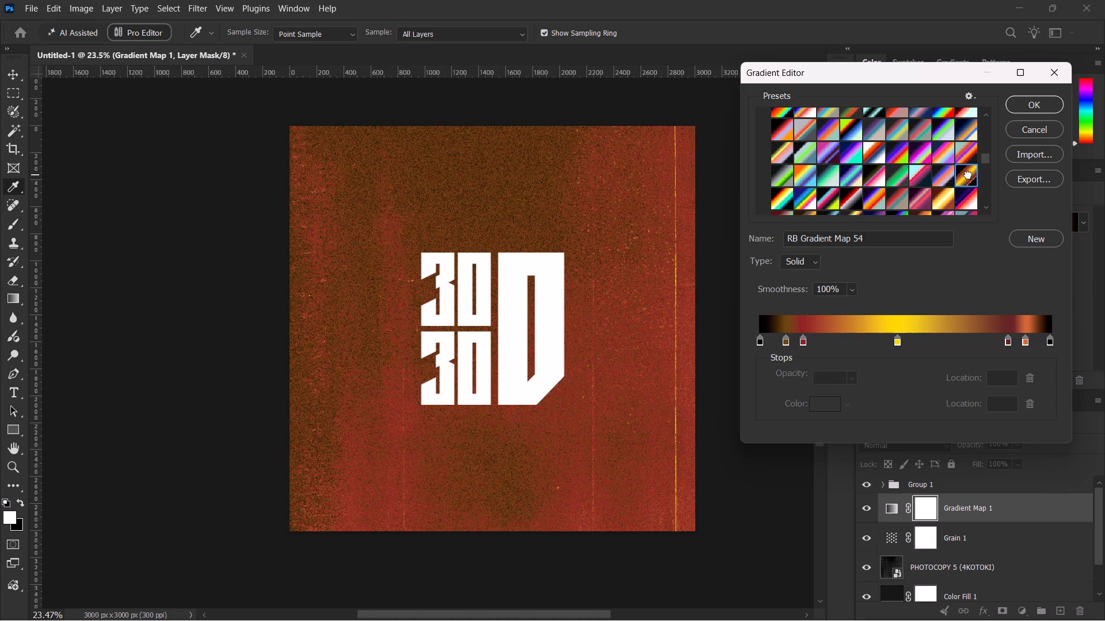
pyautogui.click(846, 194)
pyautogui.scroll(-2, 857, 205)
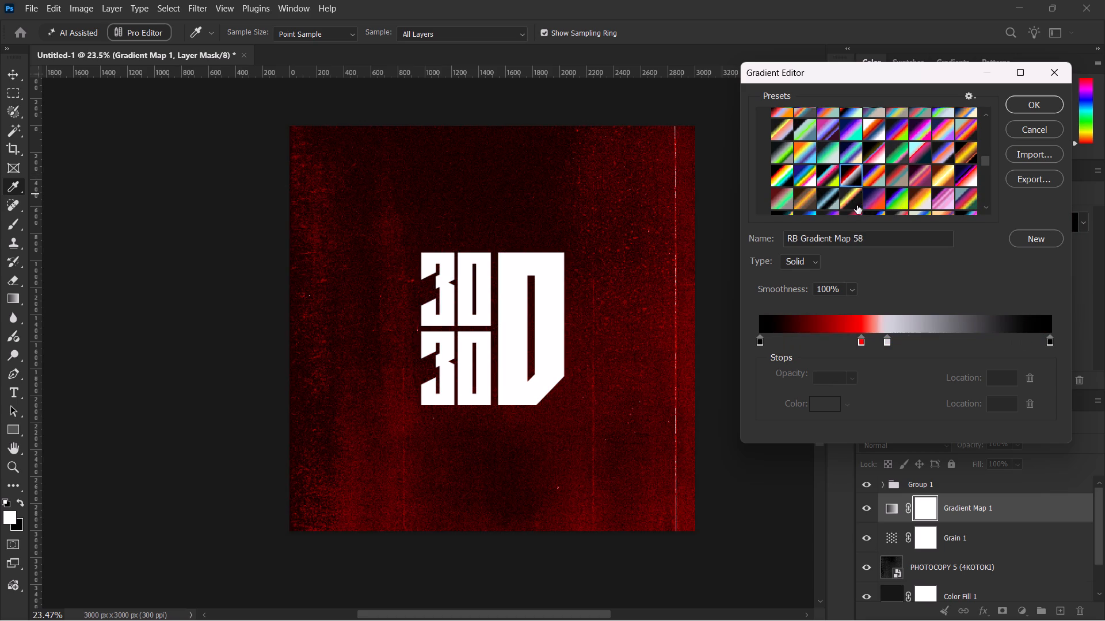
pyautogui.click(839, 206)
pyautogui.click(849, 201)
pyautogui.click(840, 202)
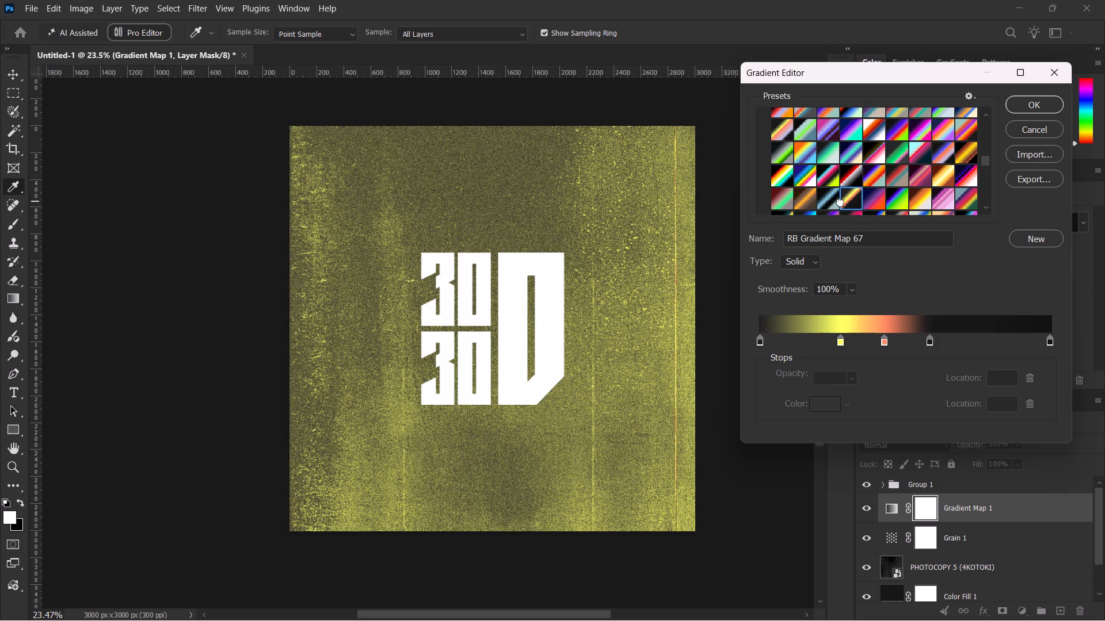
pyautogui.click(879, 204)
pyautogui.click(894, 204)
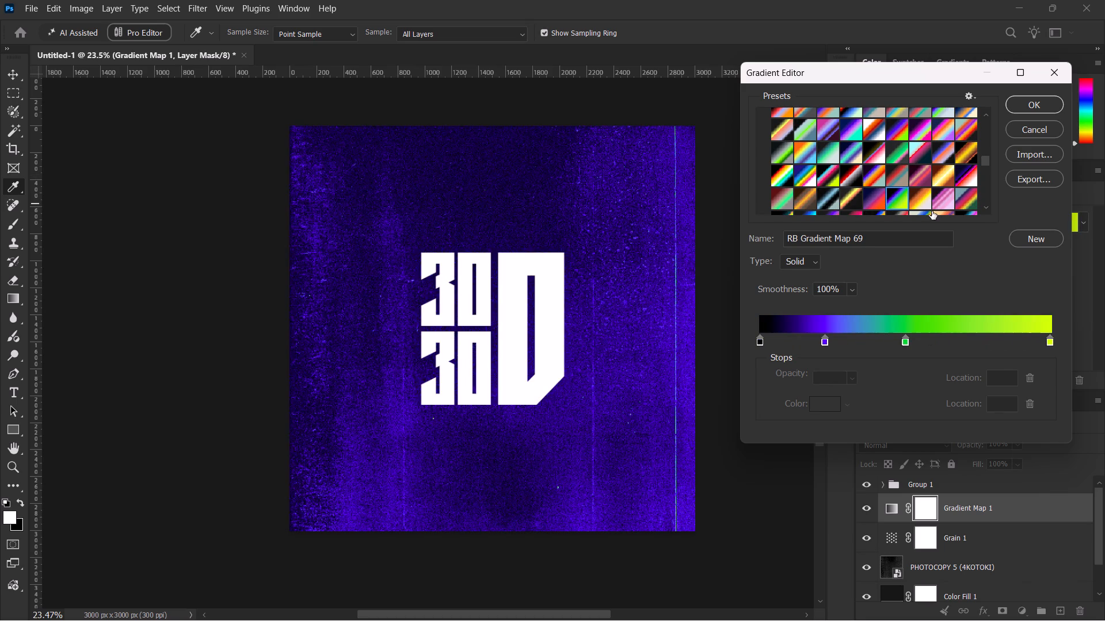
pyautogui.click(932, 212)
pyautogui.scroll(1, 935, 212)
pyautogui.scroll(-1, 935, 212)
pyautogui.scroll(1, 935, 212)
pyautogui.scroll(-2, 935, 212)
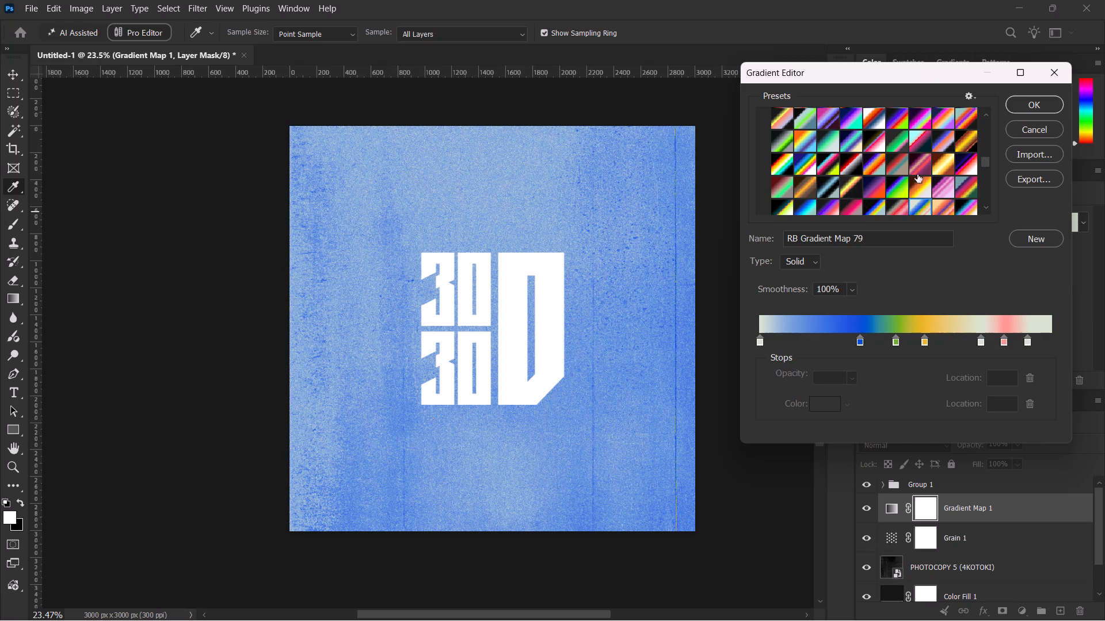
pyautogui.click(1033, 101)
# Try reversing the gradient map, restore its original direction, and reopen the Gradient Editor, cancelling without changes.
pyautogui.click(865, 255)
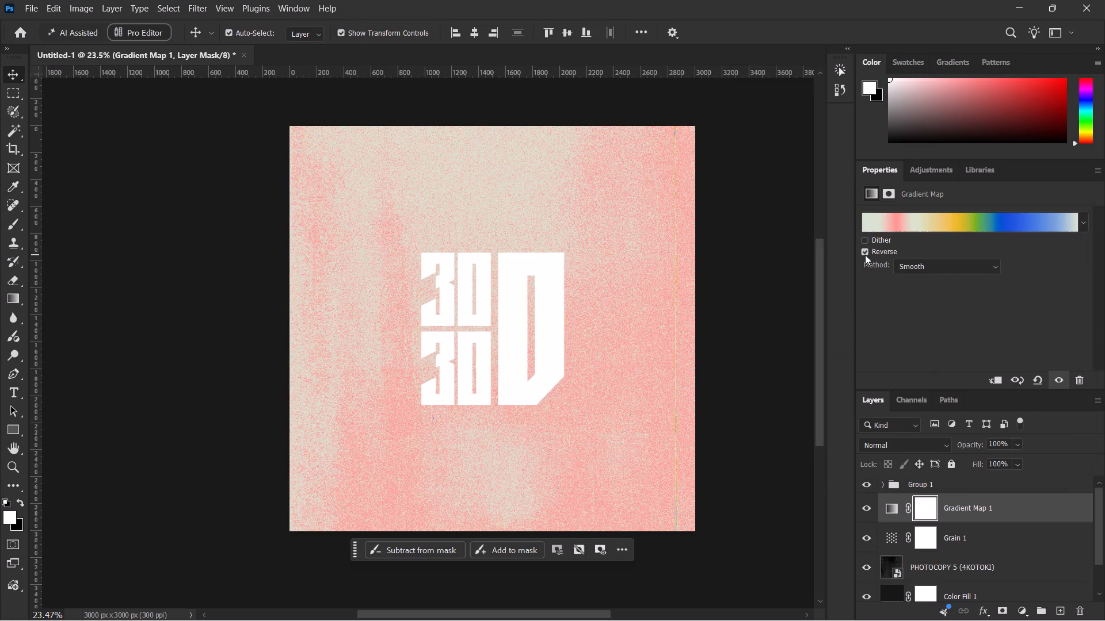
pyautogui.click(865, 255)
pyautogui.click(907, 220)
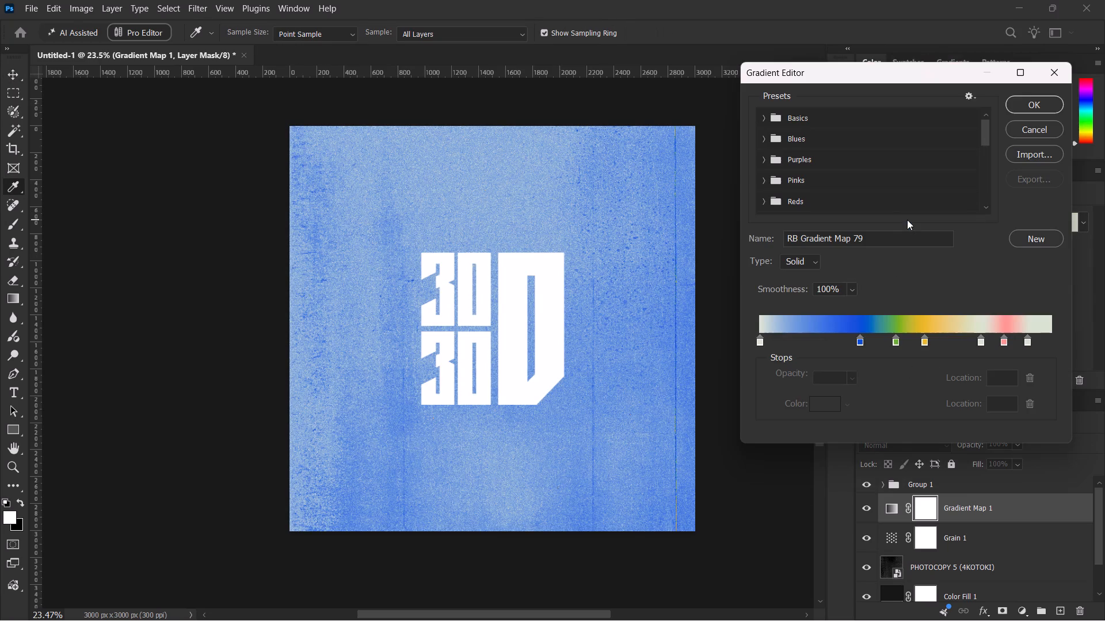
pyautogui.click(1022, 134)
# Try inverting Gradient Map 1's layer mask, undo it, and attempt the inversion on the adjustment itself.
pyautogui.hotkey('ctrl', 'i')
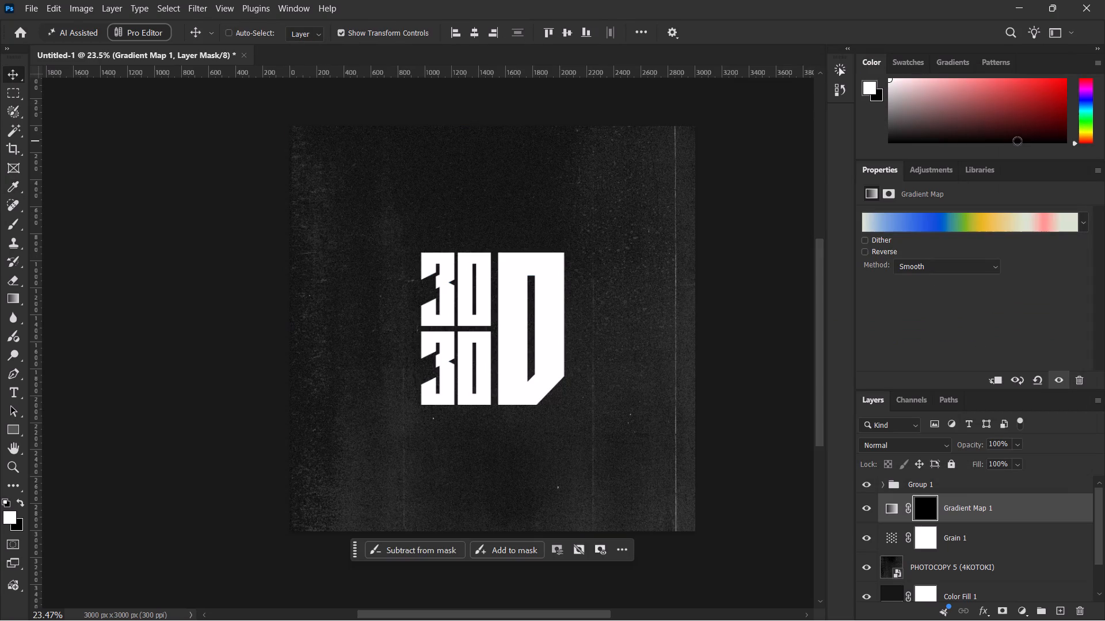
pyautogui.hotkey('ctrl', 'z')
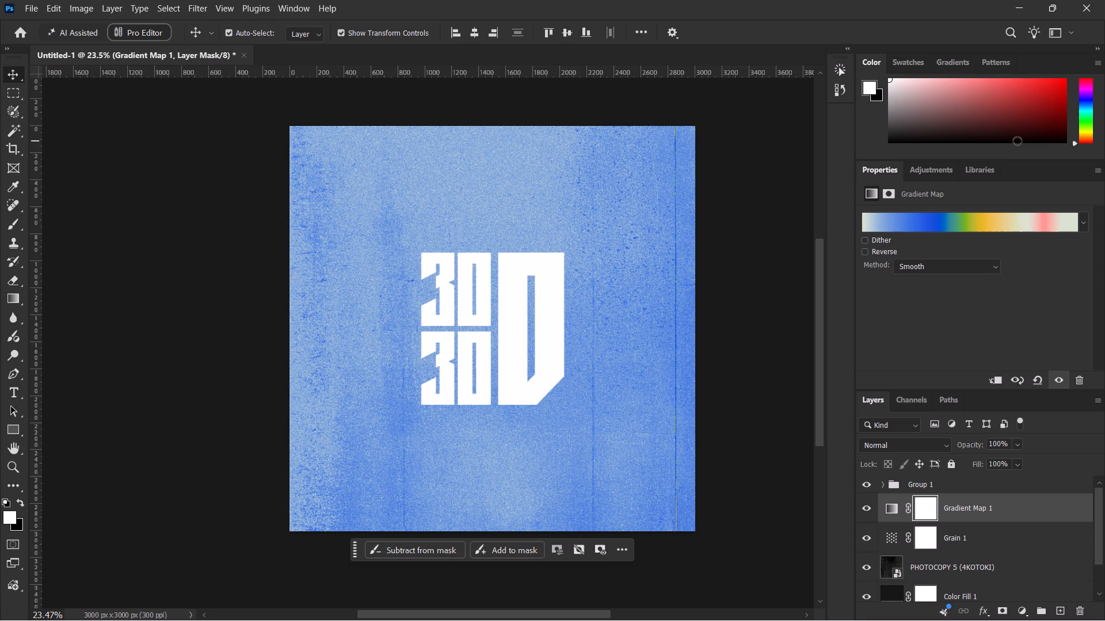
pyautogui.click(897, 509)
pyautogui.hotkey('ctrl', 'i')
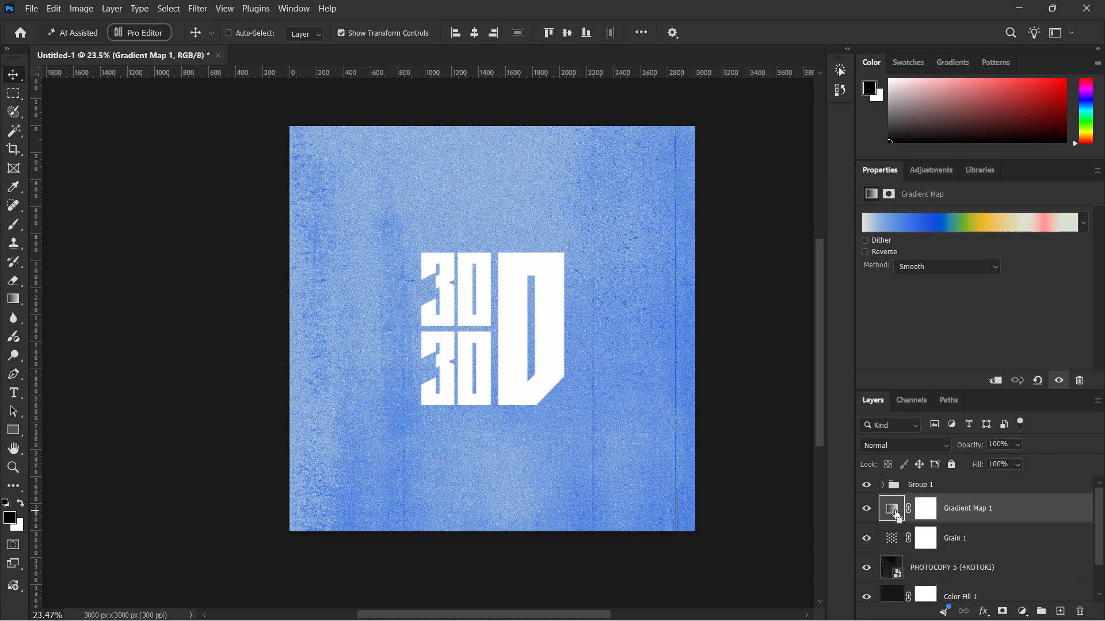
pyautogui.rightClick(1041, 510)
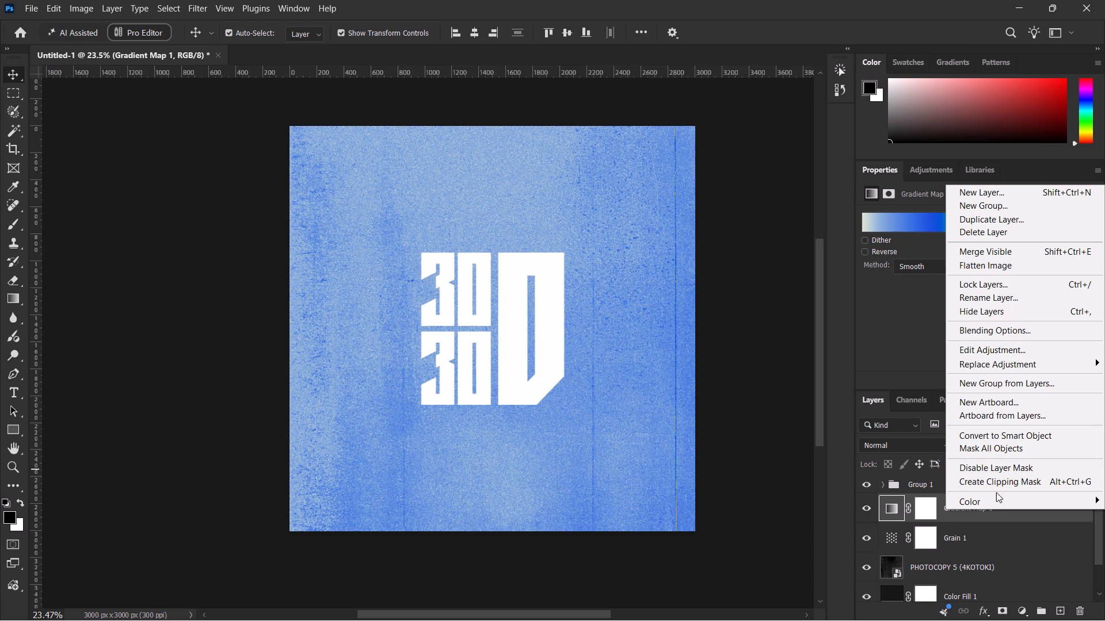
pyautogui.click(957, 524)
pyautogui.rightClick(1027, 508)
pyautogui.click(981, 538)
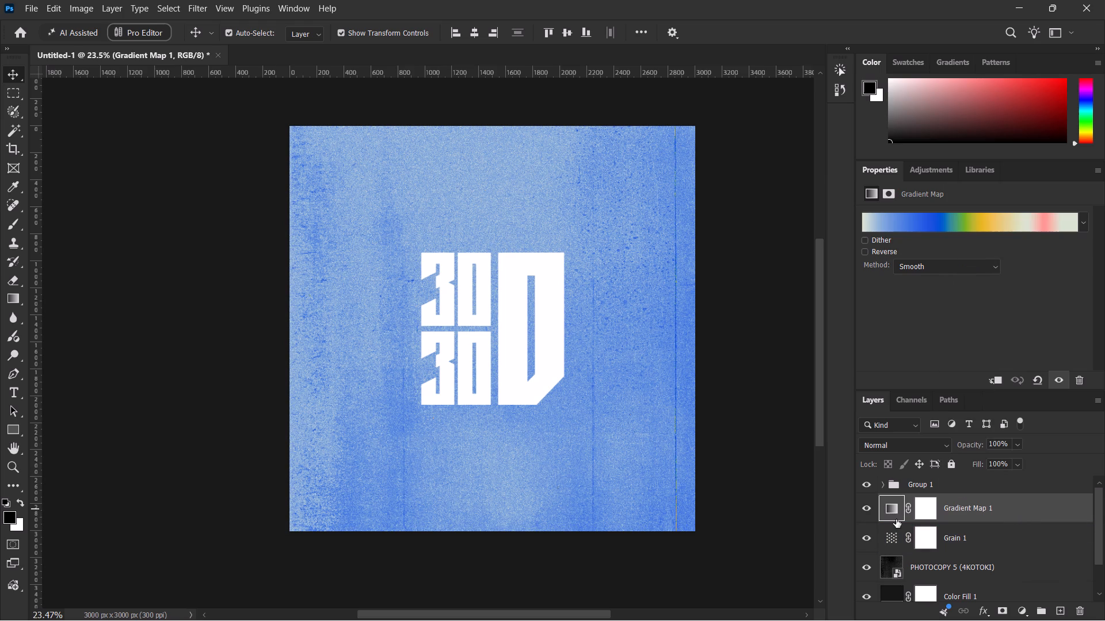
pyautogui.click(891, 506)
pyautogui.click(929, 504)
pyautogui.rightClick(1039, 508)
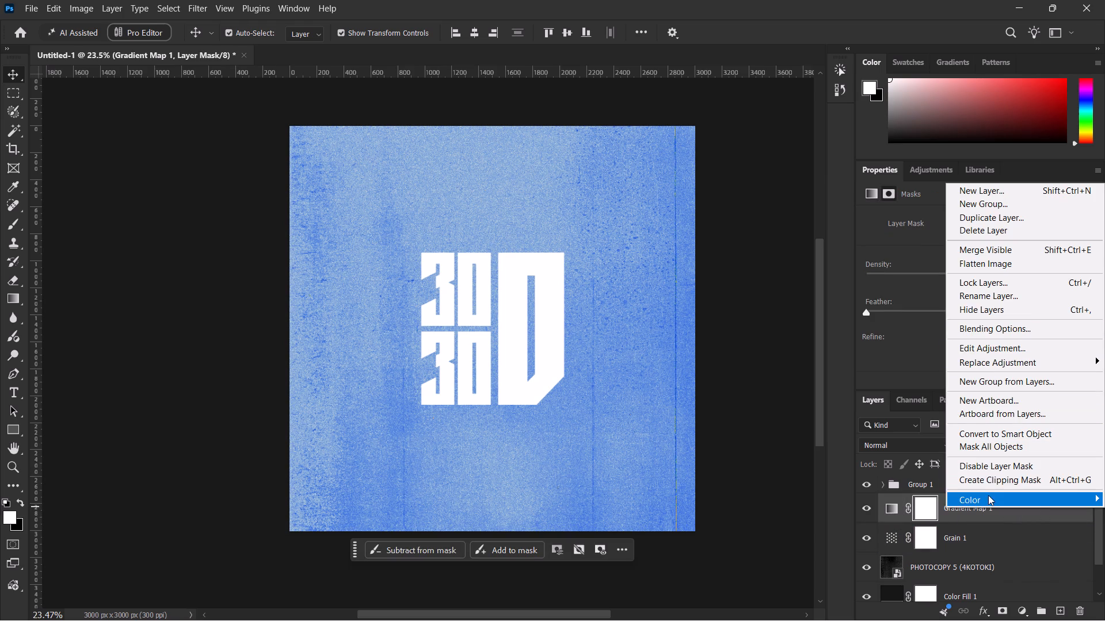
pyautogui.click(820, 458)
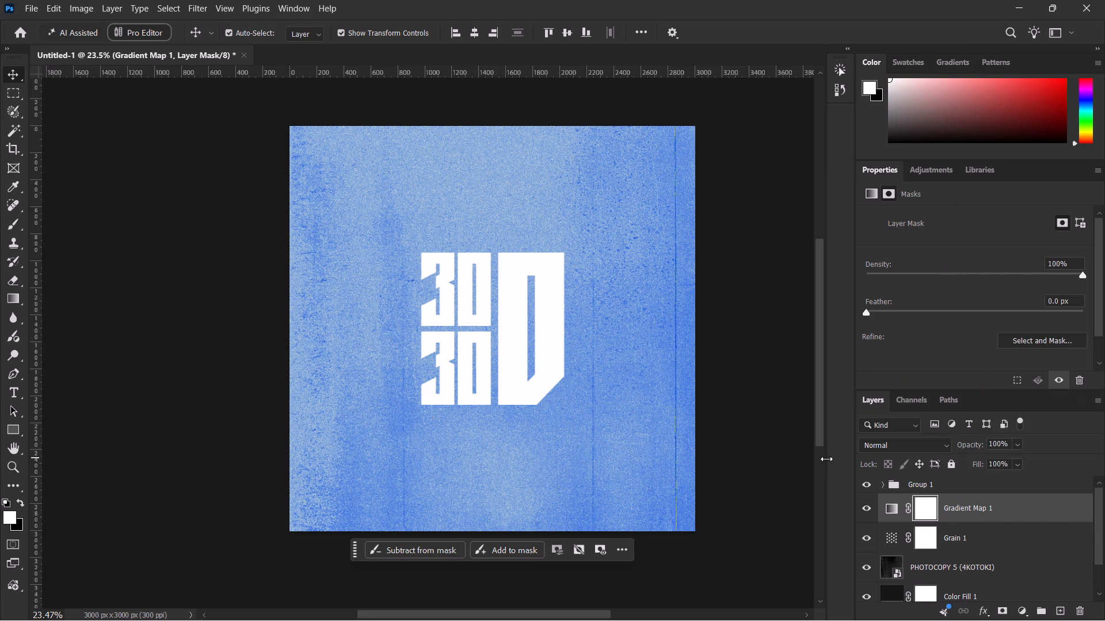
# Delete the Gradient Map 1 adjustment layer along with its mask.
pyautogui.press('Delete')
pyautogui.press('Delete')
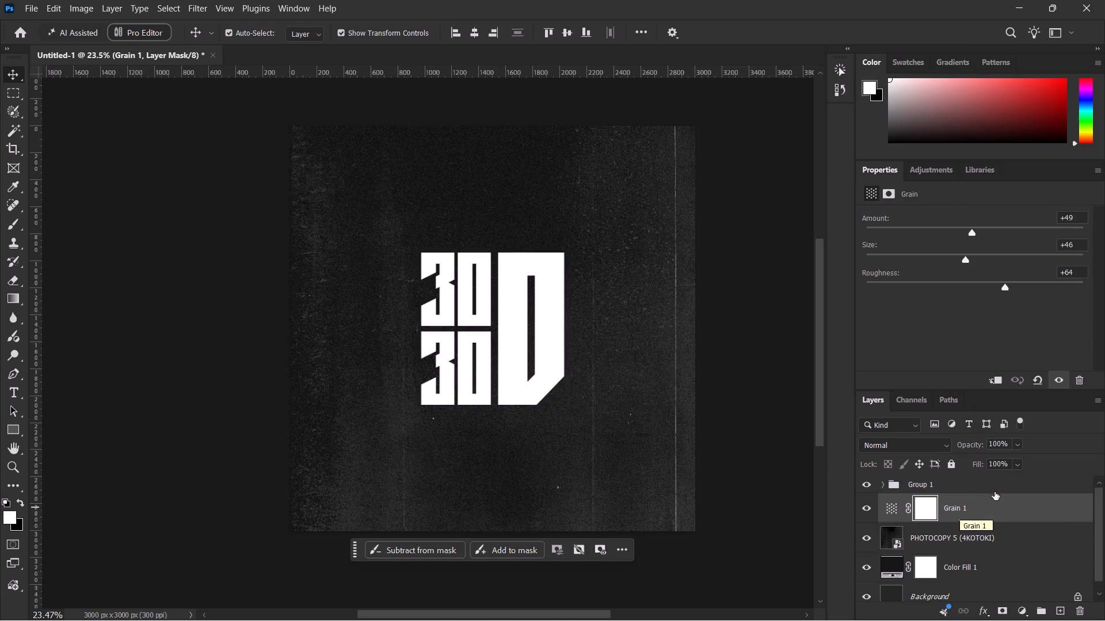
# Convert Group 1, the 30/30 D lettering, to a smart object.
pyautogui.click(989, 487)
pyautogui.rightClick(1005, 485)
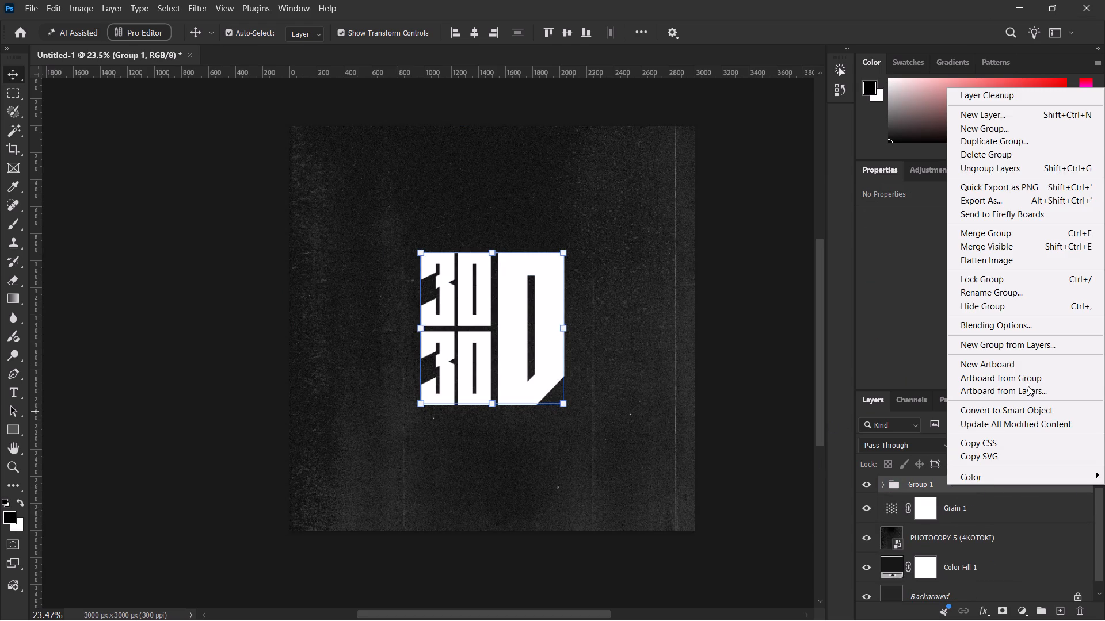
pyautogui.click(903, 422)
pyautogui.rightClick(1019, 486)
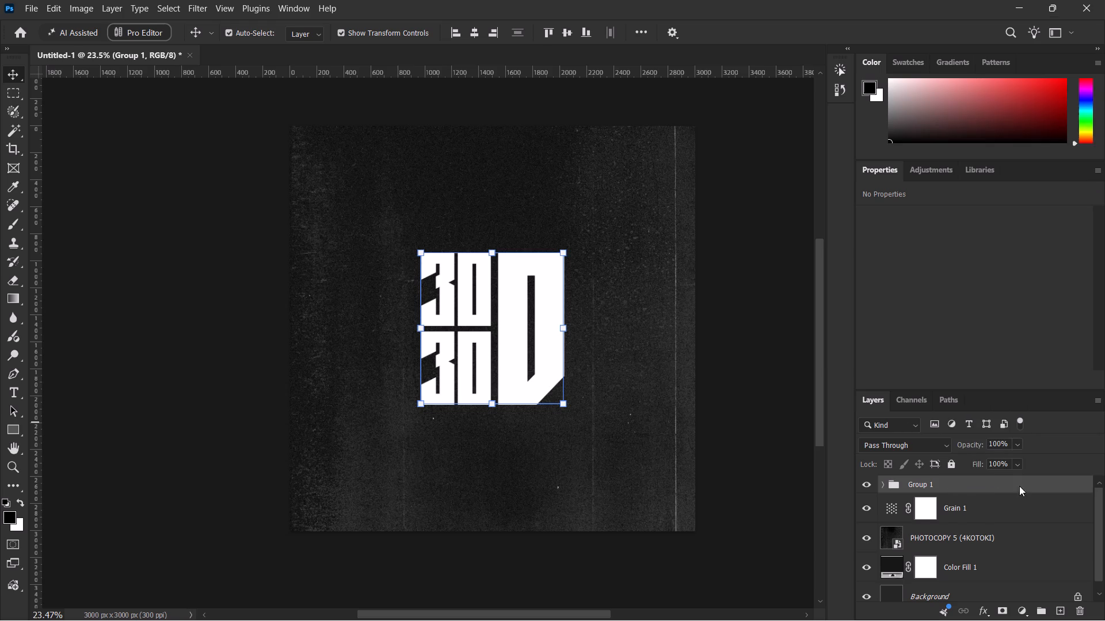
pyautogui.click(1008, 409)
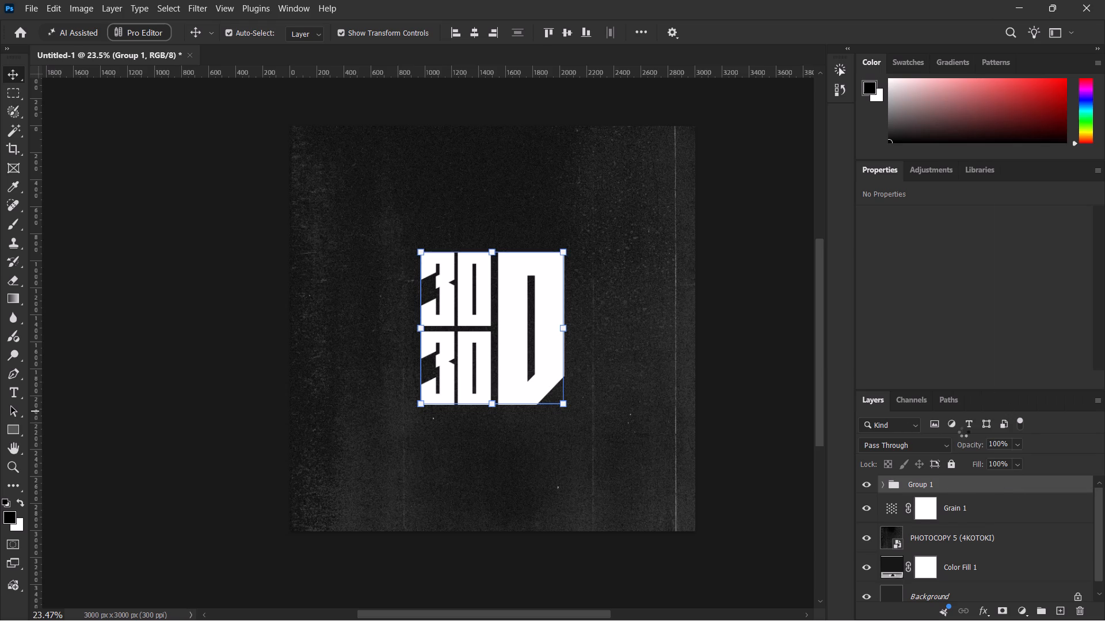
# Add a Bevel & Emboss effect to the Group 1 smart object and lower its fill opacity to 0%.
pyautogui.doubleClick(1047, 498)
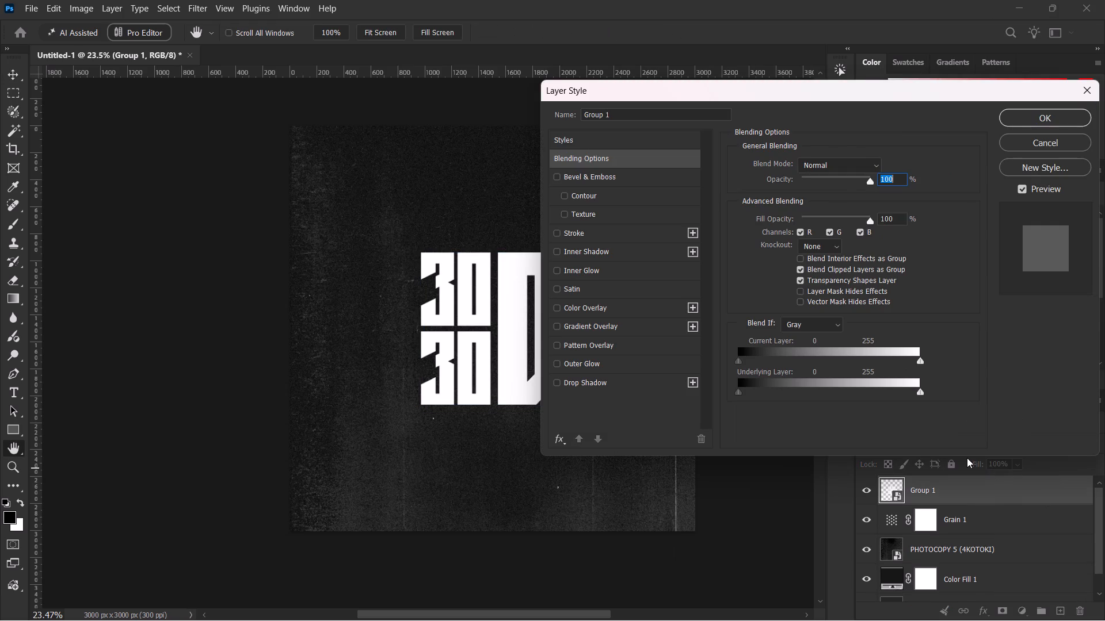
pyautogui.hotkey('shift', 'F2')
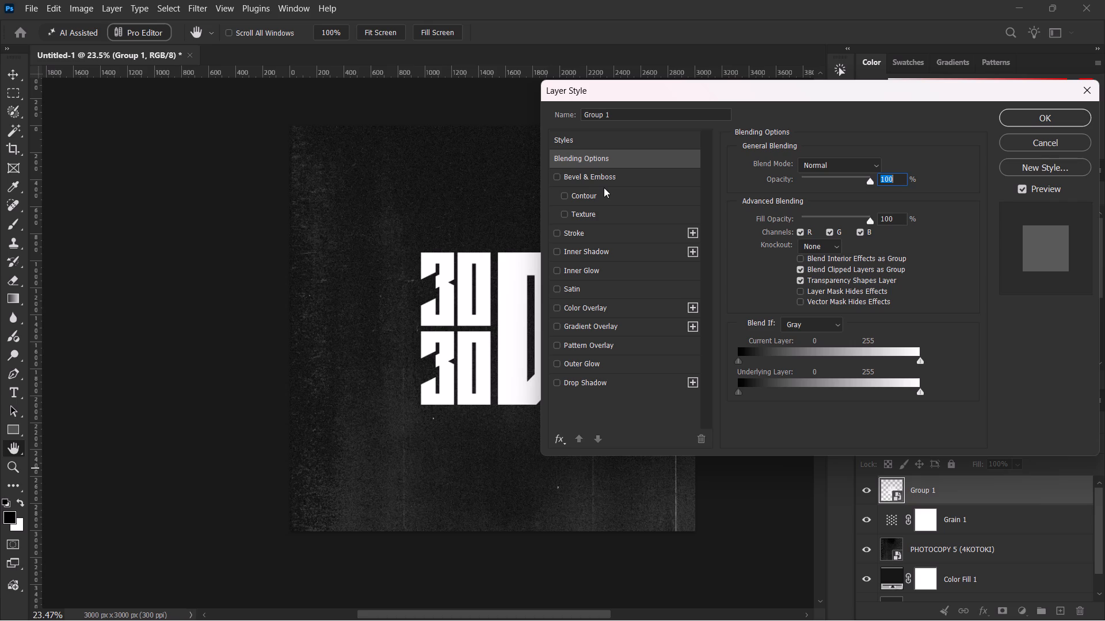
pyautogui.click(616, 181)
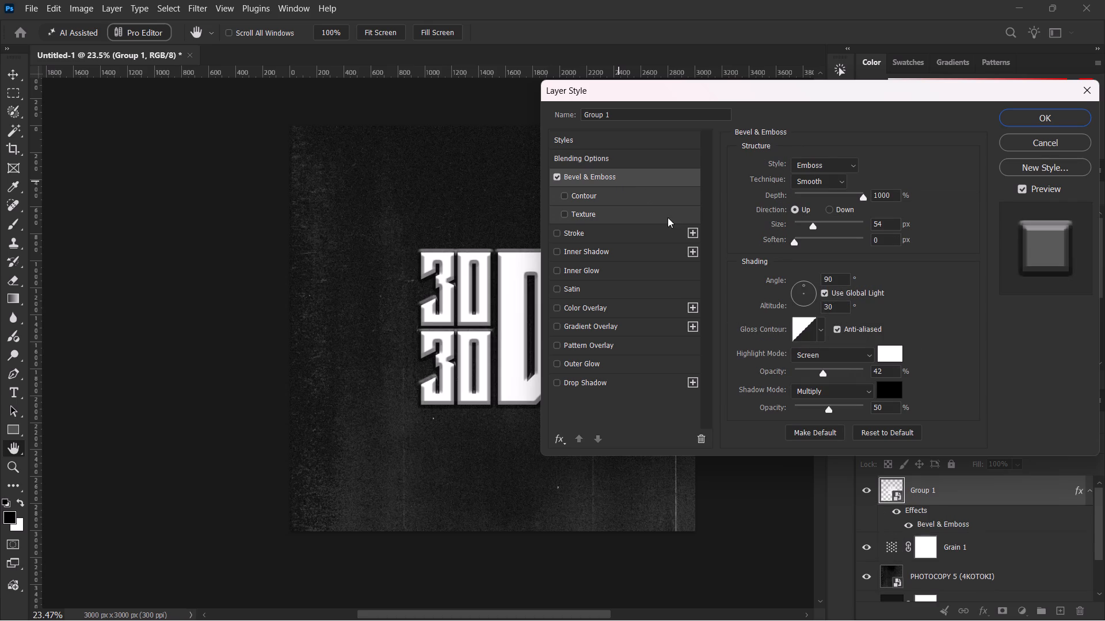
pyautogui.click(637, 154)
pyautogui.moveTo(845, 216); pyautogui.dragTo(700, 221)
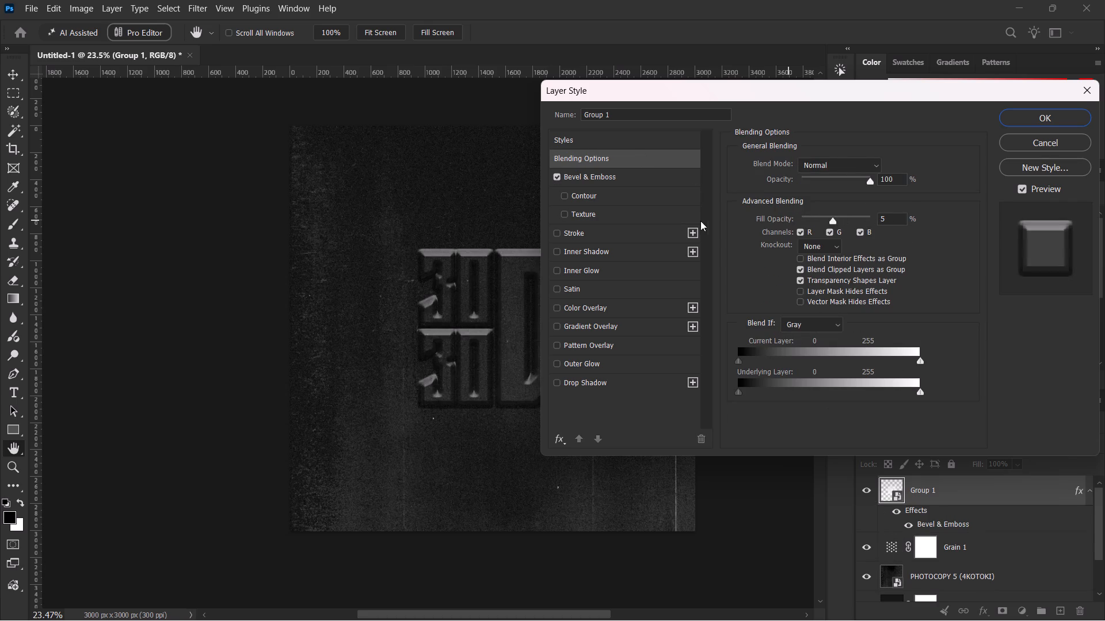
pyautogui.moveTo(700, 221); pyautogui.dragTo(688, 221)
# Set the Bevel & Emboss size to 13 px.
pyautogui.click(625, 178)
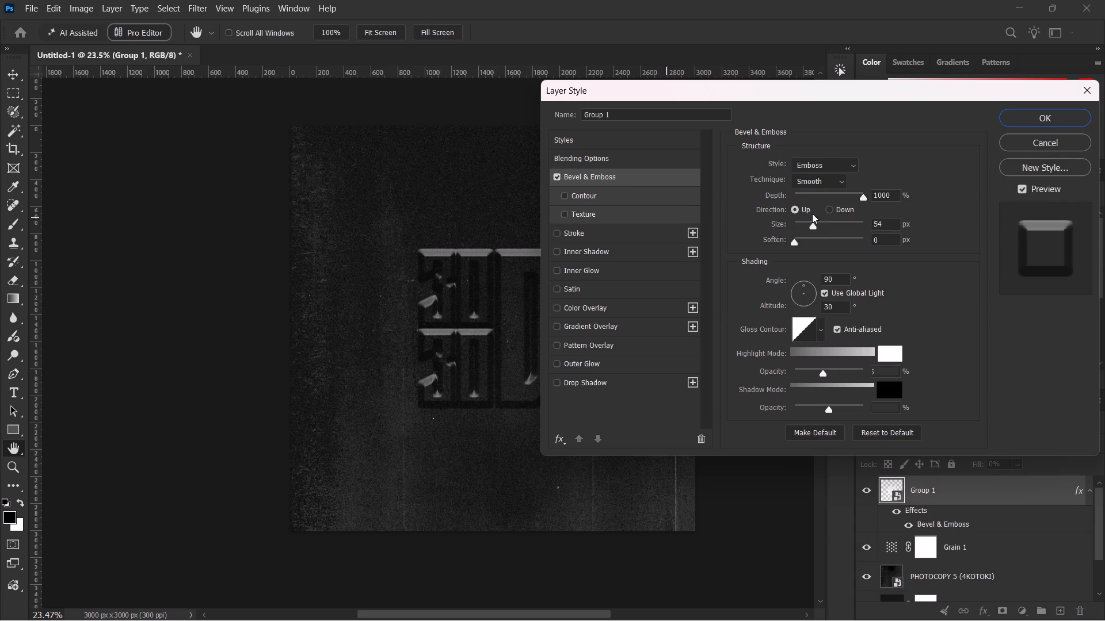
pyautogui.moveTo(810, 225); pyautogui.dragTo(803, 227)
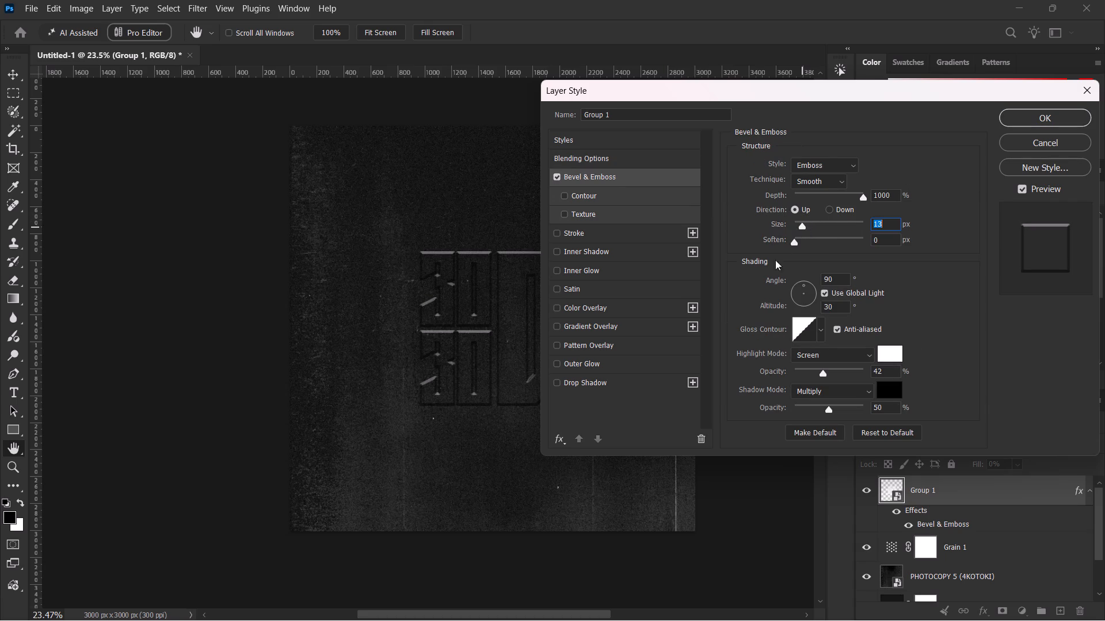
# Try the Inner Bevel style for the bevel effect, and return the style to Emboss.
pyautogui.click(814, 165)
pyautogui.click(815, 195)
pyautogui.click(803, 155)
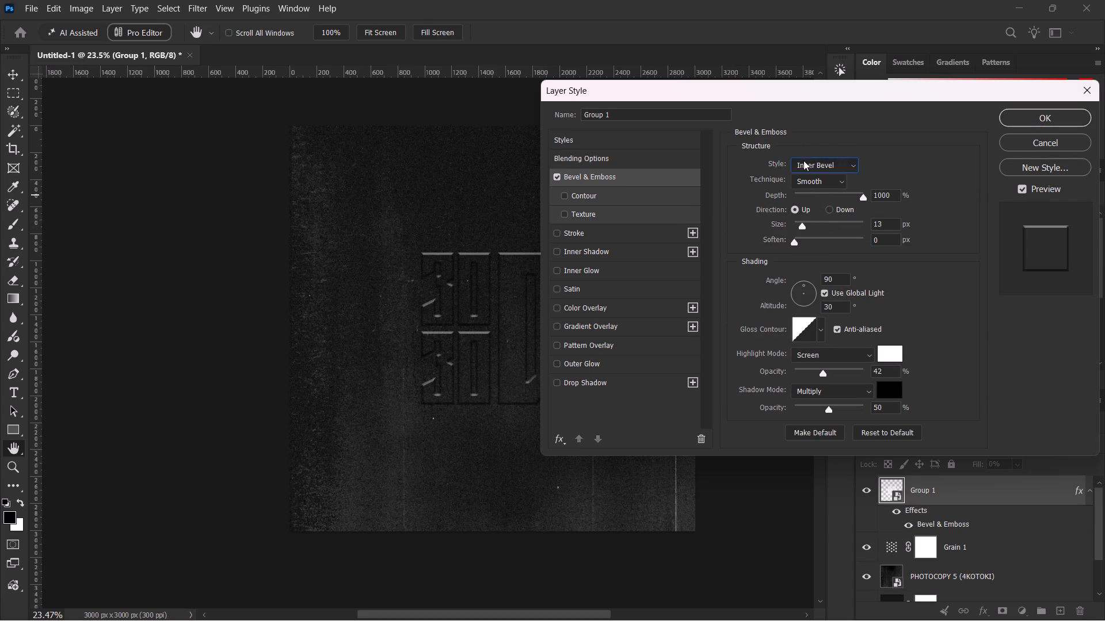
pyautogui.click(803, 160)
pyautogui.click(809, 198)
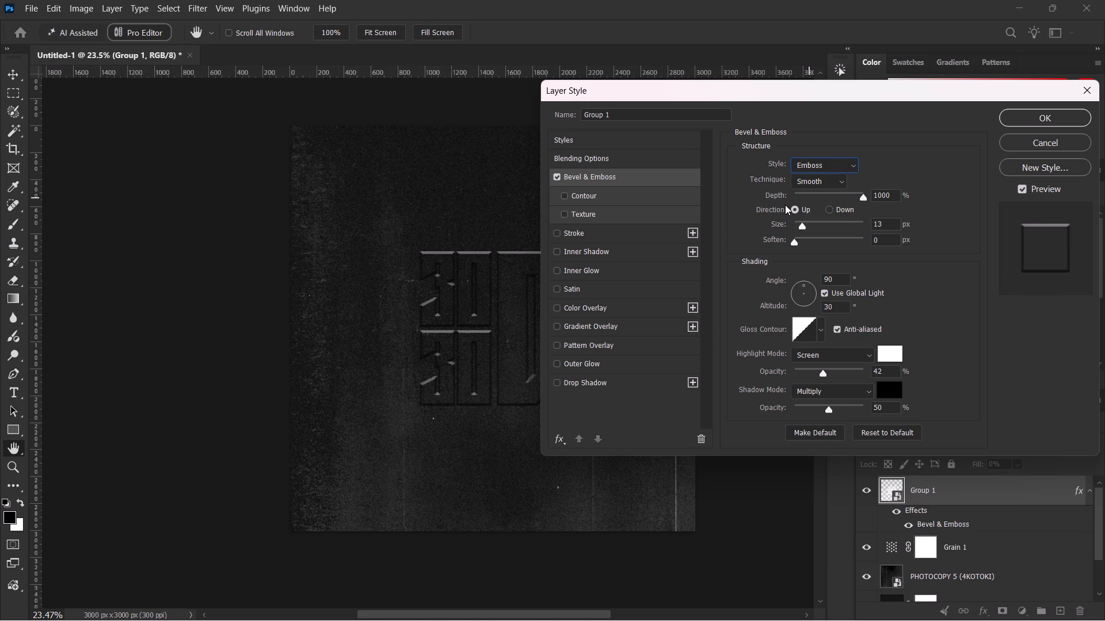
# Set Group 1's fill opacity to 9% in its blending options.
pyautogui.click(636, 165)
pyautogui.click(637, 161)
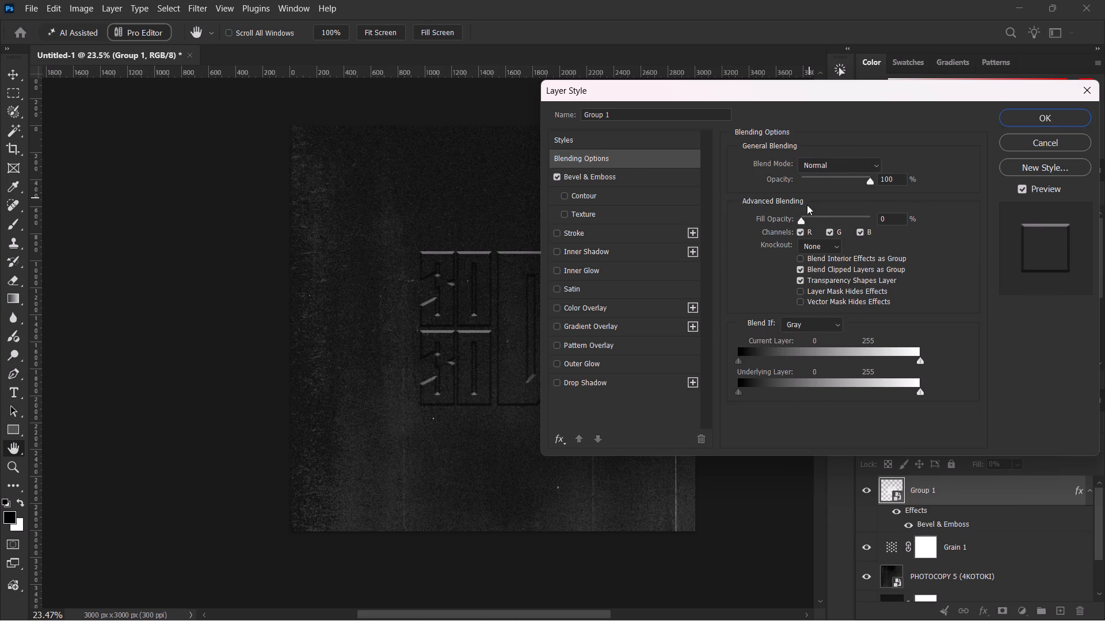
pyautogui.click(807, 220)
# Add a Color Overlay to Group 1 in a dark crimson red, with Normal blending at 100% opacity.
pyautogui.click(561, 312)
pyautogui.click(574, 312)
pyautogui.click(881, 174)
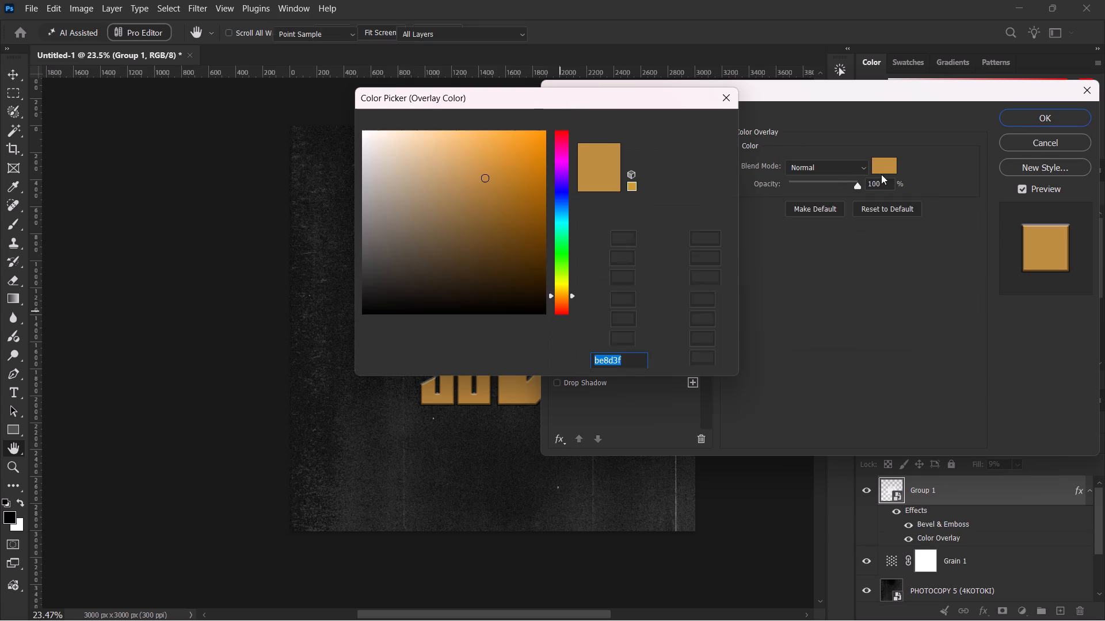
pyautogui.moveTo(564, 245); pyautogui.dragTo(563, 295)
pyautogui.moveTo(477, 232); pyautogui.dragTo(493, 203)
pyautogui.moveTo(502, 213); pyautogui.dragTo(510, 241)
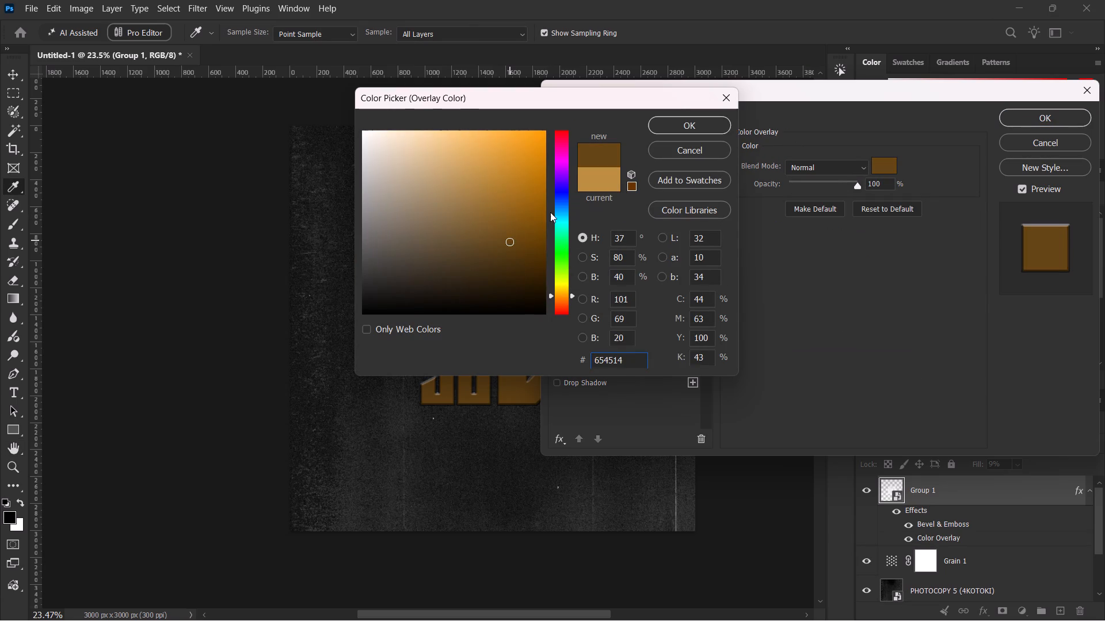
pyautogui.moveTo(563, 191); pyautogui.dragTo(565, 157)
pyautogui.moveTo(565, 157); pyautogui.dragTo(566, 135)
pyautogui.click(684, 112)
pyautogui.click(684, 117)
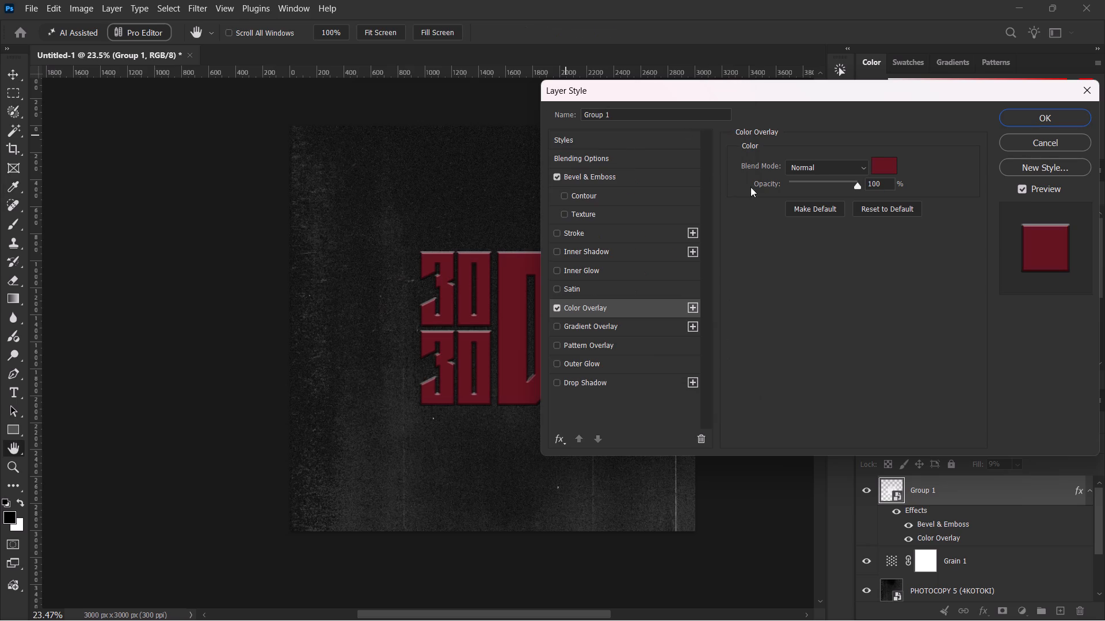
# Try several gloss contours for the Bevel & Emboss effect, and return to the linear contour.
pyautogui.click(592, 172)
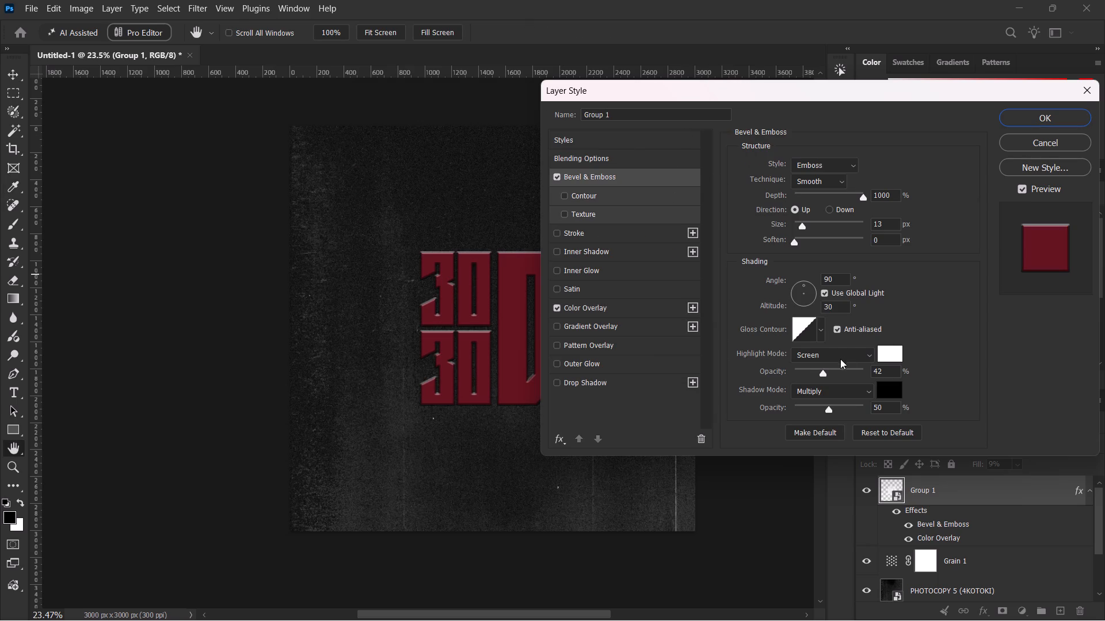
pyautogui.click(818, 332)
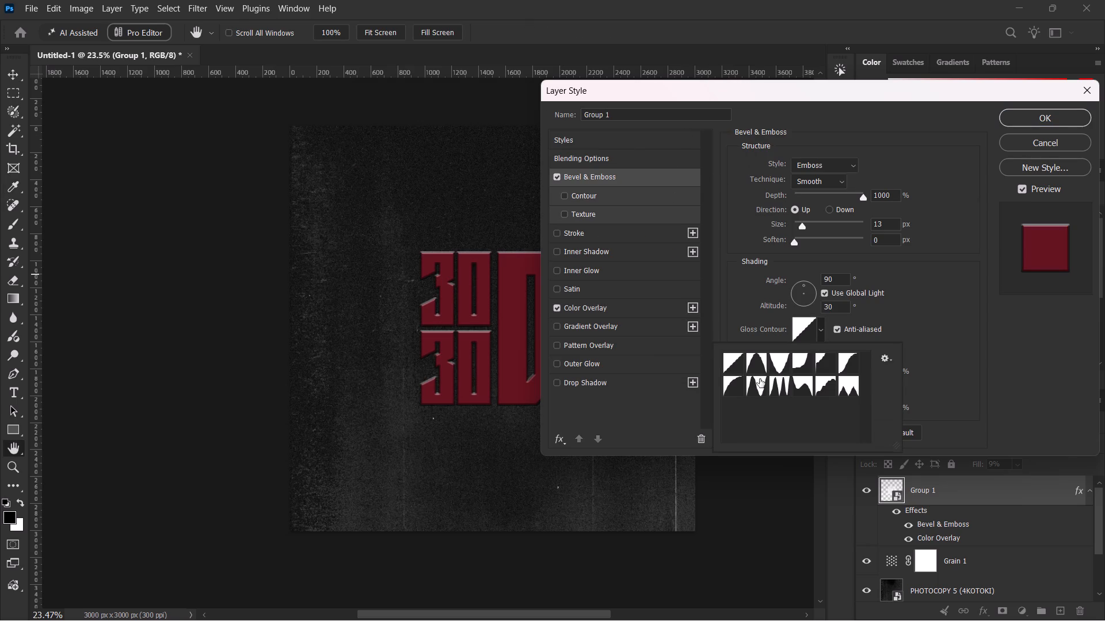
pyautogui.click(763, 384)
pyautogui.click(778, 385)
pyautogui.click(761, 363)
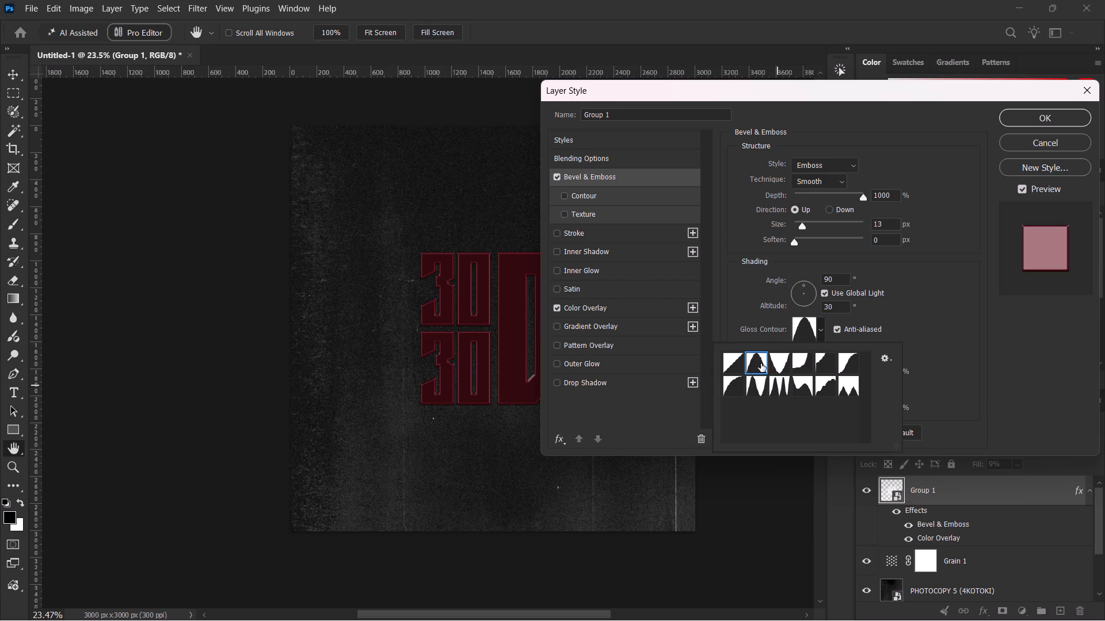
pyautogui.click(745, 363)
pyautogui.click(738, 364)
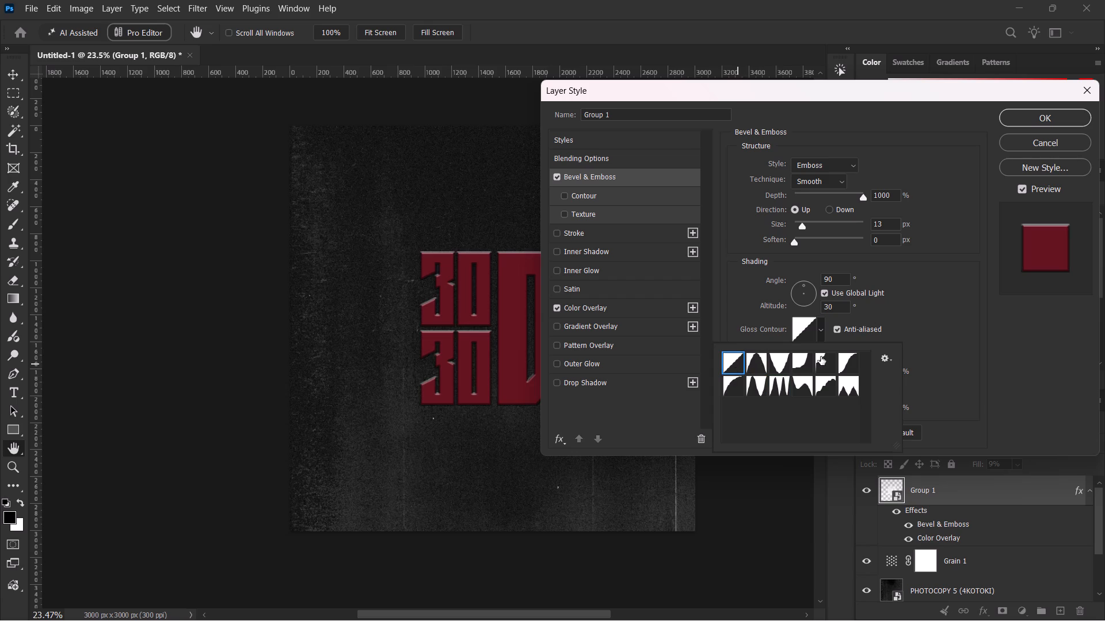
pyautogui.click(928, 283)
# Set the Bevel & Emboss highlight opacity to 26% and its shadow opacity to 73%.
pyautogui.moveTo(822, 372); pyautogui.dragTo(808, 374)
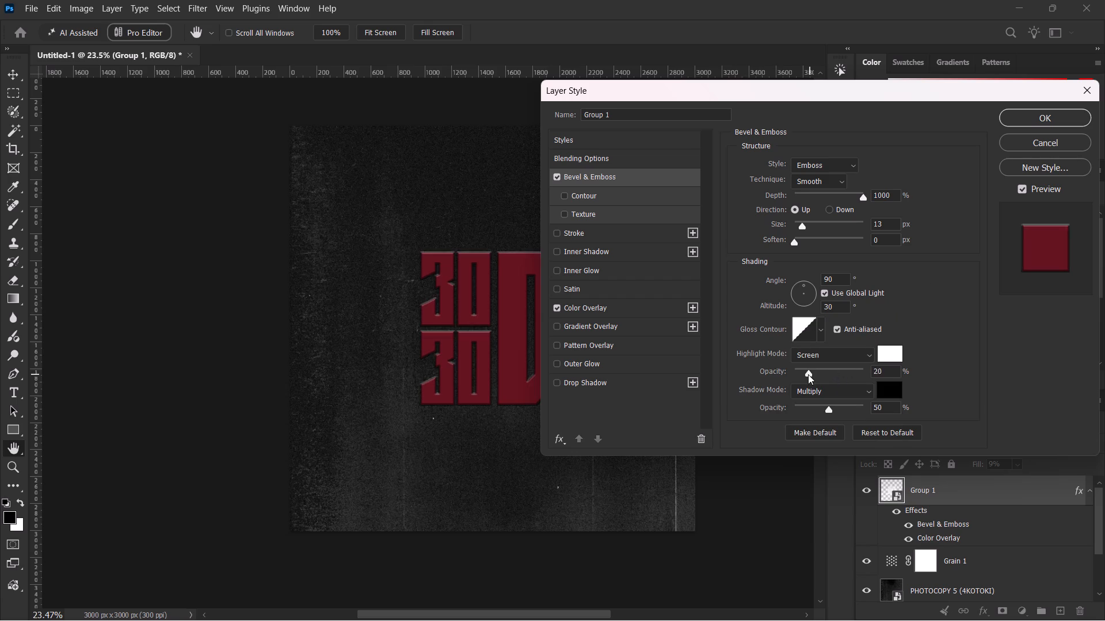
pyautogui.moveTo(808, 374); pyautogui.dragTo(805, 374)
pyautogui.moveTo(806, 371); pyautogui.dragTo(813, 371)
pyautogui.moveTo(828, 408); pyautogui.dragTo(822, 408)
pyautogui.moveTo(822, 408); pyautogui.dragTo(848, 408)
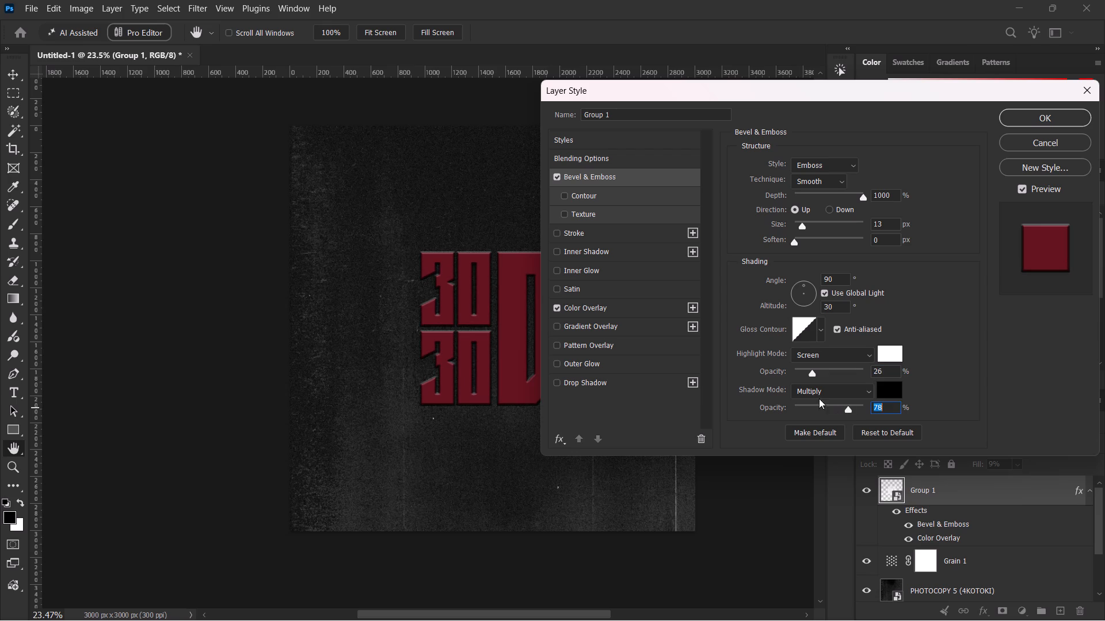
pyautogui.click(848, 402)
pyautogui.click(844, 405)
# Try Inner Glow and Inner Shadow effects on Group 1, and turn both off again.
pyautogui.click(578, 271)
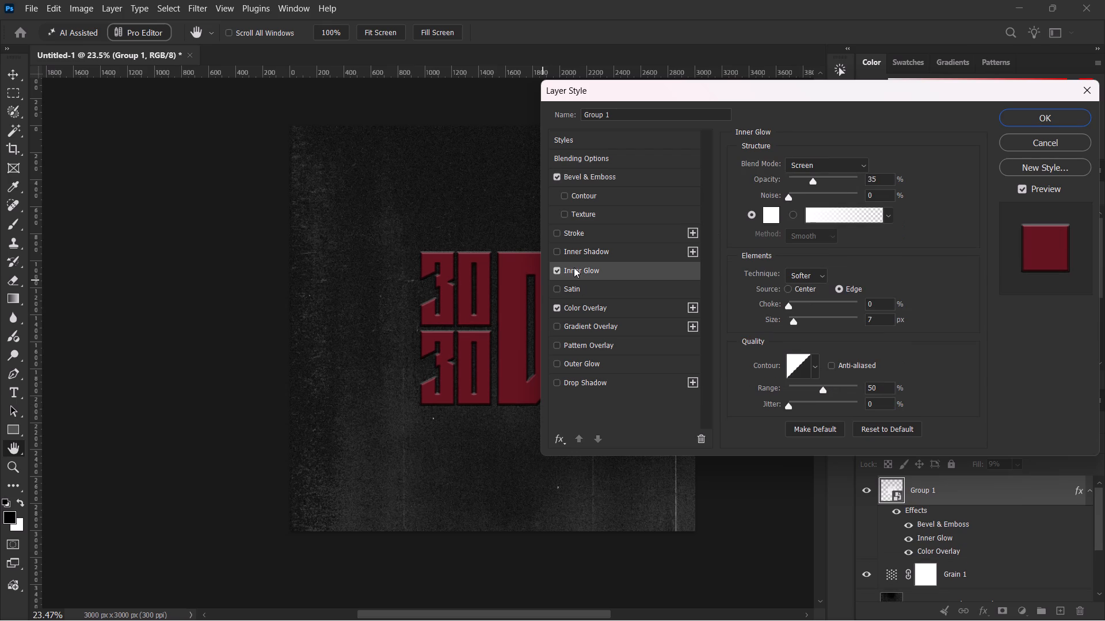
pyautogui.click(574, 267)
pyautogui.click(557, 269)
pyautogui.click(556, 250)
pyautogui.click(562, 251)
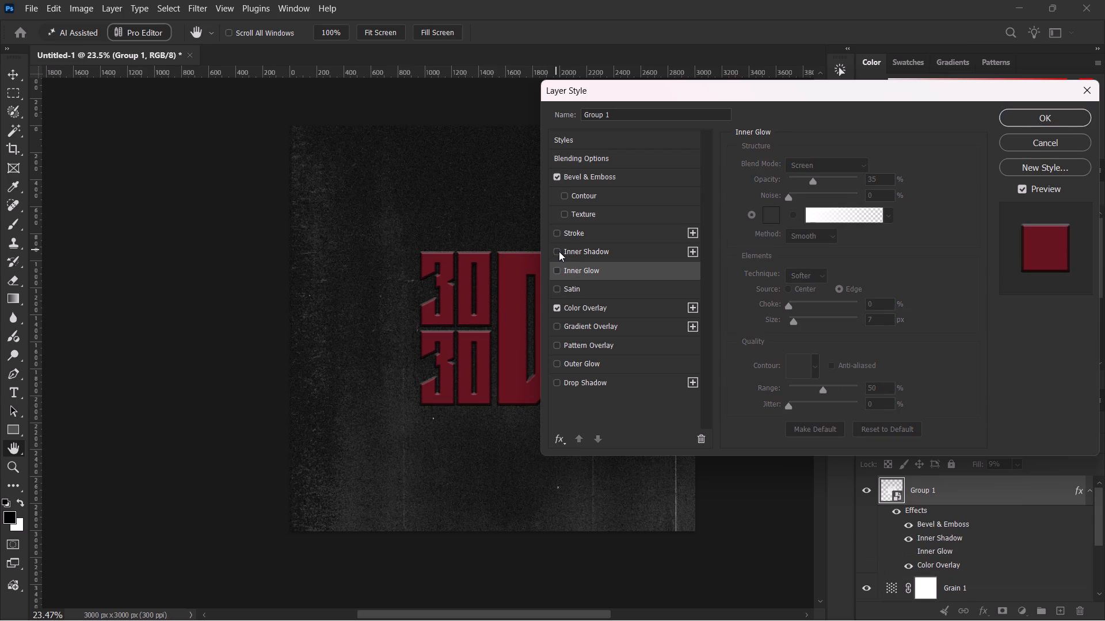
# Apply the bevel and red overlay layer style to Group 1.
pyautogui.click(1002, 113)
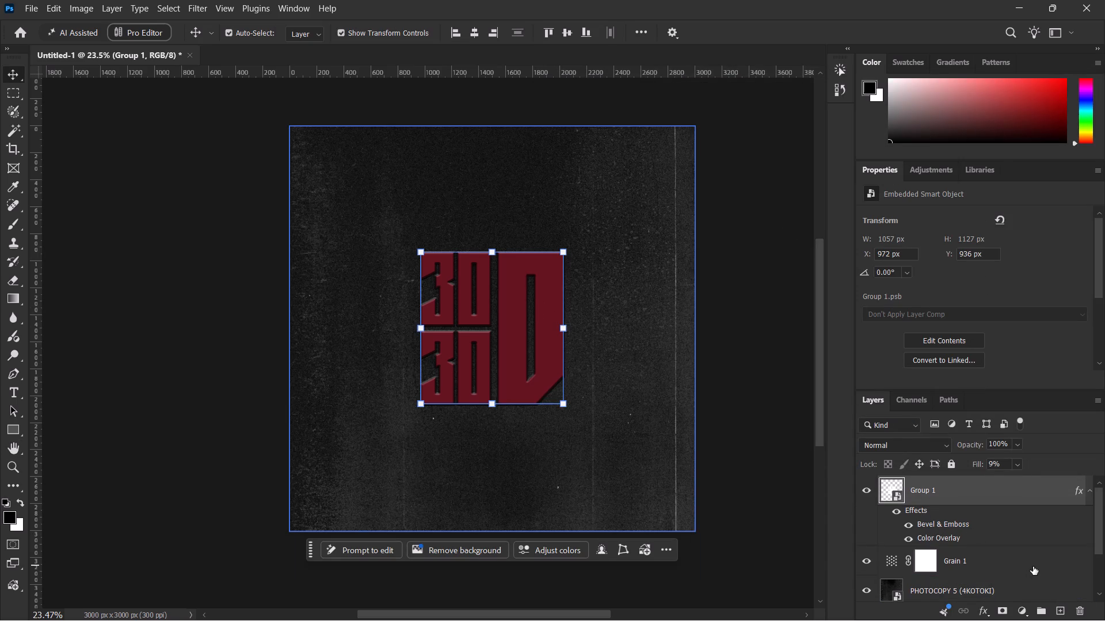
# Move the Grain 1 adjustment layer above Group 1.
pyautogui.moveTo(1033, 566); pyautogui.dragTo(1025, 492)
# Examine the grain and embossed edges of the red lettering at different magnifications.
pyautogui.keyDown('alt'); pyautogui.scroll(4, 517, 325); pyautogui.keyUp('alt')
pyautogui.keyDown('alt'); pyautogui.scroll(-1, 517, 325); pyautogui.keyUp('alt')
pyautogui.keyDown('alt'); pyautogui.scroll(2, 517, 324); pyautogui.keyUp('alt')
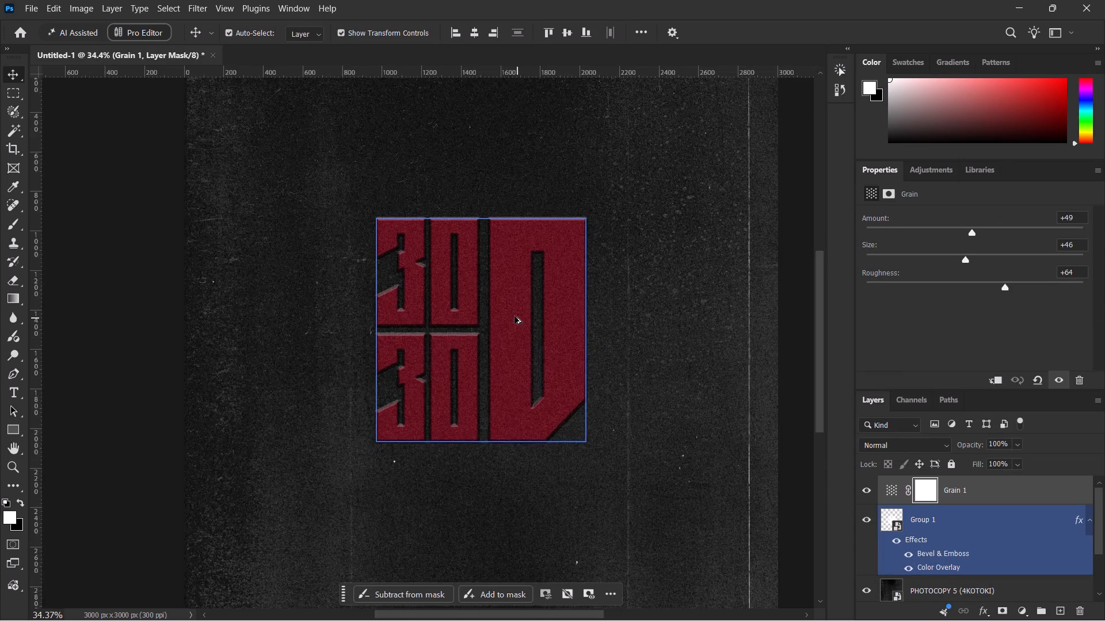
pyautogui.keyDown('alt'); pyautogui.scroll(11, 515, 316); pyautogui.keyUp('alt')
pyautogui.keyDown('alt'); pyautogui.scroll(-10, 508, 316); pyautogui.keyUp('alt')
pyautogui.keyDown('alt'); pyautogui.scroll(1, 508, 317); pyautogui.keyUp('alt')
pyautogui.keyDown('alt'); pyautogui.scroll(-1, 508, 317); pyautogui.keyUp('alt')
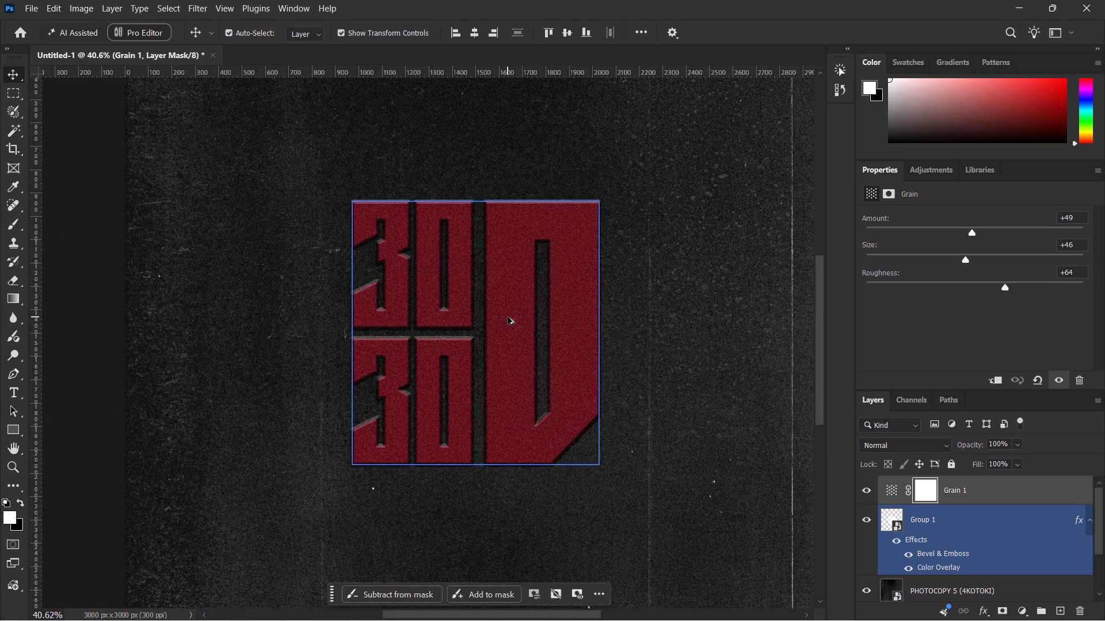
pyautogui.keyDown('alt'); pyautogui.scroll(-5, 508, 317); pyautogui.keyUp('alt')
pyautogui.keyDown('alt'); pyautogui.scroll(1, 508, 317); pyautogui.keyUp('alt')
pyautogui.keyDown('alt'); pyautogui.scroll(-1, 508, 317); pyautogui.keyUp('alt')
pyautogui.keyDown('alt'); pyautogui.scroll(5, 508, 317); pyautogui.keyUp('alt')
pyautogui.keyDown('alt'); pyautogui.scroll(-3, 508, 317); pyautogui.keyUp('alt')
pyautogui.keyDown('alt'); pyautogui.scroll(1, 508, 317); pyautogui.keyUp('alt')
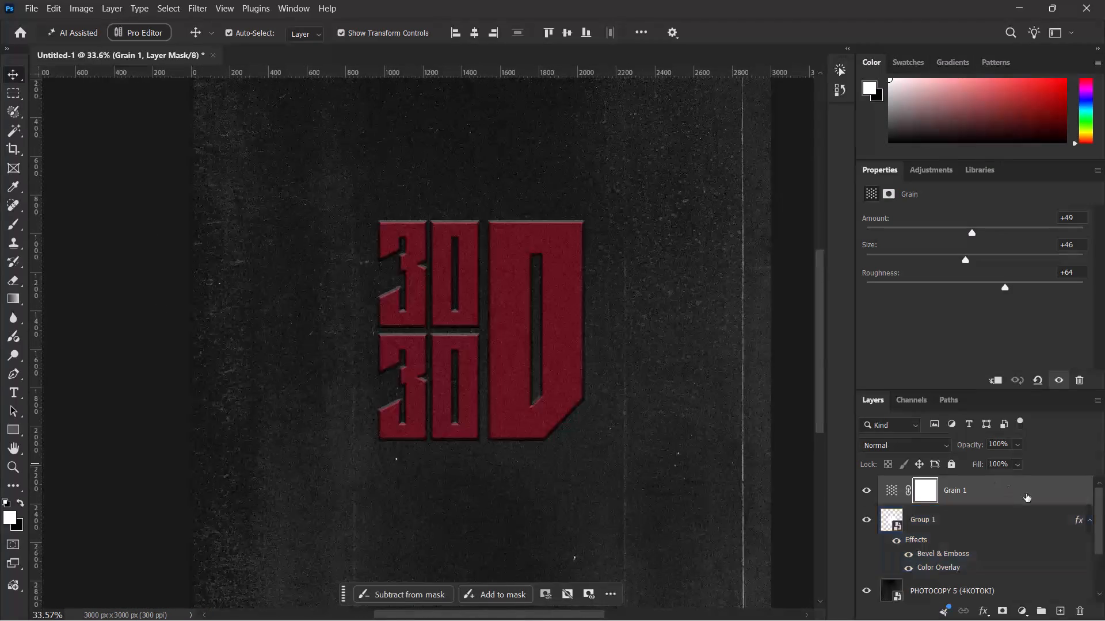
# Add a Gradient Map adjustment layer directly above Group 1.
pyautogui.click(976, 519)
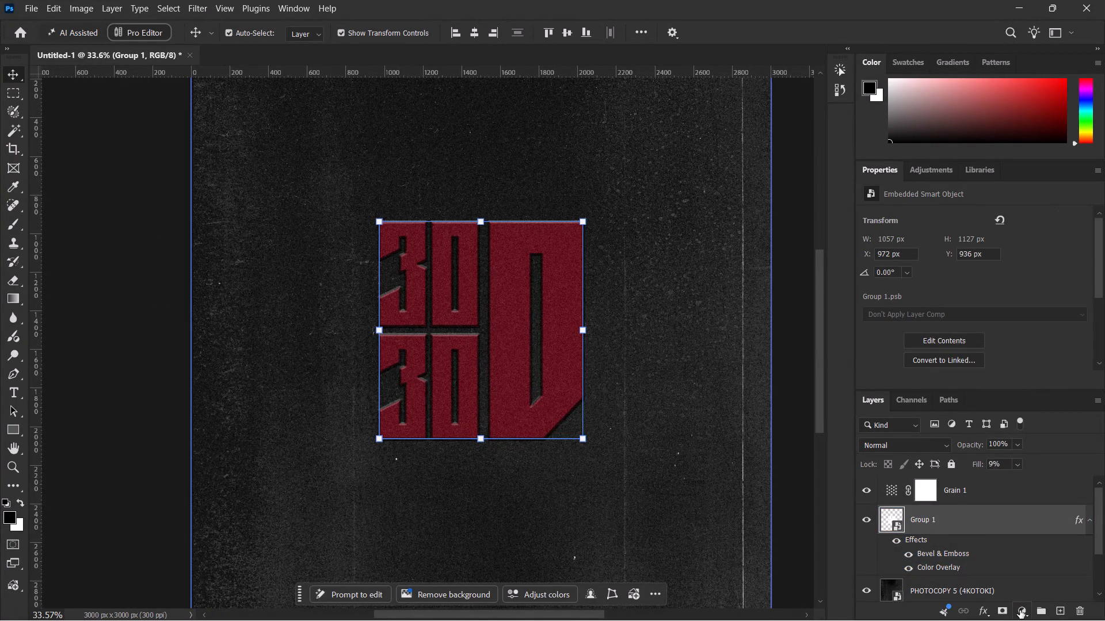
pyautogui.click(1020, 610)
pyautogui.click(1006, 558)
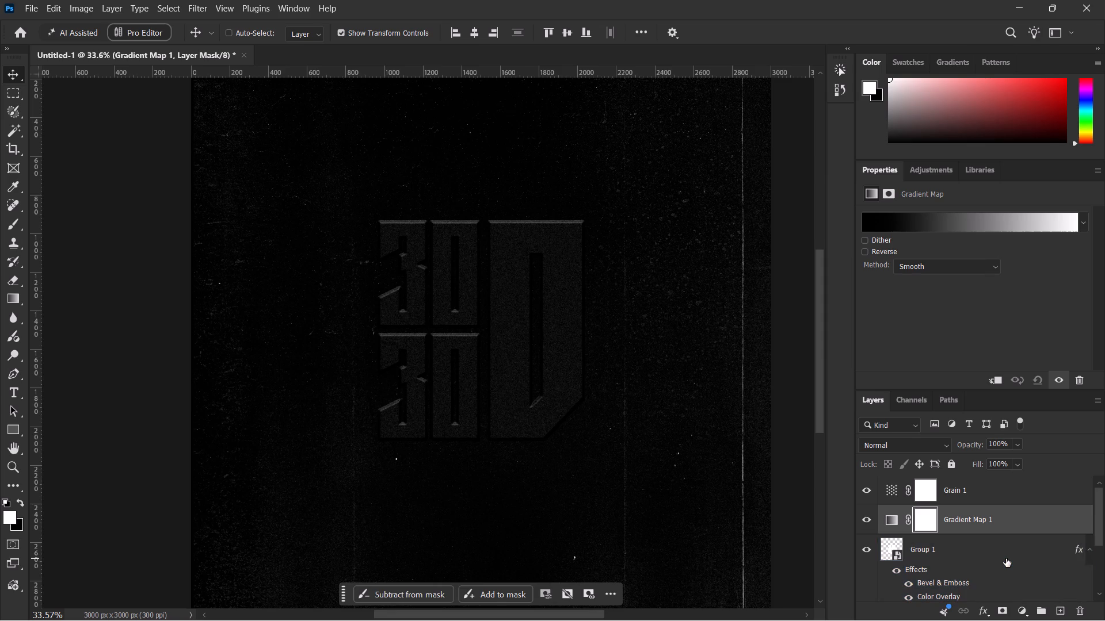
# Clip the Gradient Map 1 adjustment layer to Group 1.
pyautogui.hotkey('ctrl', 'alt', 'g')
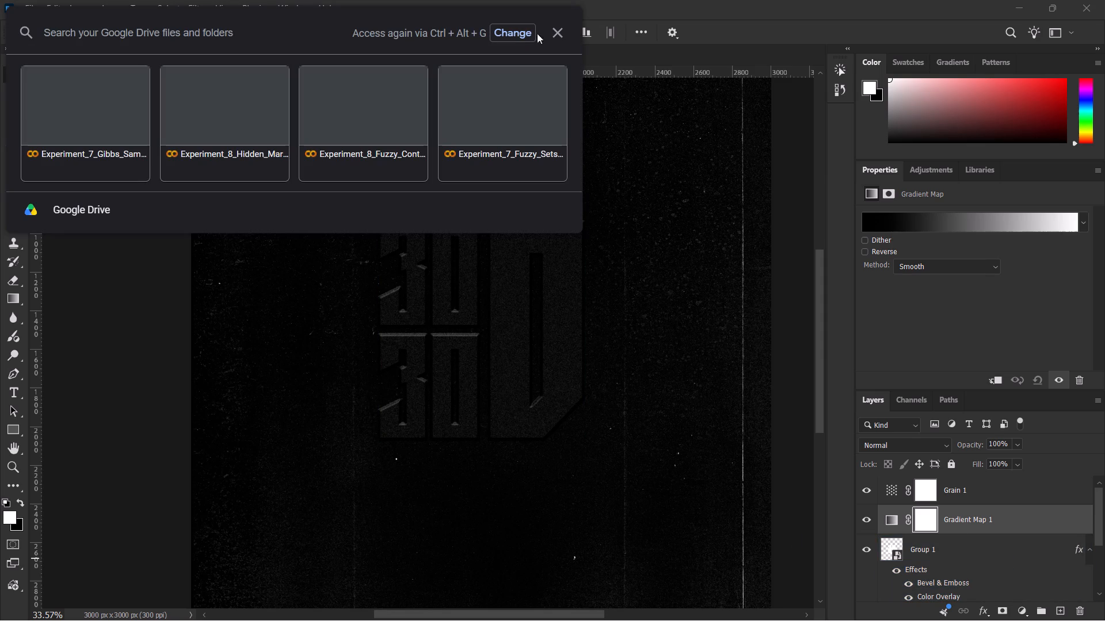
pyautogui.click(561, 27)
pyautogui.rightClick(1034, 522)
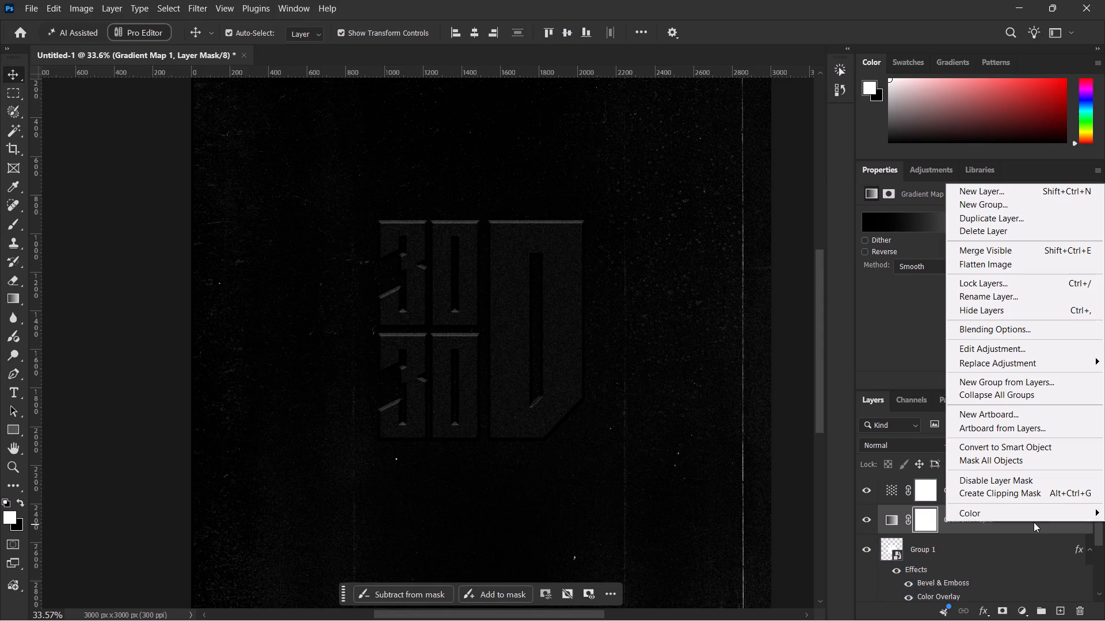
pyautogui.click(1026, 493)
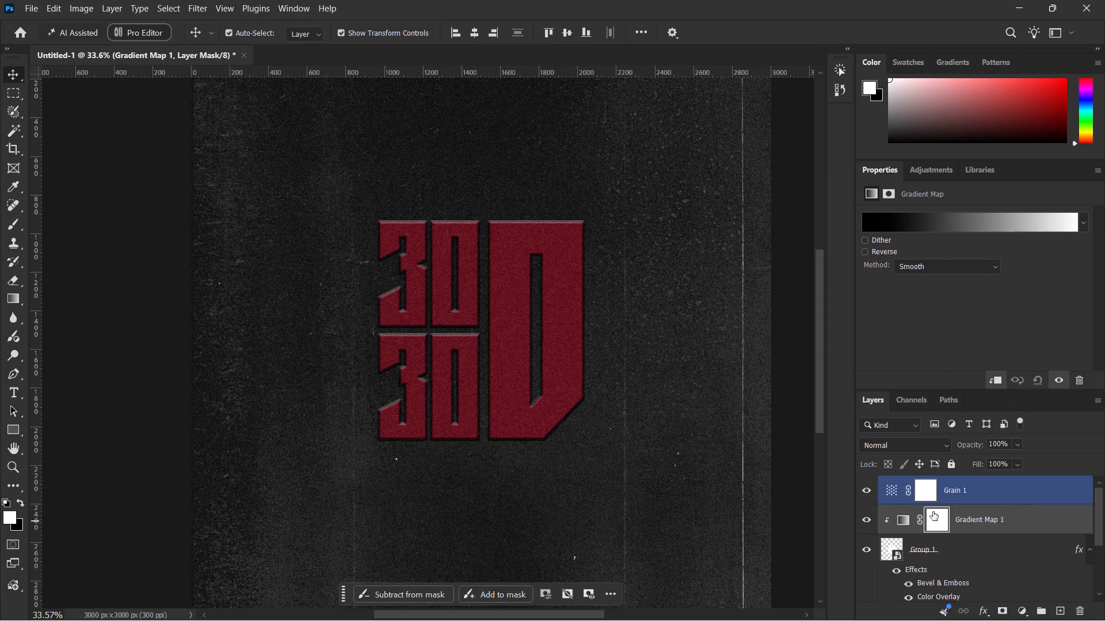
# Hide the Color Overlay effect on Group 1.
pyautogui.click(940, 230)
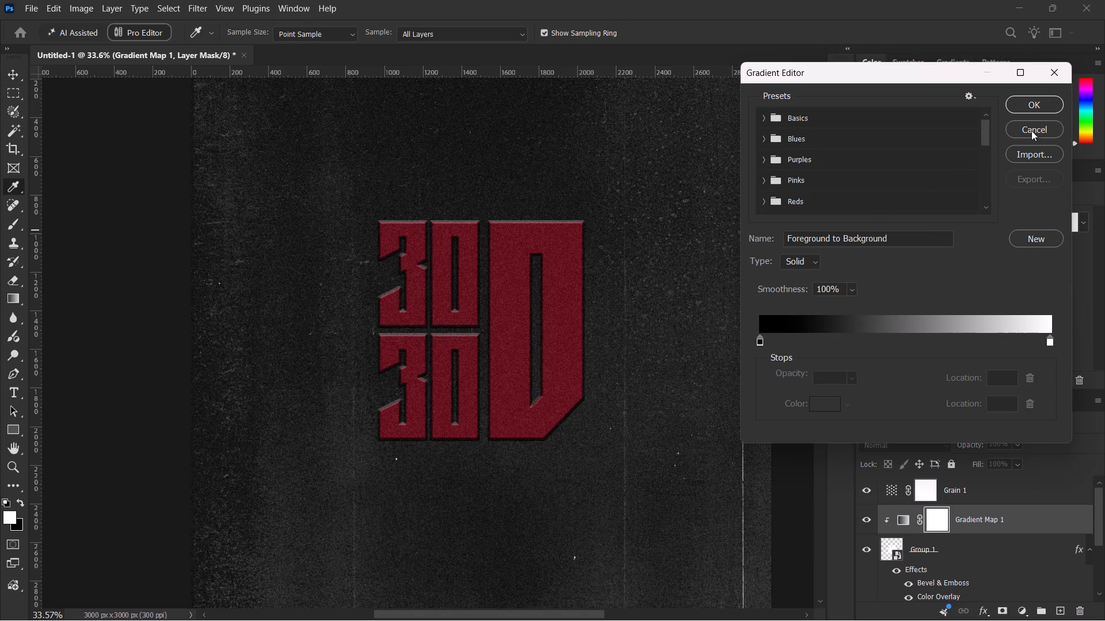
pyautogui.click(1031, 131)
pyautogui.click(908, 597)
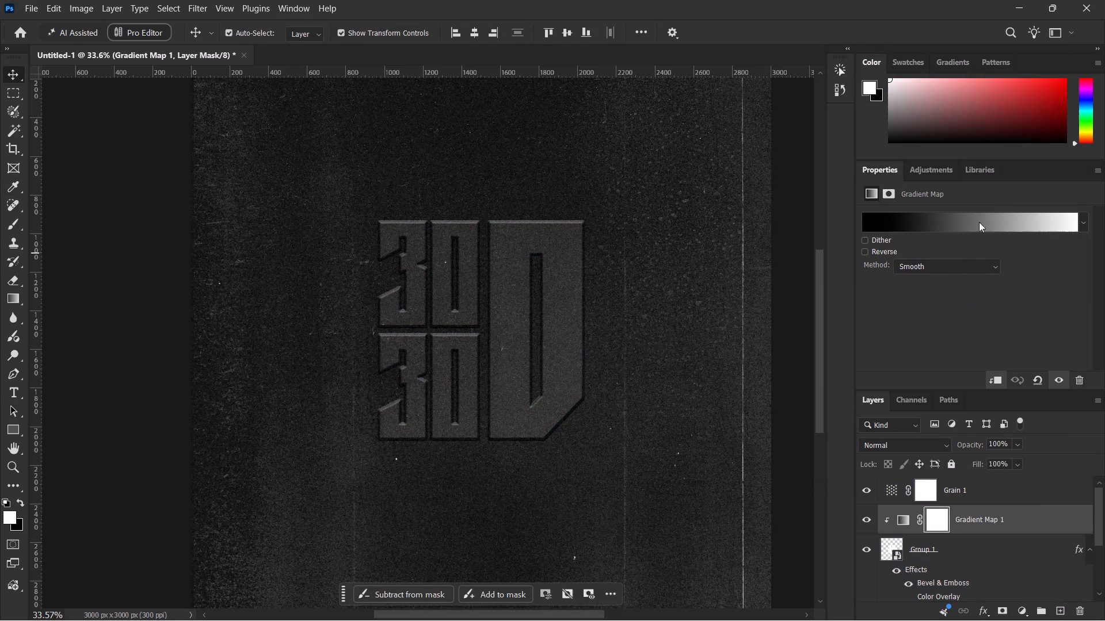
# Raise the fill of Group 1 to 100%.
pyautogui.click(986, 554)
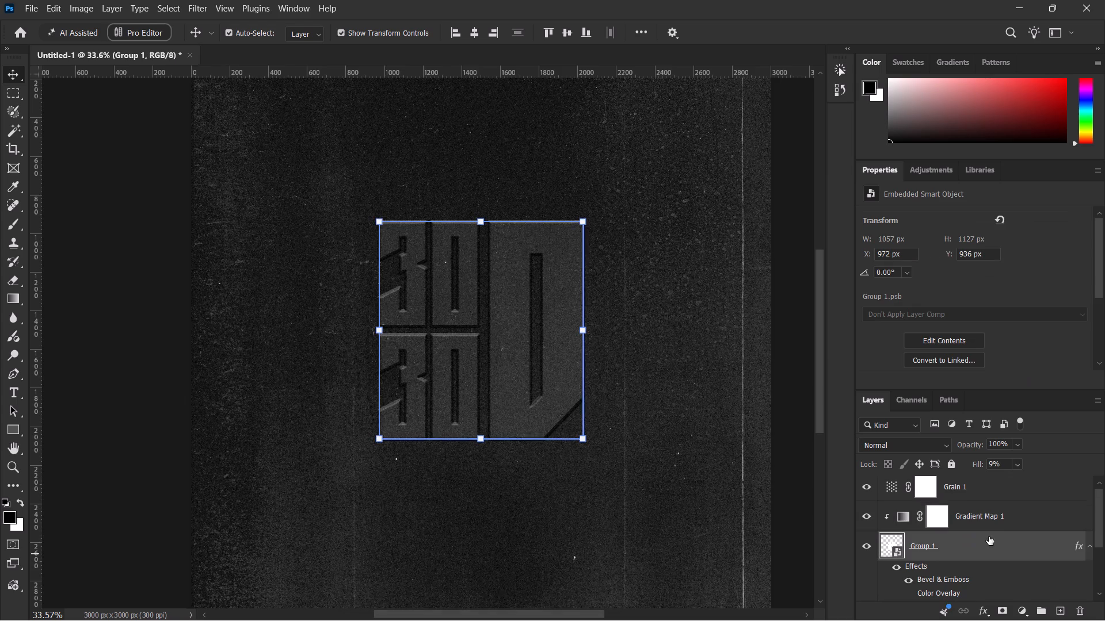
pyautogui.click(1015, 465)
pyautogui.moveTo(1019, 480); pyautogui.dragTo(1104, 487)
pyautogui.click(1041, 447)
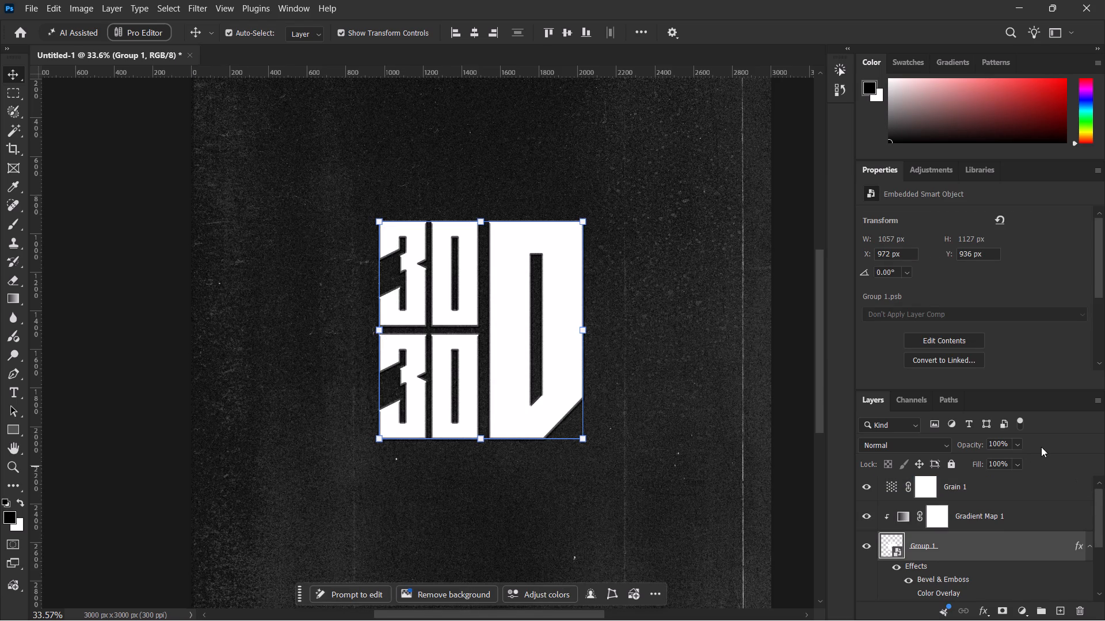
# Apply the "Blue, Red, Yellow" preset from the Gstaik Designs Gradient Collection to Gradient Map 1.
pyautogui.click(1019, 507)
pyautogui.click(958, 224)
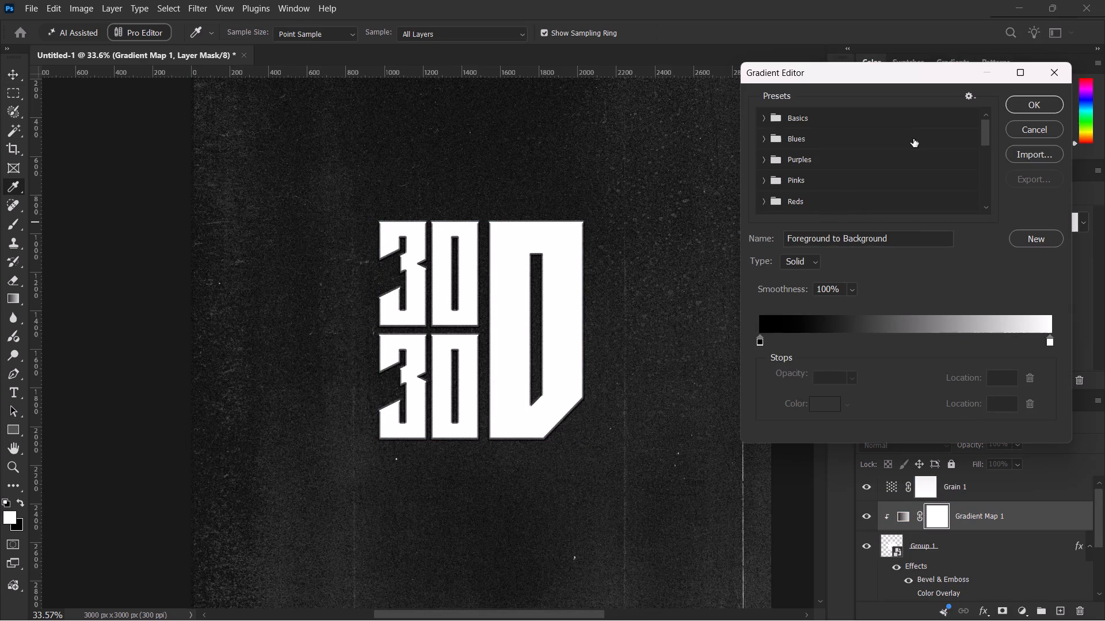
pyautogui.moveTo(982, 134); pyautogui.dragTo(1008, 246)
pyautogui.click(774, 207)
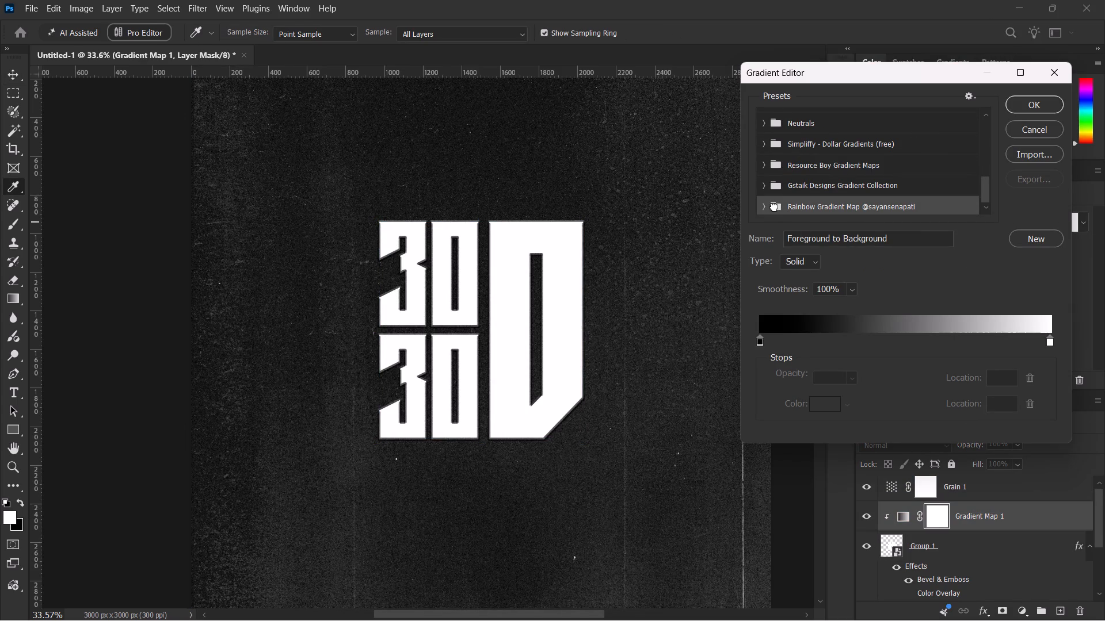
pyautogui.tripleClick(768, 207)
pyautogui.scroll(-6, 767, 208)
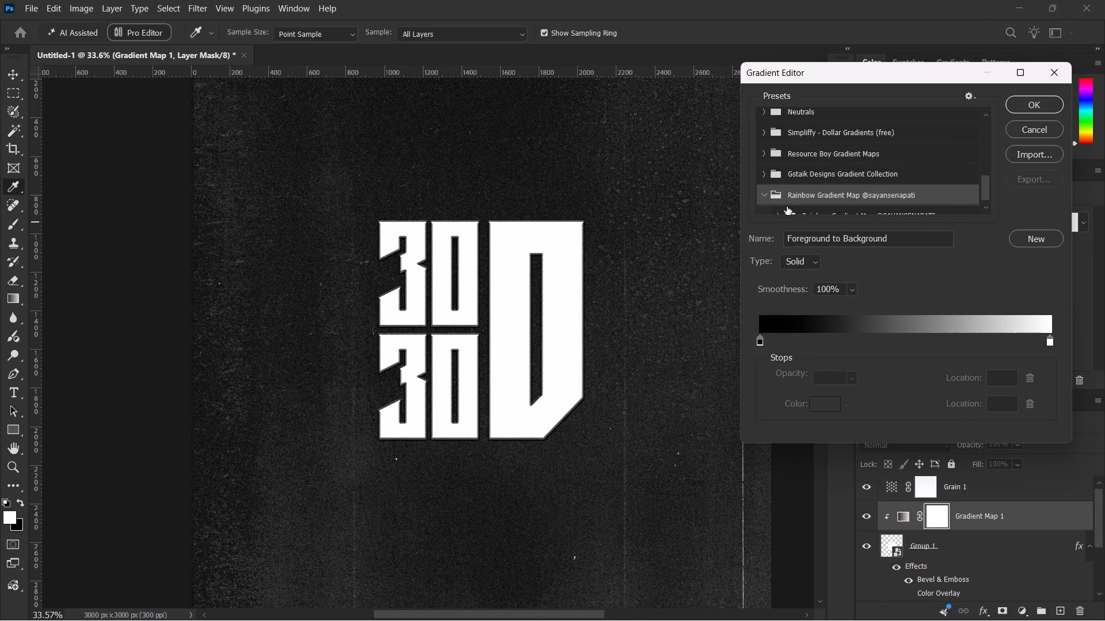
pyautogui.click(777, 204)
pyautogui.click(761, 164)
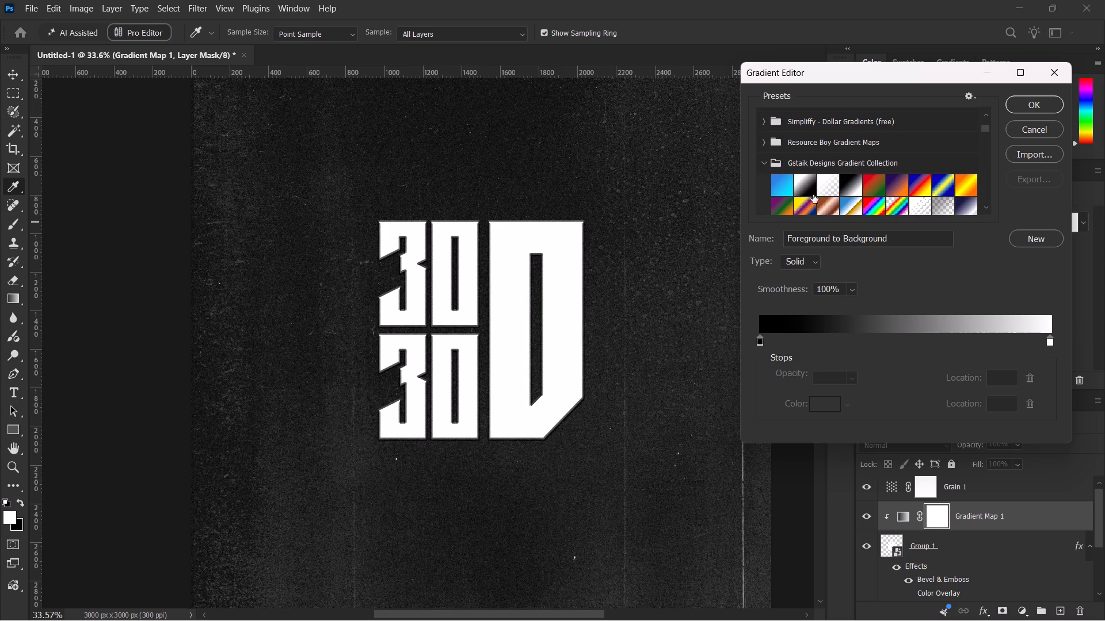
pyautogui.click(868, 184)
pyautogui.click(866, 199)
pyautogui.click(829, 204)
pyautogui.scroll(-4, 829, 204)
pyautogui.scroll(1, 829, 204)
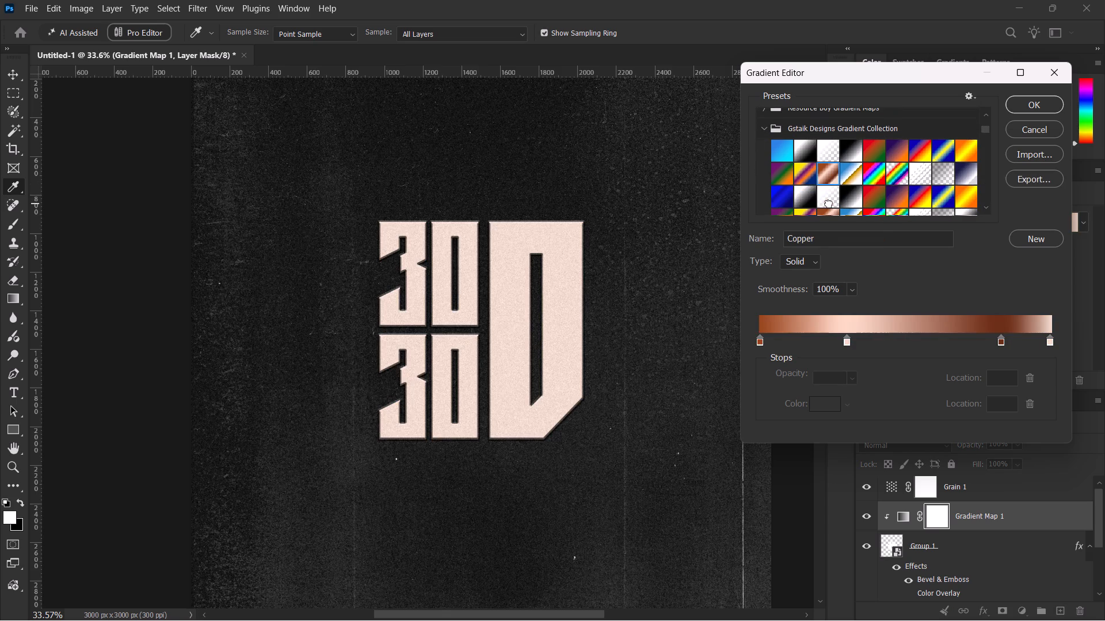
pyautogui.click(899, 200)
pyautogui.click(881, 197)
pyautogui.click(921, 198)
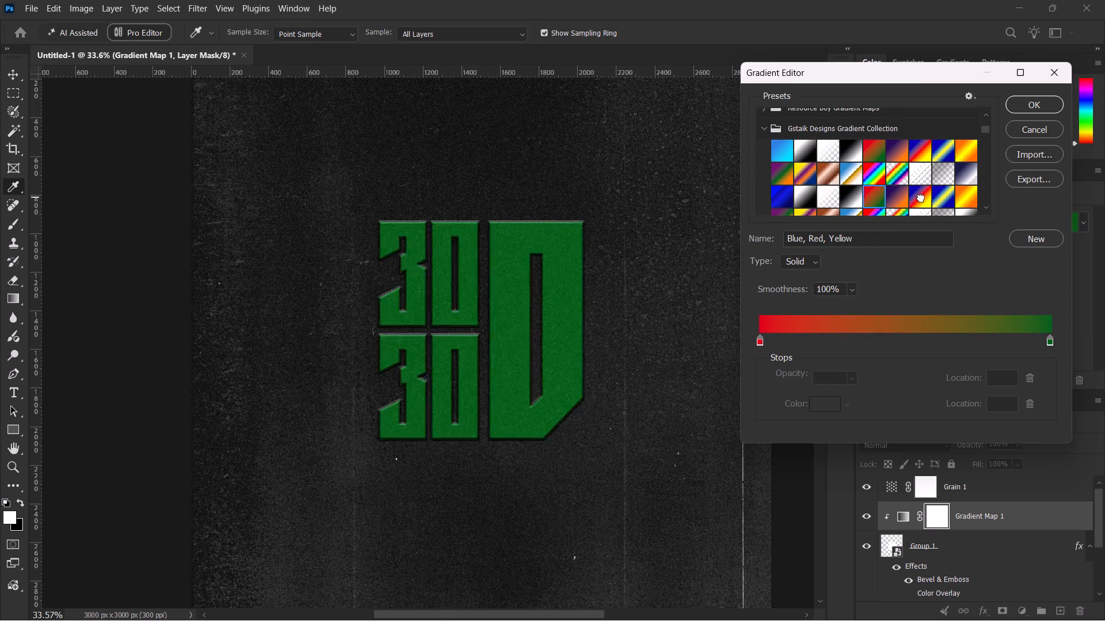
pyautogui.click(1030, 98)
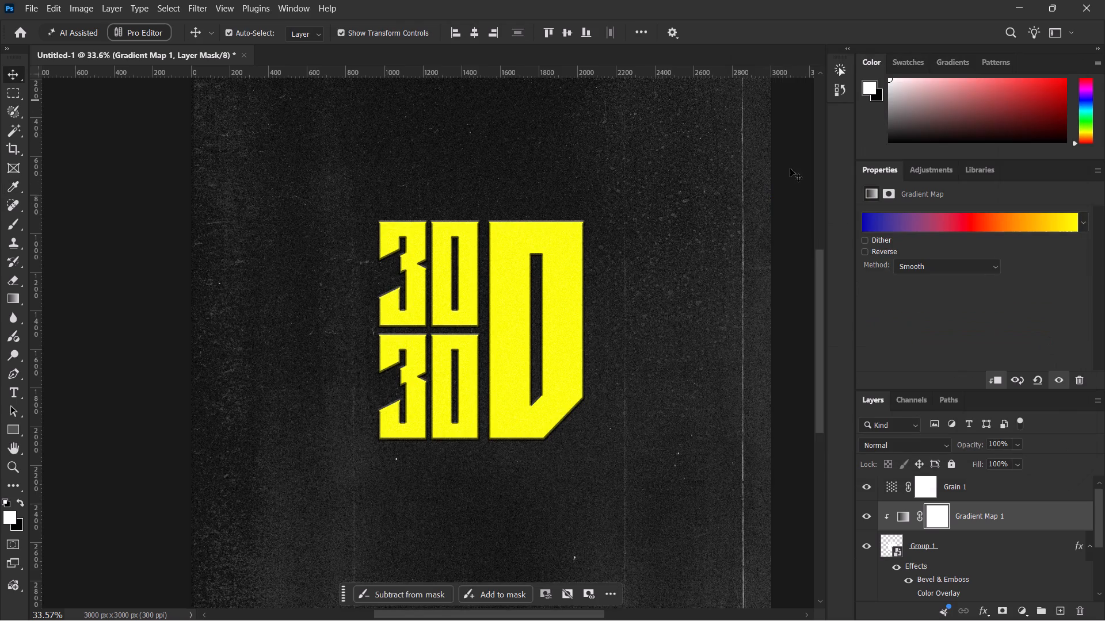
# Compare gloss contours for Group 1's Bevel & Emboss and choose the second preset of the second row.
pyautogui.keyDown('alt'); pyautogui.scroll(-8, 597, 282); pyautogui.keyUp('alt')
pyautogui.press('space')
pyautogui.moveTo(550, 294); pyautogui.dragTo(532, 305)
pyautogui.keyDown('alt'); pyautogui.scroll(-1, 532, 305); pyautogui.keyUp('alt')
pyautogui.keyDown('alt'); pyautogui.scroll(7, 532, 305); pyautogui.keyUp('alt')
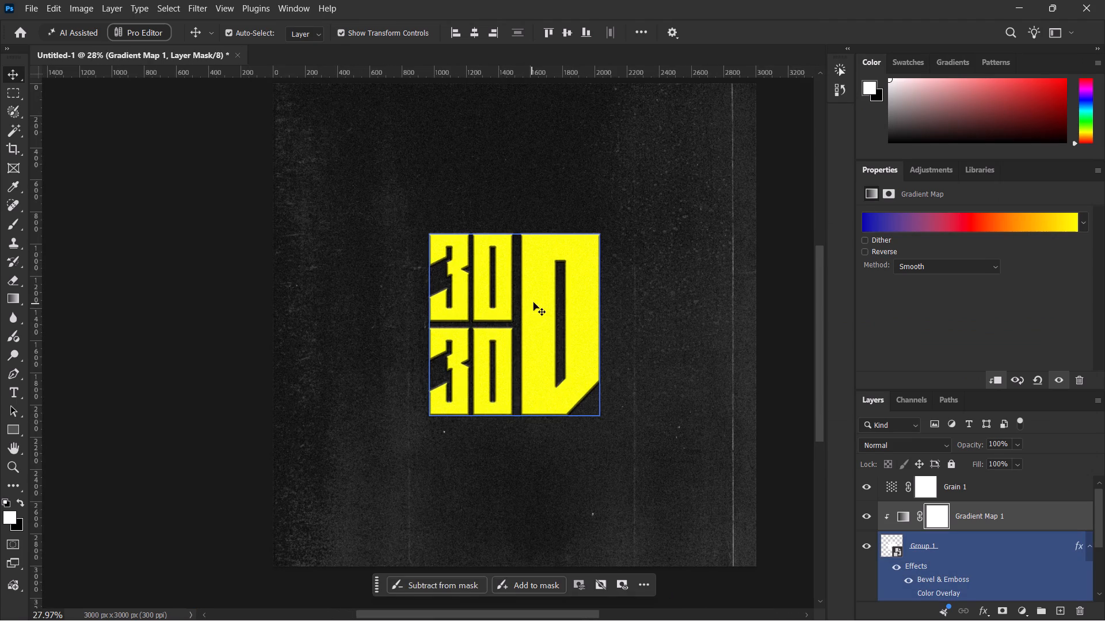
pyautogui.click(960, 543)
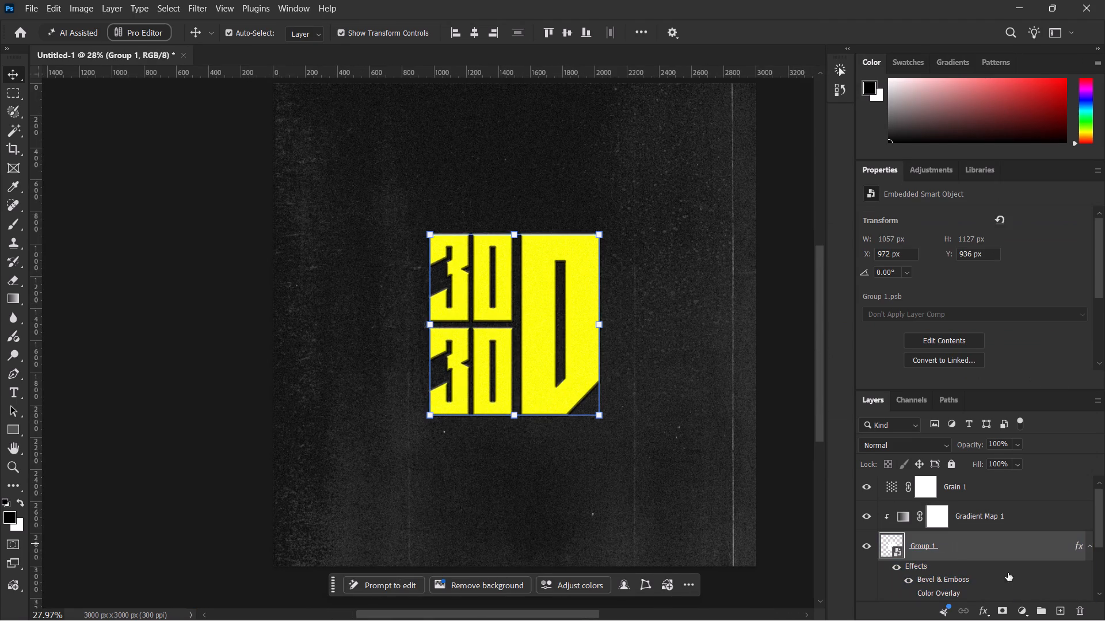
pyautogui.doubleClick(1039, 553)
pyautogui.click(598, 179)
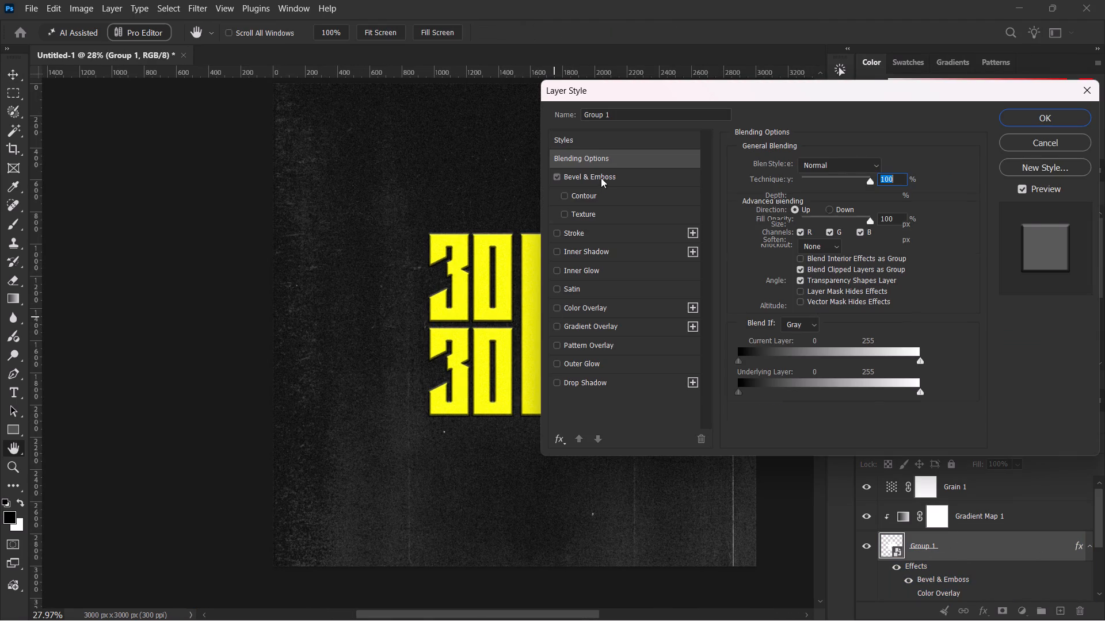
pyautogui.click(818, 332)
pyautogui.click(780, 377)
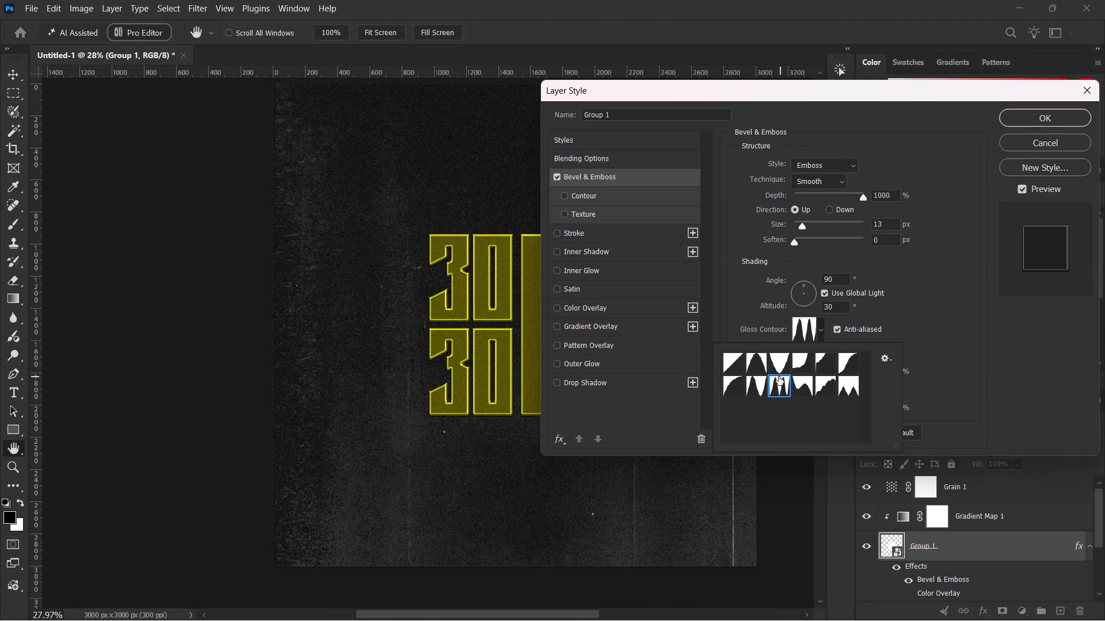
pyautogui.click(756, 367)
pyautogui.click(756, 383)
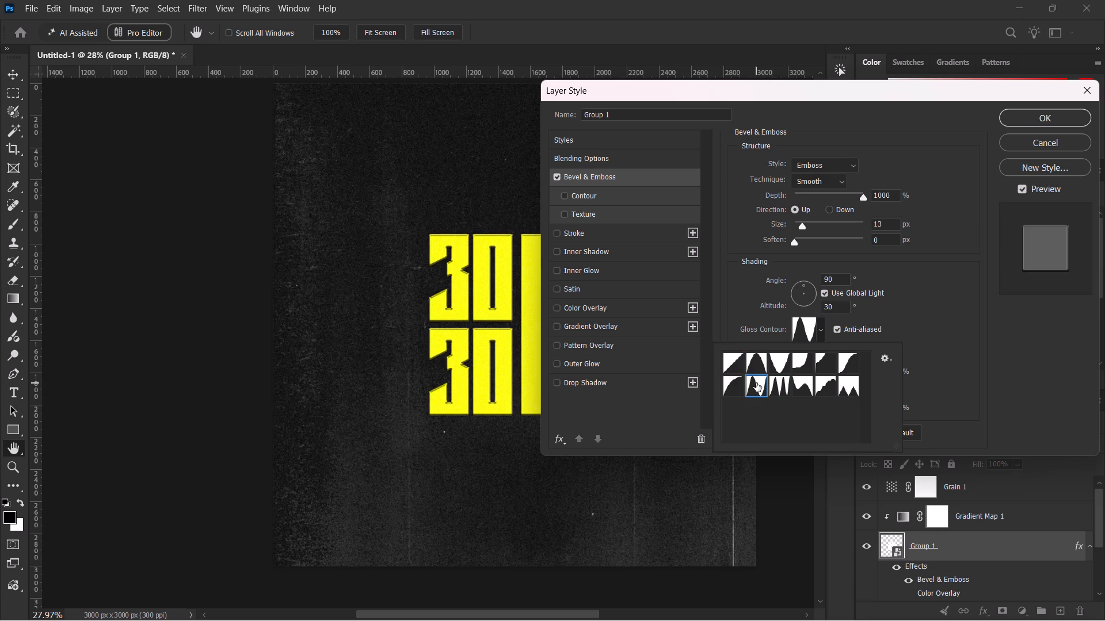
pyautogui.click(734, 366)
pyautogui.click(757, 387)
# Set Group 1's bevel to Inner Bevel, size 16 px, with highlight opacity 32% and shadow opacity 64%.
pyautogui.click(825, 170)
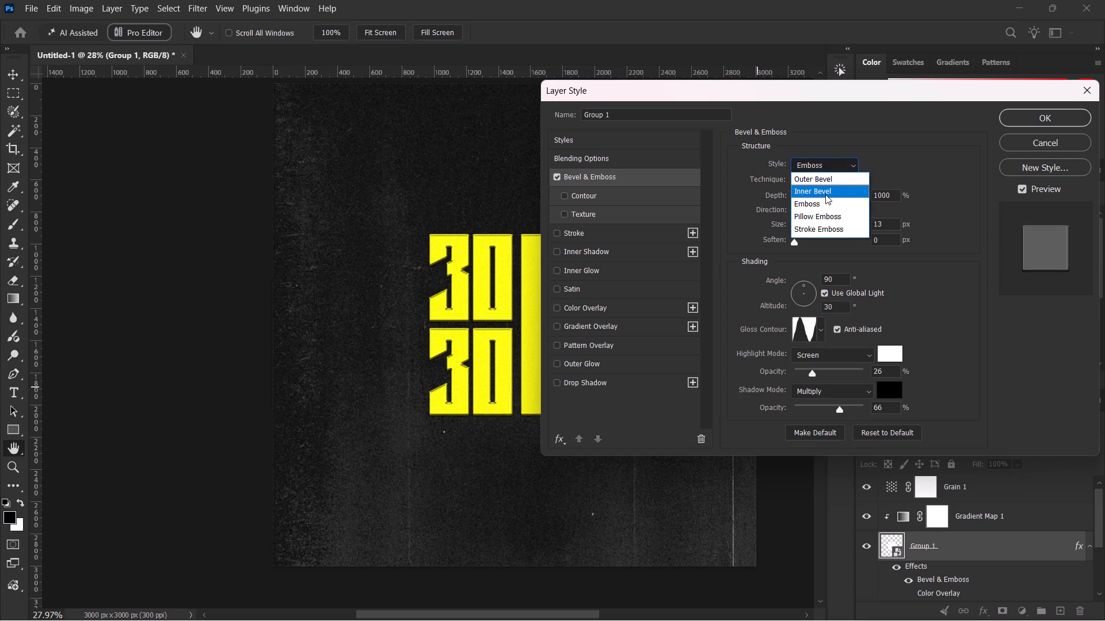
pyautogui.click(825, 194)
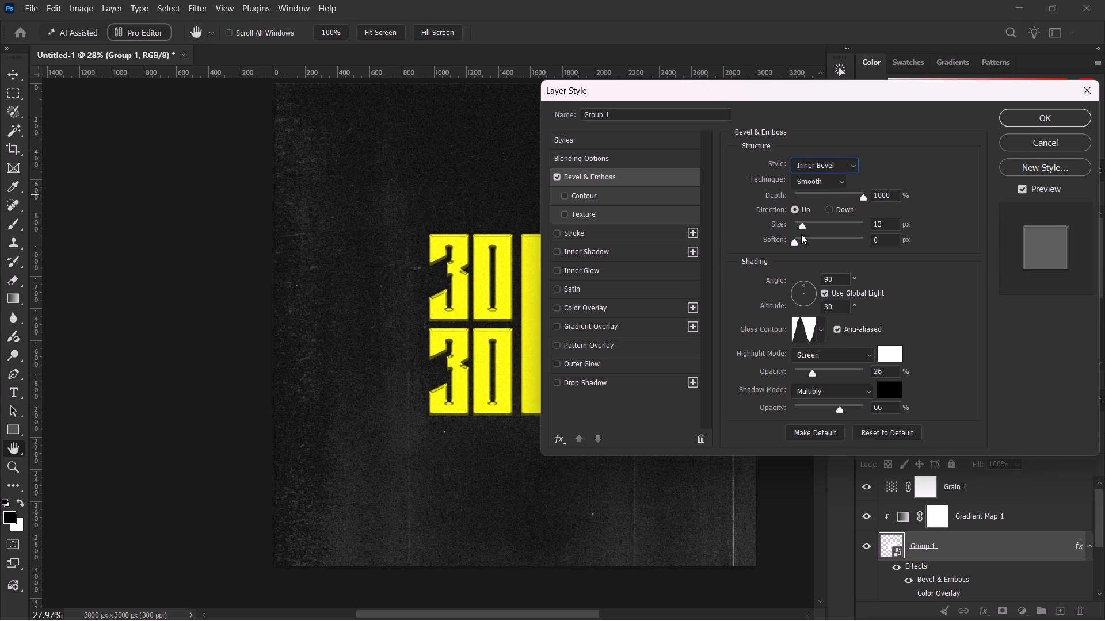
pyautogui.click(803, 226)
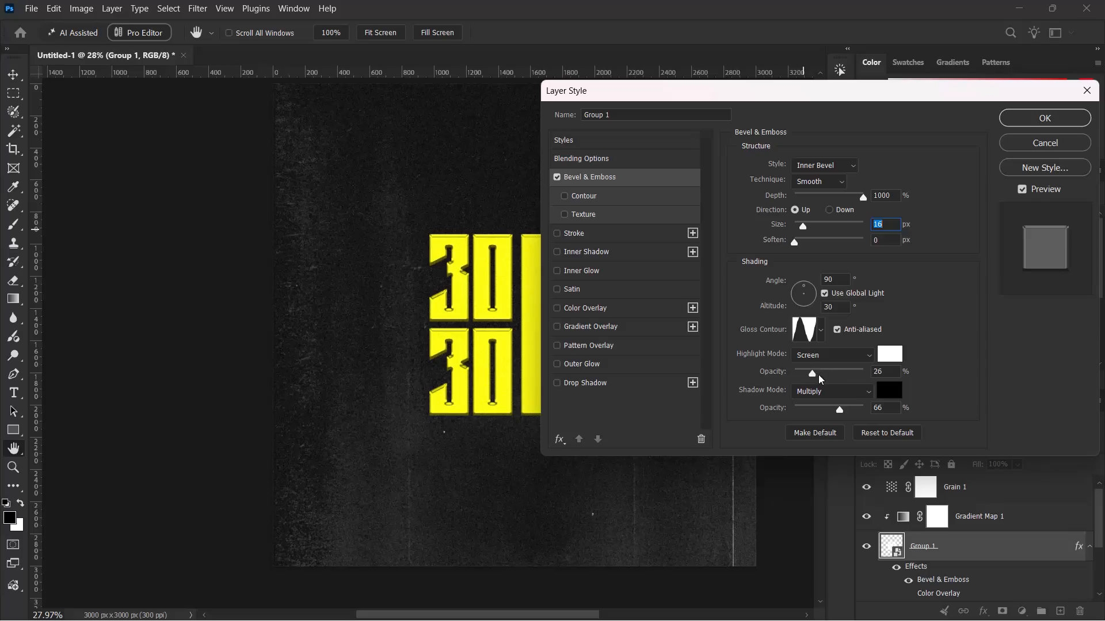
pyautogui.moveTo(811, 373); pyautogui.dragTo(817, 375)
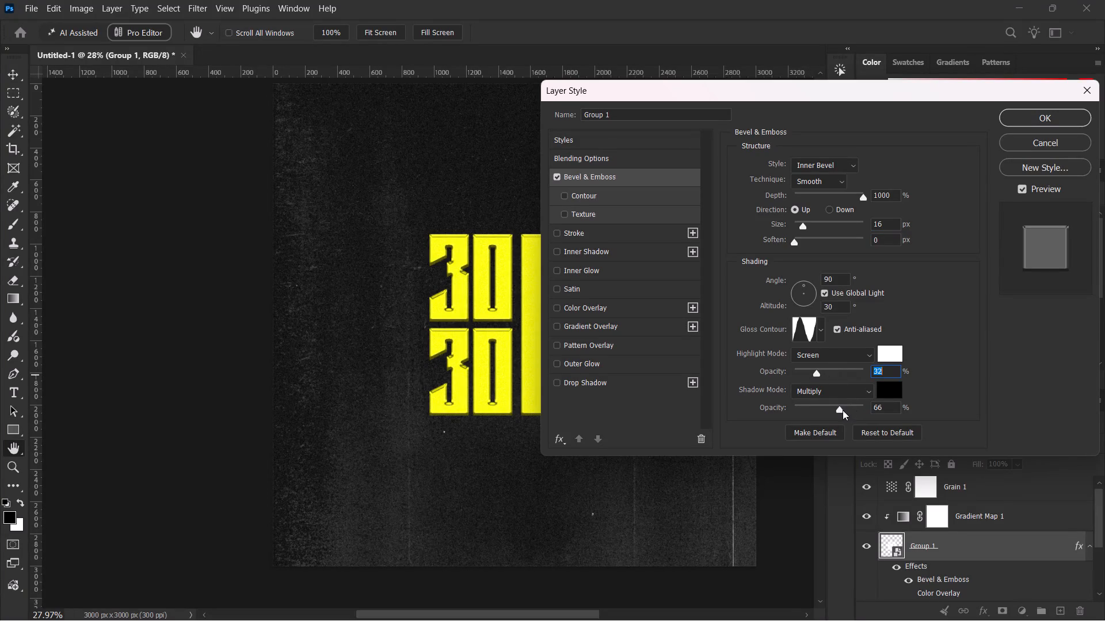
pyautogui.moveTo(839, 407); pyautogui.dragTo(828, 415)
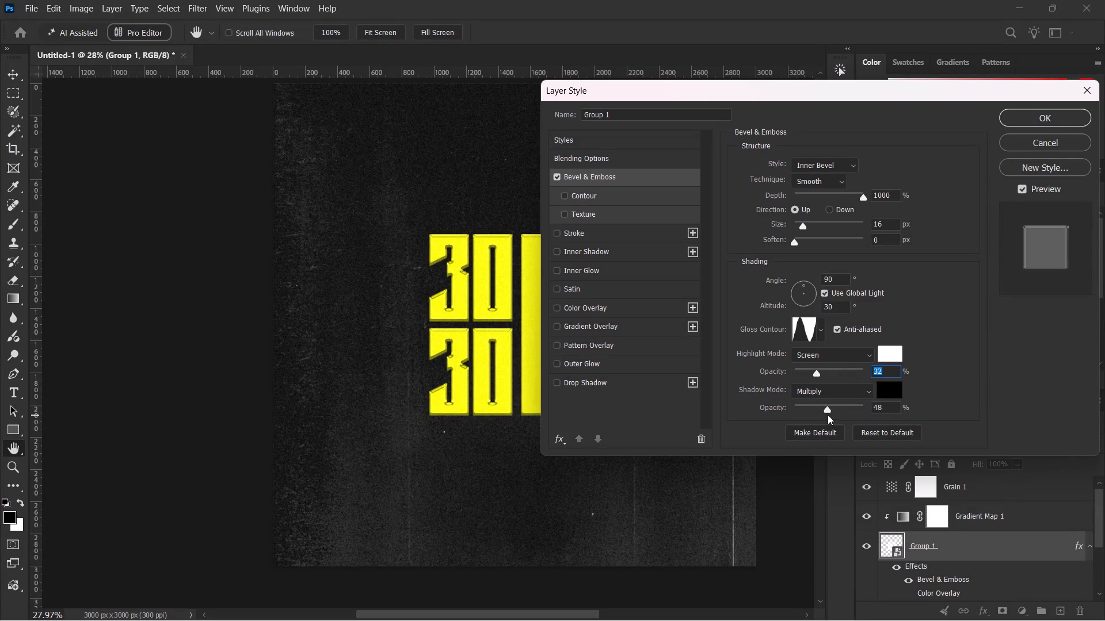
pyautogui.moveTo(828, 415); pyautogui.dragTo(839, 417)
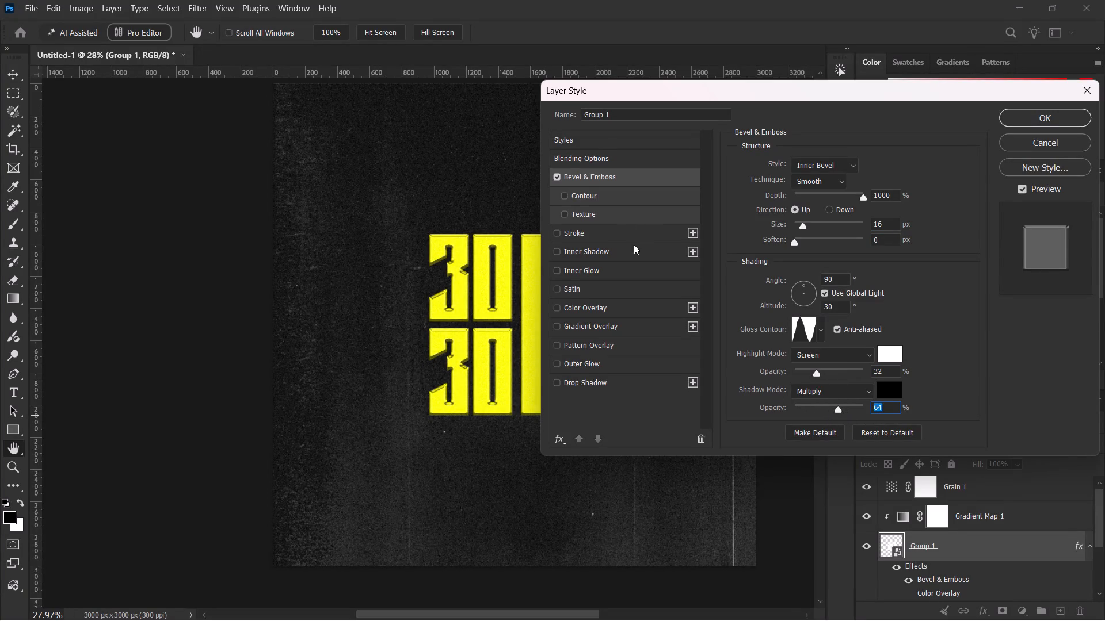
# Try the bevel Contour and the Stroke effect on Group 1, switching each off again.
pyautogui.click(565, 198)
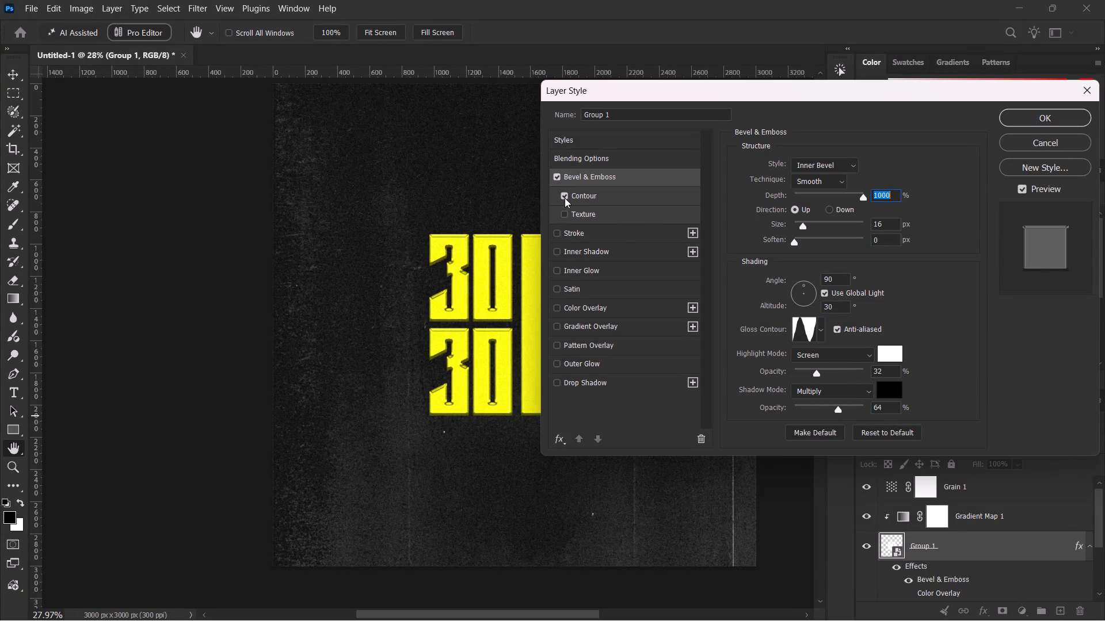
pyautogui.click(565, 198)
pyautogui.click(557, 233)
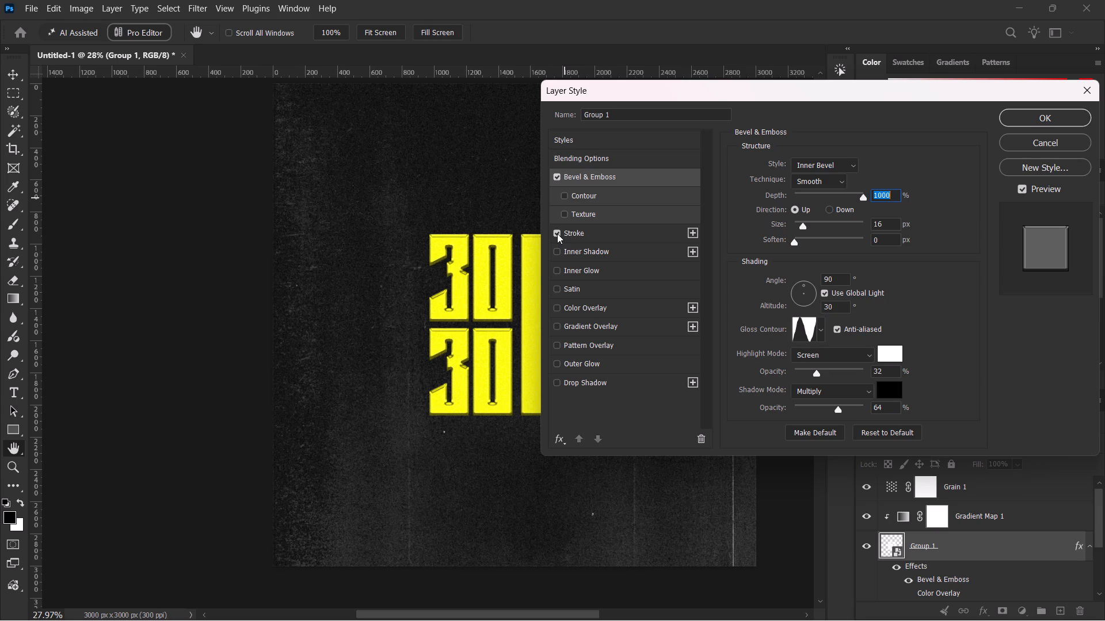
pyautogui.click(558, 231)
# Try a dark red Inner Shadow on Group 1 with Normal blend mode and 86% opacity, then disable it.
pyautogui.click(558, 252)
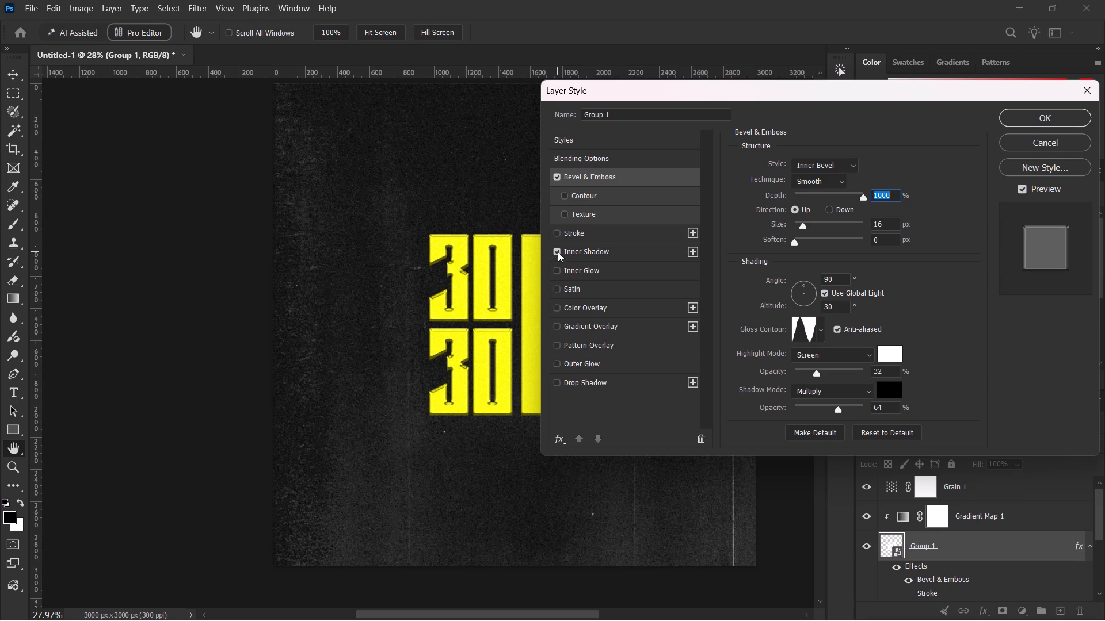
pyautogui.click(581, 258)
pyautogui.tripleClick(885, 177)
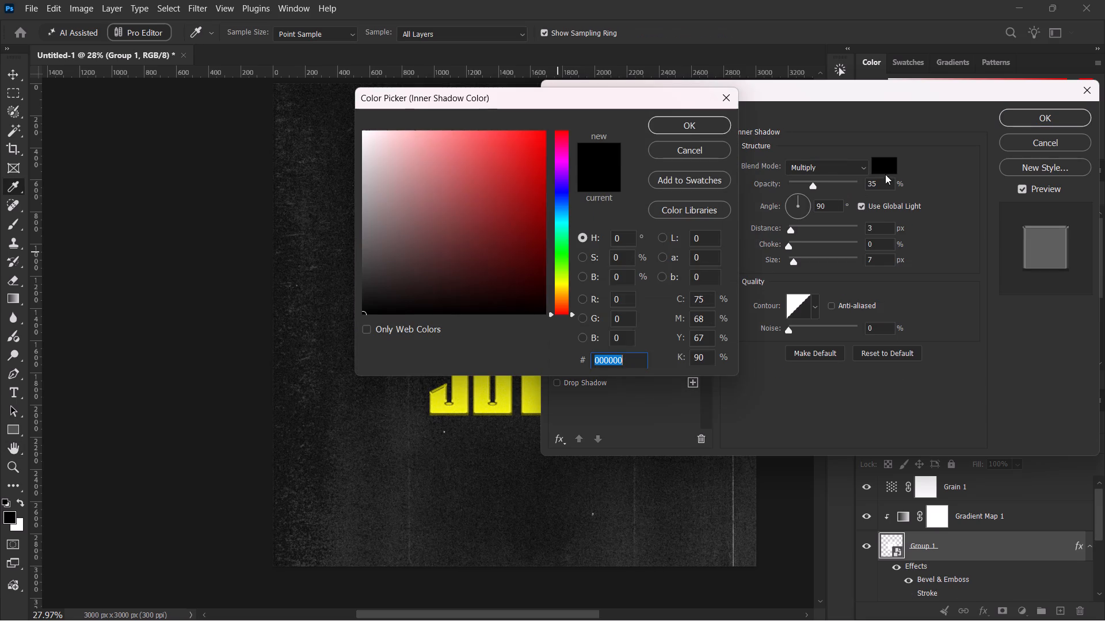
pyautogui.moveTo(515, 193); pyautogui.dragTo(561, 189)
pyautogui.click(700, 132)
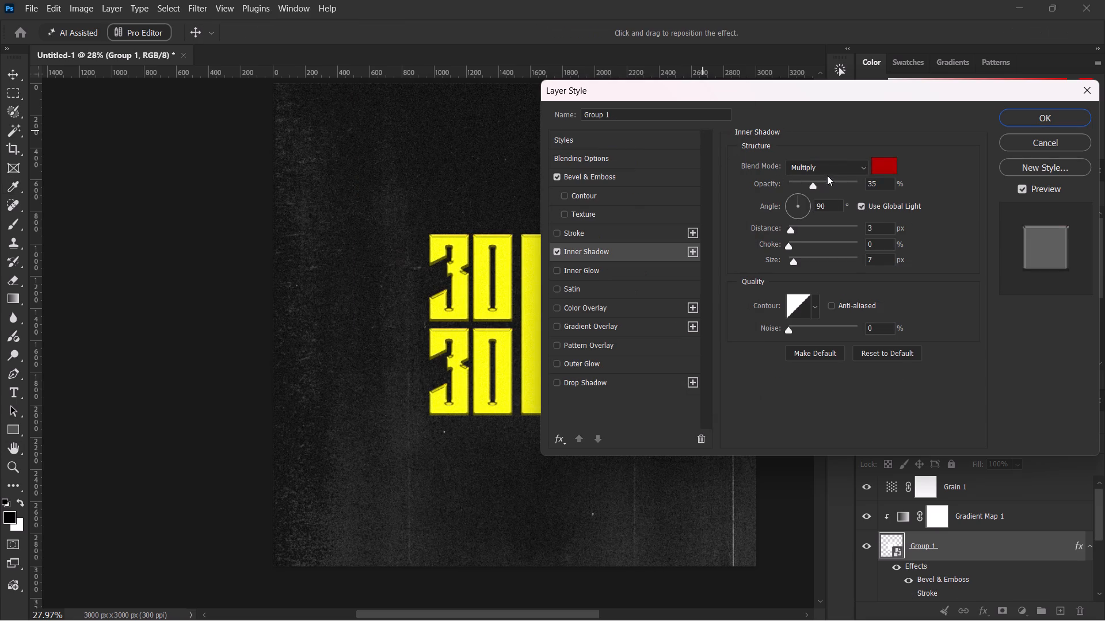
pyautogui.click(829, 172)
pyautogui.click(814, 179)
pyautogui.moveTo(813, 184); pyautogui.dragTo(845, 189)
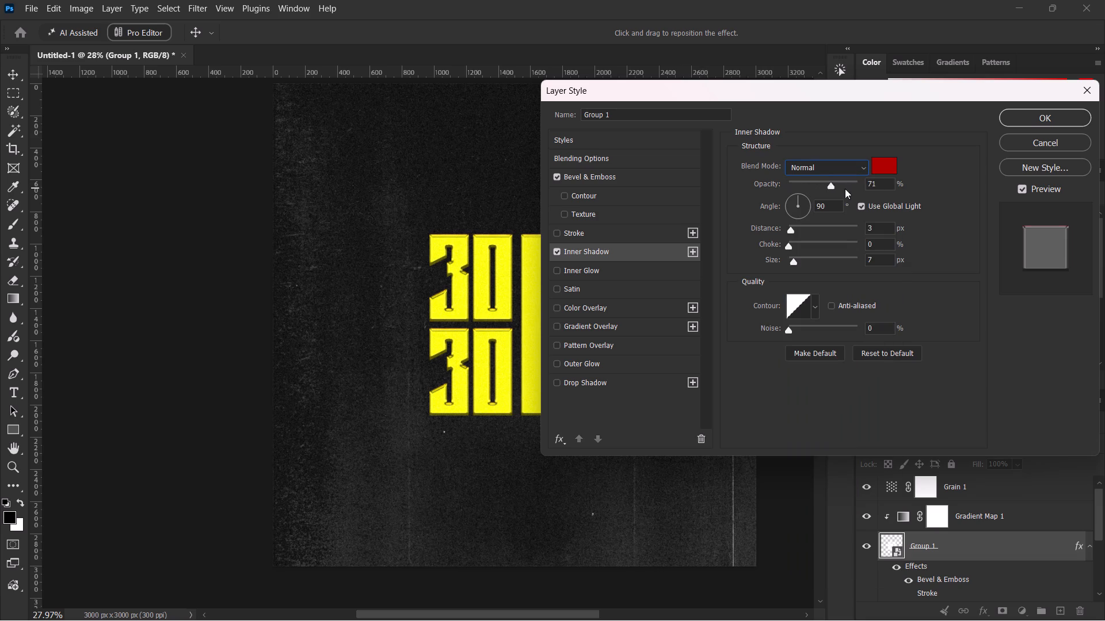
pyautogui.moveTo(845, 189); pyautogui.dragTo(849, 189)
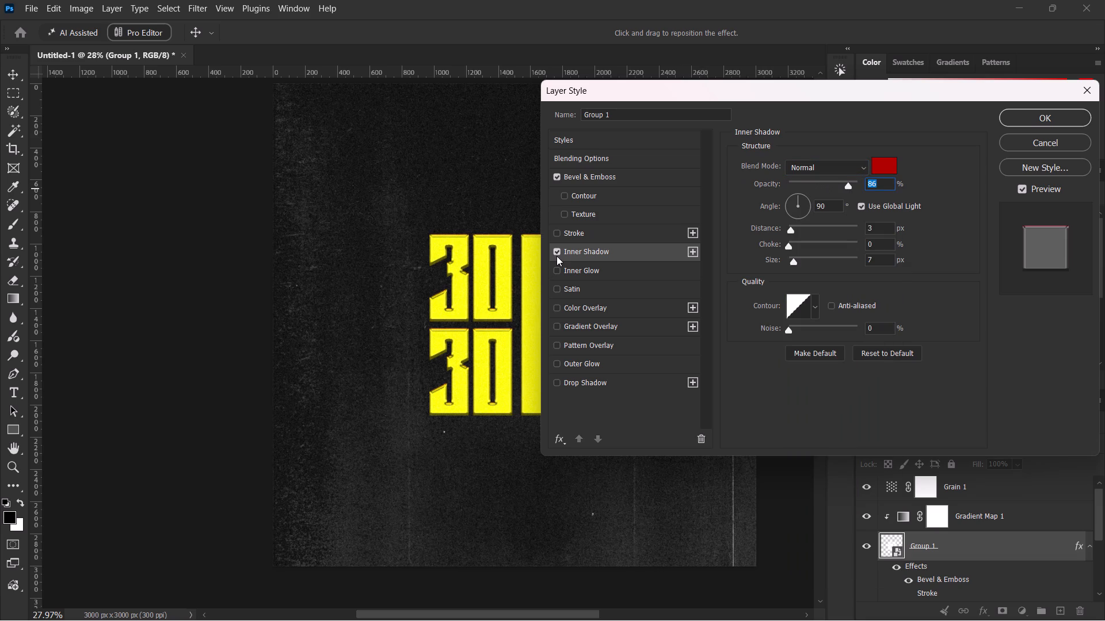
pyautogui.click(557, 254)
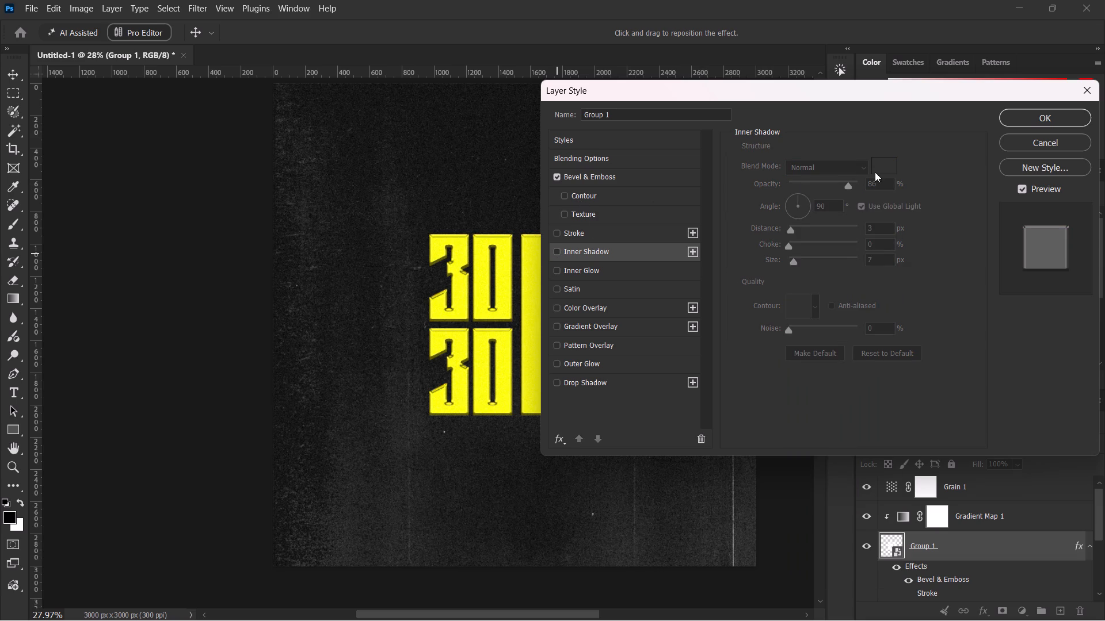
# Apply the edited layer style to Group 1.
pyautogui.click(1029, 116)
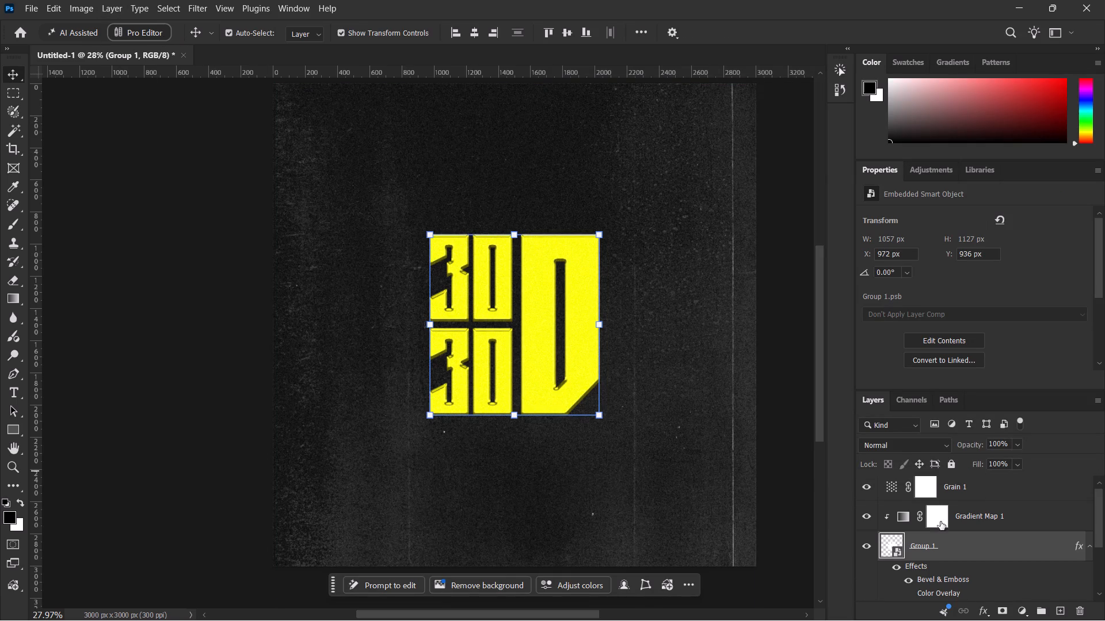
# Examine the lockup's bevelled edges up close and its overall look on the dark textured background.
pyautogui.scroll(-1, 967, 530)
pyautogui.scroll(1, 967, 530)
pyautogui.scroll(-4, 967, 530)
pyautogui.click(958, 596)
pyautogui.keyDown('alt'); pyautogui.scroll(9, 546, 419); pyautogui.keyUp('alt')
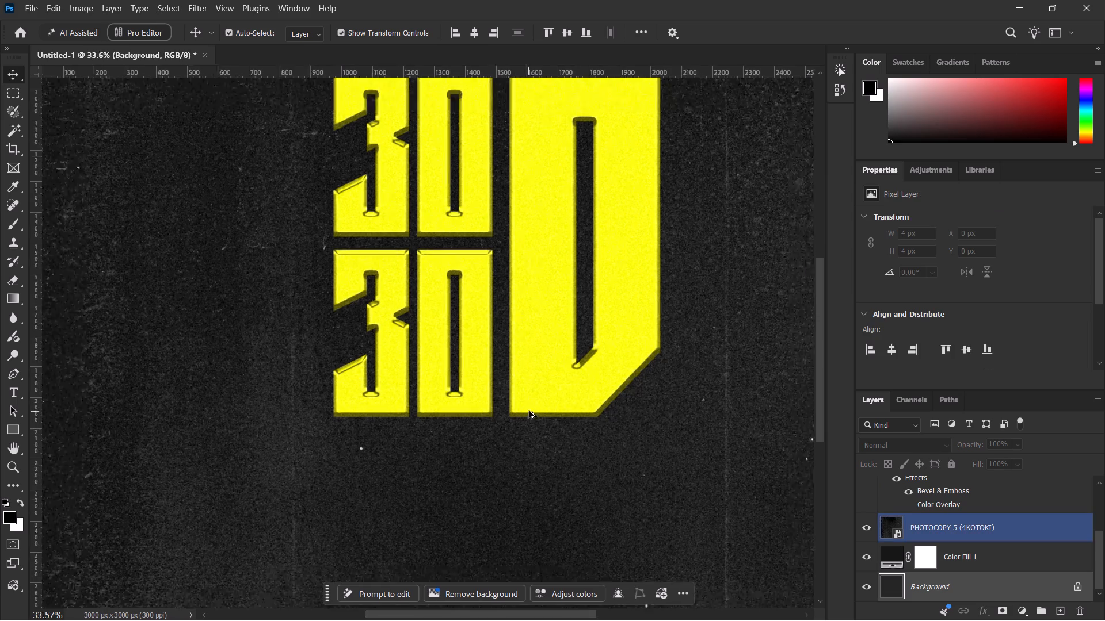
pyautogui.keyDown('alt'); pyautogui.scroll(7, 394, 202); pyautogui.keyUp('alt')
pyautogui.keyDown('alt'); pyautogui.scroll(14, 424, 263); pyautogui.keyUp('alt')
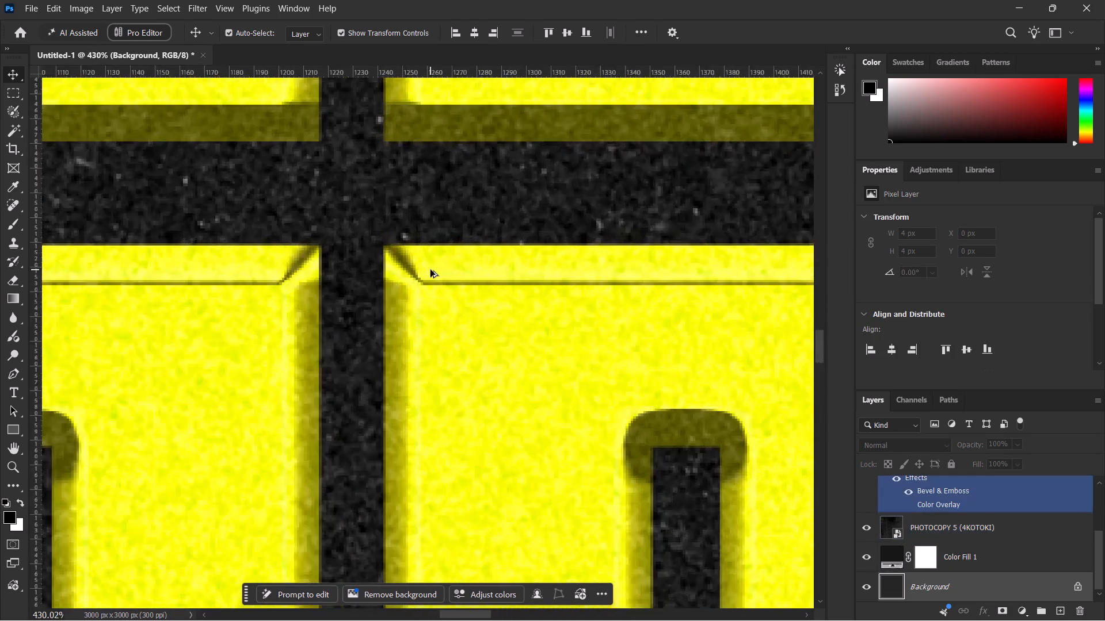
pyautogui.keyDown('alt'); pyautogui.scroll(-7, 430, 270); pyautogui.keyUp('alt')
pyautogui.keyDown('alt'); pyautogui.scroll(1, 430, 270); pyautogui.keyUp('alt')
pyautogui.keyDown('alt'); pyautogui.scroll(-4, 430, 270); pyautogui.keyUp('alt')
pyautogui.keyDown('alt'); pyautogui.scroll(1, 430, 270); pyautogui.keyUp('alt')
pyautogui.keyDown('alt'); pyautogui.scroll(-2, 430, 270); pyautogui.keyUp('alt')
pyautogui.keyDown('alt'); pyautogui.scroll(2, 430, 270); pyautogui.keyUp('alt')
pyautogui.keyDown('alt'); pyautogui.scroll(-5, 433, 269); pyautogui.keyUp('alt')
pyautogui.keyDown('alt'); pyautogui.scroll(1, 434, 266); pyautogui.keyUp('alt')
pyautogui.keyDown('alt'); pyautogui.scroll(-10, 434, 266); pyautogui.keyUp('alt')
pyautogui.keyDown('alt'); pyautogui.scroll(1, 434, 266); pyautogui.keyUp('alt')
pyautogui.keyDown('alt'); pyautogui.scroll(-2, 434, 266); pyautogui.keyUp('alt')
pyautogui.keyDown('alt'); pyautogui.scroll(1, 434, 266); pyautogui.keyUp('alt')
pyautogui.keyDown('alt'); pyautogui.scroll(-7, 434, 266); pyautogui.keyUp('alt')
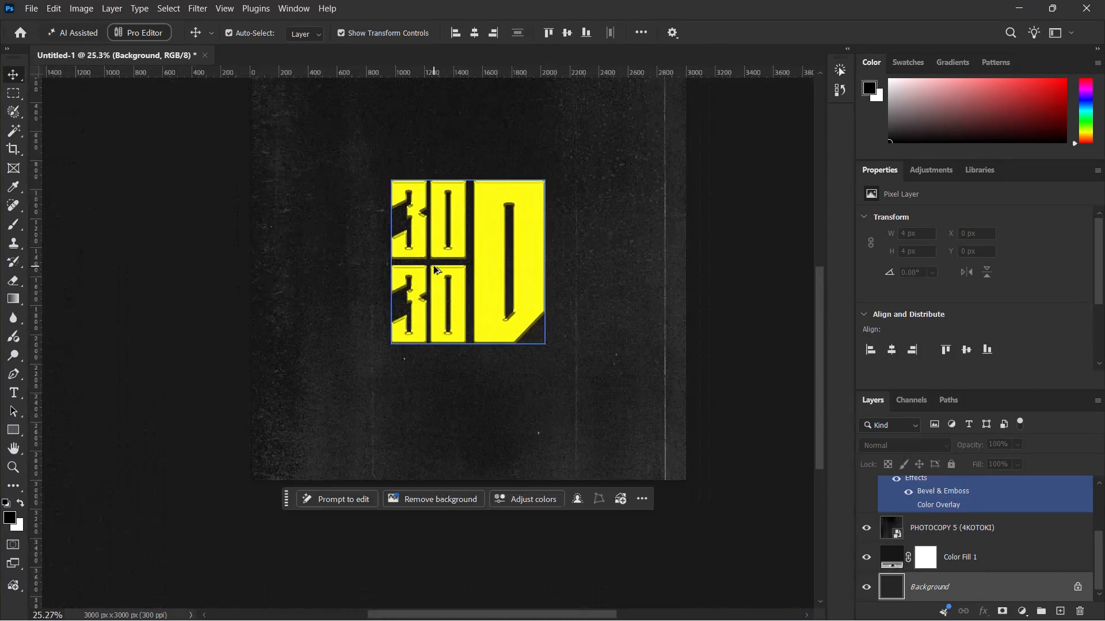
pyautogui.keyDown('alt'); pyautogui.scroll(-1, 434, 266); pyautogui.keyUp('alt')
pyautogui.keyDown('alt'); pyautogui.scroll(1, 434, 266); pyautogui.keyUp('alt')
pyautogui.keyDown('alt'); pyautogui.scroll(-1, 434, 266); pyautogui.keyUp('alt')
pyautogui.press('space')
pyautogui.press('space')
pyautogui.press('space')
pyautogui.press('space')
pyautogui.press('space')
pyautogui.press('space')
pyautogui.moveTo(434, 269); pyautogui.dragTo(449, 324)
pyautogui.keyDown('alt'); pyautogui.scroll(7, 449, 324); pyautogui.keyUp('alt')
pyautogui.keyDown('alt'); pyautogui.scroll(-3, 449, 324); pyautogui.keyUp('alt')
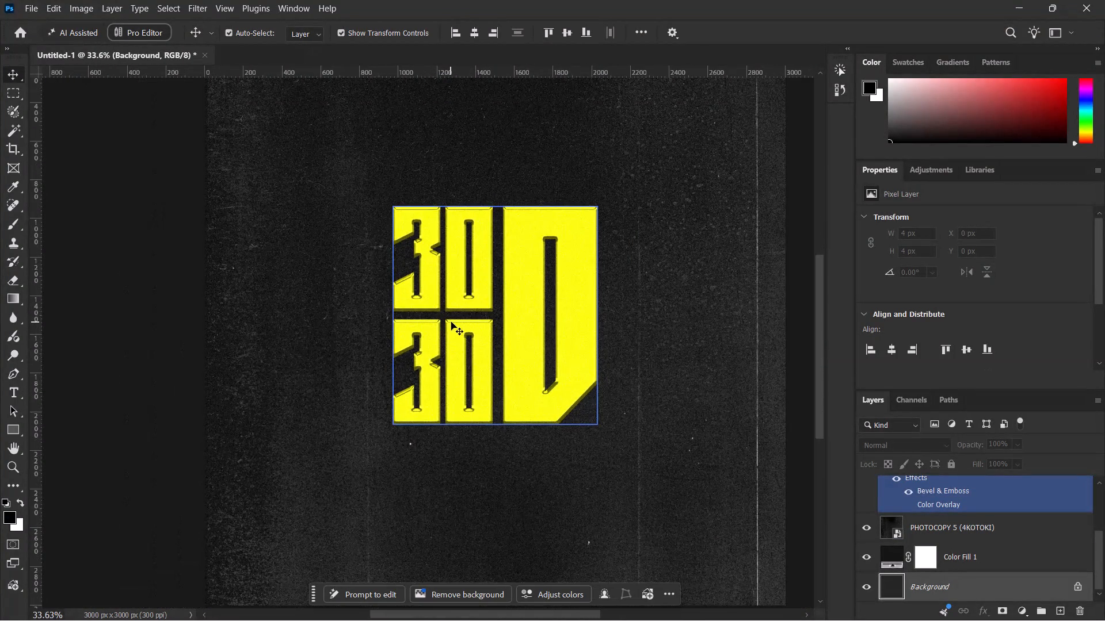
pyautogui.keyDown('alt'); pyautogui.scroll(-3, 451, 322); pyautogui.keyUp('alt')
pyautogui.press('space')
pyautogui.press('space')
pyautogui.click(449, 317)
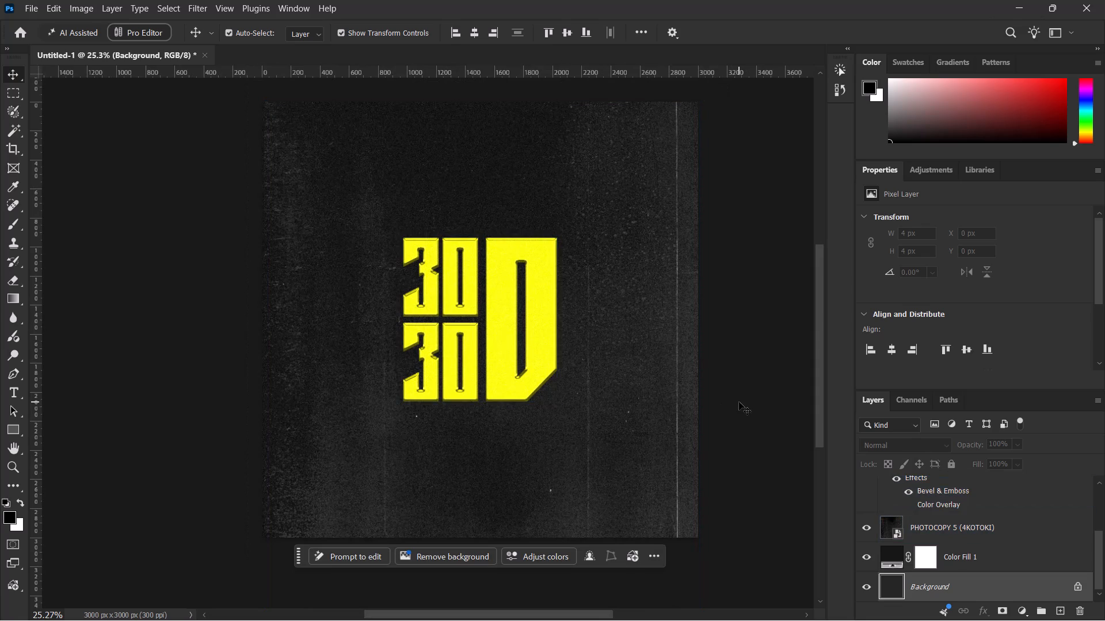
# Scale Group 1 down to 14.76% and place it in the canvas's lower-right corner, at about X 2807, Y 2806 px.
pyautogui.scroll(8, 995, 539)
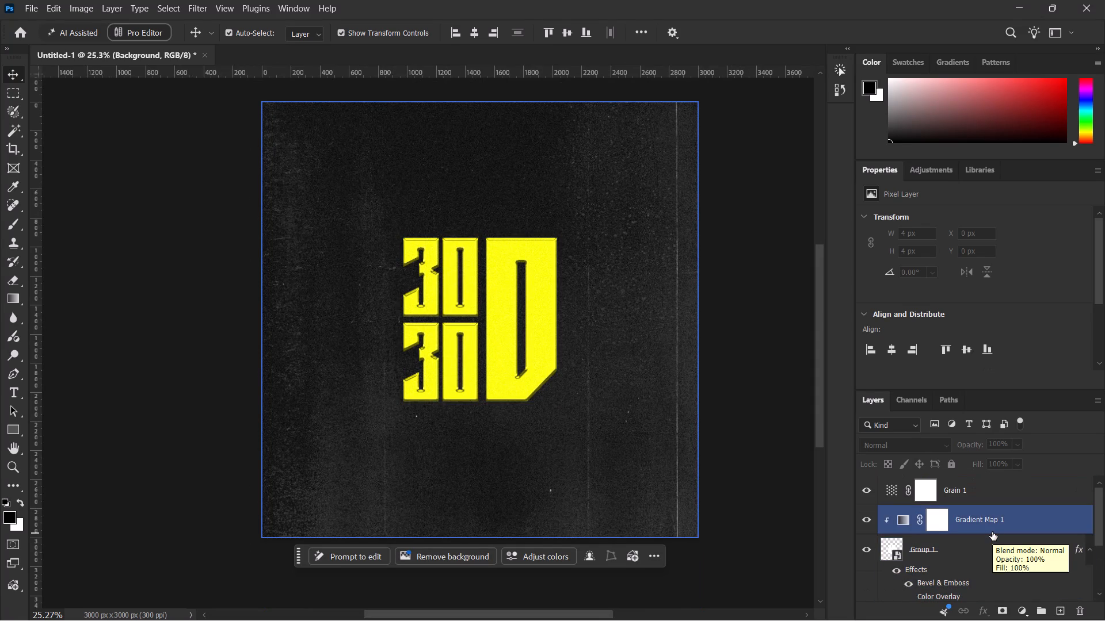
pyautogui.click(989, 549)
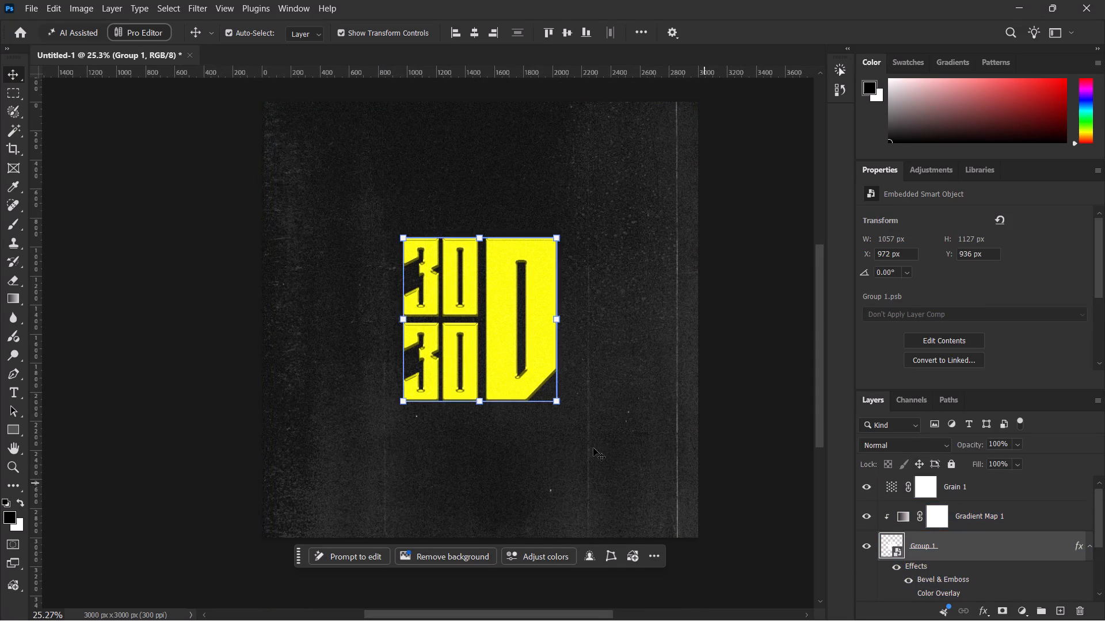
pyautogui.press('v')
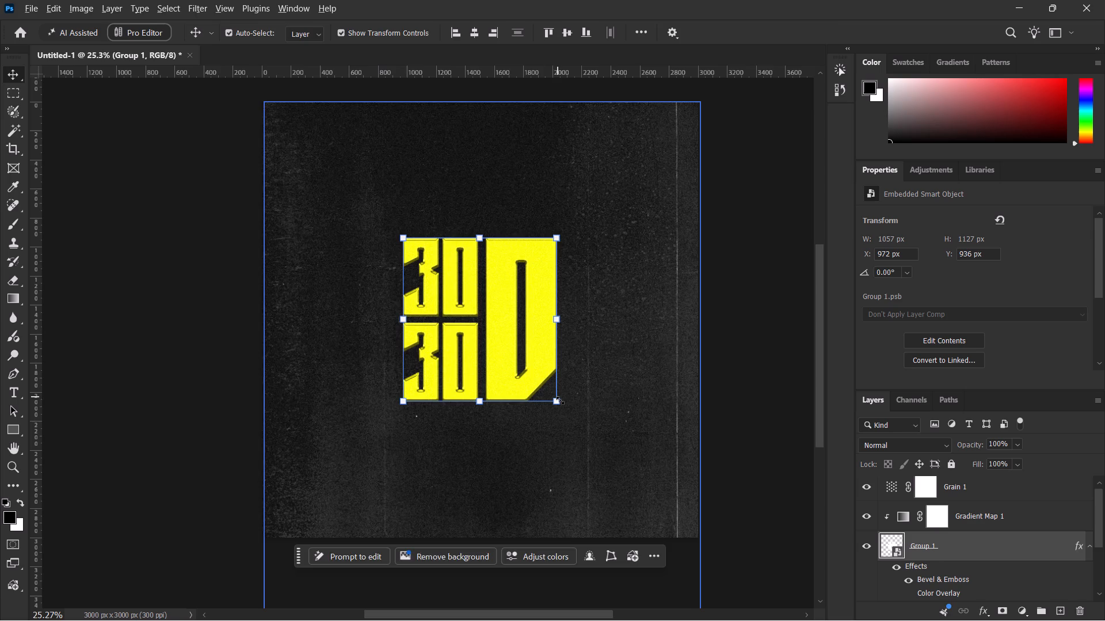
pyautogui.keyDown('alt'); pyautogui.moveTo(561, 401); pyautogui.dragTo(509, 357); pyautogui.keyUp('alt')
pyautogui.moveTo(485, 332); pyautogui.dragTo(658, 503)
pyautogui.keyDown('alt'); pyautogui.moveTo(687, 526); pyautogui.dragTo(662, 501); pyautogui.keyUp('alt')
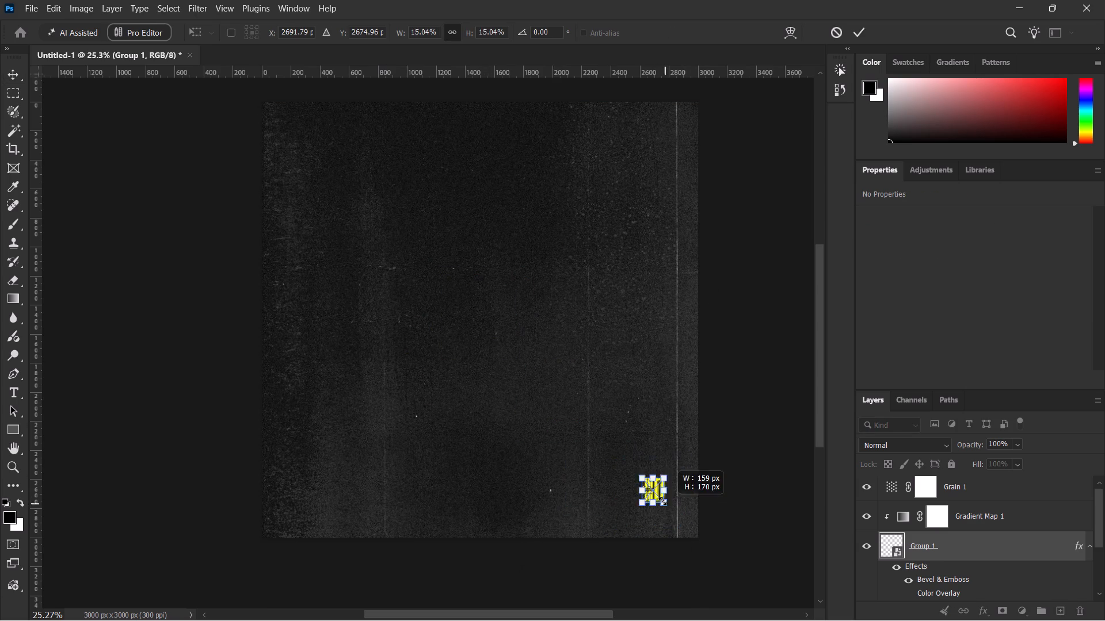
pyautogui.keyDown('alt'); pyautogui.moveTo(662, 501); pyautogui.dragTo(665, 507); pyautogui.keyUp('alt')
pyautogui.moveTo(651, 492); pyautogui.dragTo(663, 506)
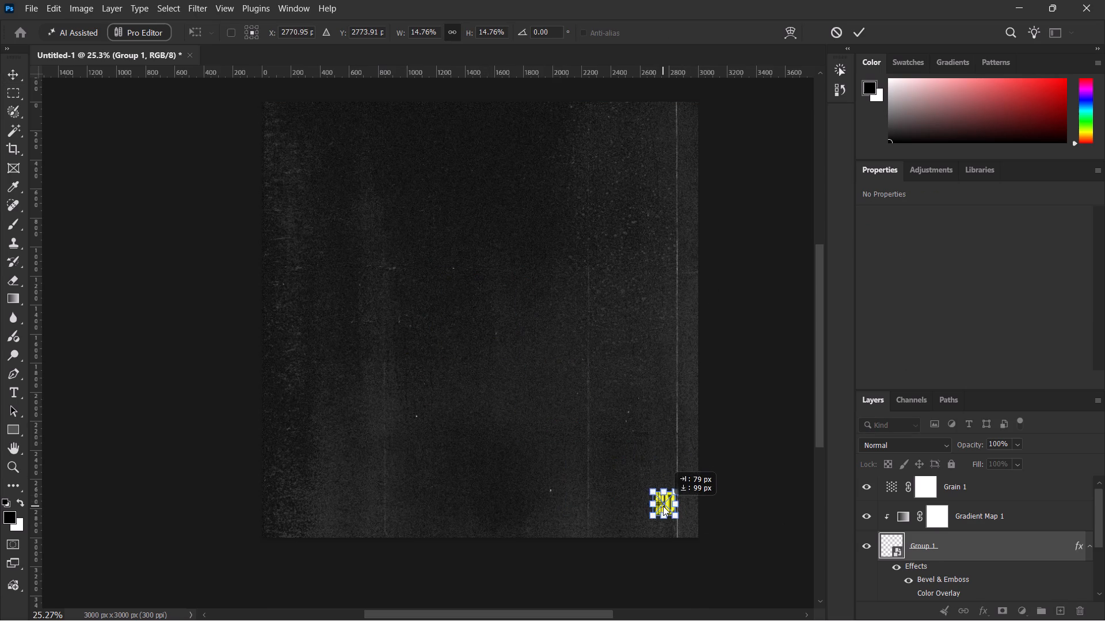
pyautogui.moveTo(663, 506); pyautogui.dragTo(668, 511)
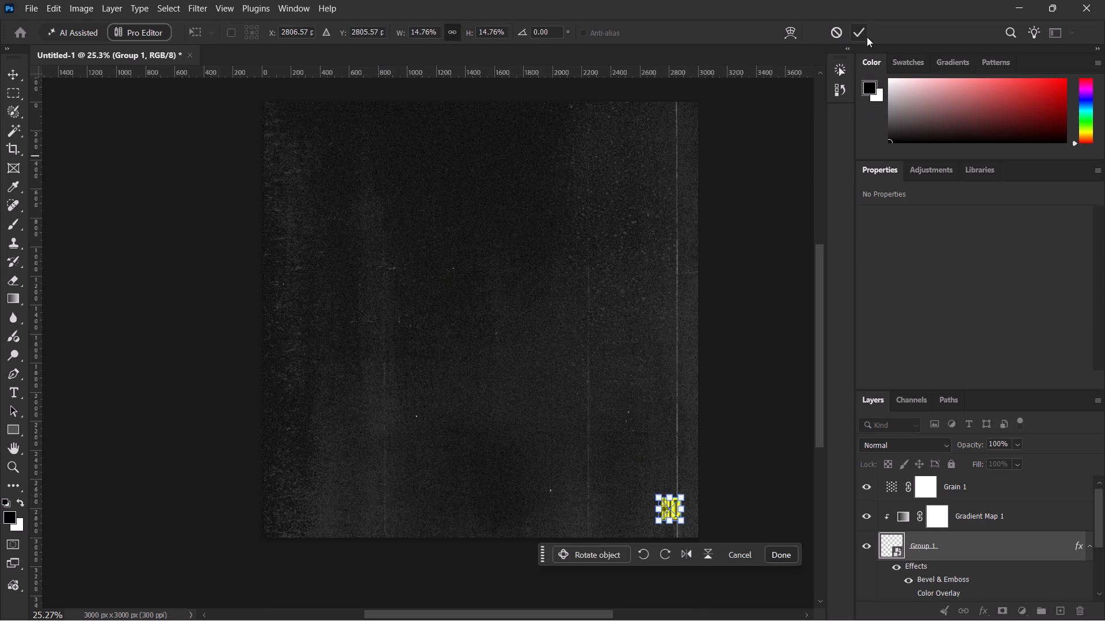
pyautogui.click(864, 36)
# Preview the artwork without panels and examine the shrunken lockup in the lower-right corner up close.
pyautogui.press('Tab')
pyautogui.click(853, 443)
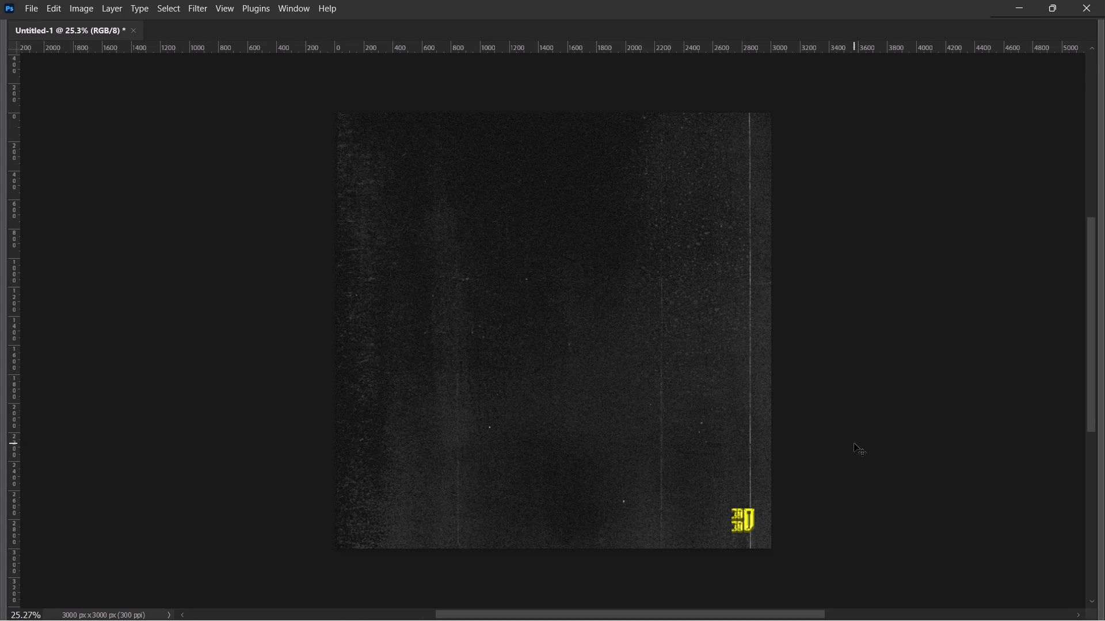
pyautogui.keyDown('alt'); pyautogui.scroll(2, 727, 510); pyautogui.keyUp('alt')
pyautogui.keyDown('alt'); pyautogui.scroll(-1, 722, 510); pyautogui.keyUp('alt')
pyautogui.keyDown('alt'); pyautogui.scroll(16, 721, 510); pyautogui.keyUp('alt')
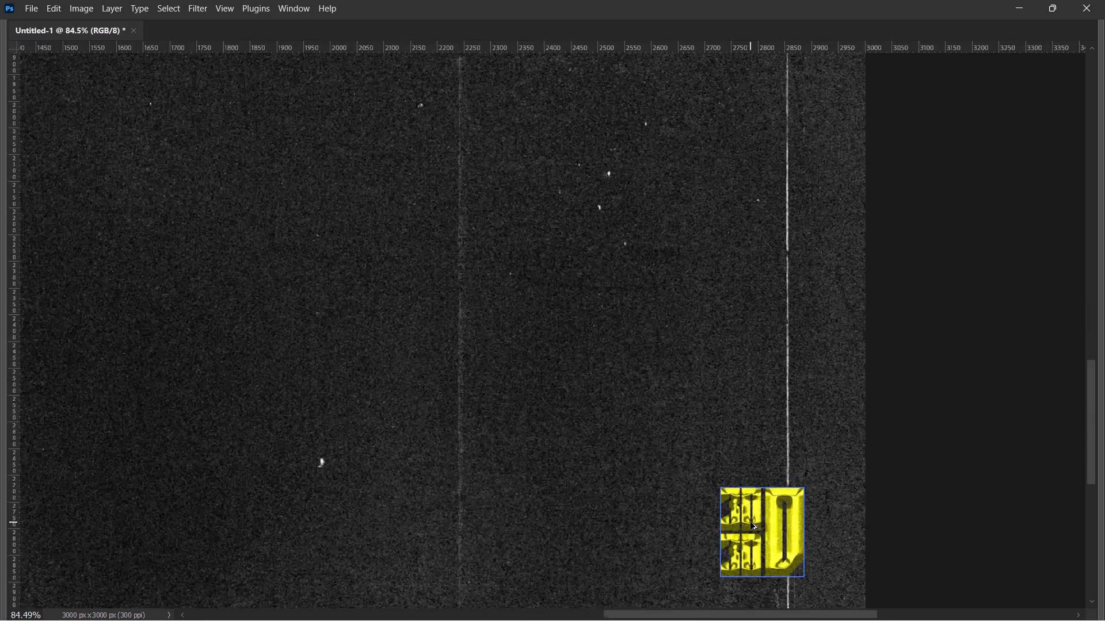
pyautogui.keyDown('alt'); pyautogui.scroll(3, 750, 522); pyautogui.keyUp('alt')
pyautogui.press('Tab')
pyautogui.keyDown('alt'); pyautogui.scroll(4, 704, 504); pyautogui.keyUp('alt')
pyautogui.keyDown('alt'); pyautogui.scroll(-1, 695, 503); pyautogui.keyUp('alt')
pyautogui.keyDown('alt'); pyautogui.scroll(4, 694, 503); pyautogui.keyUp('alt')
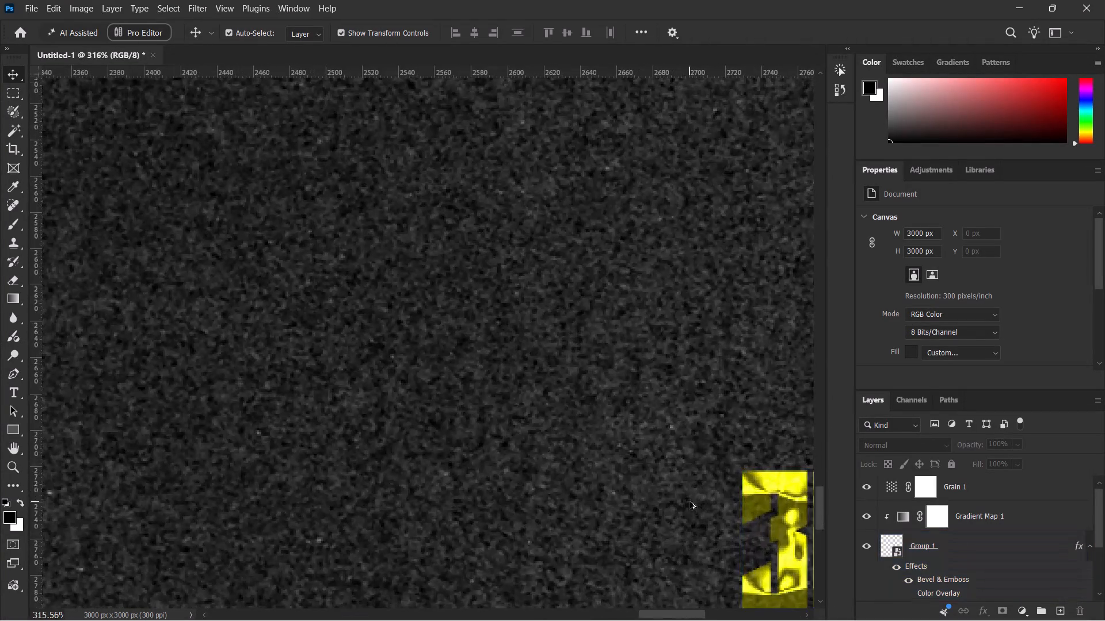
pyautogui.press('space')
pyautogui.press('space')
pyautogui.press('space')
pyautogui.moveTo(622, 473); pyautogui.dragTo(434, 289)
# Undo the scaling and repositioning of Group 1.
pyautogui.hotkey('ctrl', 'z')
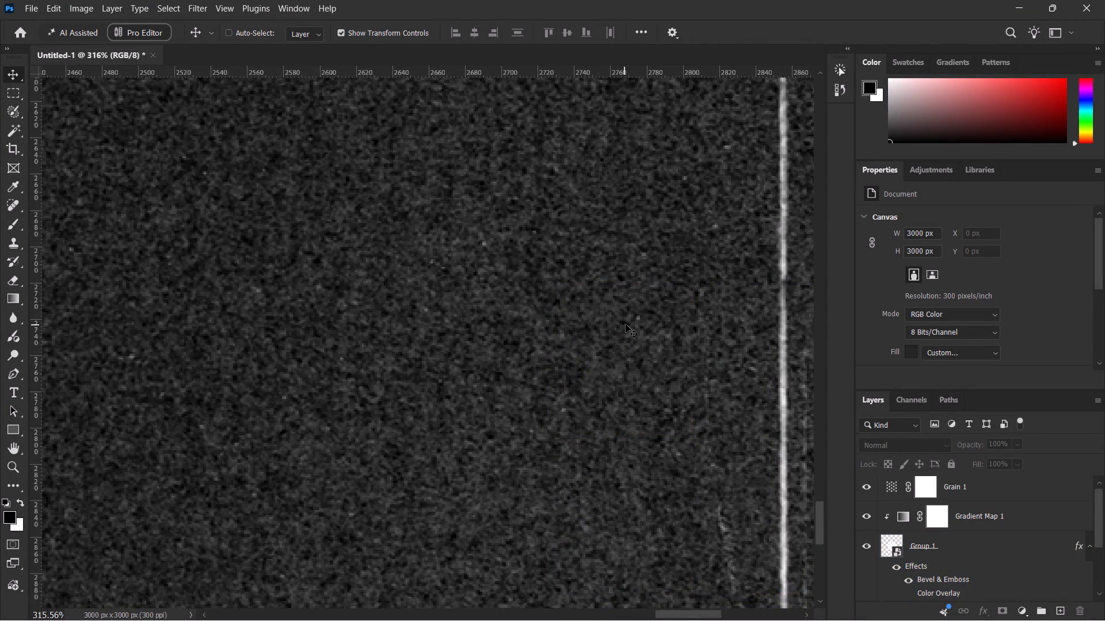
# Review the whole artwork with the full-size lockup in the middle of the canvas.
pyautogui.keyDown('alt'); pyautogui.scroll(-8, 626, 324); pyautogui.keyUp('alt')
pyautogui.keyDown('alt'); pyautogui.scroll(1, 620, 319); pyautogui.keyUp('alt')
pyautogui.keyDown('alt'); pyautogui.scroll(-4, 616, 320); pyautogui.keyUp('alt')
pyautogui.keyDown('alt'); pyautogui.scroll(1, 616, 320); pyautogui.keyUp('alt')
pyautogui.keyDown('alt'); pyautogui.scroll(-10, 614, 321); pyautogui.keyUp('alt')
pyautogui.keyDown('alt'); pyautogui.scroll(1, 613, 321); pyautogui.keyUp('alt')
pyautogui.keyDown('alt'); pyautogui.scroll(-2, 613, 321); pyautogui.keyUp('alt')
pyautogui.keyDown('alt'); pyautogui.scroll(1, 613, 321); pyautogui.keyUp('alt')
pyautogui.keyDown('alt'); pyautogui.scroll(-5, 613, 321); pyautogui.keyUp('alt')
pyautogui.press('space')
pyautogui.press('space')
pyautogui.moveTo(397, 230); pyautogui.dragTo(512, 420)
pyautogui.keyDown('alt'); pyautogui.scroll(-6, 465, 373); pyautogui.keyUp('alt')
pyautogui.press('space')
pyautogui.moveTo(446, 353); pyautogui.dragTo(444, 333)
pyautogui.keyDown('alt'); pyautogui.scroll(1, 483, 346); pyautogui.keyUp('alt')
pyautogui.keyDown('alt'); pyautogui.scroll(-1, 483, 346); pyautogui.keyUp('alt')
pyautogui.keyDown('alt'); pyautogui.scroll(7, 483, 346); pyautogui.keyUp('alt')
pyautogui.keyDown('alt'); pyautogui.scroll(-5, 481, 342); pyautogui.keyUp('alt')
pyautogui.press('space')
pyautogui.moveTo(470, 329); pyautogui.dragTo(475, 351)
pyautogui.keyDown('alt'); pyautogui.scroll(6, 478, 348); pyautogui.keyUp('alt')
pyautogui.keyDown('alt'); pyautogui.scroll(-3, 479, 347); pyautogui.keyUp('alt')
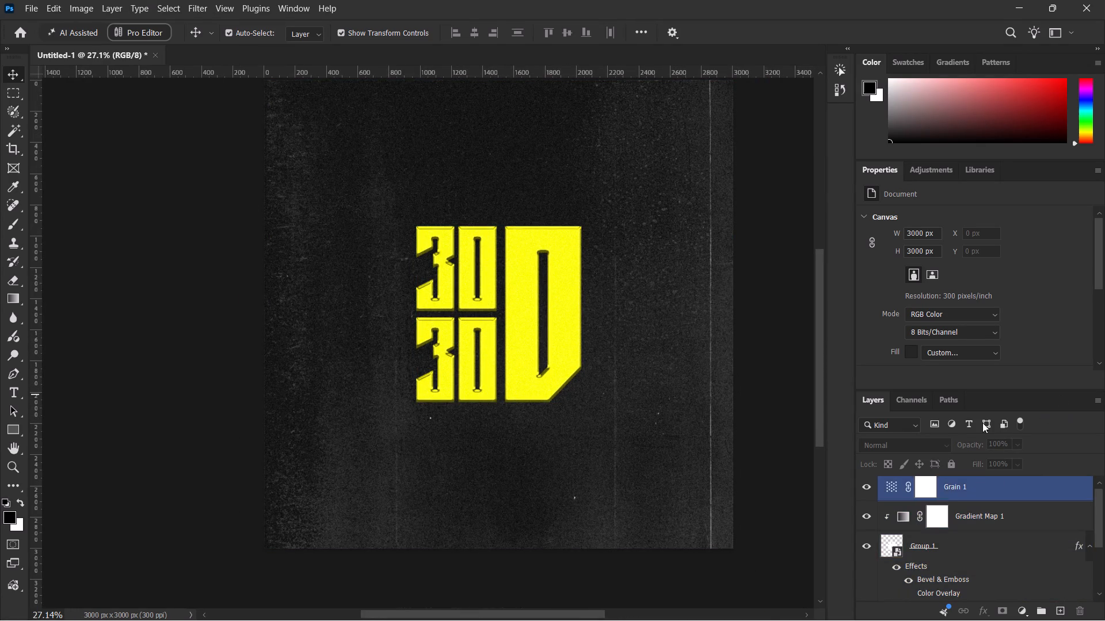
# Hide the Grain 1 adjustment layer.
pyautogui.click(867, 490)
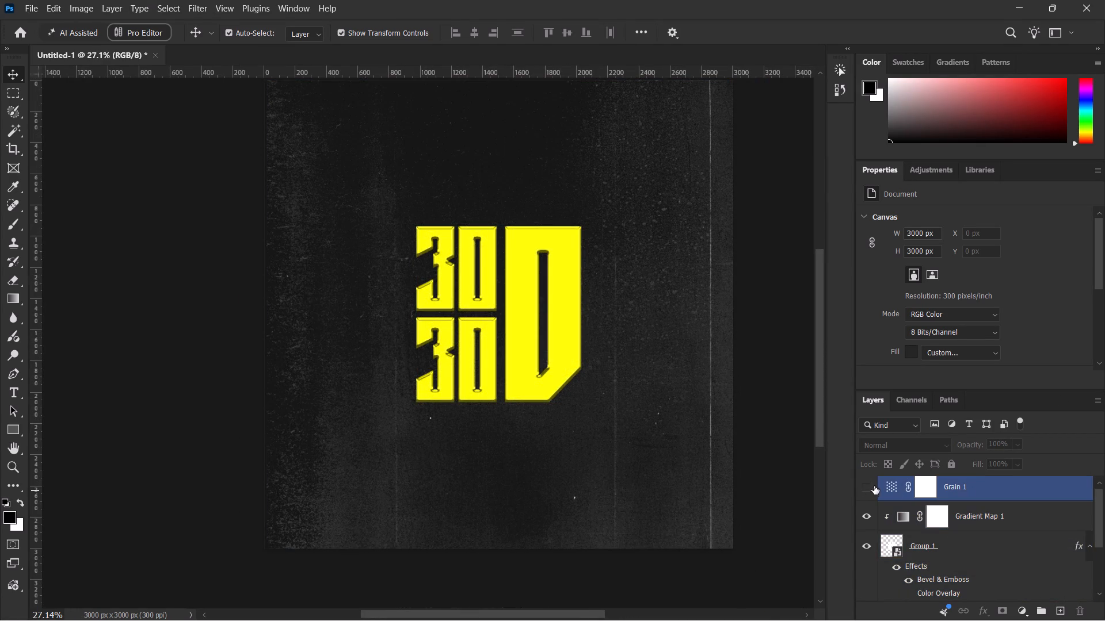
# Hide and delete the PHOTOCOPY 5 (4KOTOKI) texture layer.
pyautogui.scroll(-3, 908, 528)
pyautogui.click(862, 527)
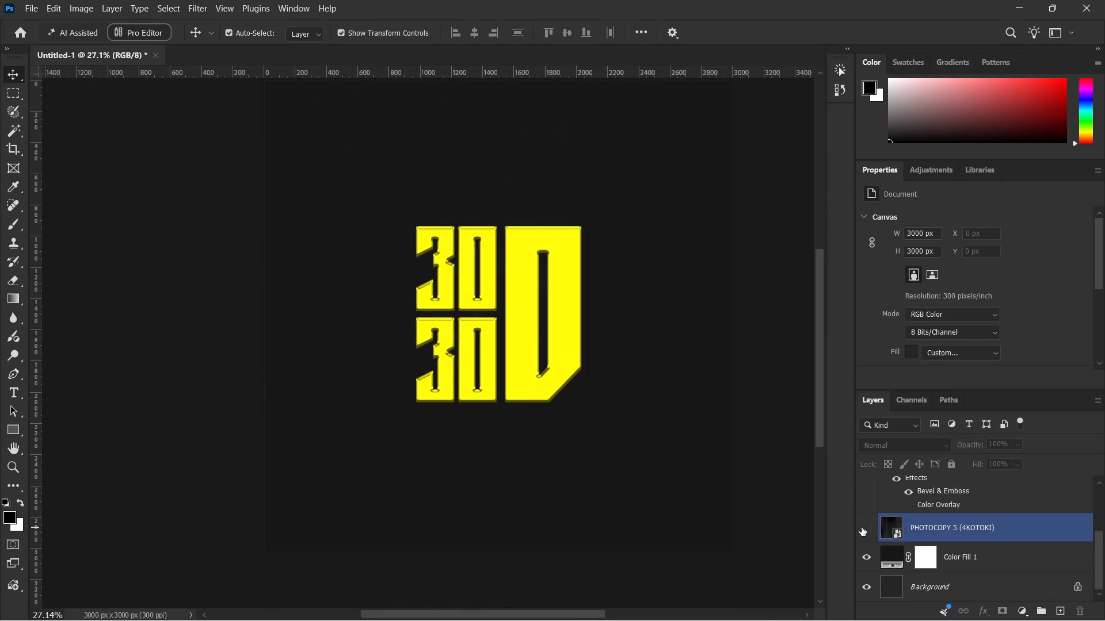
pyautogui.click(988, 530)
pyautogui.press('Delete')
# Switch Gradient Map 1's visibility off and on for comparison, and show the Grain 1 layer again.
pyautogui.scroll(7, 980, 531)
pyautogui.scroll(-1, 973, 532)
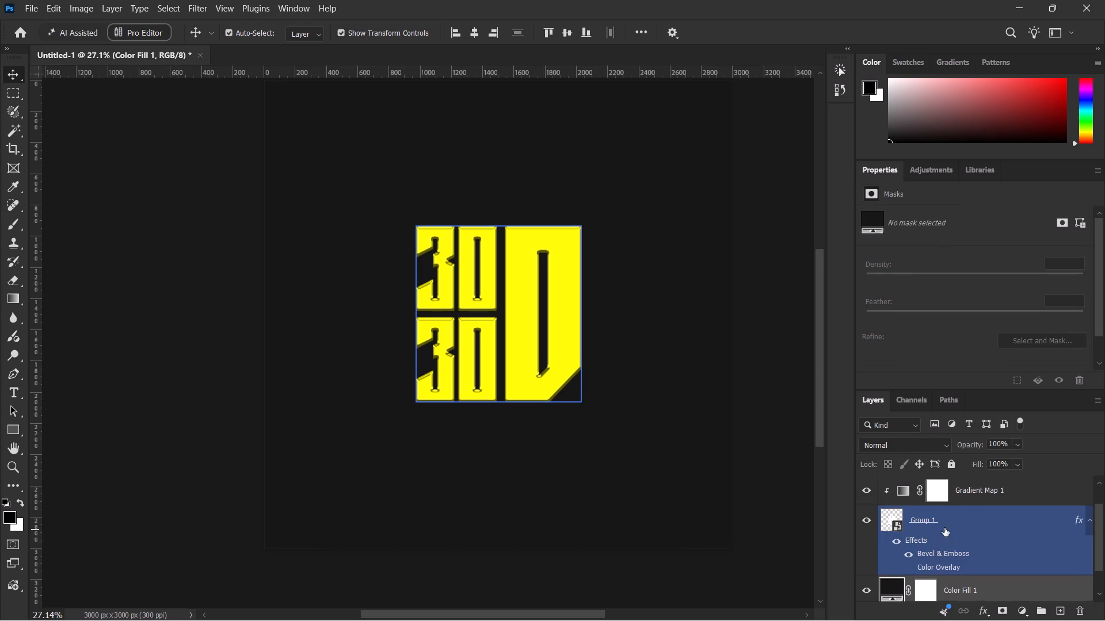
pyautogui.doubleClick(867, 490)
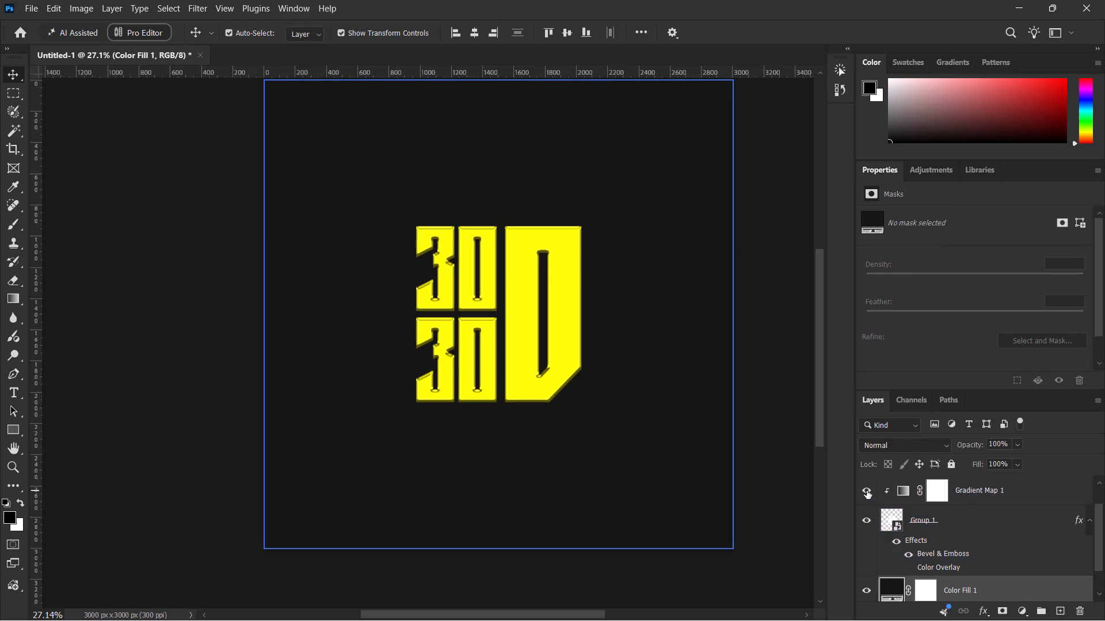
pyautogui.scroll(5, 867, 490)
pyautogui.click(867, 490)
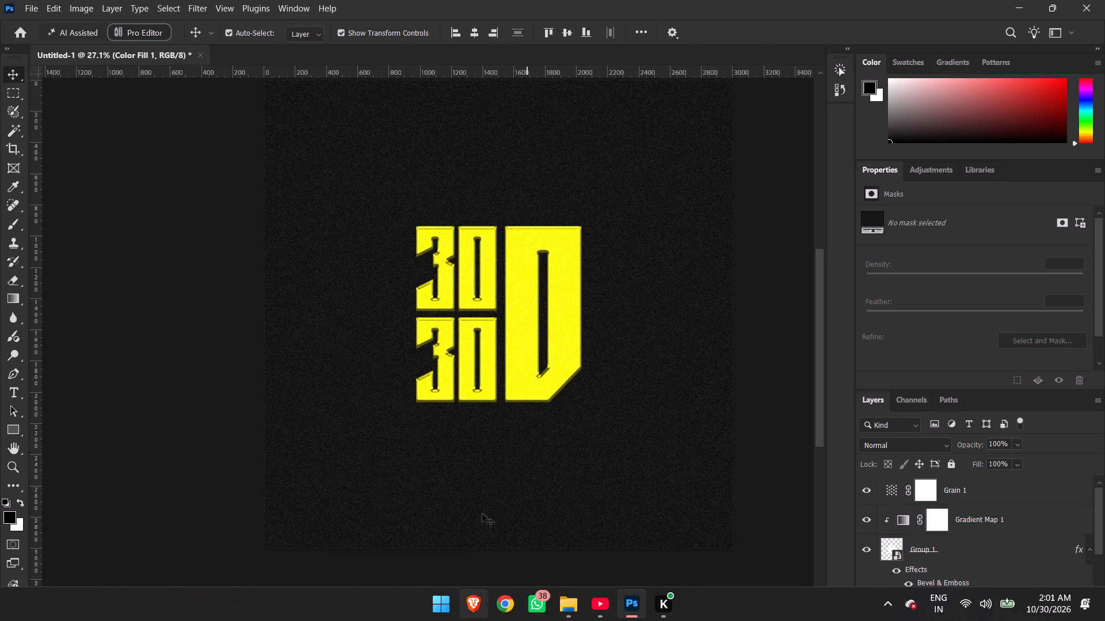
# Rasterize the Color Fill 1 layer and delete its layer mask.
pyautogui.press('b')
pyautogui.keyDown('alt'); pyautogui.scroll(-3, 383, 347); pyautogui.keyUp('alt')
pyautogui.keyDown('alt'); pyautogui.scroll(1, 385, 348); pyautogui.keyUp('alt')
pyautogui.keyDown('alt'); pyautogui.scroll(-3, 385, 348); pyautogui.keyUp('alt')
pyautogui.keyDown('alt'); pyautogui.scroll(2, 386, 348); pyautogui.keyUp('alt')
pyautogui.keyDown('alt'); pyautogui.scroll(-1, 386, 349); pyautogui.keyUp('alt')
pyautogui.scroll(-5, 997, 546)
pyautogui.rightClick(1035, 559)
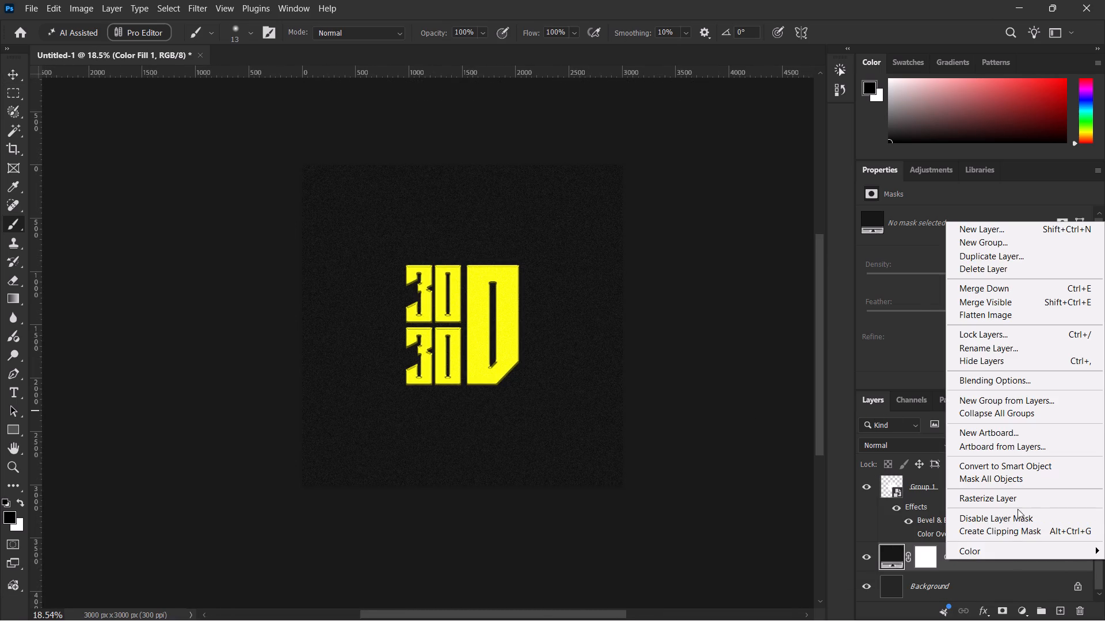
pyautogui.click(1019, 497)
pyautogui.click(934, 555)
pyautogui.press('Delete')
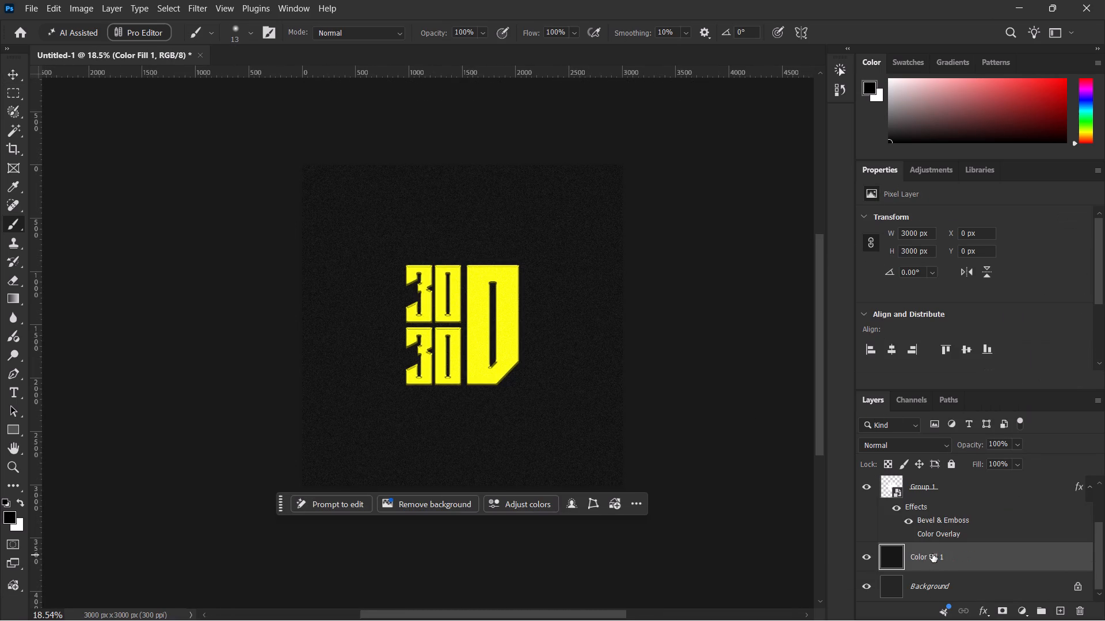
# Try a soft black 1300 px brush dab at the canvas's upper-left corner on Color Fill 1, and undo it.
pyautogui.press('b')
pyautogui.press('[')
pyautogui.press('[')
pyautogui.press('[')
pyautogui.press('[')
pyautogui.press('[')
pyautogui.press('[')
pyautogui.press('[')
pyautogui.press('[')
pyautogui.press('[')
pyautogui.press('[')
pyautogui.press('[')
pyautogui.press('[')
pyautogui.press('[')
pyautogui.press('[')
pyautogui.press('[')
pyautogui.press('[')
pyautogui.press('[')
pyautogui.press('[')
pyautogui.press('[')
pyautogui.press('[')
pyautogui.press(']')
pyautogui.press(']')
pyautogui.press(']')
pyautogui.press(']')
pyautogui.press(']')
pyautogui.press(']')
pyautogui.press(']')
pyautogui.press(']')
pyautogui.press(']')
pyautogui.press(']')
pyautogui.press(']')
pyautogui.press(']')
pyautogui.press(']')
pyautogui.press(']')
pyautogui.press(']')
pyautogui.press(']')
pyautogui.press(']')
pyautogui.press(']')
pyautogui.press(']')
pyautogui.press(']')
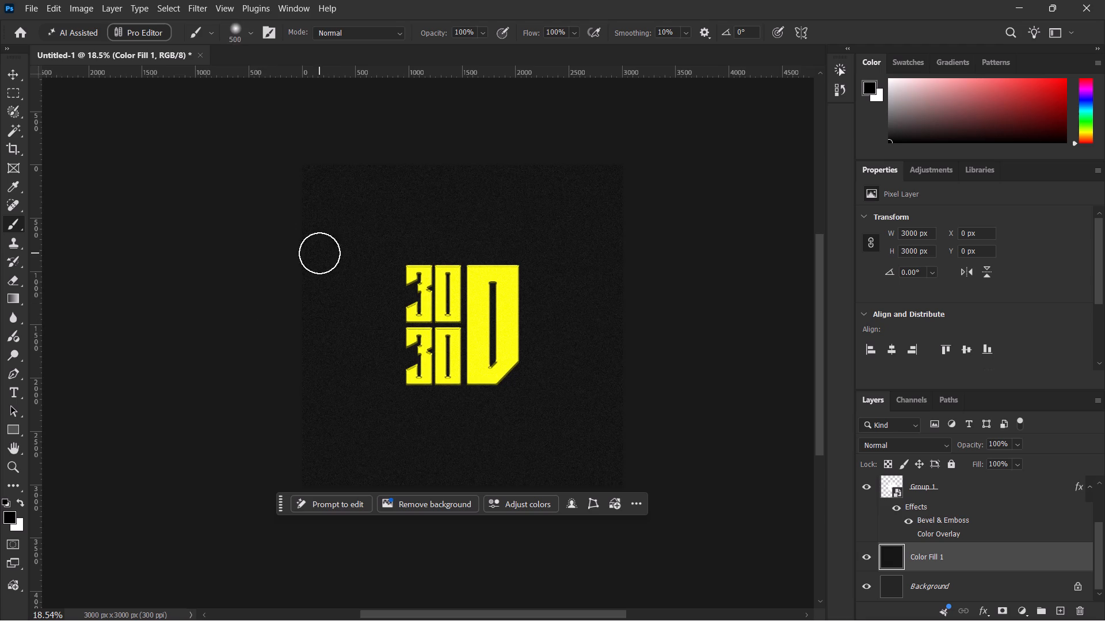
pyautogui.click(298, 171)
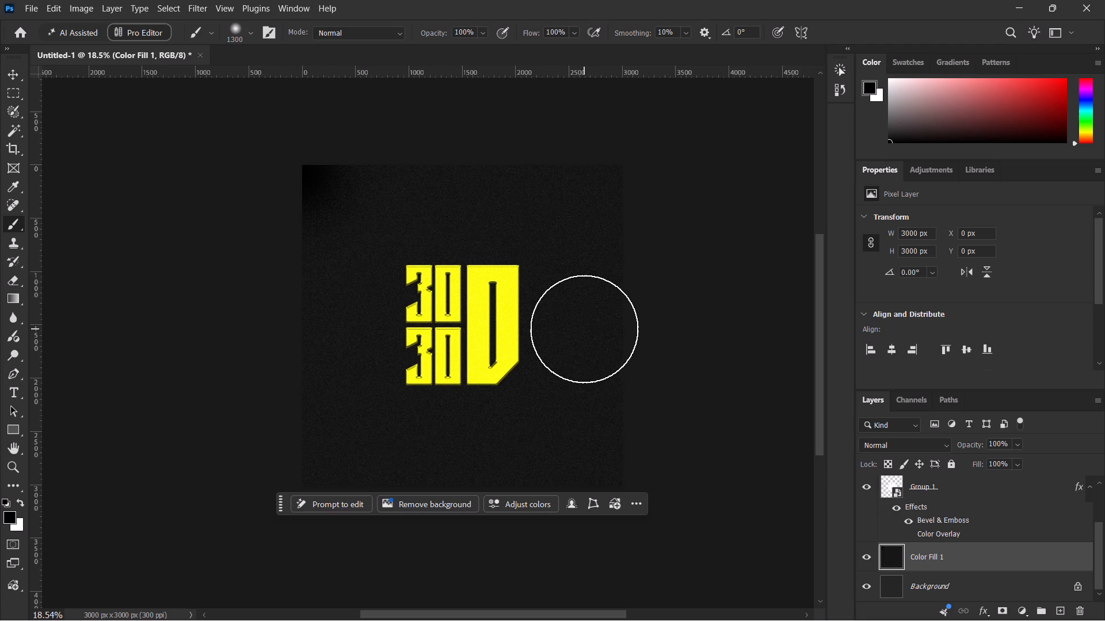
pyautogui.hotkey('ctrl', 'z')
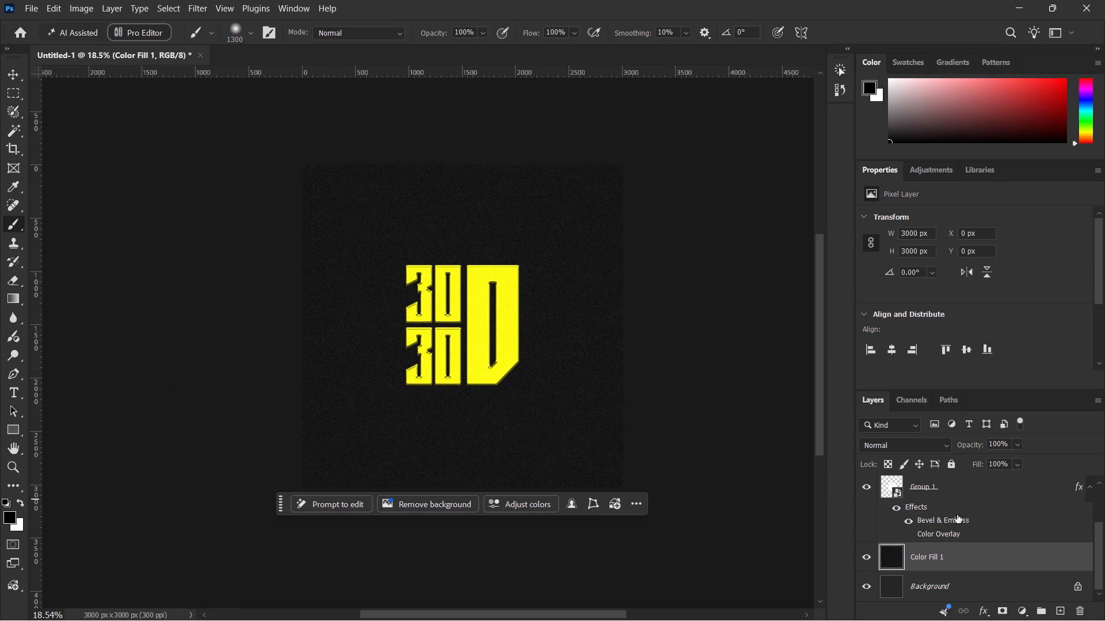
# Add a new empty layer directly above Color Fill 1.
pyautogui.click(1058, 610)
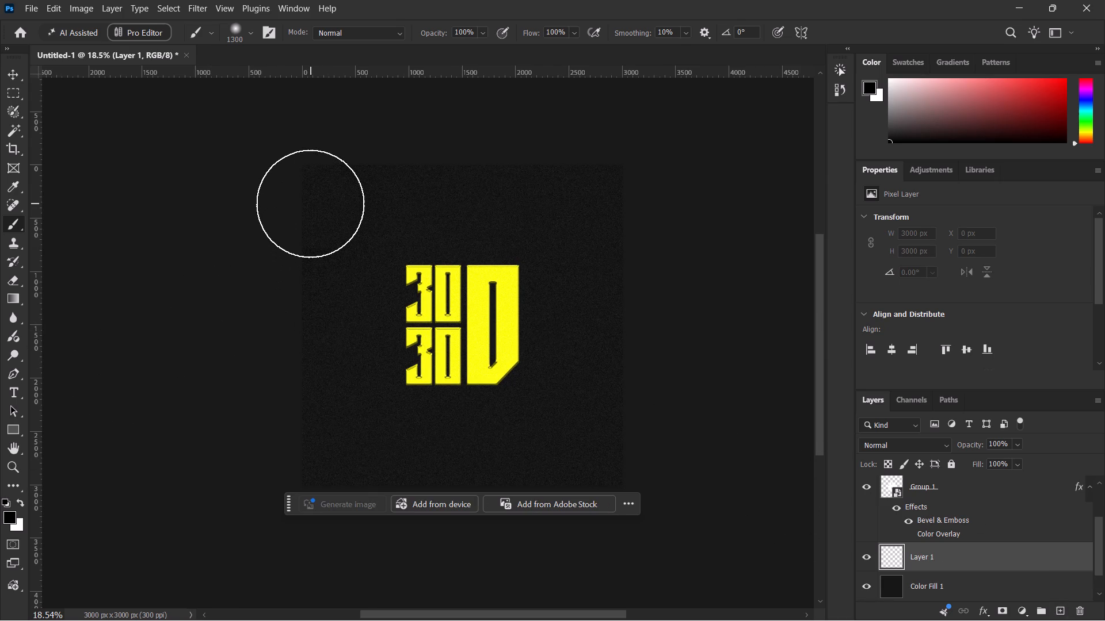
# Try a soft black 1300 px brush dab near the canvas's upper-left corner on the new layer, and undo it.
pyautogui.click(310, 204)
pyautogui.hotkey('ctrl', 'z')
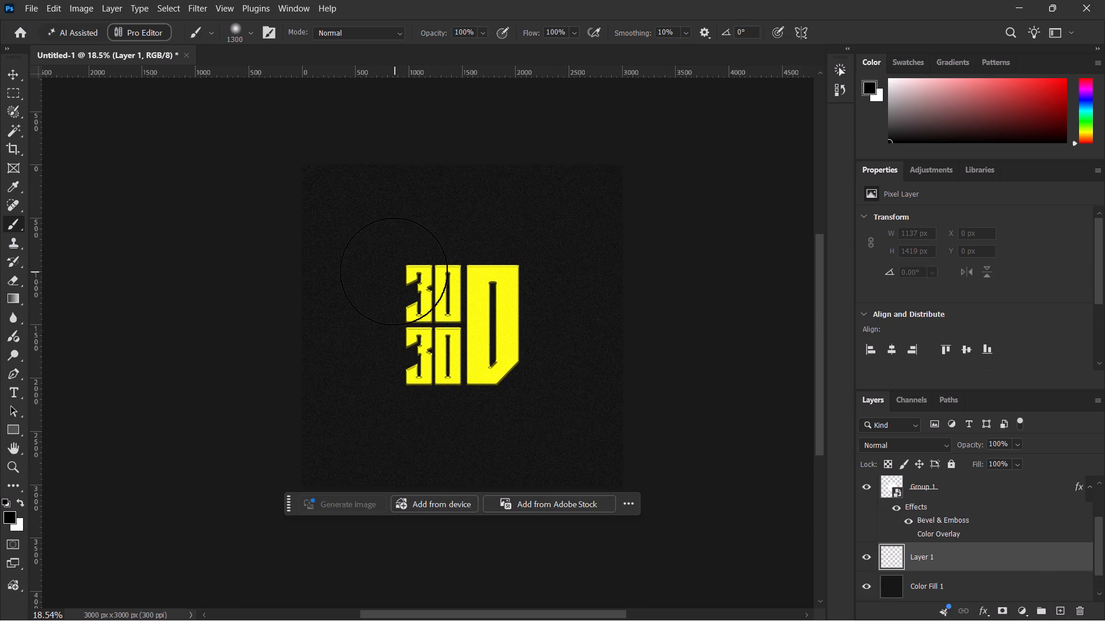
# Enlarge the brush to 3200 px and paint a soft black dab over the canvas's upper-left corner on Layer 1.
pyautogui.press(']')
pyautogui.press(']')
pyautogui.press(']')
pyautogui.press(']')
pyautogui.press(']')
pyautogui.press(']')
pyautogui.press(']')
pyautogui.press(']')
pyautogui.press(']')
pyautogui.press(']')
pyautogui.press(']')
pyautogui.press(']')
pyautogui.press(']')
pyautogui.press(']')
pyautogui.press(']')
pyautogui.press(']')
pyautogui.press(']')
pyautogui.press(']')
pyautogui.press(']')
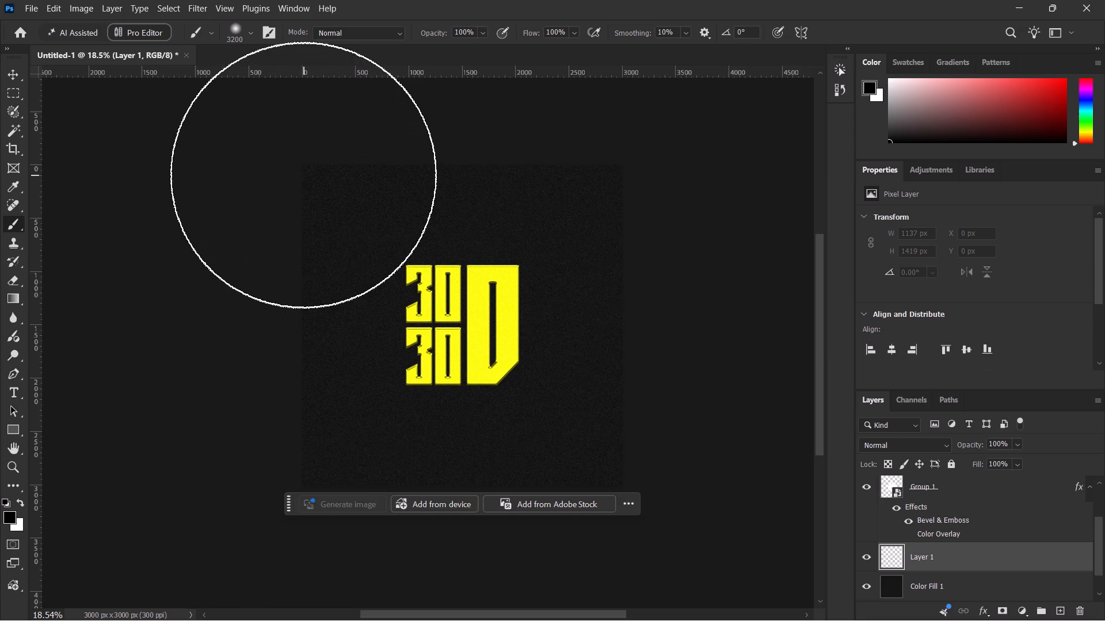
pyautogui.click(303, 175)
# Paint a soft black 3200 px dab over the canvas's lower-right corner on Layer 1.
pyautogui.press('space')
pyautogui.press('space')
pyautogui.press('space')
pyautogui.press('space')
pyautogui.press('space')
pyautogui.press('space')
pyautogui.moveTo(447, 347); pyautogui.dragTo(421, 256)
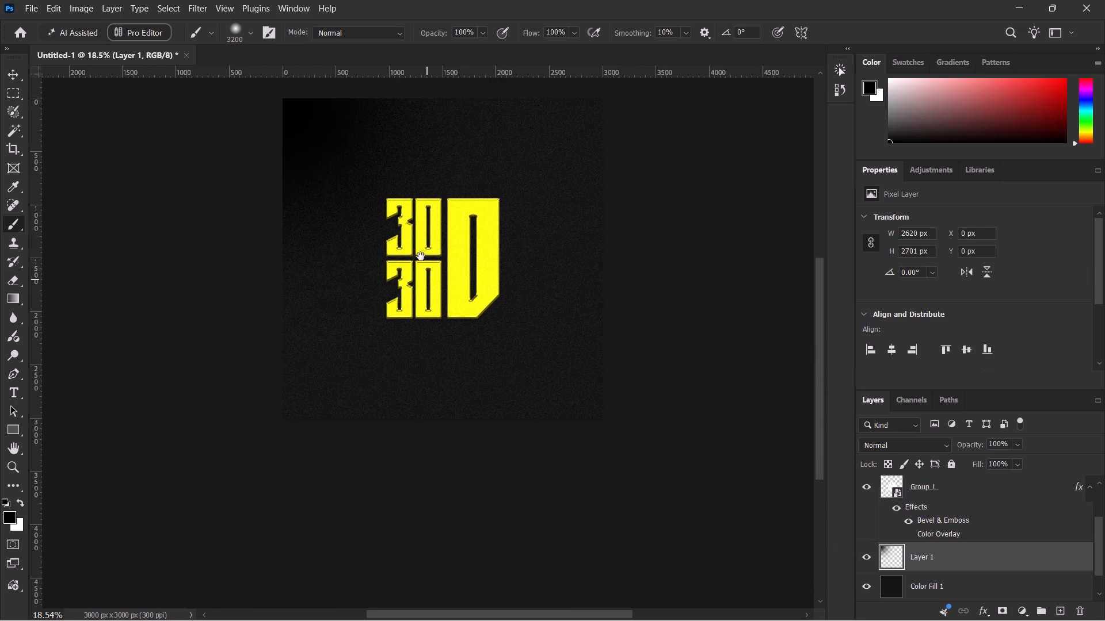
pyautogui.moveTo(421, 256); pyautogui.dragTo(410, 228)
pyautogui.click(605, 357)
pyautogui.press('space')
pyautogui.press('space')
pyautogui.press('space')
pyautogui.press('space')
pyautogui.moveTo(461, 338); pyautogui.dragTo(522, 475)
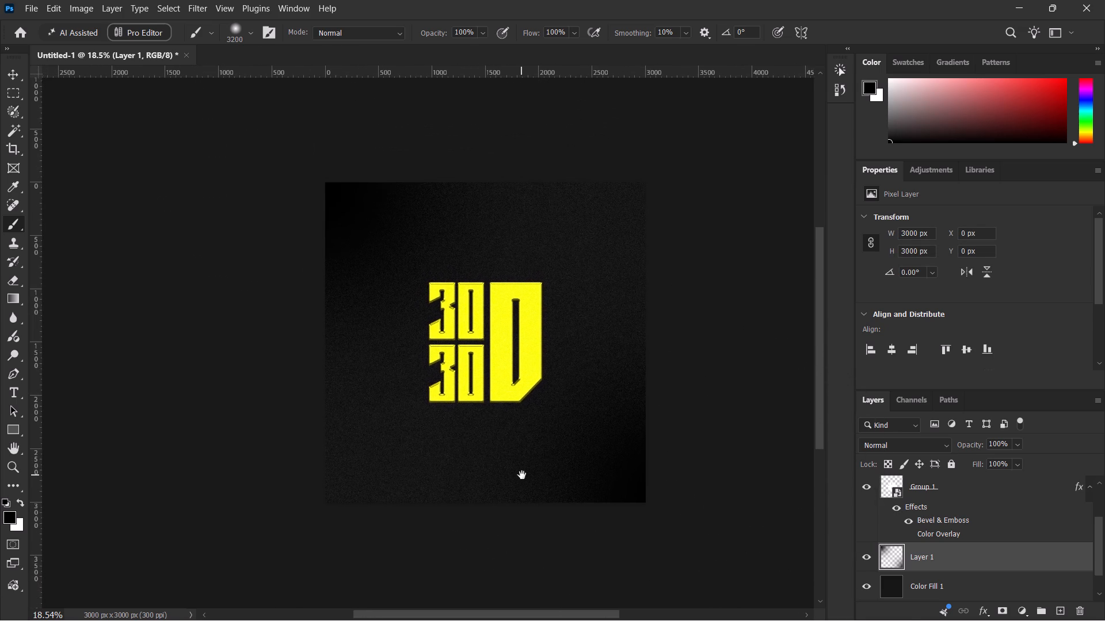
pyautogui.moveTo(522, 475); pyautogui.dragTo(526, 473)
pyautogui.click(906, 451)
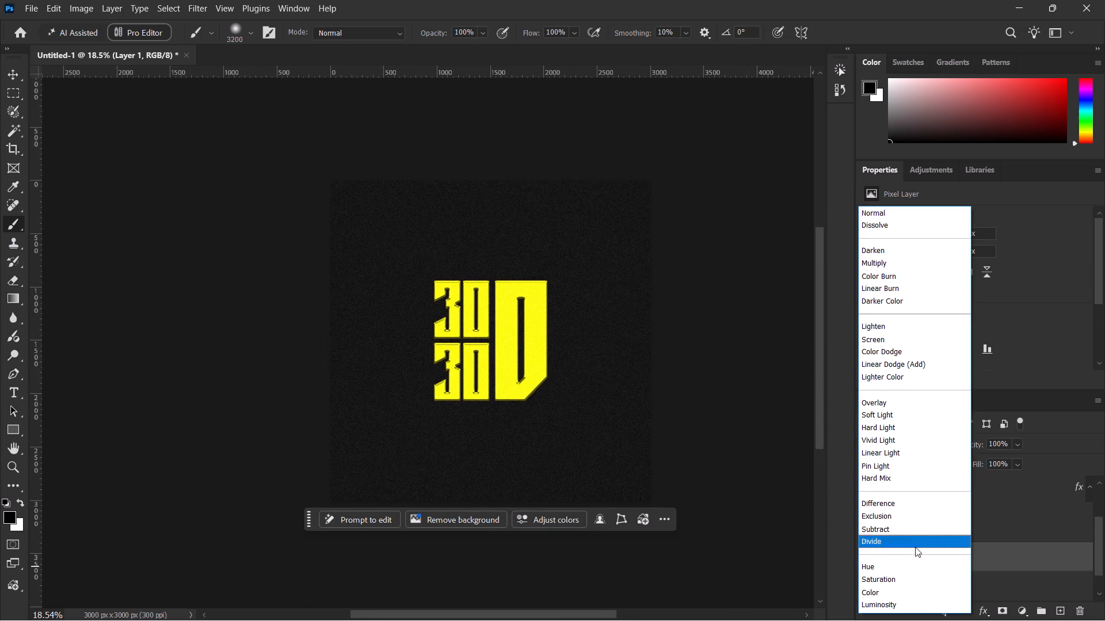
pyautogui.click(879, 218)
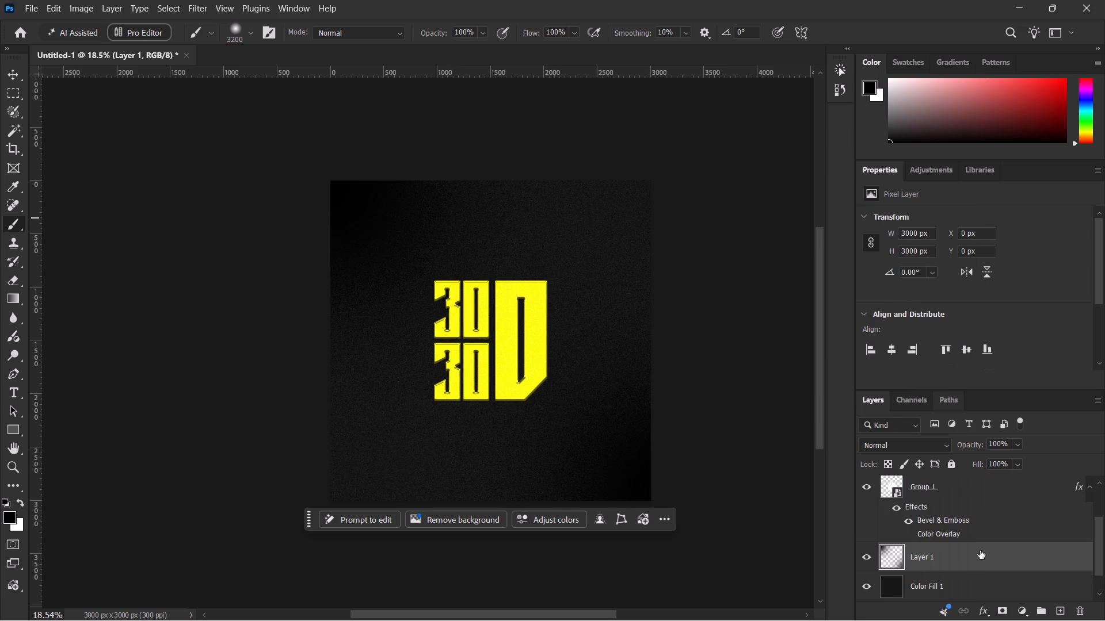
# Release the Gradient Map 1 adjustment from its clipping mask so it affects the whole artwork.
pyautogui.scroll(1, 940, 526)
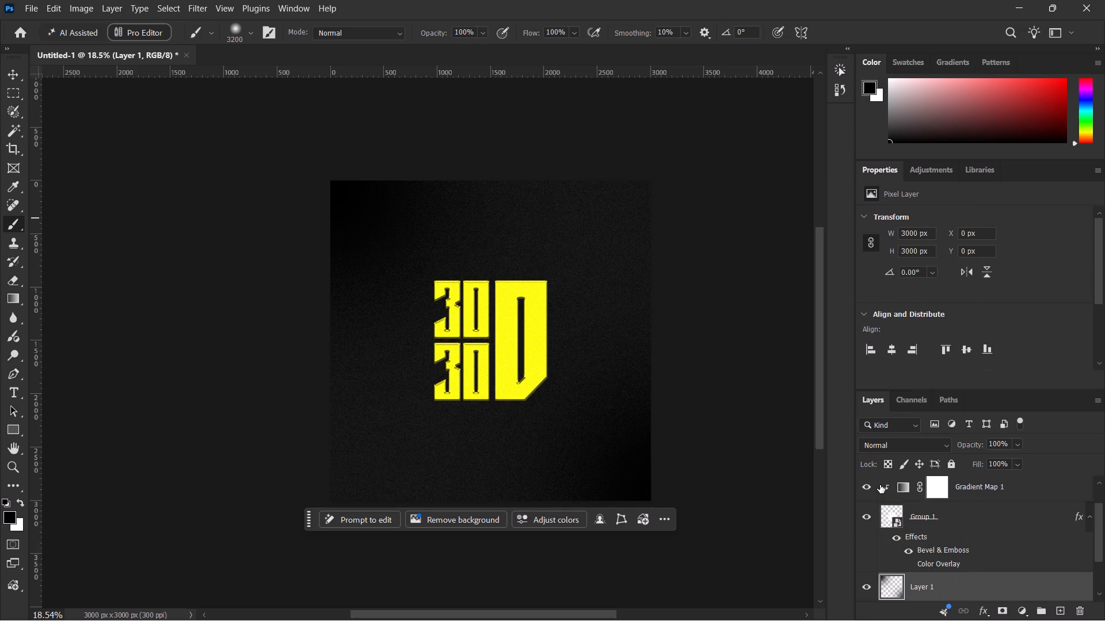
pyautogui.click(885, 486)
pyautogui.rightClick(886, 486)
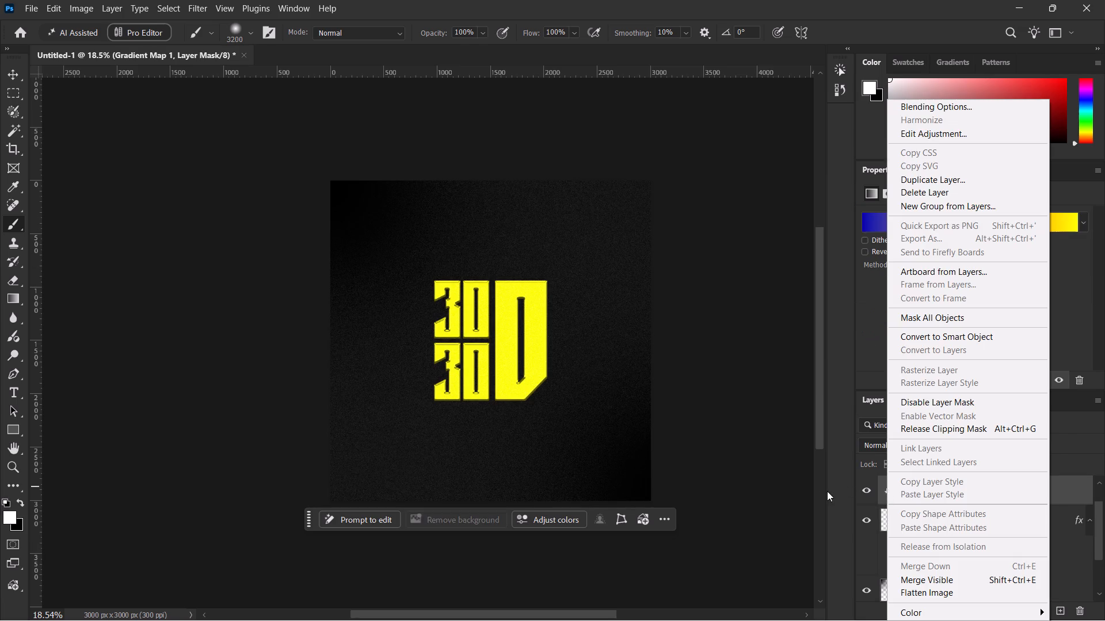
pyautogui.click(827, 491)
pyautogui.rightClick(1042, 496)
pyautogui.click(1037, 463)
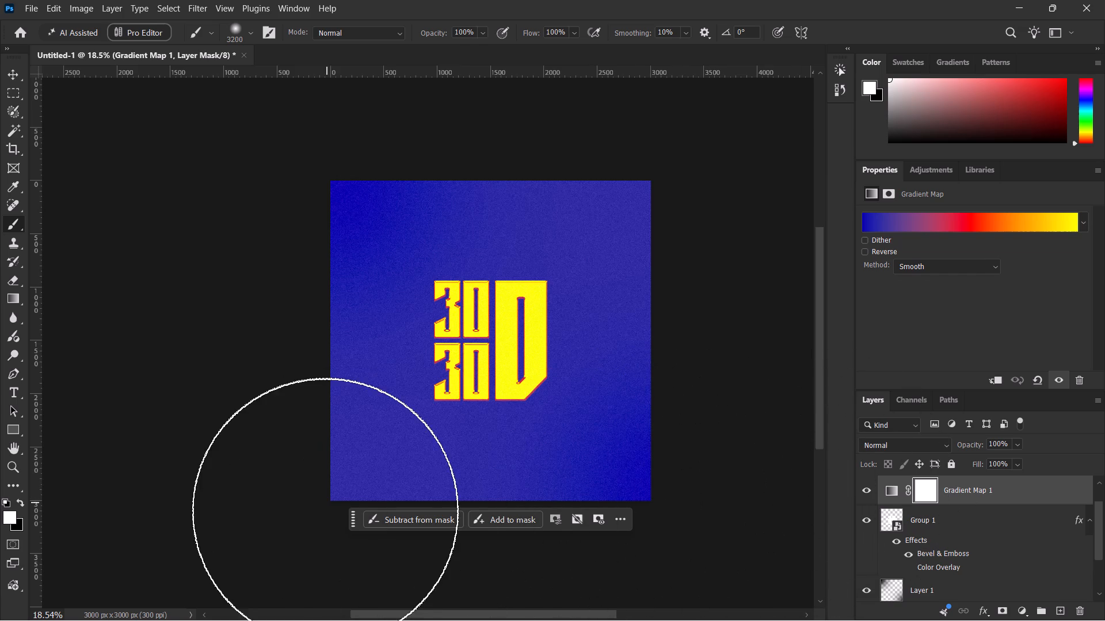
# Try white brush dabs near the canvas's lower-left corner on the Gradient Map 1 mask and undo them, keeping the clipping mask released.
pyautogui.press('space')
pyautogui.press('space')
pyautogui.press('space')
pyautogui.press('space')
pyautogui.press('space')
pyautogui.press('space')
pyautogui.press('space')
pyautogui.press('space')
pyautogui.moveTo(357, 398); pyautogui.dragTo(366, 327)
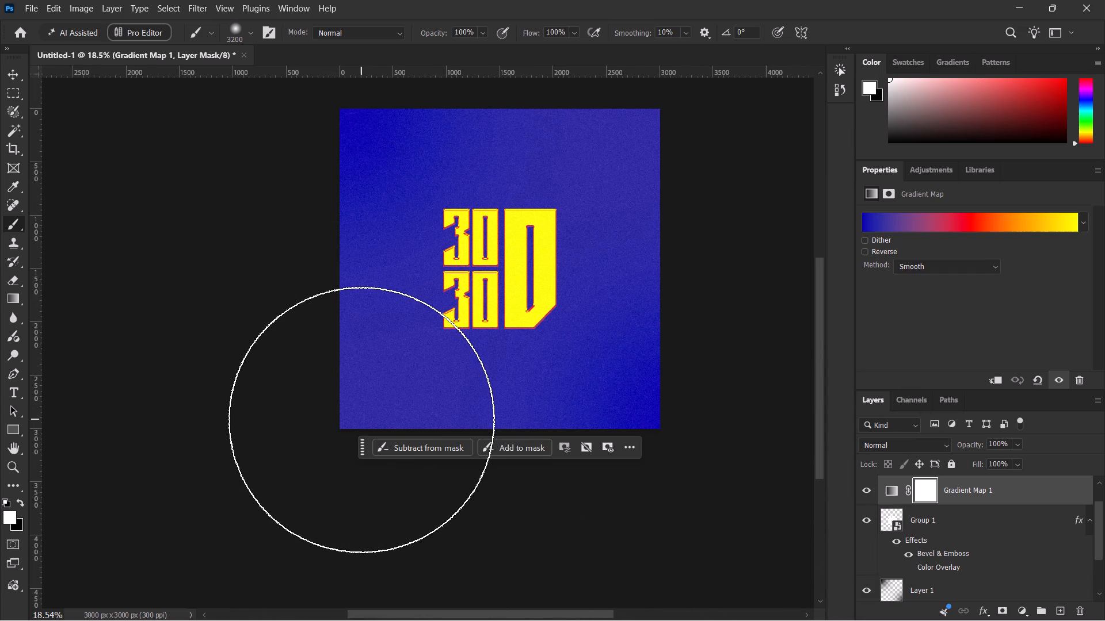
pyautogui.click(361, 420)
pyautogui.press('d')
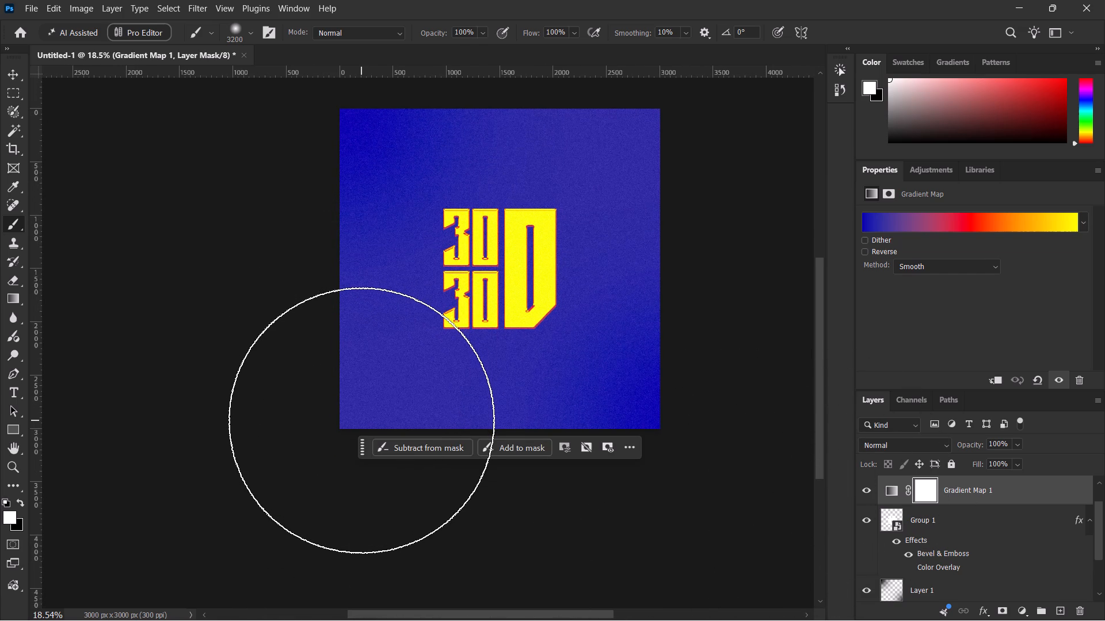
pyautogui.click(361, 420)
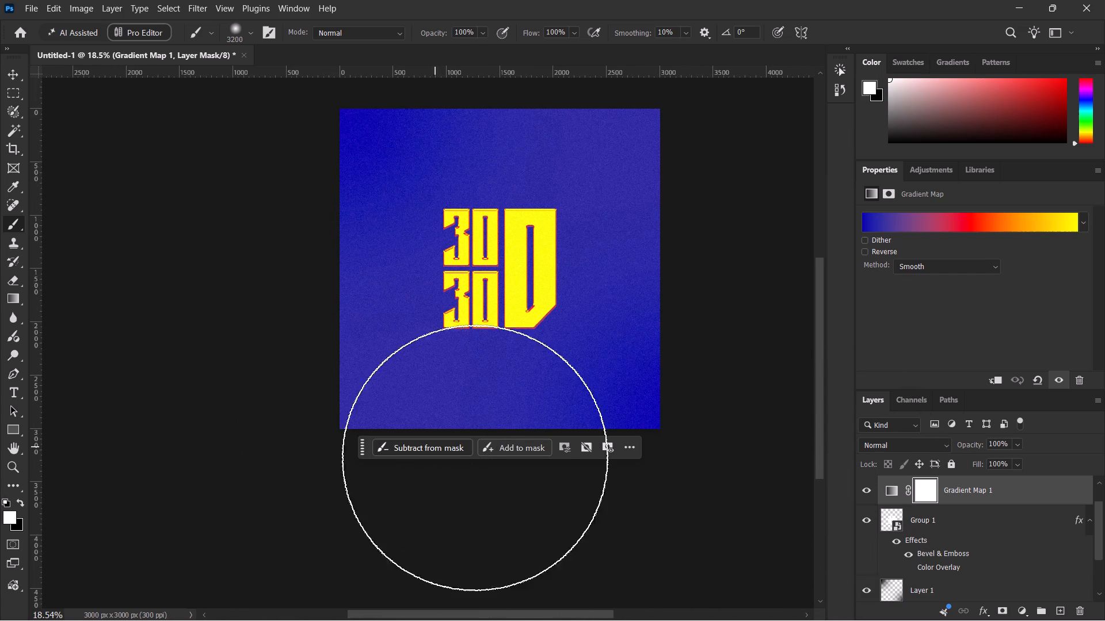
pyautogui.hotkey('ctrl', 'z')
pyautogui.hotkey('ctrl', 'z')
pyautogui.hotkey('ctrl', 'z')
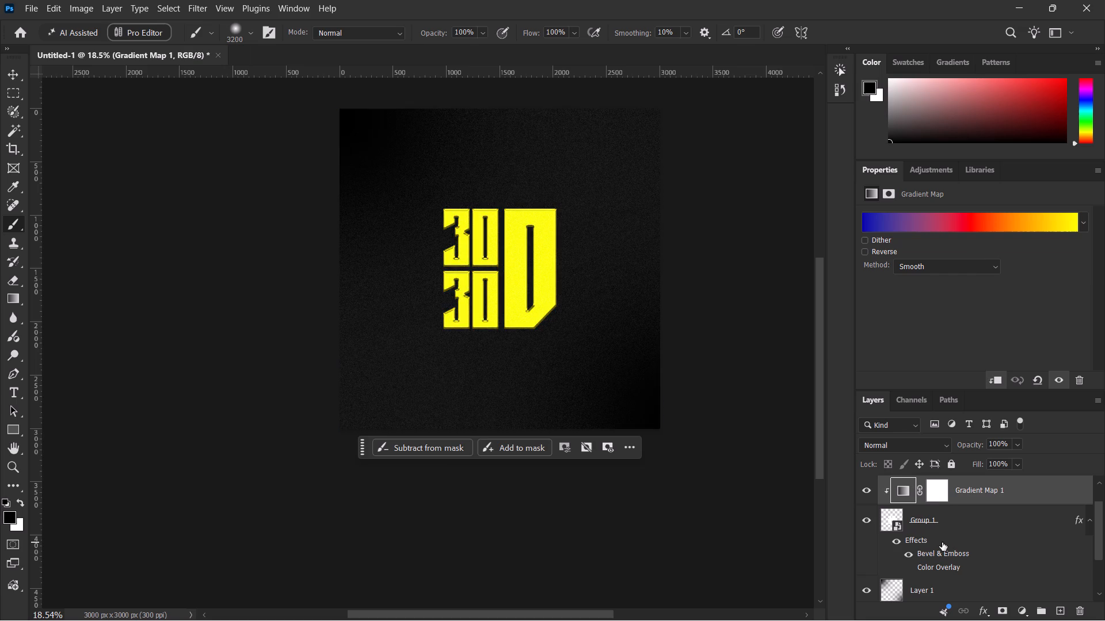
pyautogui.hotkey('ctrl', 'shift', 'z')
# Paint a soft white 3200 px dab on Layer 1, centred just outside the canvas's lower-left corner.
pyautogui.scroll(-4, 1027, 564)
pyautogui.click(979, 535)
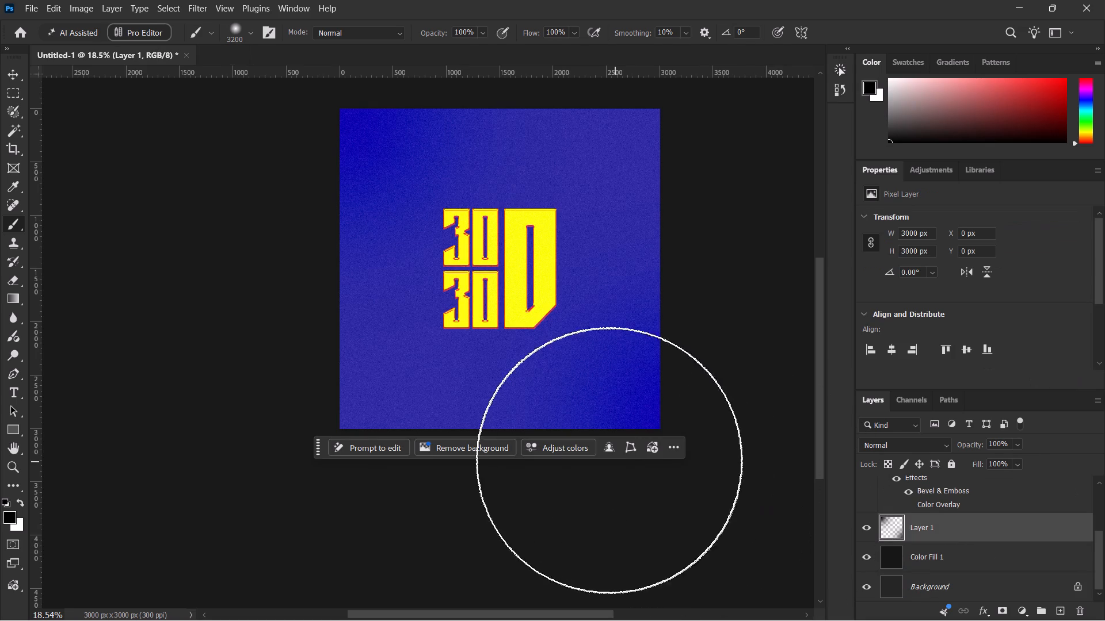
pyautogui.press('d')
pyautogui.press('x')
pyautogui.click(356, 421)
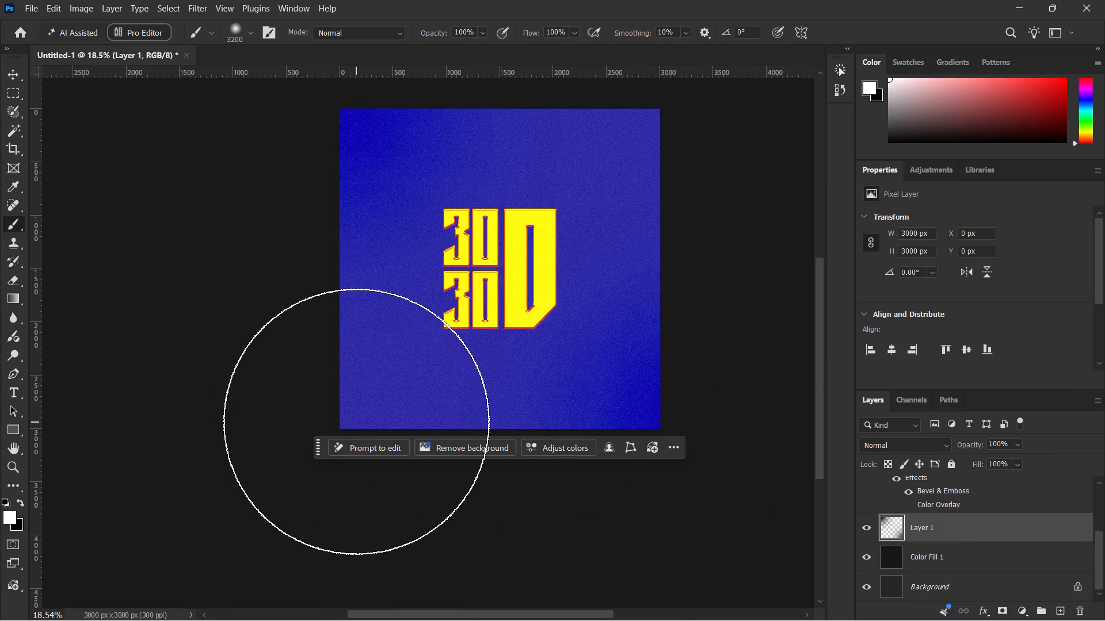
pyautogui.hotkey('ctrl', 'z')
pyautogui.click(295, 484)
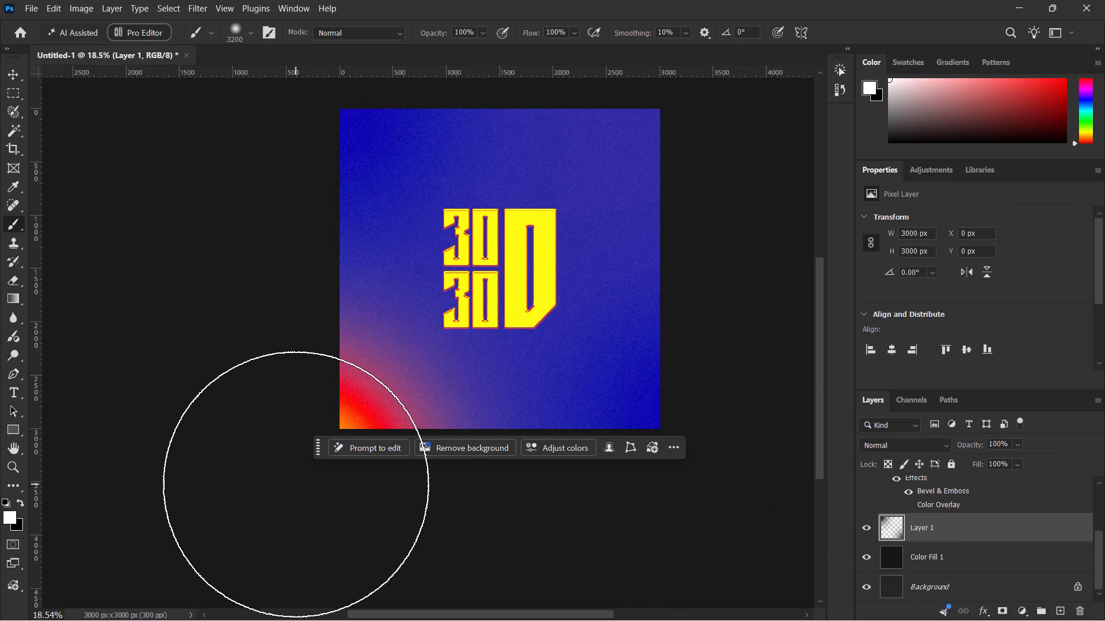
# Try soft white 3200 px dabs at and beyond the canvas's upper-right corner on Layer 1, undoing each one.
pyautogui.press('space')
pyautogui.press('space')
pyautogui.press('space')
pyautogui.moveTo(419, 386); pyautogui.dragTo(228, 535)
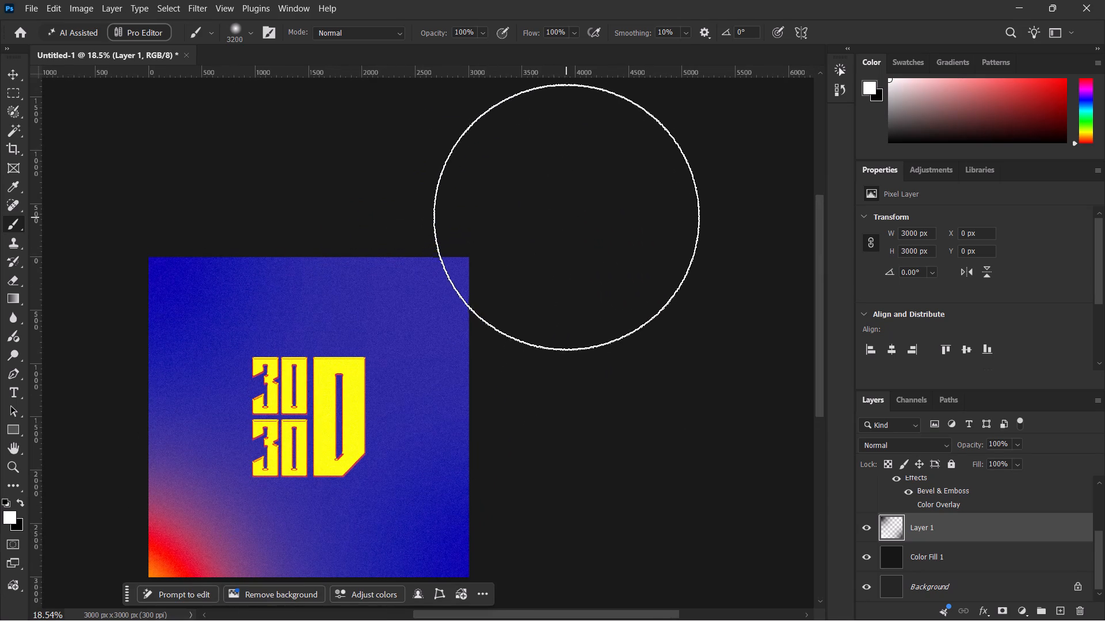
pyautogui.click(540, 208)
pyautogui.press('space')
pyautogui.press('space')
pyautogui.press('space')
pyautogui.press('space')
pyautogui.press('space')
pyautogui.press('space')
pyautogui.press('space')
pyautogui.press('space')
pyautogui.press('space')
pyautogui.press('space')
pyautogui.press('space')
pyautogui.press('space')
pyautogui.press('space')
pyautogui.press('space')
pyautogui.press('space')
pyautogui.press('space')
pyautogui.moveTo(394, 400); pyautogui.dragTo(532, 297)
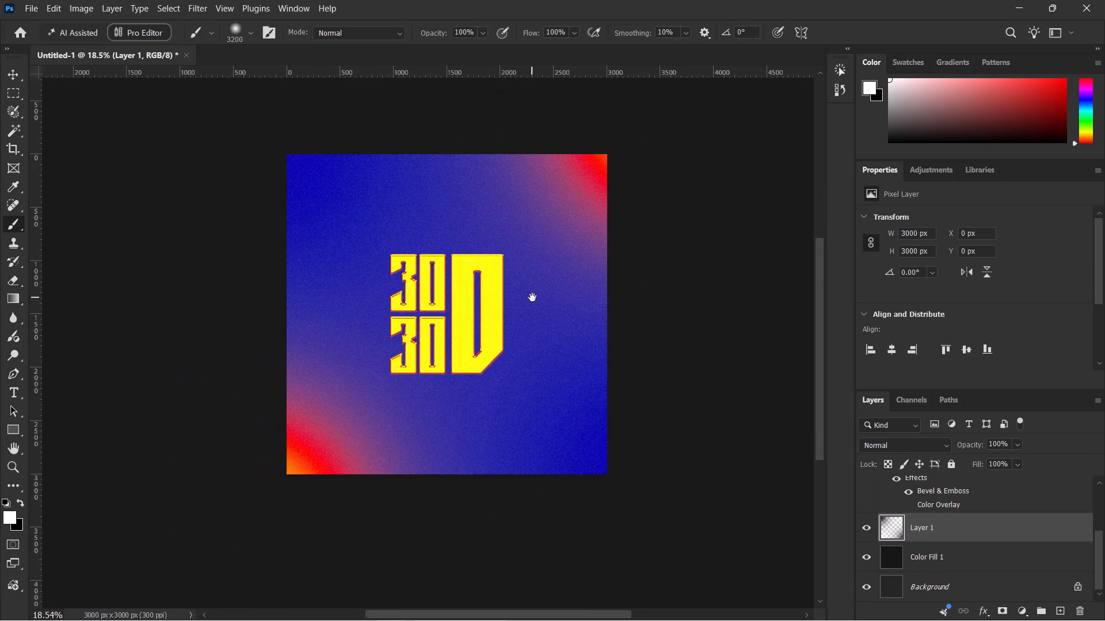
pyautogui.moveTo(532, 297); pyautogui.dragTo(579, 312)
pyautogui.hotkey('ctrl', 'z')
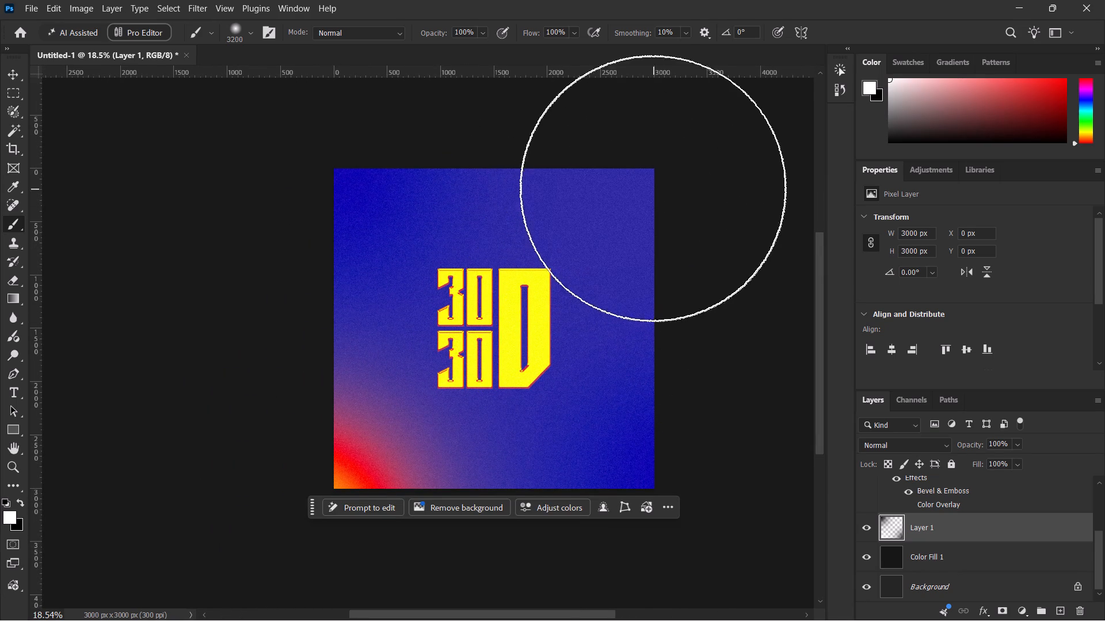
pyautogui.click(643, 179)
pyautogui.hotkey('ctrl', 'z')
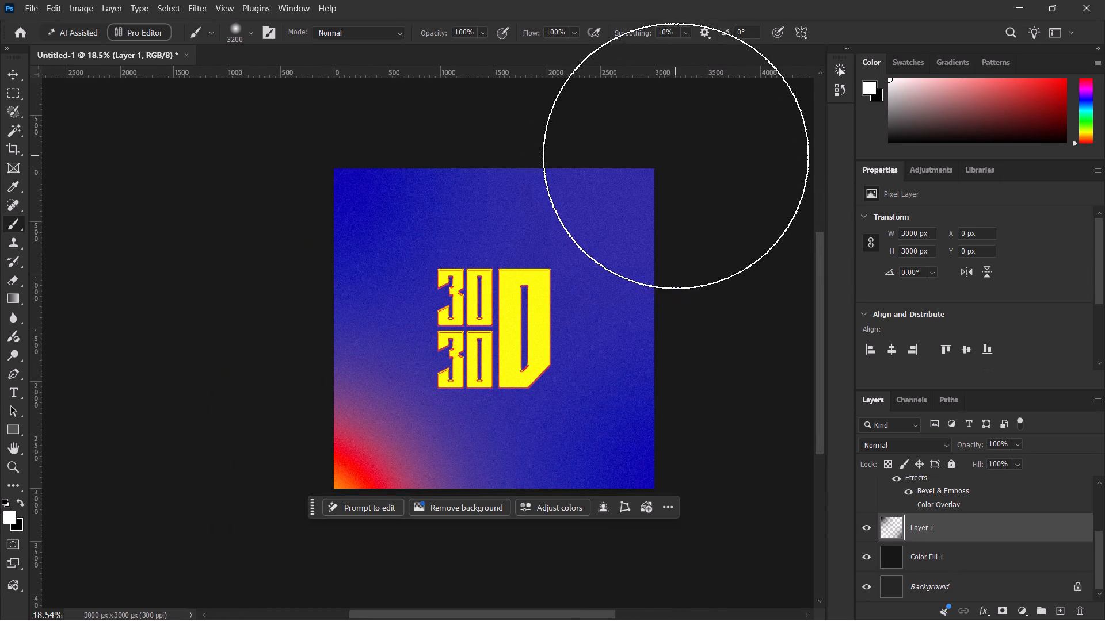
# Paint a soft white 3200 px dab on Layer 1, centred just outside the canvas's upper-right corner.
pyautogui.click(676, 155)
pyautogui.press('space')
pyautogui.press('space')
pyautogui.press('space')
pyautogui.press('space')
pyautogui.press('space')
pyautogui.press('space')
pyautogui.press('space')
pyautogui.click(416, 351)
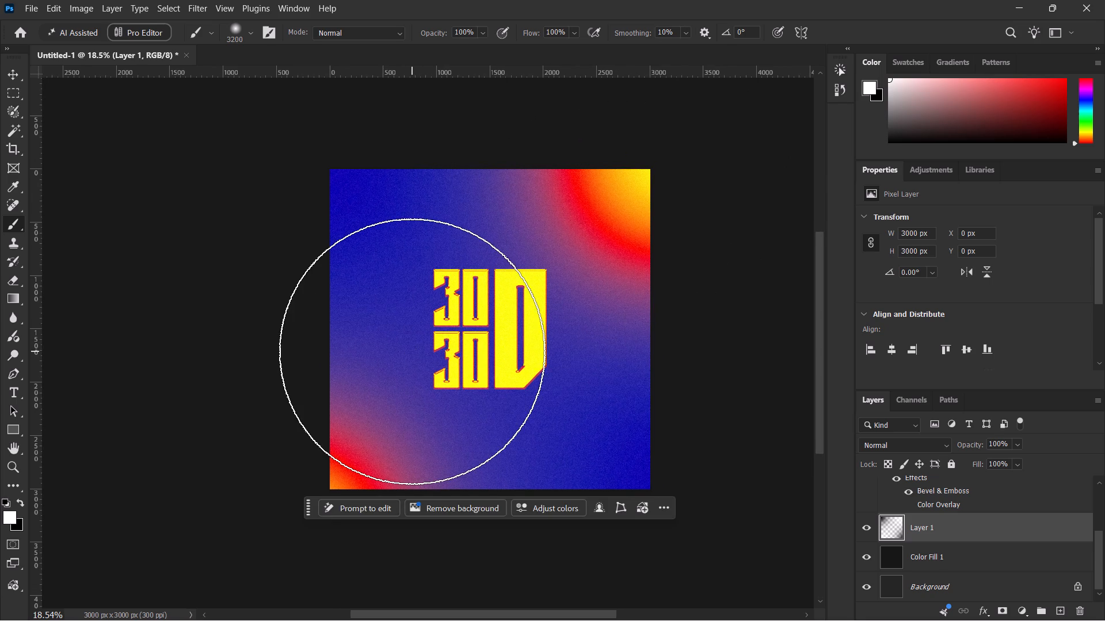
# Switch the brush colour to black and paint a soft 3200 px dab over the upper-left corner on Layer 1.
pyautogui.press('x')
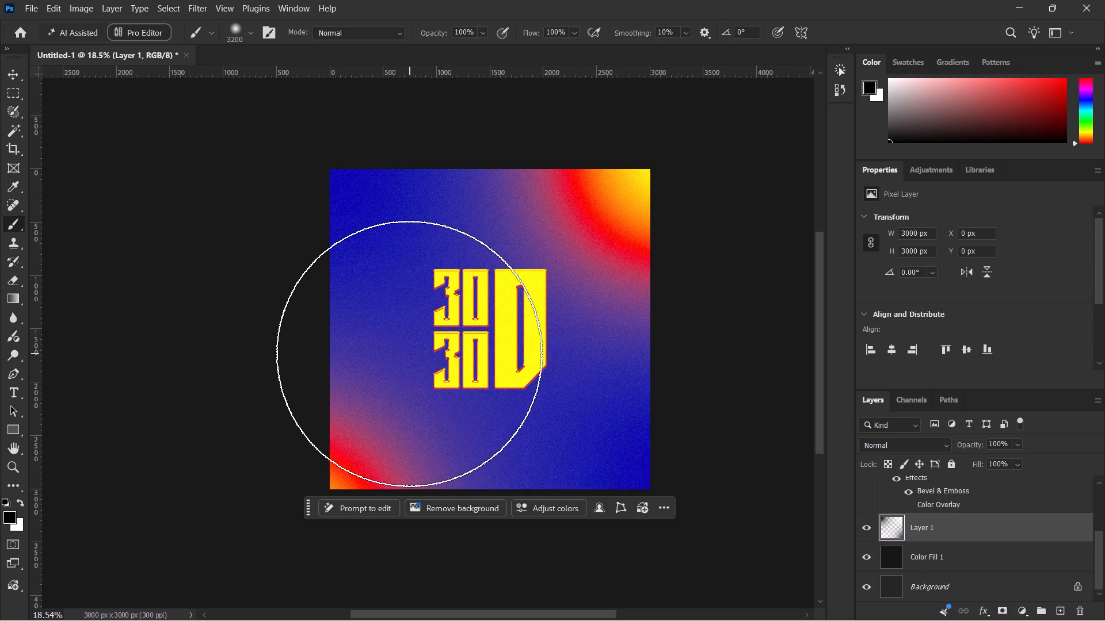
pyautogui.click(311, 158)
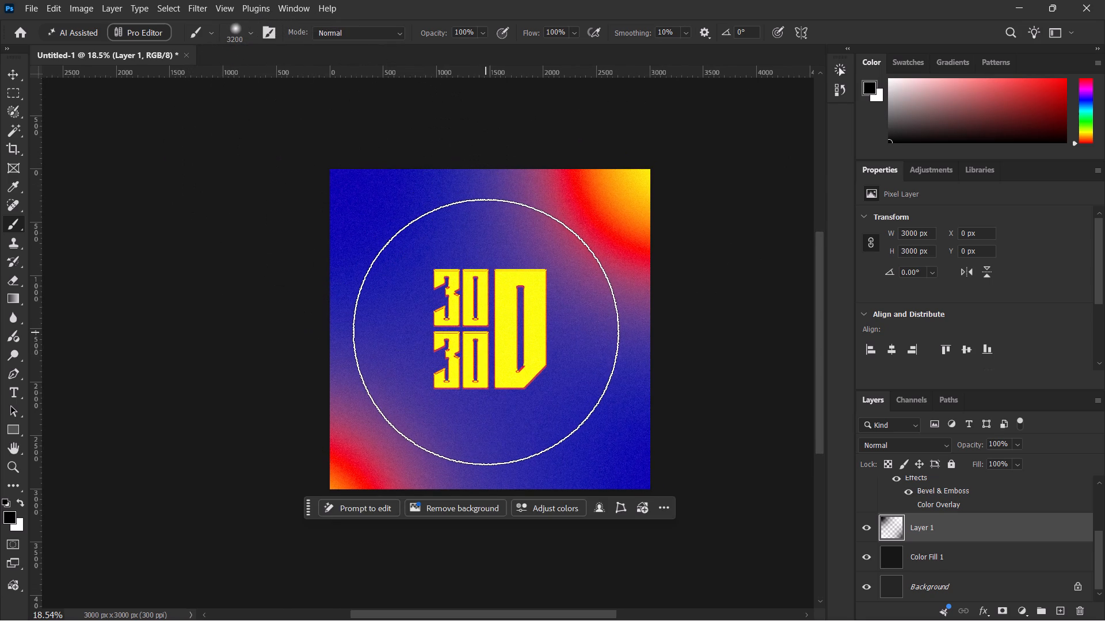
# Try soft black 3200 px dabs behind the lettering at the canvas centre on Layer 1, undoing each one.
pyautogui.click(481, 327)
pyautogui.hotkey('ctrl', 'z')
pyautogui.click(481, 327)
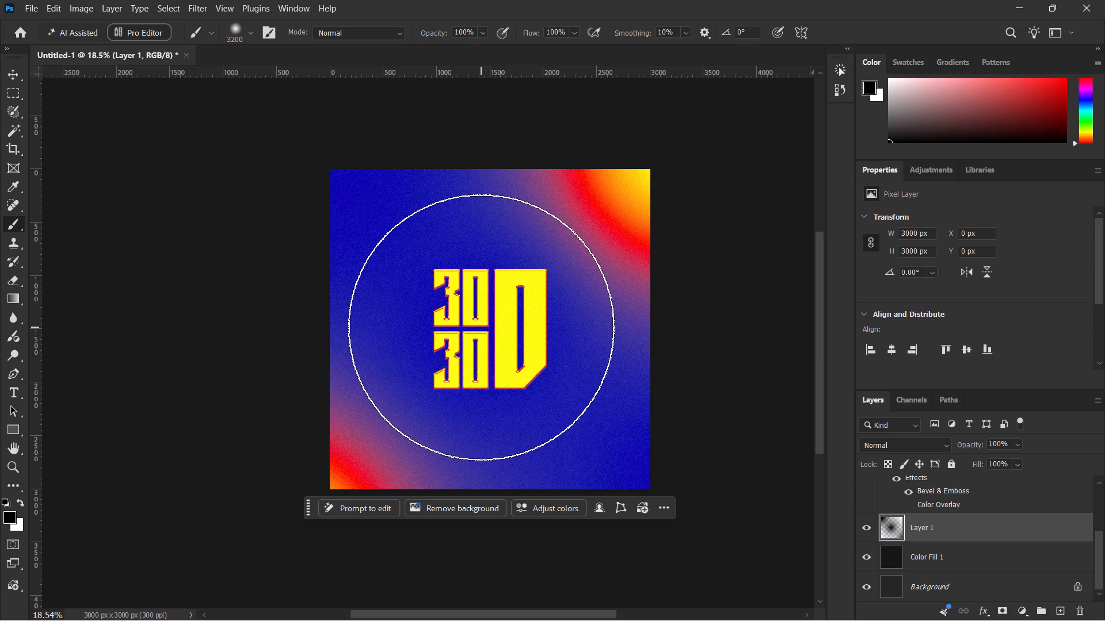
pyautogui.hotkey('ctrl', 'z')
# Examine the lockup's edges and the gradient-mapped background close up.
pyautogui.keyDown('alt'); pyautogui.scroll(8, 509, 313); pyautogui.keyUp('alt')
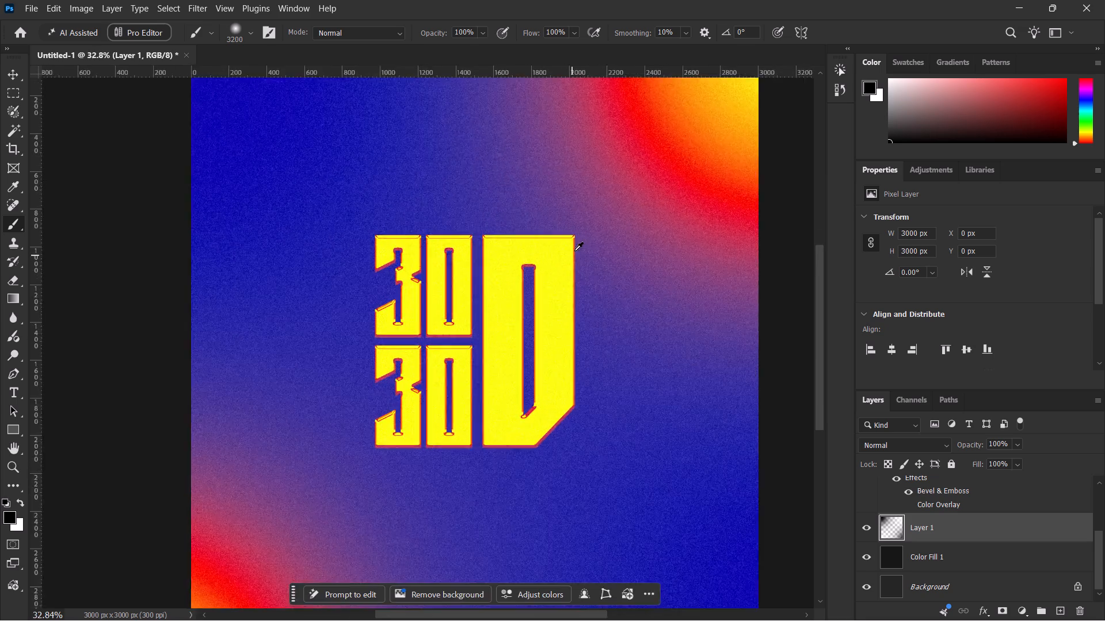
pyautogui.keyDown('alt'); pyautogui.scroll(3, 574, 251); pyautogui.keyUp('alt')
pyautogui.keyDown('alt'); pyautogui.scroll(-1, 576, 250); pyautogui.keyUp('alt')
pyautogui.keyDown('alt'); pyautogui.scroll(6, 576, 250); pyautogui.keyUp('alt')
pyautogui.keyDown('alt'); pyautogui.scroll(-1, 581, 245); pyautogui.keyUp('alt')
pyautogui.keyDown('alt'); pyautogui.scroll(3, 581, 245); pyautogui.keyUp('alt')
pyautogui.keyDown('alt'); pyautogui.scroll(-12, 581, 245); pyautogui.keyUp('alt')
pyautogui.keyDown('alt'); pyautogui.scroll(1, 581, 246); pyautogui.keyUp('alt')
pyautogui.press('space')
pyautogui.press('space')
pyautogui.press('space')
pyautogui.press('space')
pyautogui.press('space')
pyautogui.press('space')
pyautogui.press('space')
pyautogui.press('space')
pyautogui.moveTo(612, 228); pyautogui.dragTo(536, 283)
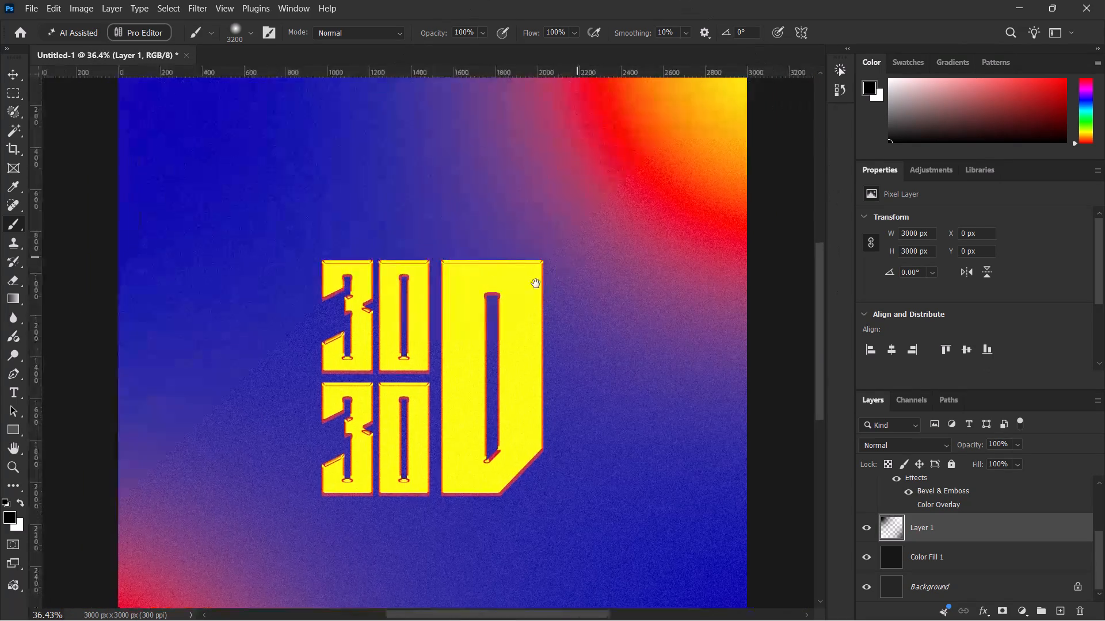
pyautogui.moveTo(536, 283); pyautogui.dragTo(485, 336)
pyautogui.keyDown('alt'); pyautogui.scroll(4, 534, 287); pyautogui.keyUp('alt')
pyautogui.keyDown('alt'); pyautogui.scroll(-4, 534, 287); pyautogui.keyUp('alt')
pyautogui.keyDown('alt'); pyautogui.scroll(1, 534, 287); pyautogui.keyUp('alt')
pyautogui.keyDown('alt'); pyautogui.scroll(-5, 534, 287); pyautogui.keyUp('alt')
pyautogui.press('space')
pyautogui.press('space')
pyautogui.press('space')
pyautogui.press('space')
pyautogui.press('space')
pyautogui.press('space')
pyautogui.press('space')
pyautogui.press('space')
pyautogui.press('space')
pyautogui.press('space')
pyautogui.press('space')
pyautogui.press('space')
pyautogui.press('space')
pyautogui.press('space')
pyautogui.press('space')
pyautogui.press('space')
pyautogui.press('space')
pyautogui.press('space')
pyautogui.press('space')
pyautogui.press('space')
pyautogui.moveTo(361, 333); pyautogui.dragTo(440, 264)
# Load the Group 1 lettering's outline as a selection and delete the selected area from Layer 1.
pyautogui.scroll(3, 986, 513)
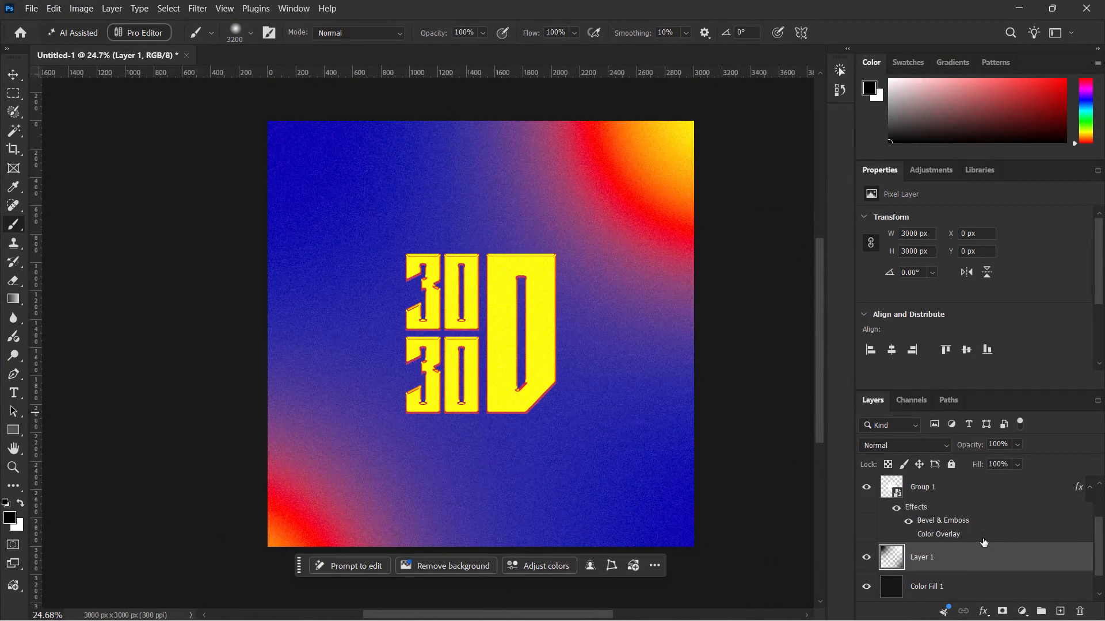
pyautogui.scroll(5, 983, 538)
pyautogui.keyDown('ctrl'); pyautogui.click(889, 548); pyautogui.keyUp('ctrl')
pyautogui.scroll(-7, 930, 529)
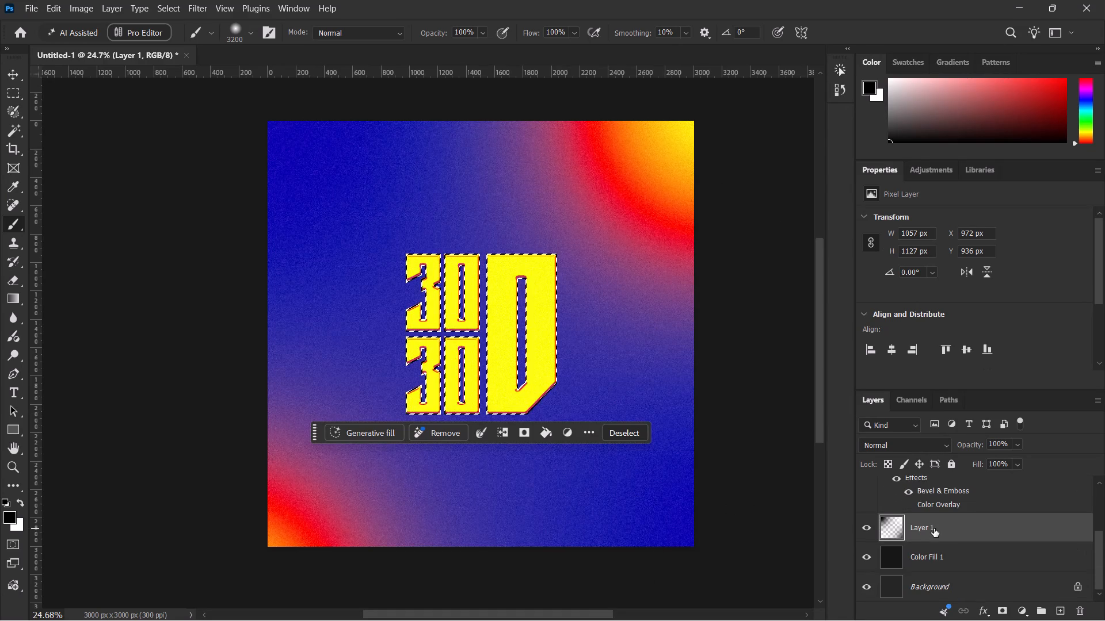
pyautogui.scroll(-2, 934, 528)
pyautogui.scroll(1, 936, 528)
pyautogui.scroll(-2, 938, 528)
pyautogui.click(983, 532)
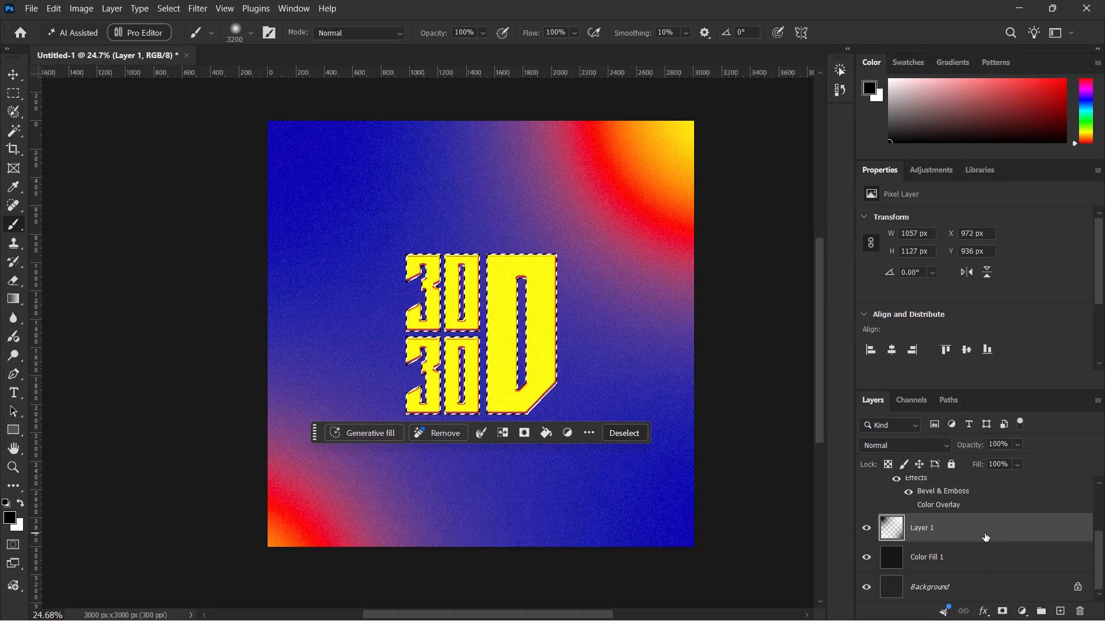
pyautogui.press('Delete')
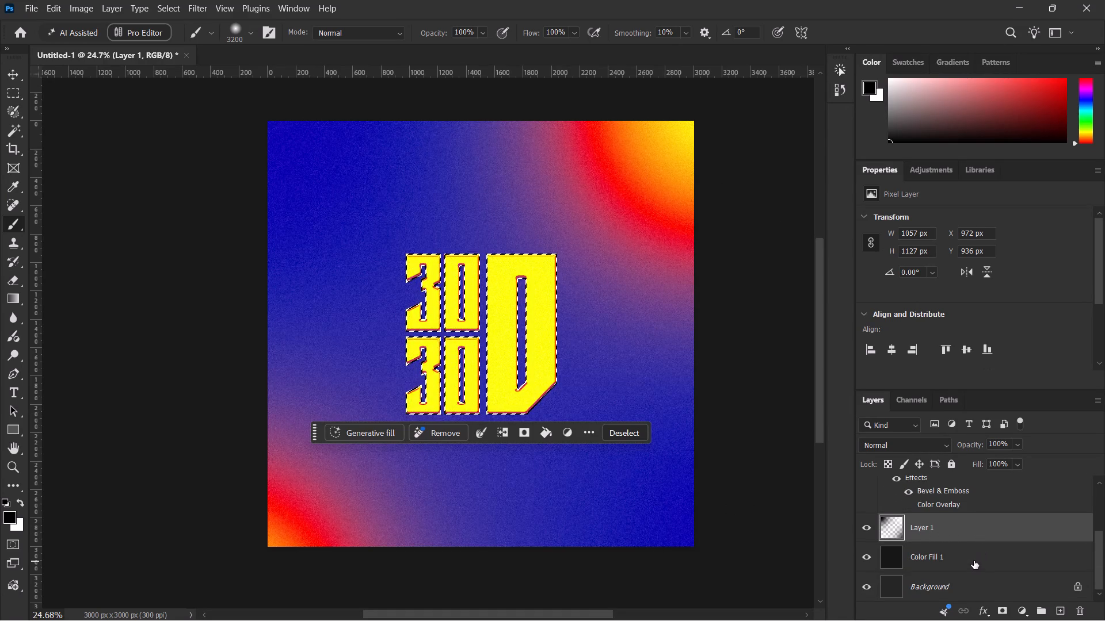
# Deselect the lettering outline on Layer 1.
pyautogui.hotkey('ctrl', 'd')
pyautogui.scroll(6, 952, 516)
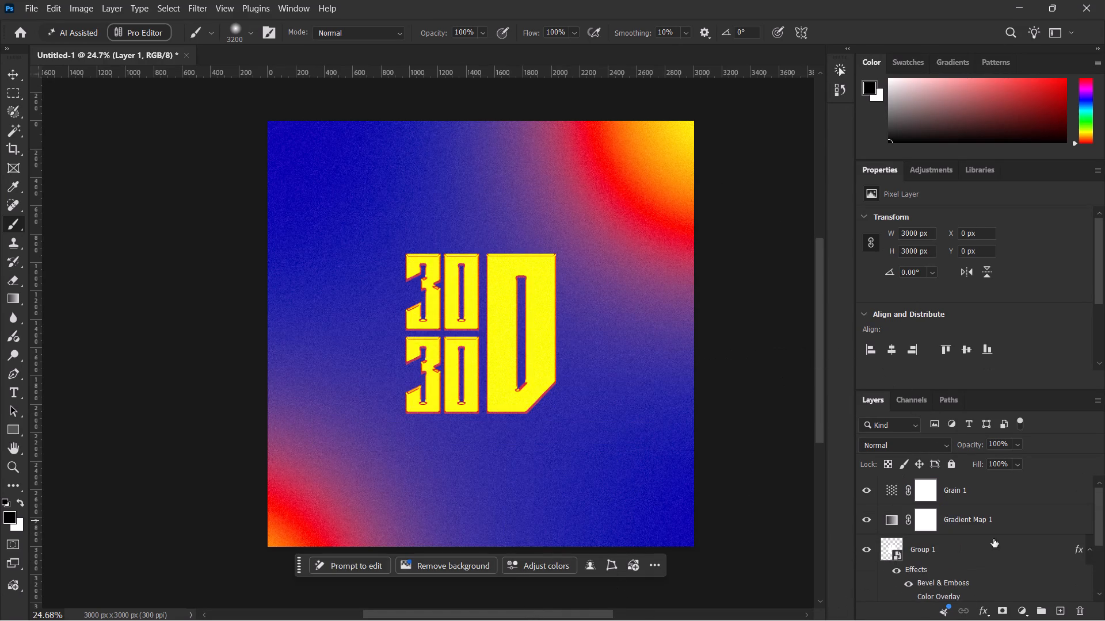
pyautogui.scroll(-1, 1062, 548)
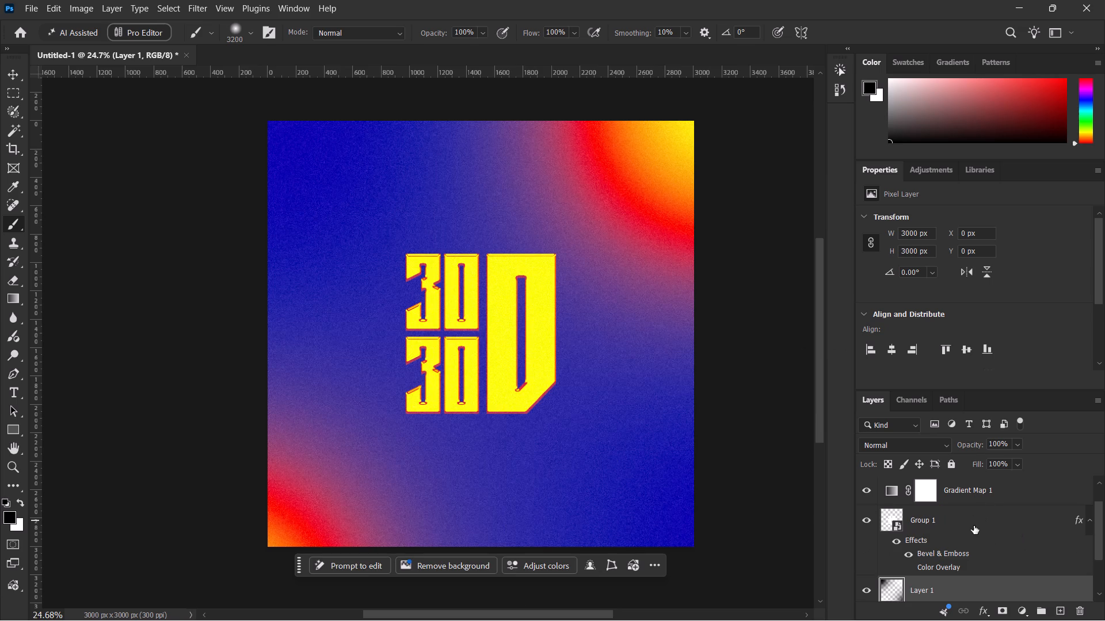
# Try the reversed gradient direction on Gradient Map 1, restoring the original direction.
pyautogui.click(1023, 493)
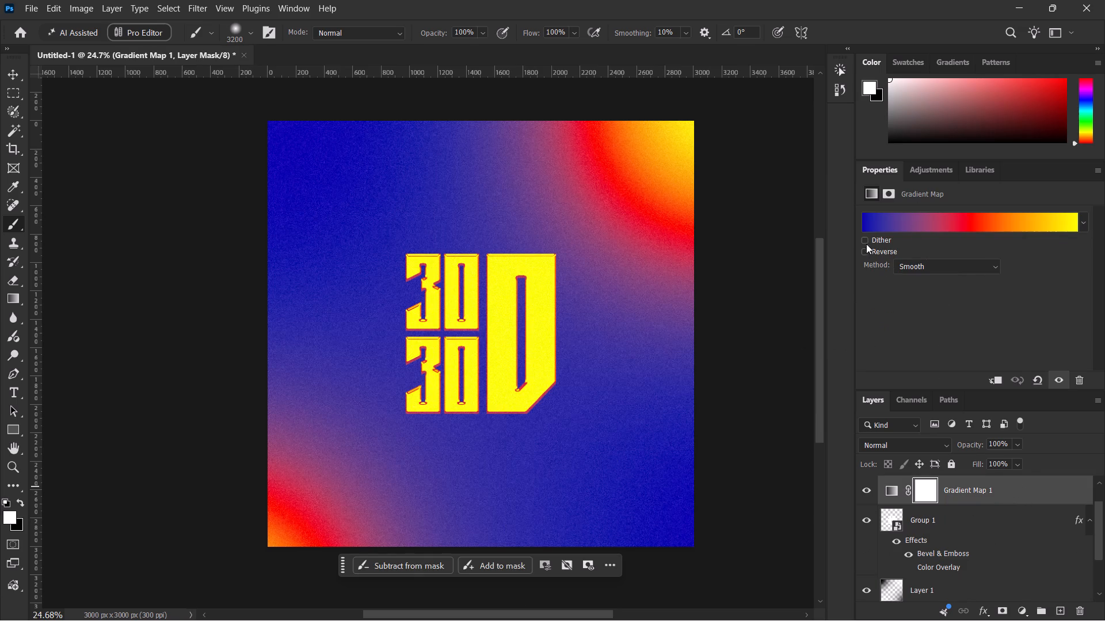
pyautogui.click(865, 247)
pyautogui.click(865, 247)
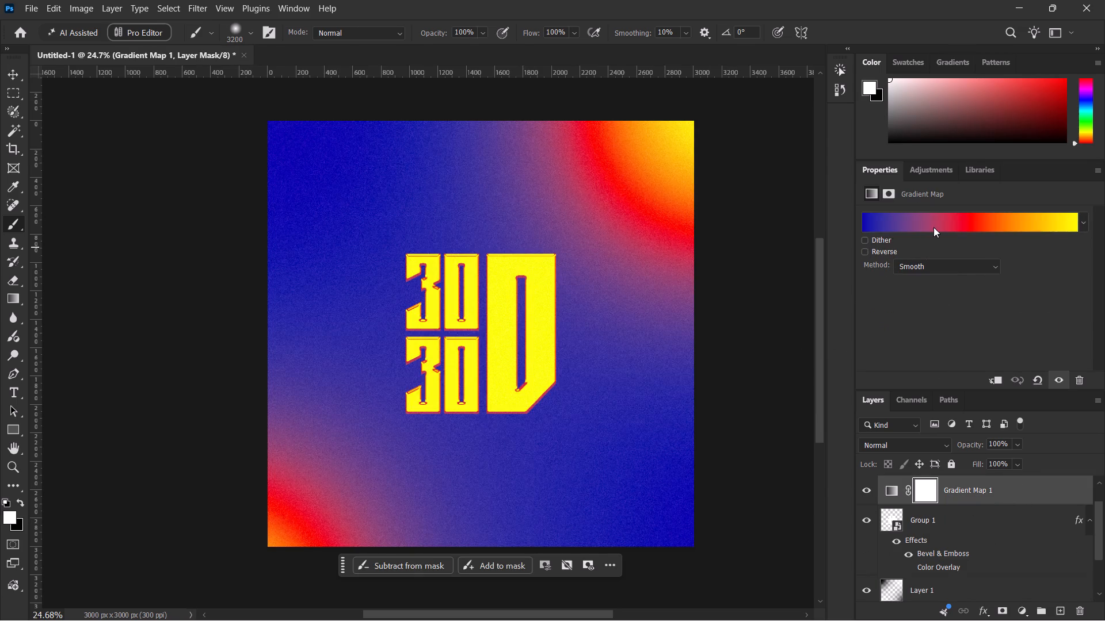
# Save Gradient Map 1's current Blue, Red, Yellow gradient as a new preset in the Gradient Editor.
pyautogui.click(933, 227)
pyautogui.scroll(-20, 919, 170)
pyautogui.scroll(-4, 919, 170)
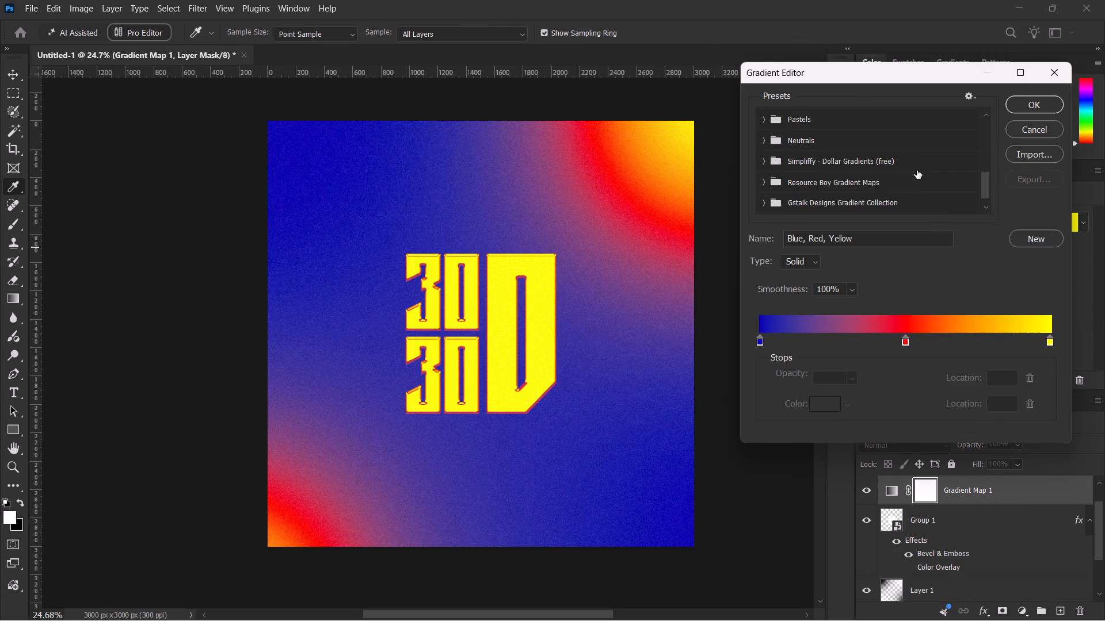
pyautogui.scroll(1, 917, 171)
pyautogui.scroll(-1, 917, 171)
pyautogui.scroll(2, 917, 171)
pyautogui.scroll(-2, 917, 171)
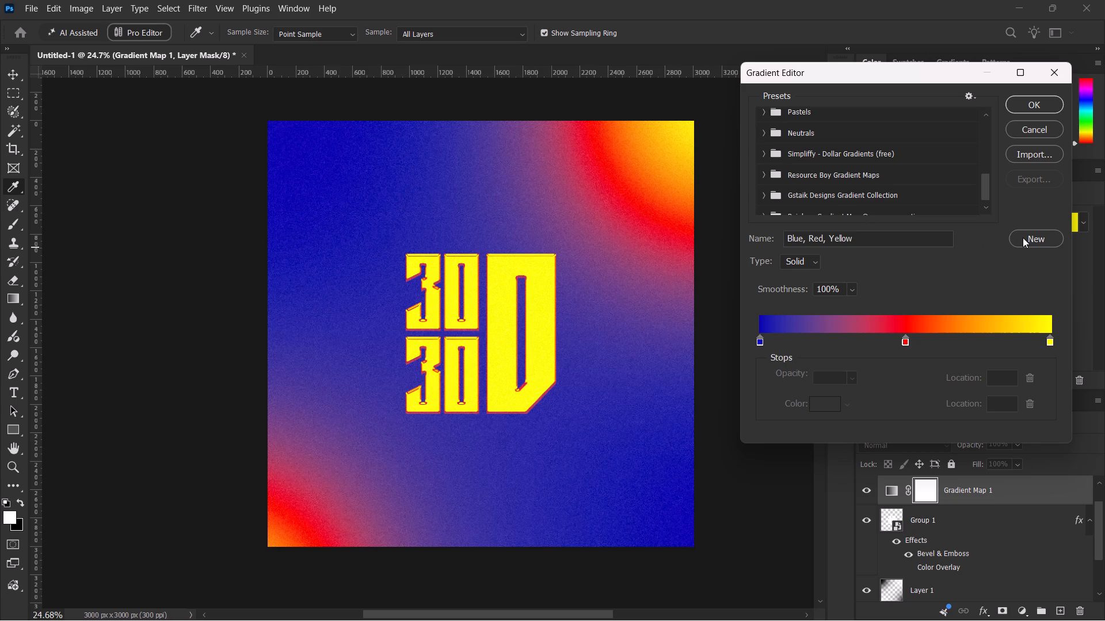
pyautogui.click(1023, 237)
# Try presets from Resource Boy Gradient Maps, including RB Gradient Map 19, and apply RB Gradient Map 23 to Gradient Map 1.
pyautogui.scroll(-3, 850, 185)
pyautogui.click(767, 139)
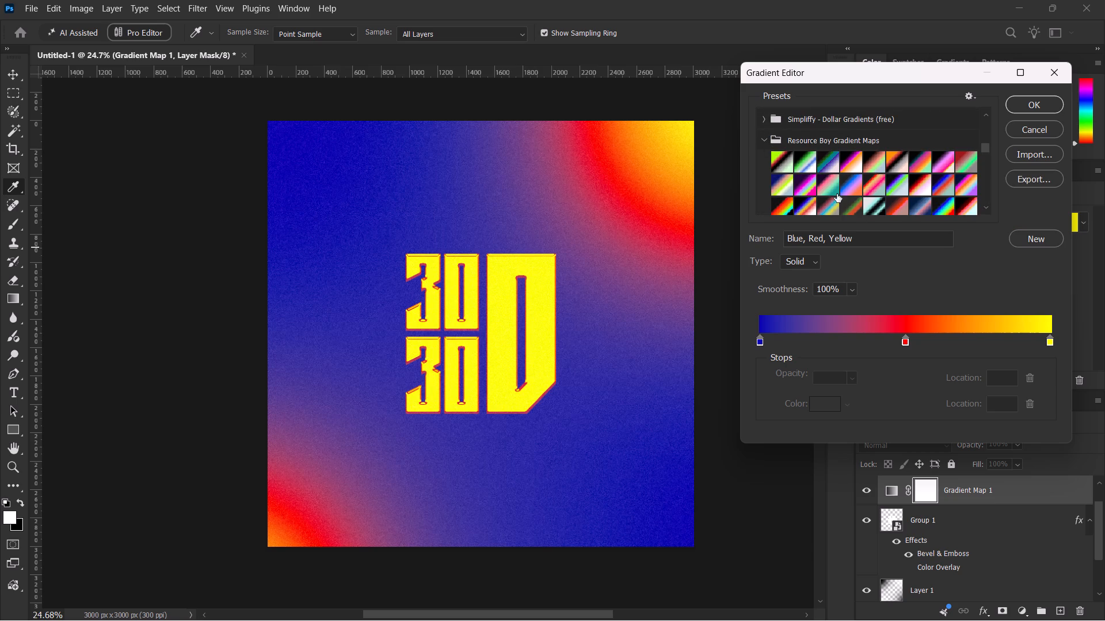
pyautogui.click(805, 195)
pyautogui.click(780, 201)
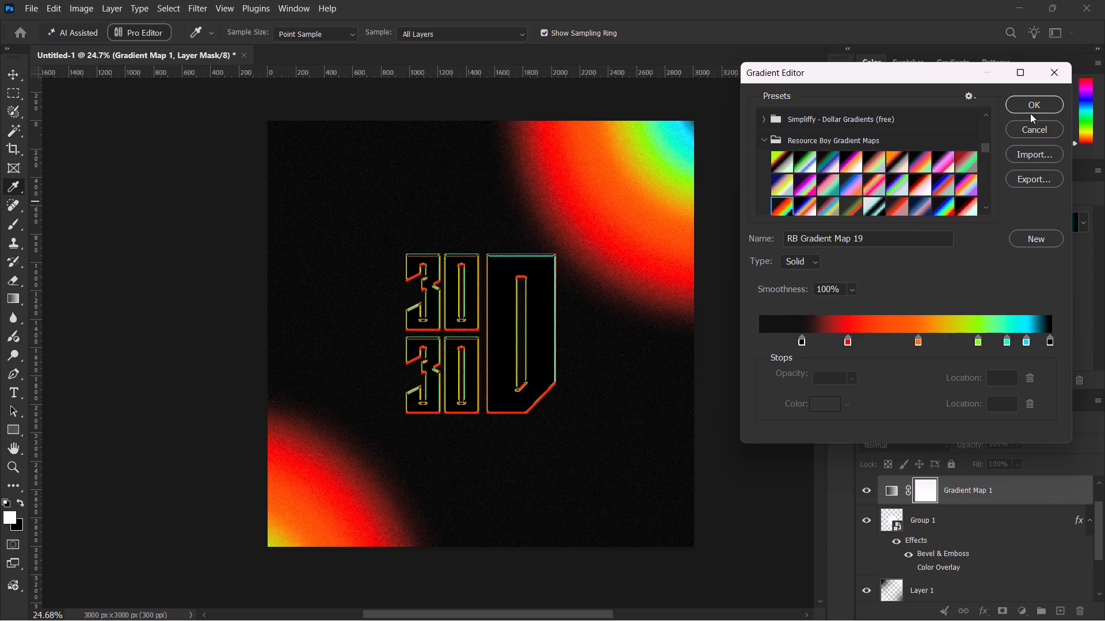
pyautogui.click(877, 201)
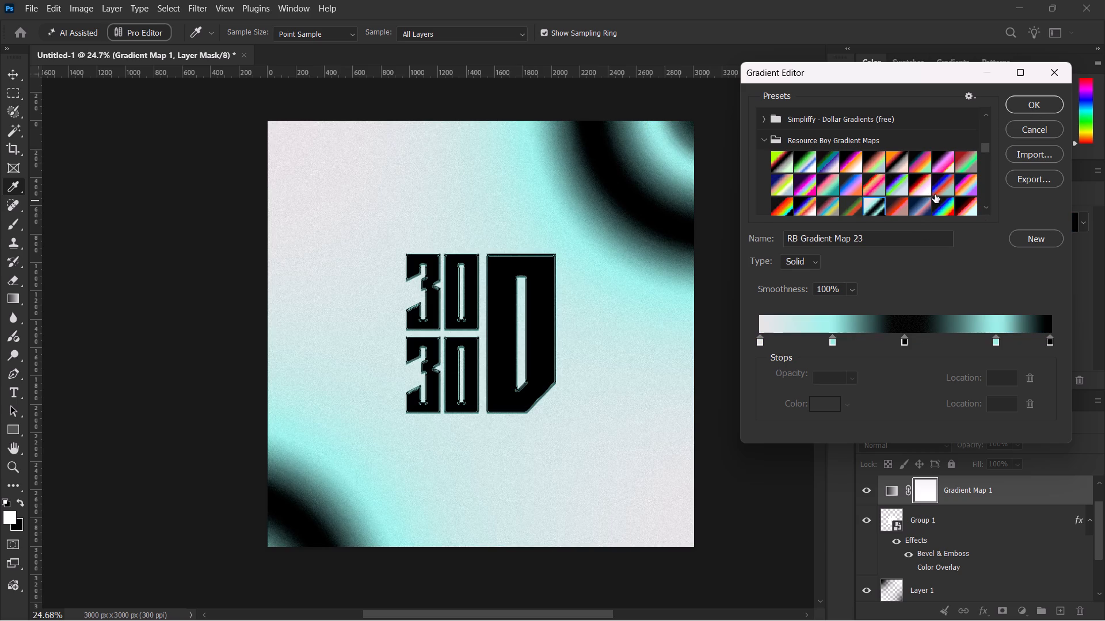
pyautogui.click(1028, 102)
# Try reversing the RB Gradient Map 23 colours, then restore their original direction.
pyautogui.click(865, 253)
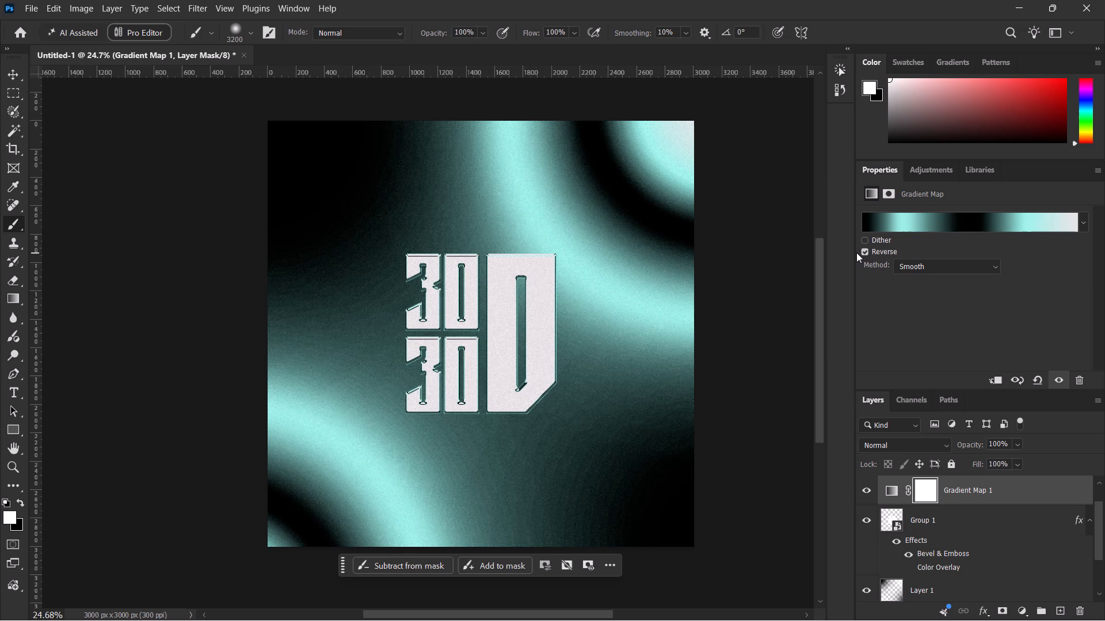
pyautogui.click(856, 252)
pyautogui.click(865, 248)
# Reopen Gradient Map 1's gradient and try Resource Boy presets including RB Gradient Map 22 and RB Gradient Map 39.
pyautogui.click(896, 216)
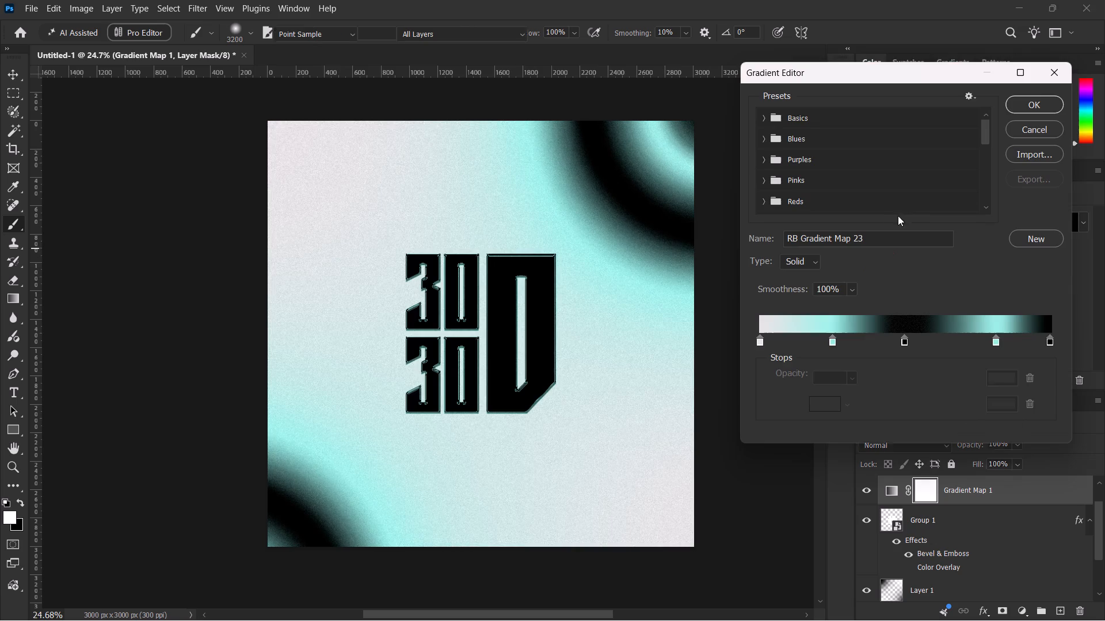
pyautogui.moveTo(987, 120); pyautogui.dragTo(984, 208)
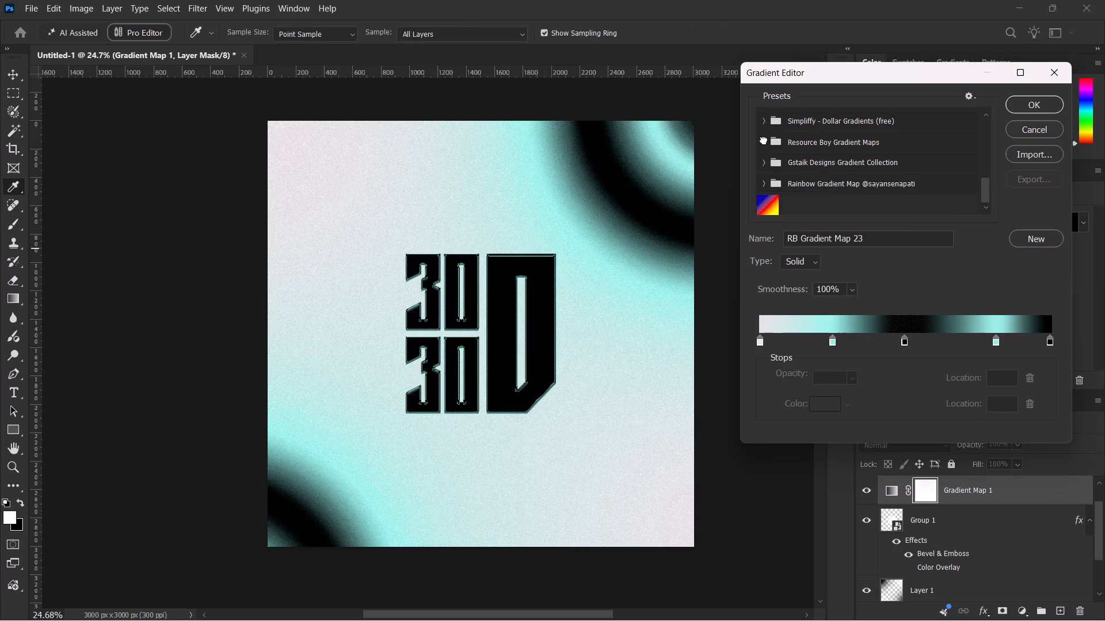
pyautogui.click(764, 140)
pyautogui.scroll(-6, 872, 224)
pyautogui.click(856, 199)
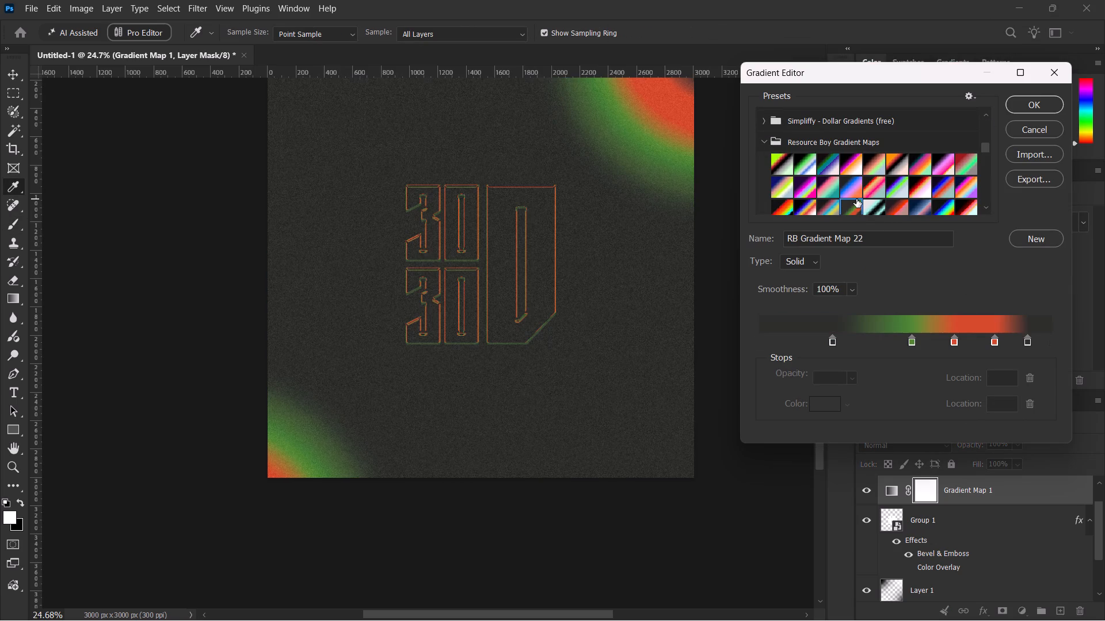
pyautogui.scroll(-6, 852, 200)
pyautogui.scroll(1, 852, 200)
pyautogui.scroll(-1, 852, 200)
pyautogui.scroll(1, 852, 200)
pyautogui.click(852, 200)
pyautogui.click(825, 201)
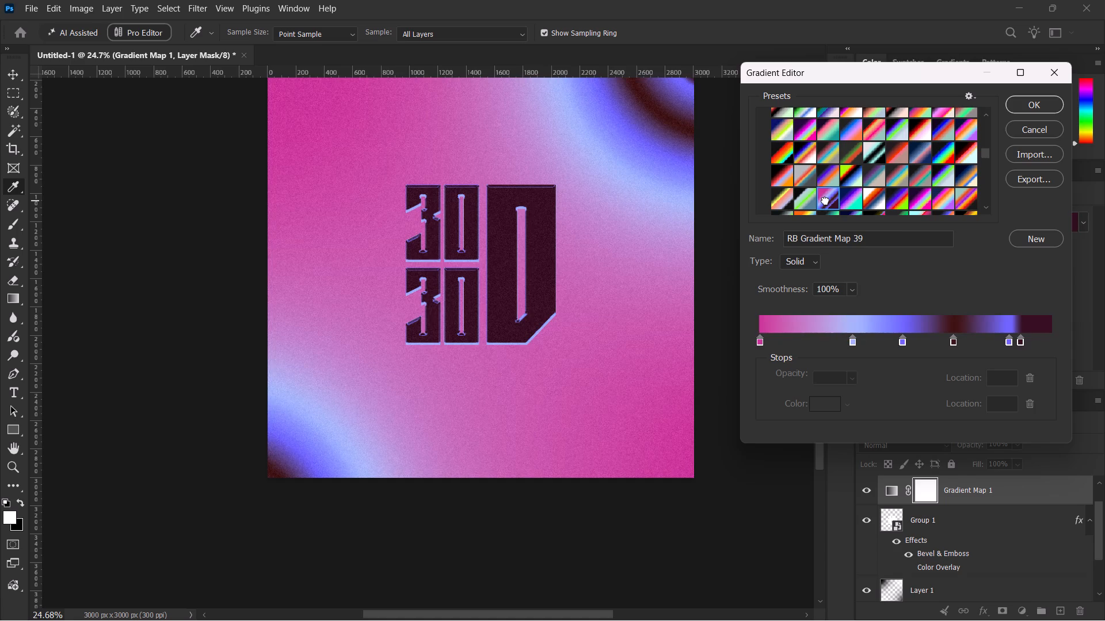
# Compare further Resource Boy presets, including RB Gradient Map 59, 50, 60 and 61, and apply RB Gradient Map 62 to Gradient Map 1.
pyautogui.scroll(-5, 856, 202)
pyautogui.click(871, 201)
pyautogui.click(879, 192)
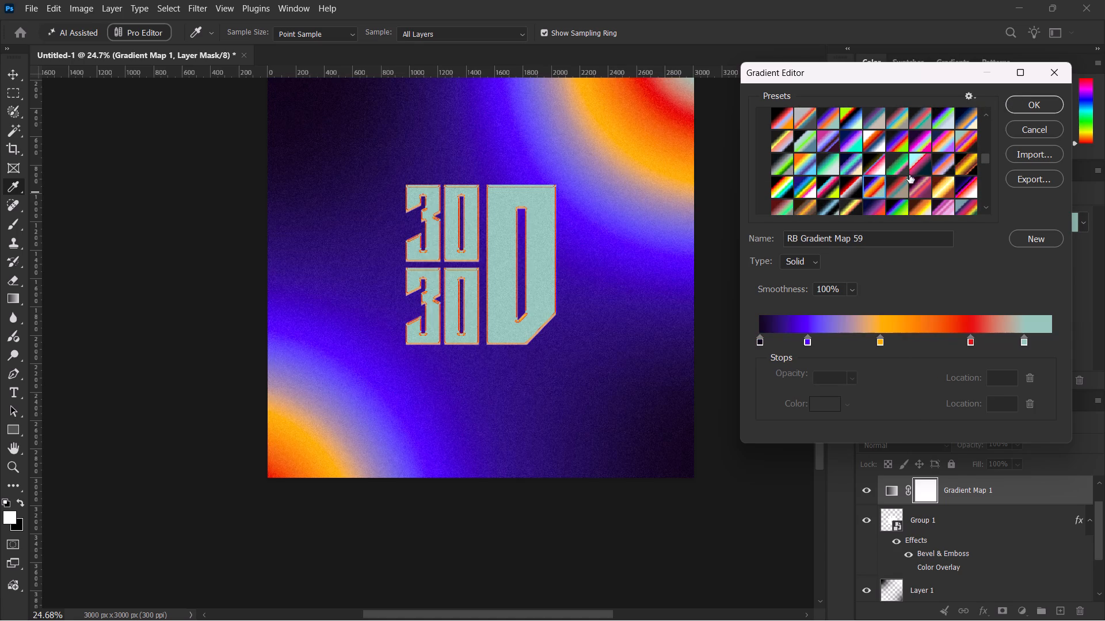
pyautogui.click(909, 180)
pyautogui.click(900, 182)
pyautogui.click(881, 161)
pyautogui.click(894, 176)
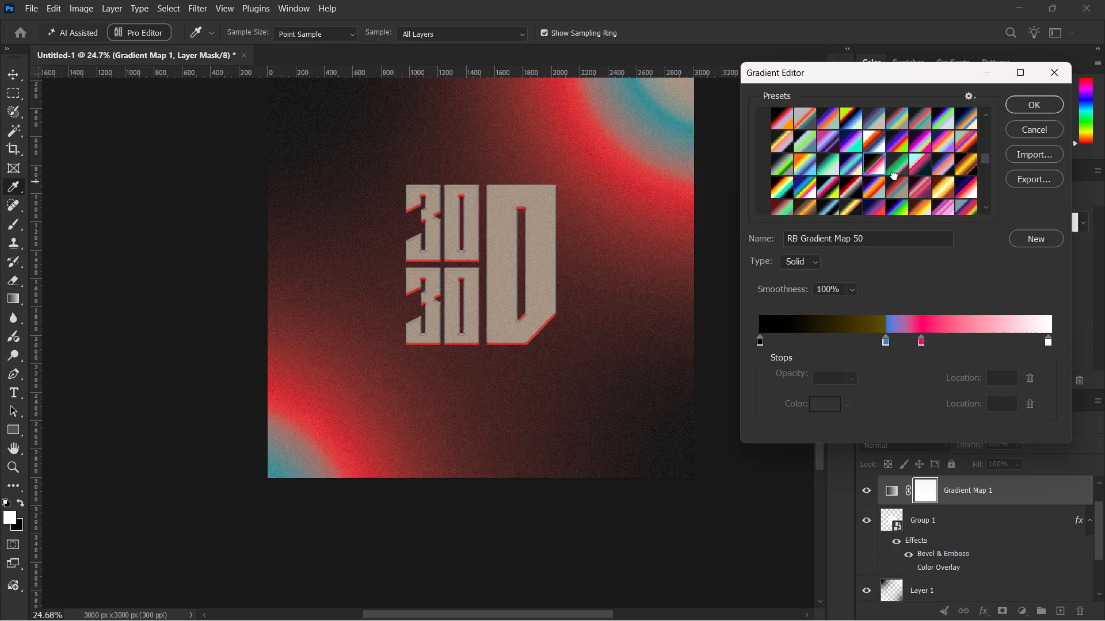
pyautogui.click(903, 164)
pyautogui.click(905, 181)
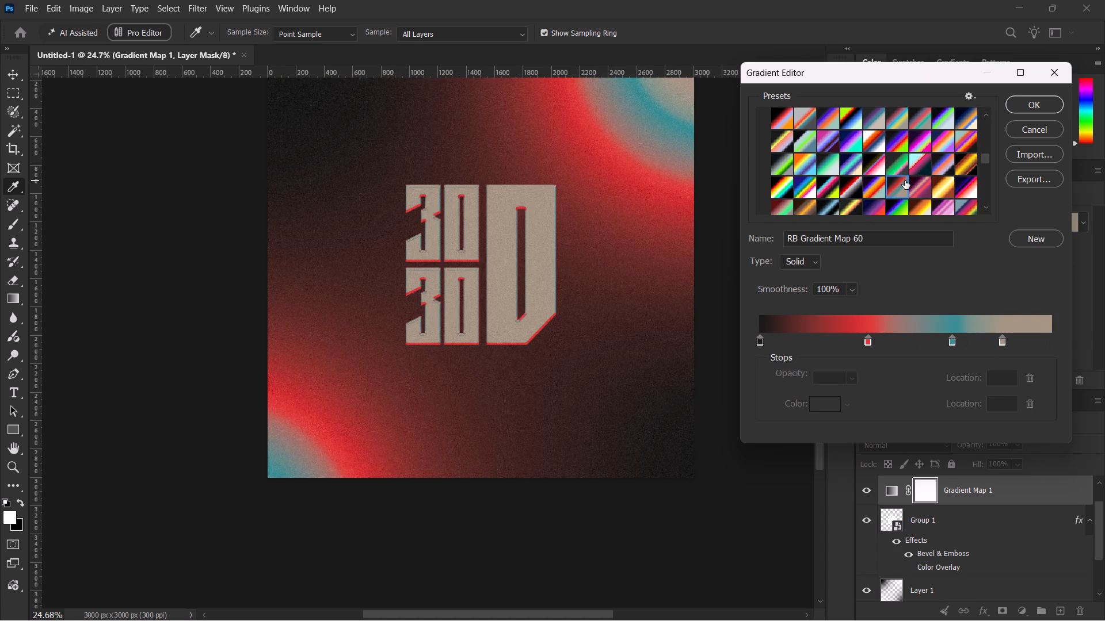
pyautogui.click(929, 179)
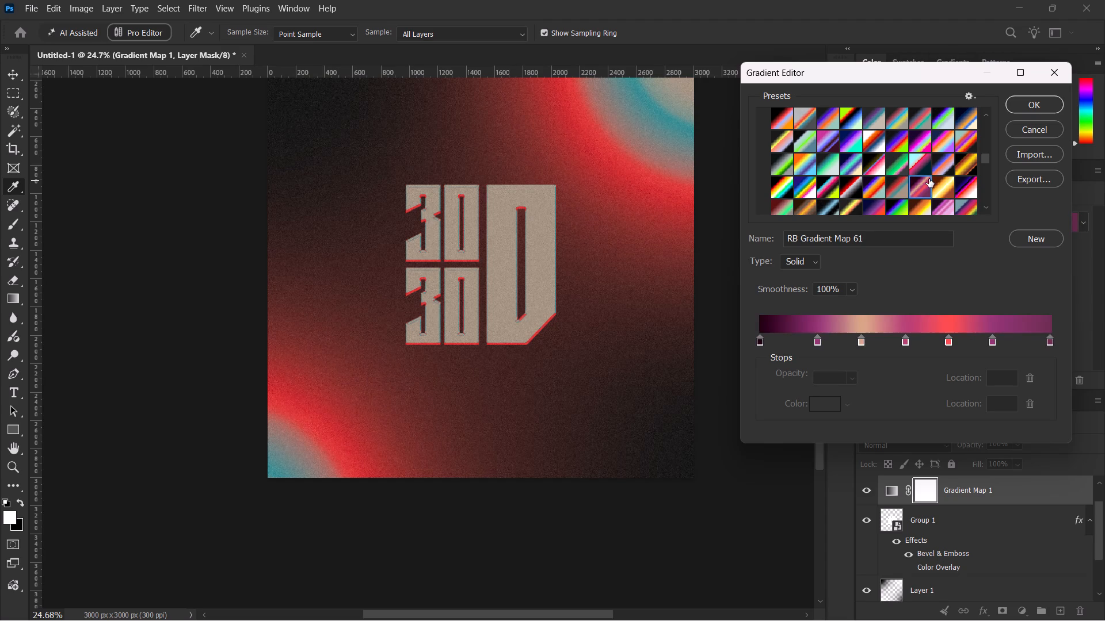
pyautogui.click(947, 179)
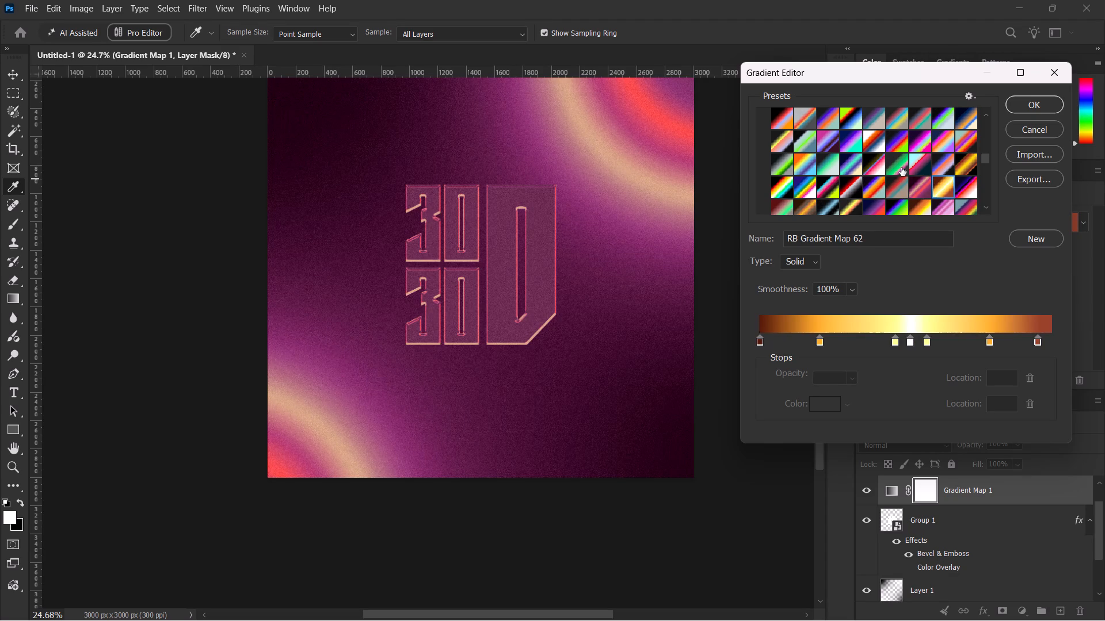
pyautogui.click(1027, 108)
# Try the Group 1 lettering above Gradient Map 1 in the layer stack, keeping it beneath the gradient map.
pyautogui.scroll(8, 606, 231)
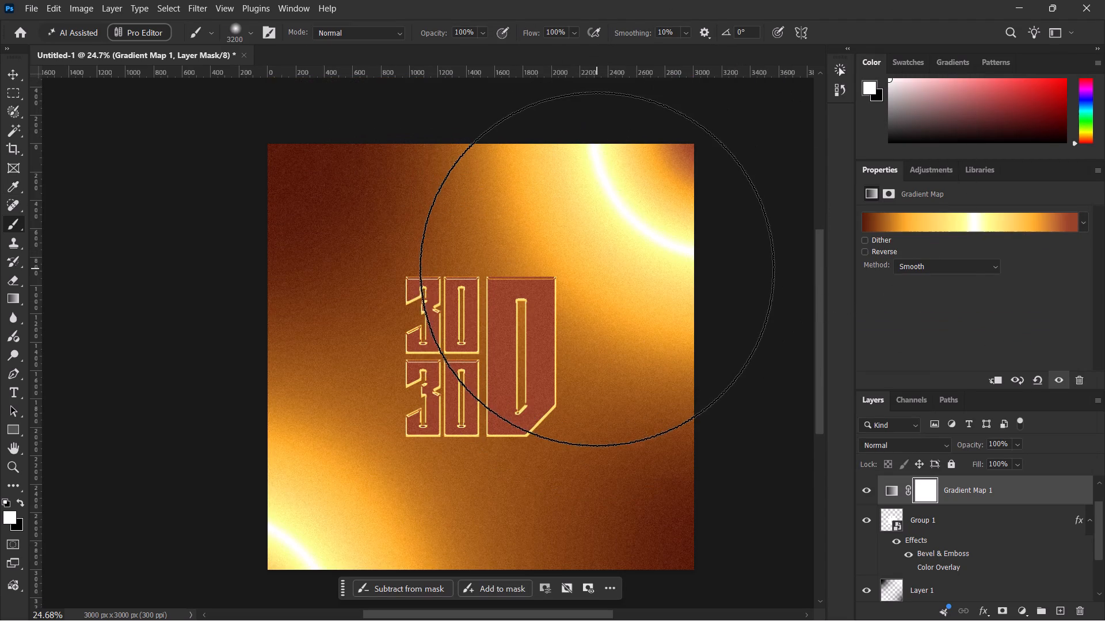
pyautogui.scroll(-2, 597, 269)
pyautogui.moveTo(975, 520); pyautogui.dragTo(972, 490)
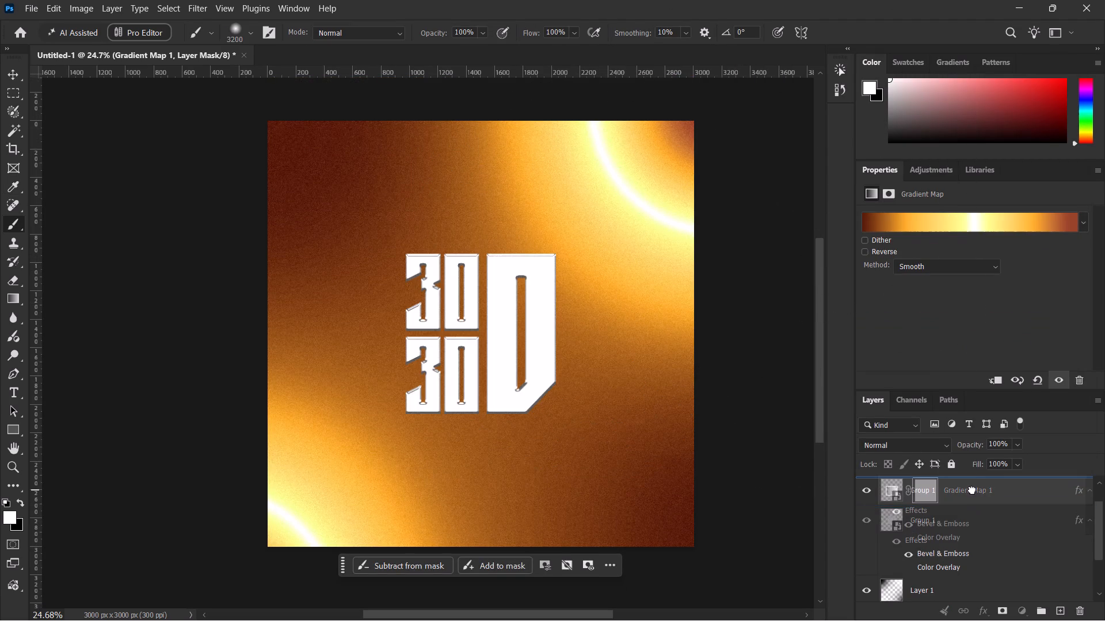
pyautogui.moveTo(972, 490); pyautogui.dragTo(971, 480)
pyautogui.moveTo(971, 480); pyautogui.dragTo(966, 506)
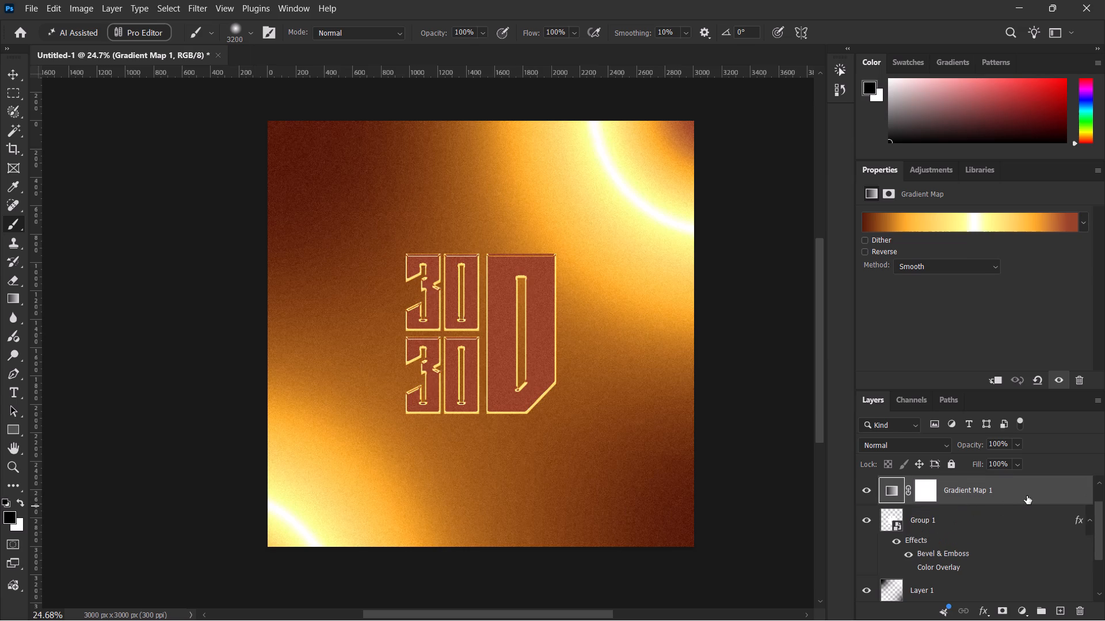
# Move the Grain 1 layer directly beneath Gradient Map 1.
pyautogui.scroll(3, 1000, 501)
pyautogui.moveTo(1005, 496); pyautogui.dragTo(1000, 517)
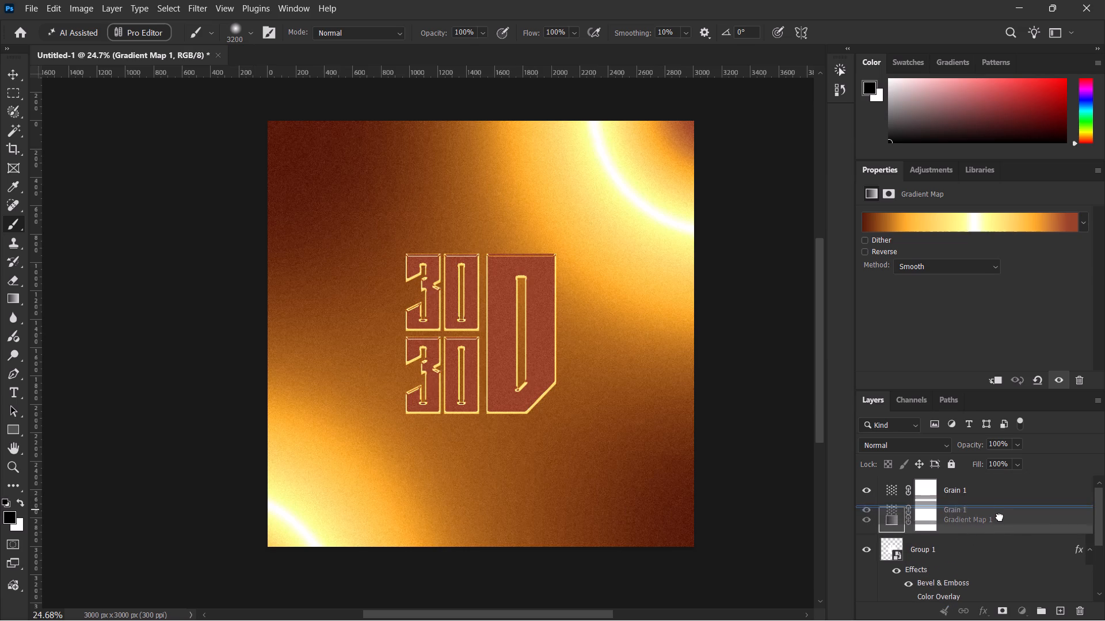
pyautogui.moveTo(1000, 517); pyautogui.dragTo(995, 538)
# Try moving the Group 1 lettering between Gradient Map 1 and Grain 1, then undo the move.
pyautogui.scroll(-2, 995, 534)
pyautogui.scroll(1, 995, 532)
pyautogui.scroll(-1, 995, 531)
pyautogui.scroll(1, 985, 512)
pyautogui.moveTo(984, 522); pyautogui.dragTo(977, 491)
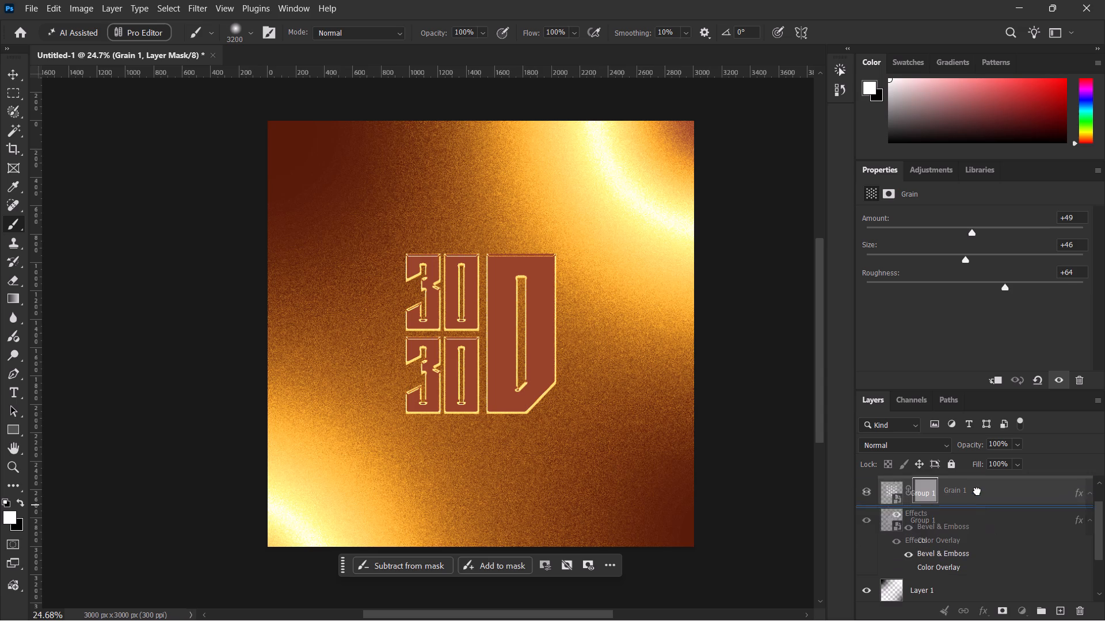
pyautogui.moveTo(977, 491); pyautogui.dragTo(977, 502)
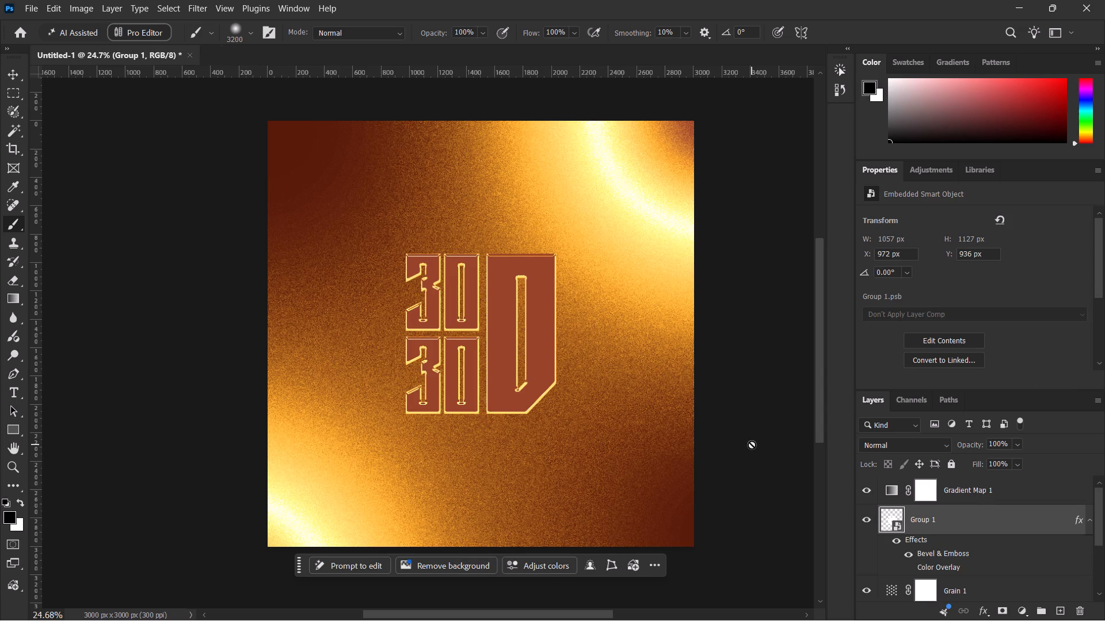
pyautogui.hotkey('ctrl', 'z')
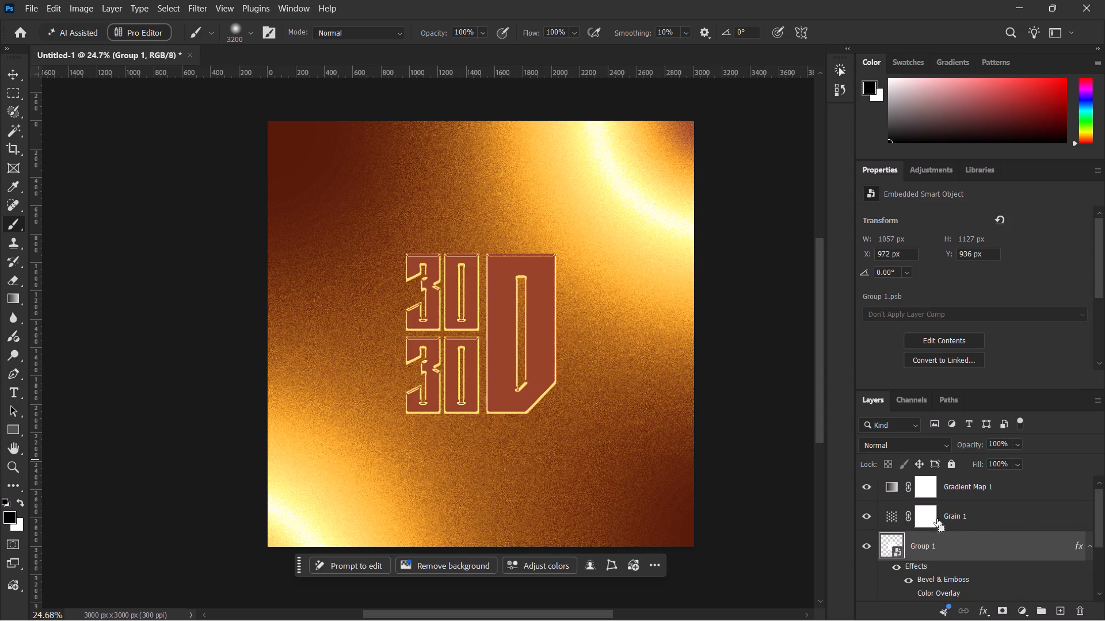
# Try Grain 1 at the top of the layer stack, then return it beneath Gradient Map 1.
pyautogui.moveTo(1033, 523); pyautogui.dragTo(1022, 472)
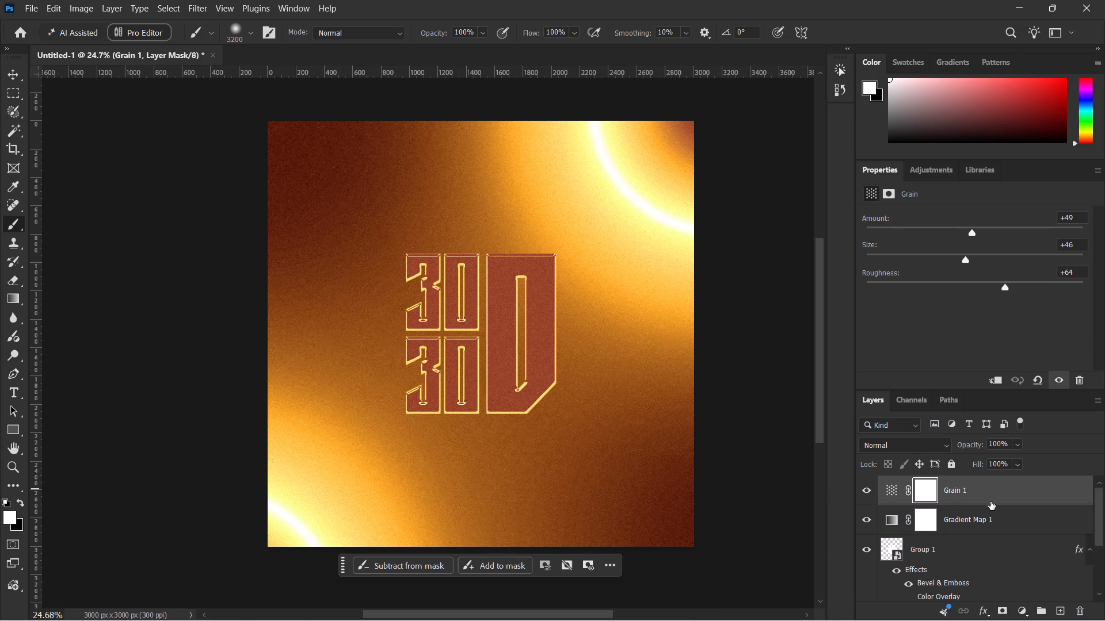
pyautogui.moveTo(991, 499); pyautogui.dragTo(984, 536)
# Collapse Group 1's effects list and move the Group 1 lettering between Gradient Map 1 and Grain 1.
pyautogui.click(1092, 555)
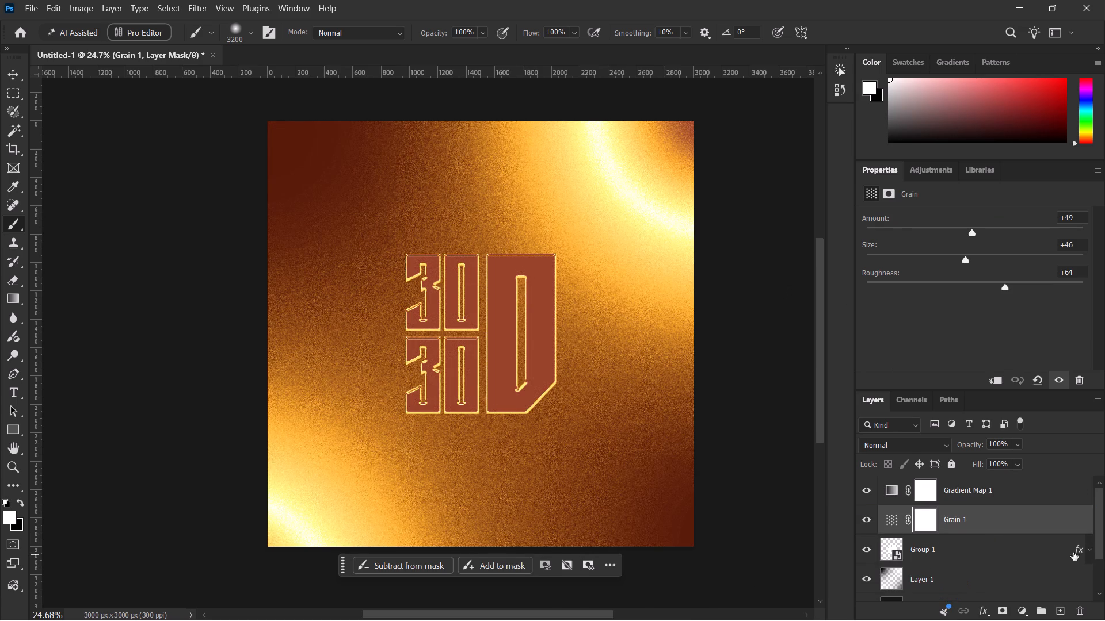
pyautogui.moveTo(1023, 553); pyautogui.dragTo(1002, 515)
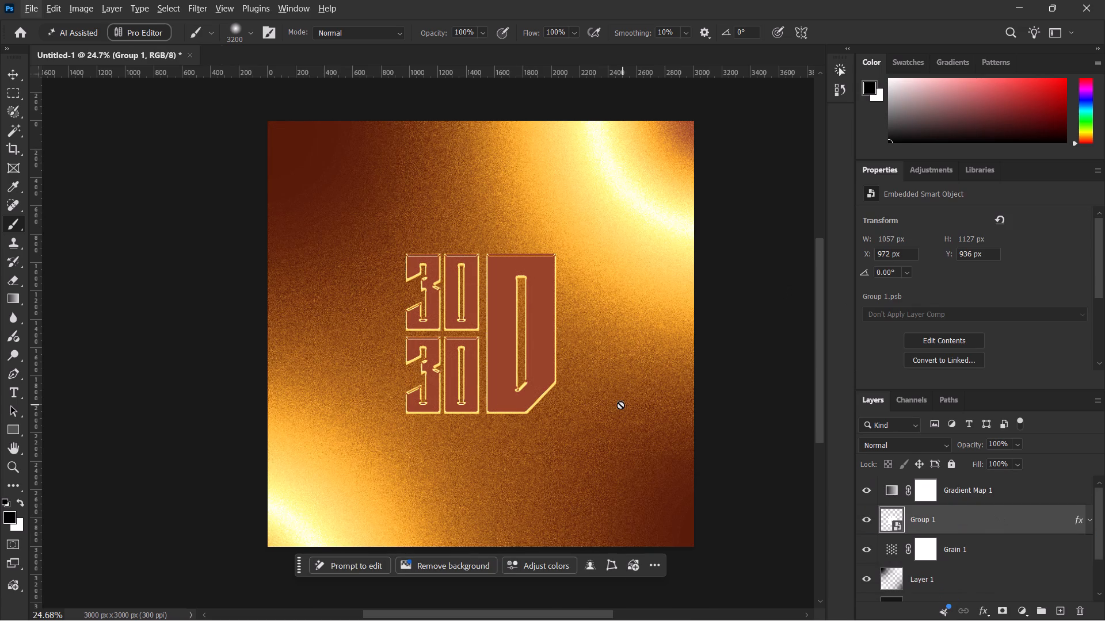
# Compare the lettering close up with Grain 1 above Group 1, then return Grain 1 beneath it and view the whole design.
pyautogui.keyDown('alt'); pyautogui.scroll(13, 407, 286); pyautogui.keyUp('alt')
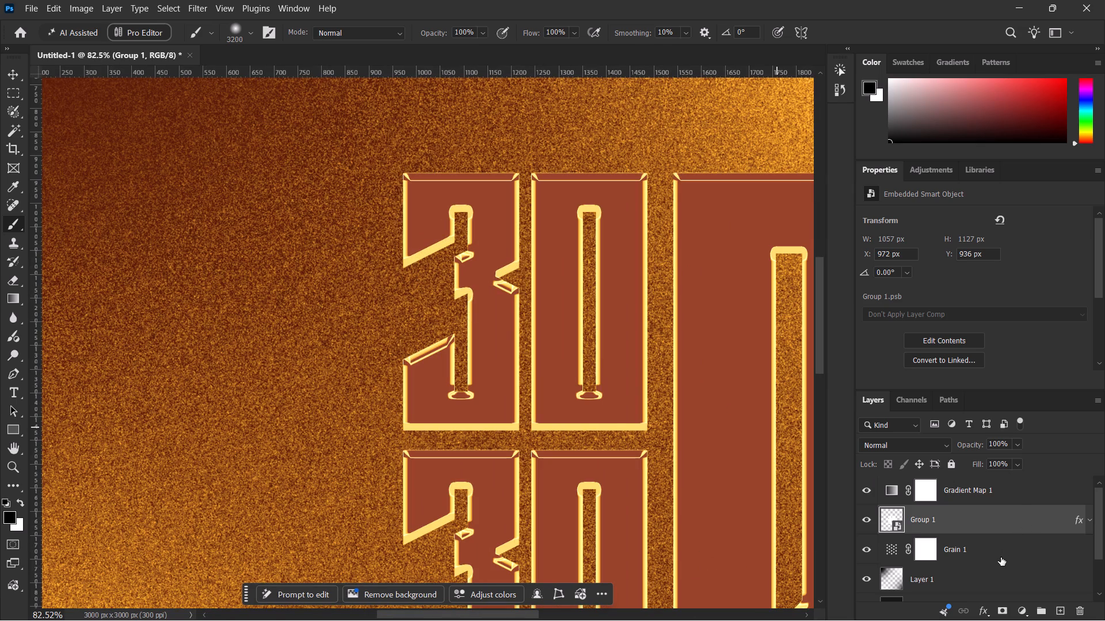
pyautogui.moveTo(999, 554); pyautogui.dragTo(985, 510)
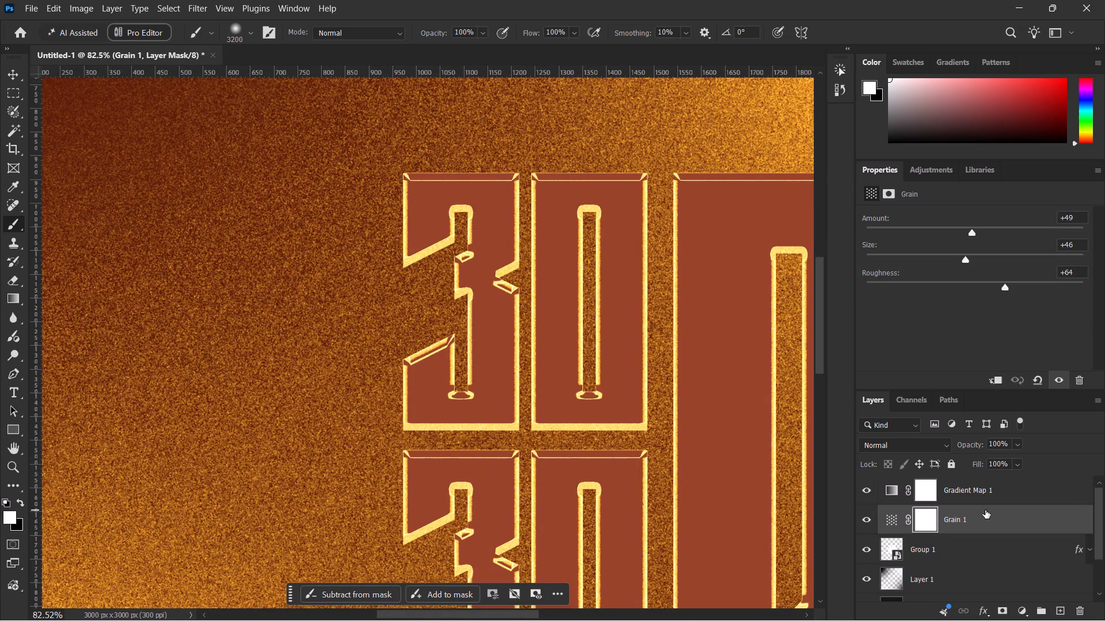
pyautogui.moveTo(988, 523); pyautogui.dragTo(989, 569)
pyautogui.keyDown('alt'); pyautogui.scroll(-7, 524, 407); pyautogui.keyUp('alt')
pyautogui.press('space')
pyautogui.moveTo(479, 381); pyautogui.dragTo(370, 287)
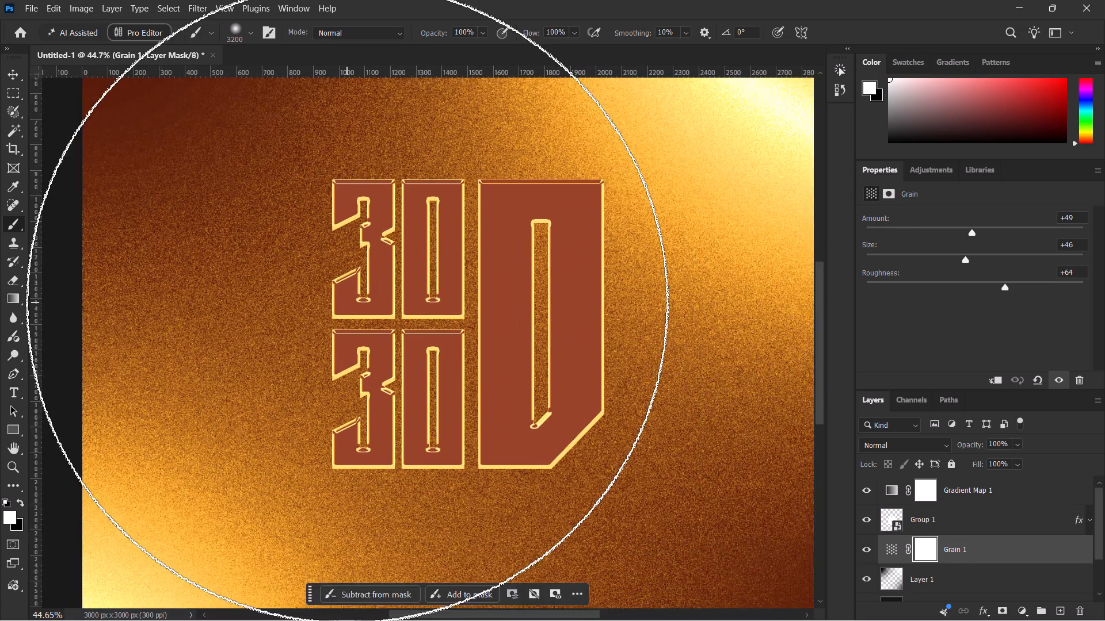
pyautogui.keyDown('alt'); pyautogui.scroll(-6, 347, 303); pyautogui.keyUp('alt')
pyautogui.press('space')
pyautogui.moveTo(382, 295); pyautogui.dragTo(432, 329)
# Give the Group 1 lettering a drop shadow in Normal mode: opacity 45%, distance 31 px, spread 50%, size 68 px.
pyautogui.click(988, 506)
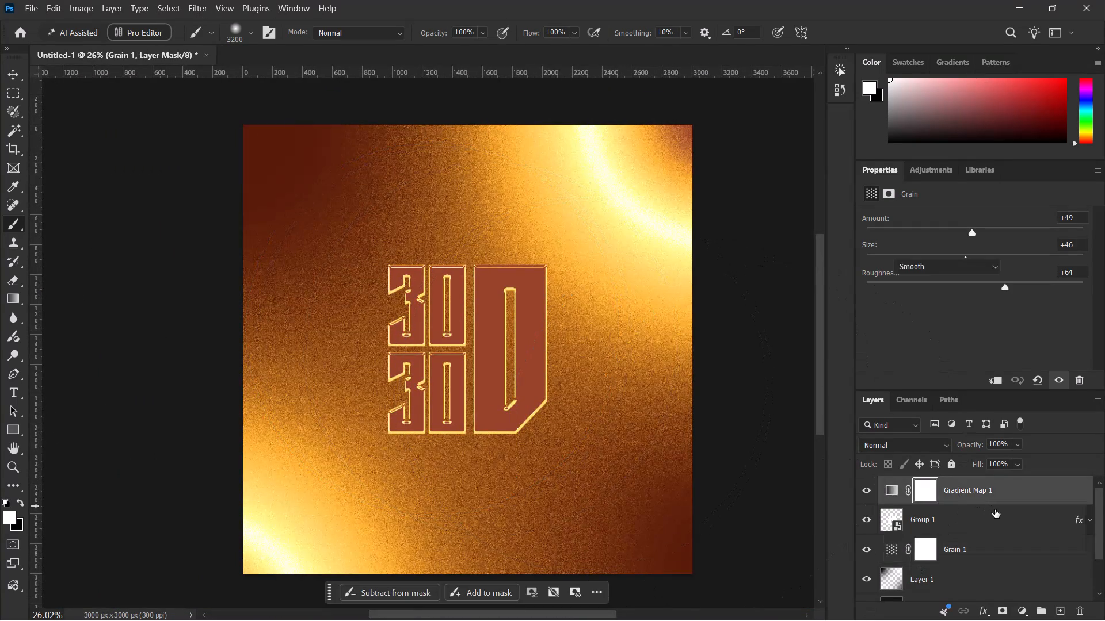
pyautogui.click(1000, 515)
pyautogui.doubleClick(1020, 520)
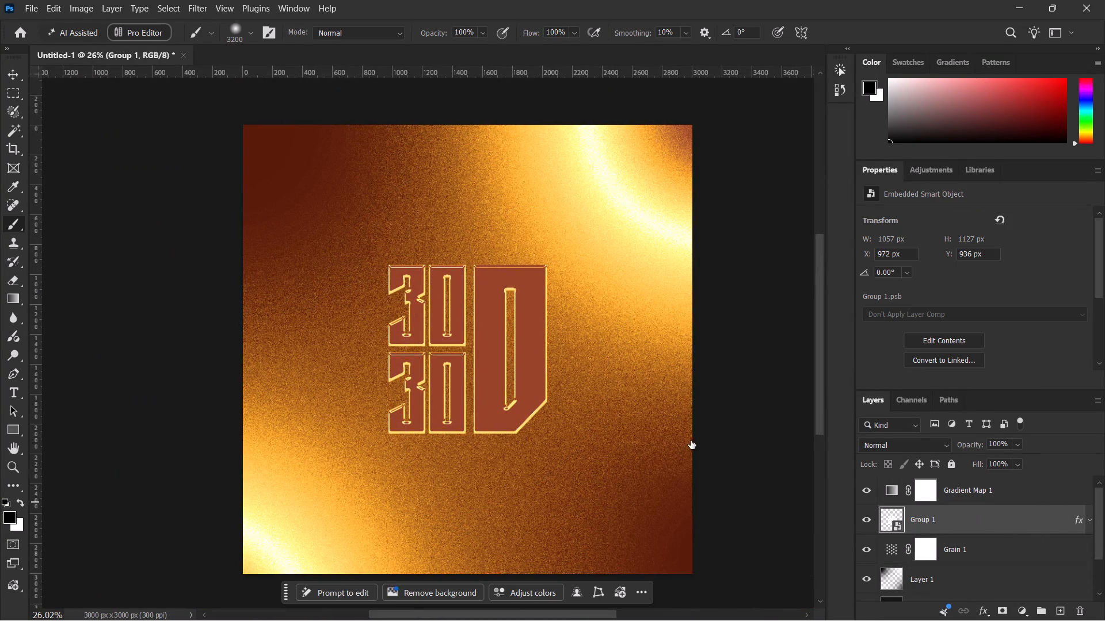
pyautogui.click(561, 383)
pyautogui.click(580, 382)
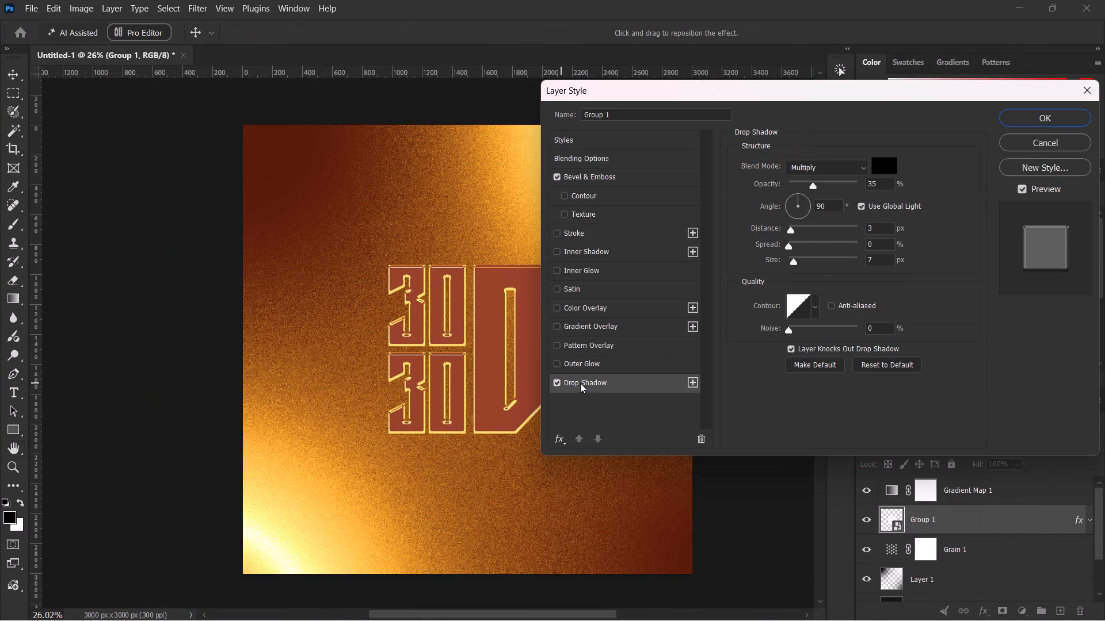
pyautogui.click(818, 162)
pyautogui.click(825, 178)
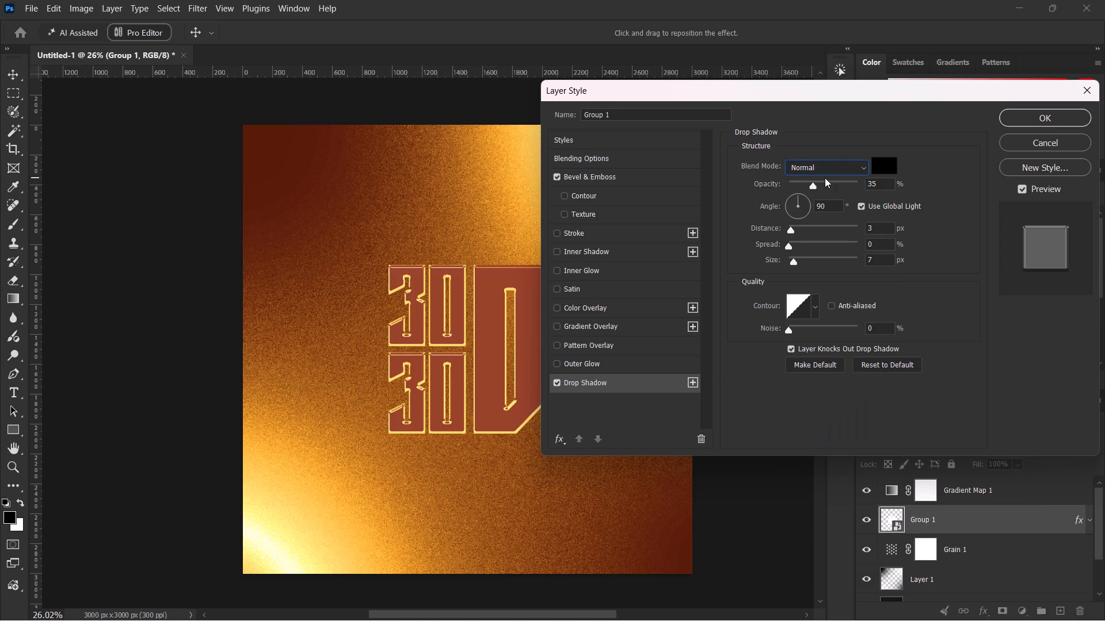
pyautogui.moveTo(815, 184); pyautogui.dragTo(820, 189)
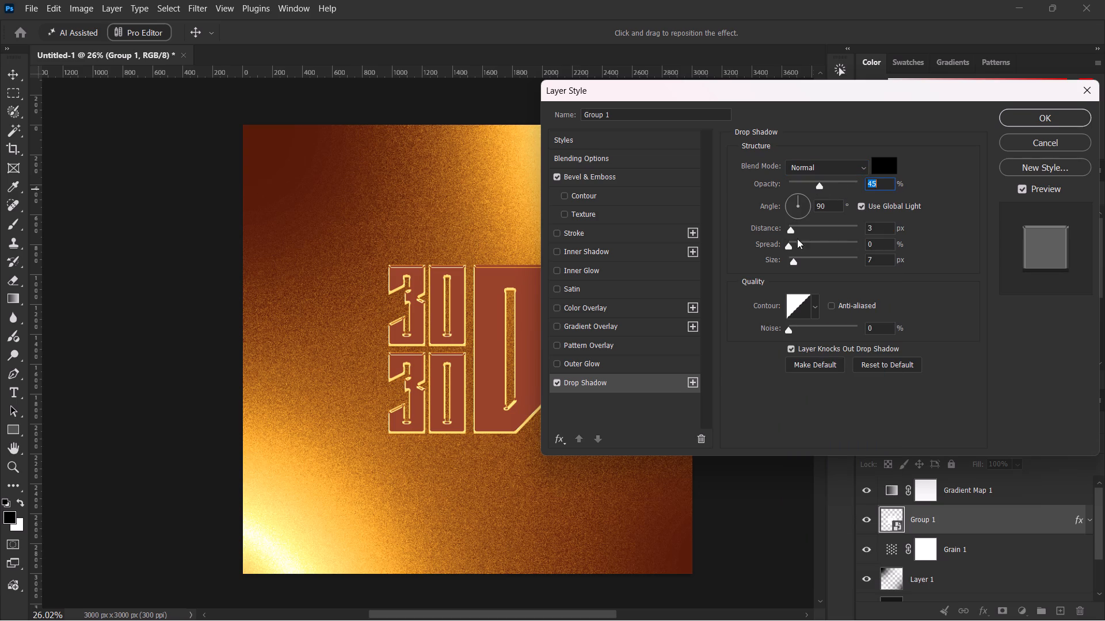
pyautogui.moveTo(791, 232); pyautogui.dragTo(811, 231)
pyautogui.moveTo(788, 244); pyautogui.dragTo(824, 246)
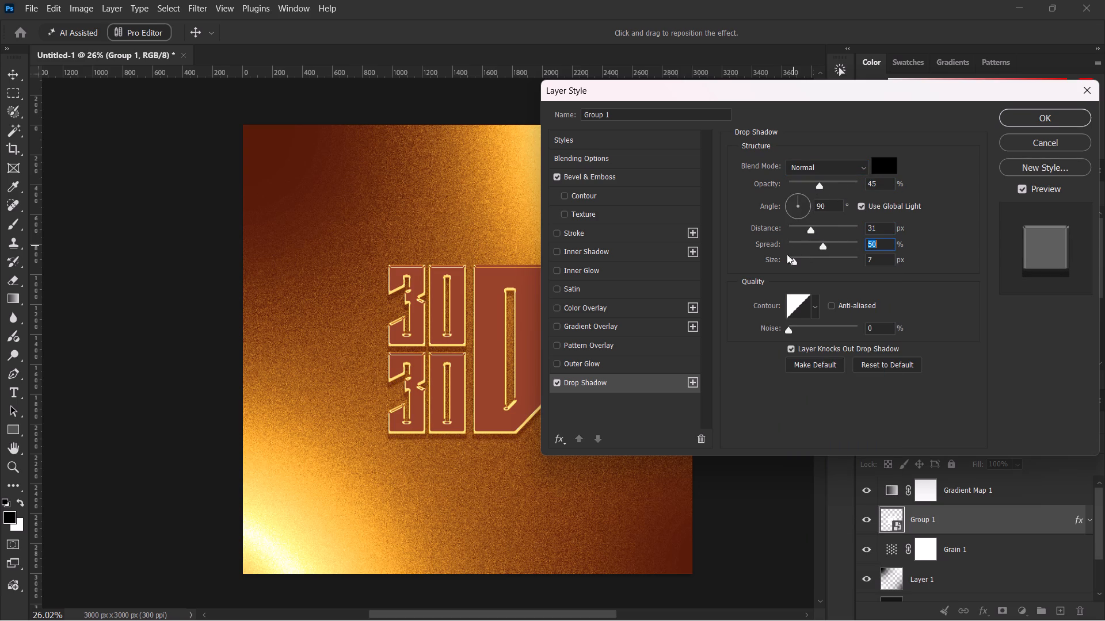
pyautogui.moveTo(793, 258); pyautogui.dragTo(792, 264)
pyautogui.moveTo(792, 264); pyautogui.dragTo(811, 265)
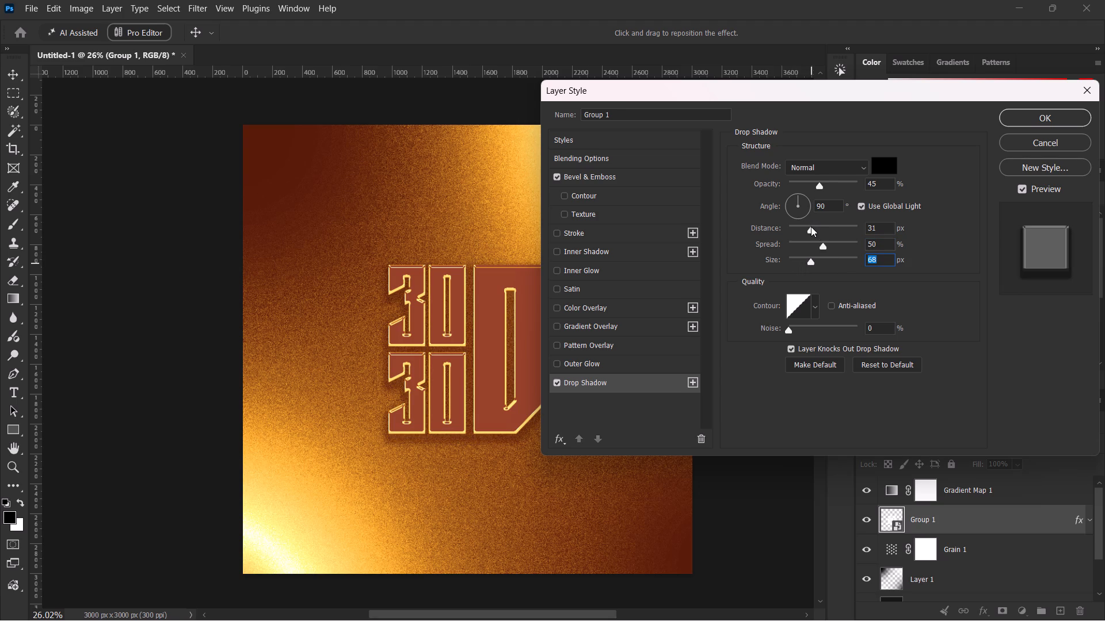
# Tighten Group 1's drop shadow around the lettering with distance 0 px, spread 61% and size 29 px.
pyautogui.moveTo(811, 228); pyautogui.dragTo(733, 228)
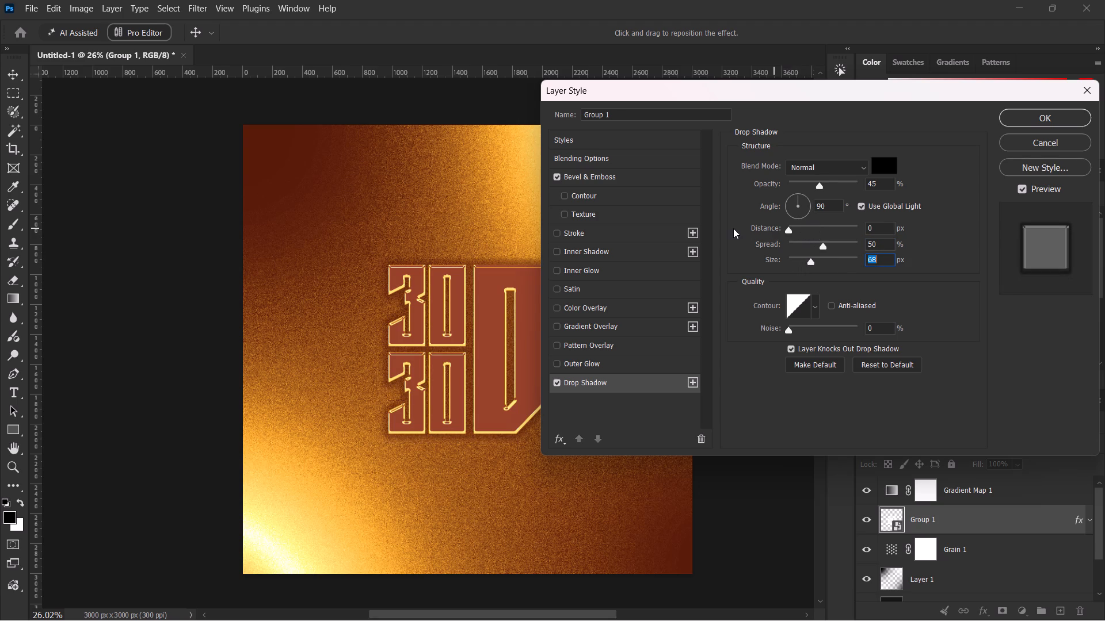
pyautogui.moveTo(733, 228); pyautogui.dragTo(733, 228)
pyautogui.moveTo(820, 244); pyautogui.dragTo(841, 248)
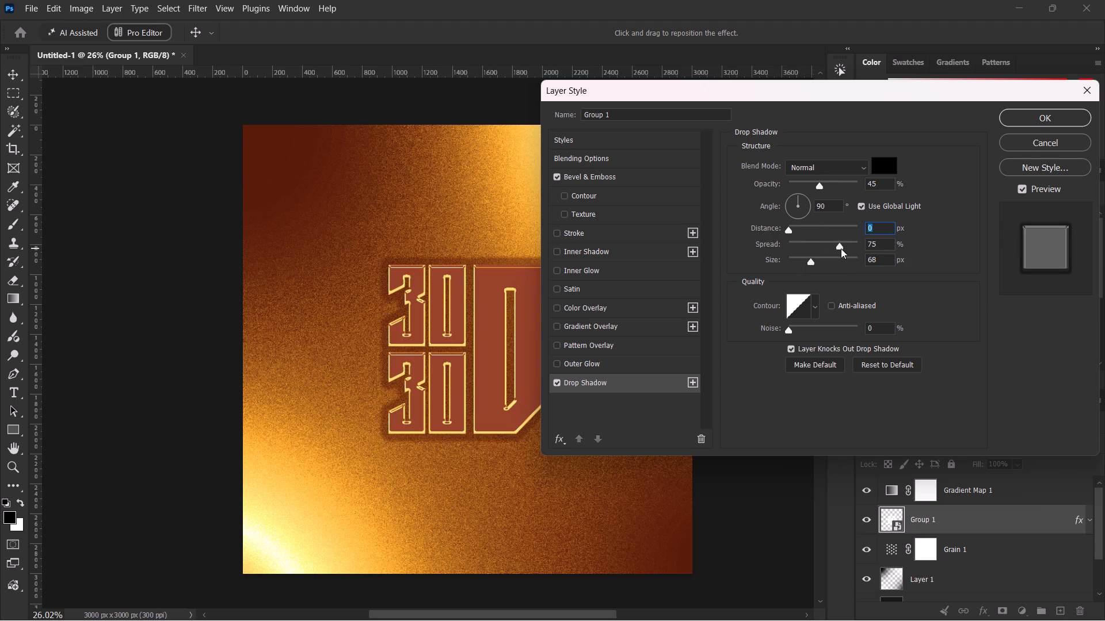
pyautogui.moveTo(841, 248); pyautogui.dragTo(832, 248)
pyautogui.moveTo(811, 259); pyautogui.dragTo(799, 261)
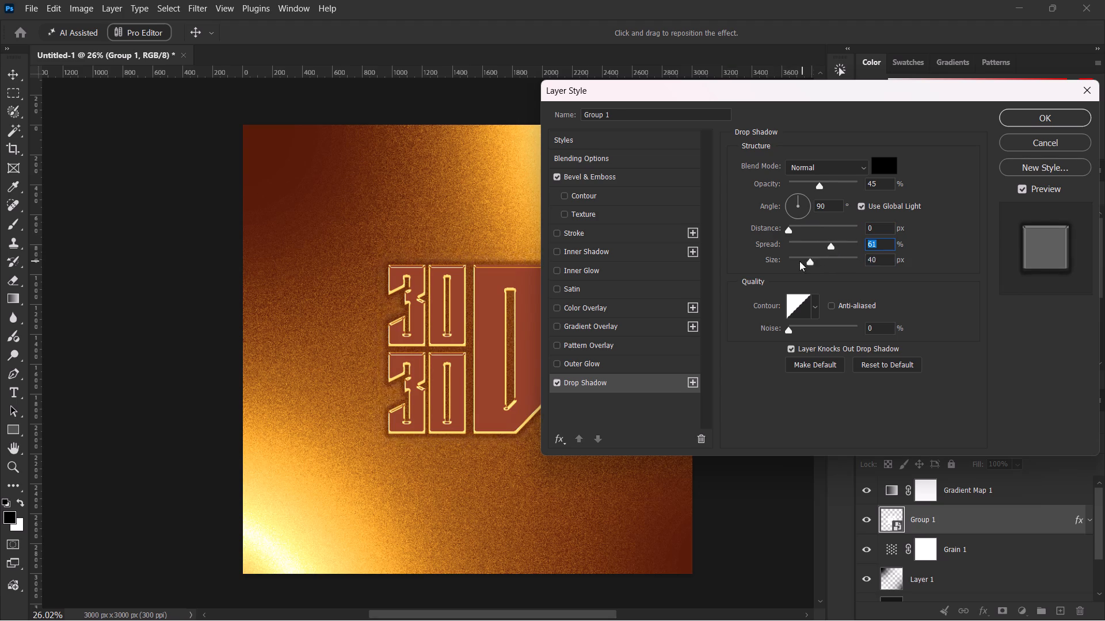
pyautogui.moveTo(799, 261); pyautogui.dragTo(801, 261)
# Try lighter greys for the drop shadow colour, settle on a neutral near-black and apply the layer style.
pyautogui.click(879, 166)
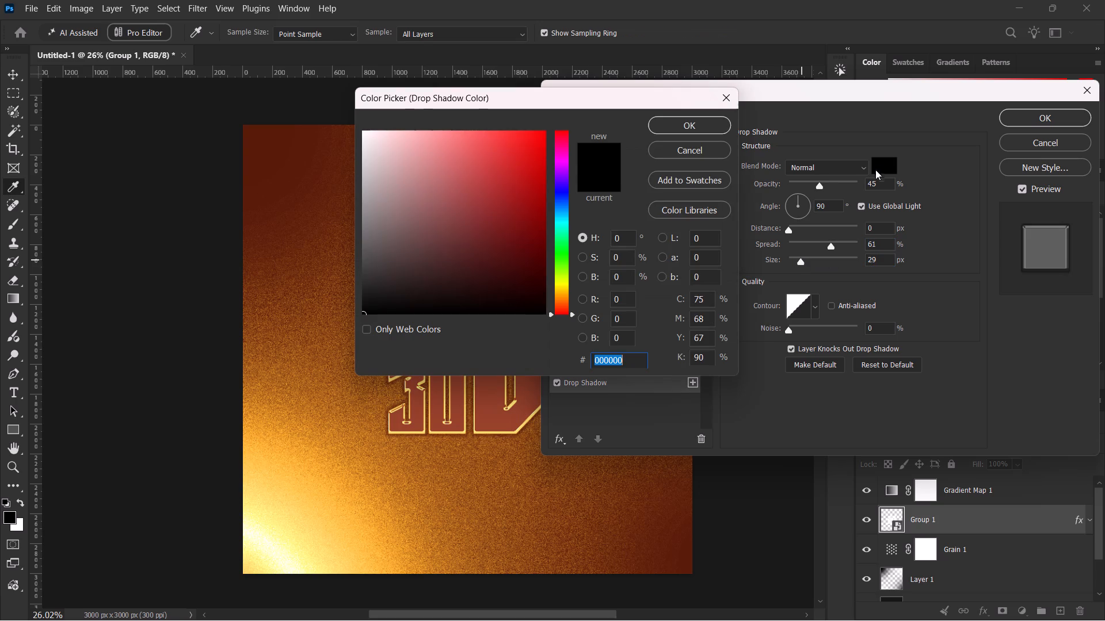
pyautogui.moveTo(496, 193); pyautogui.dragTo(383, 130)
pyautogui.moveTo(436, 224); pyautogui.dragTo(336, 218)
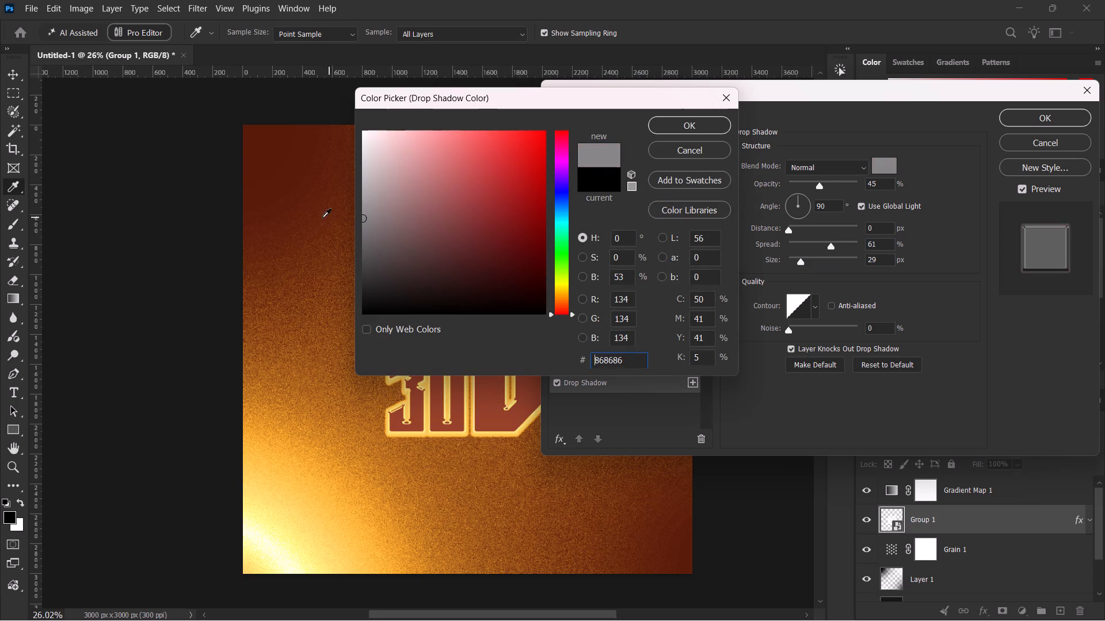
pyautogui.moveTo(414, 220); pyautogui.dragTo(337, 244)
pyautogui.moveTo(439, 236); pyautogui.dragTo(485, 194)
pyautogui.moveTo(482, 231); pyautogui.dragTo(512, 263)
pyautogui.moveTo(470, 257); pyautogui.dragTo(211, 305)
pyautogui.click(655, 125)
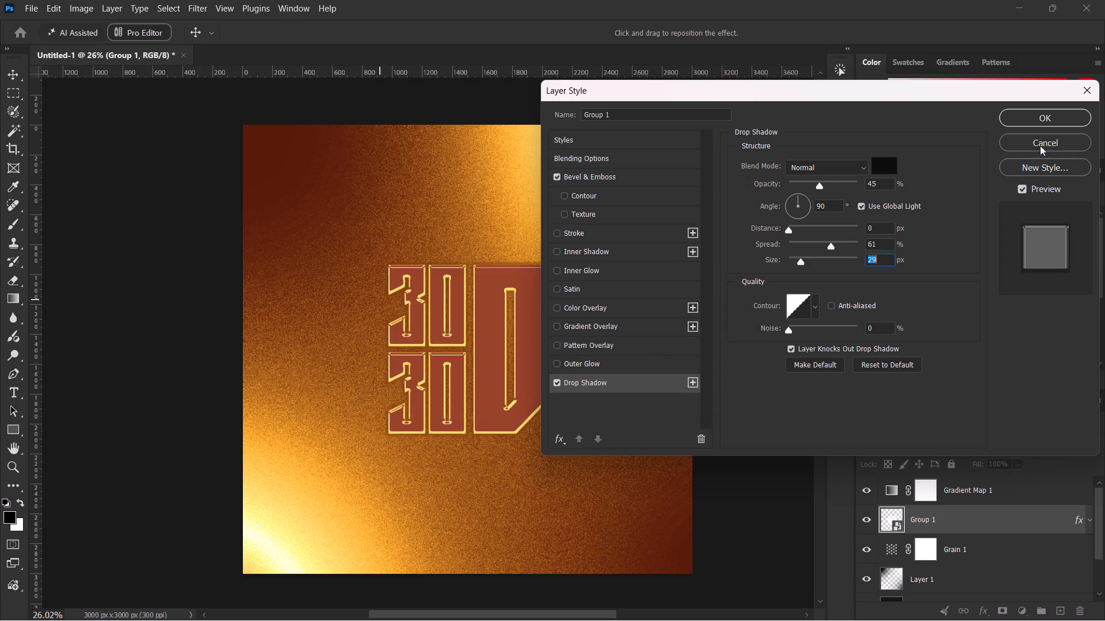
pyautogui.click(1028, 124)
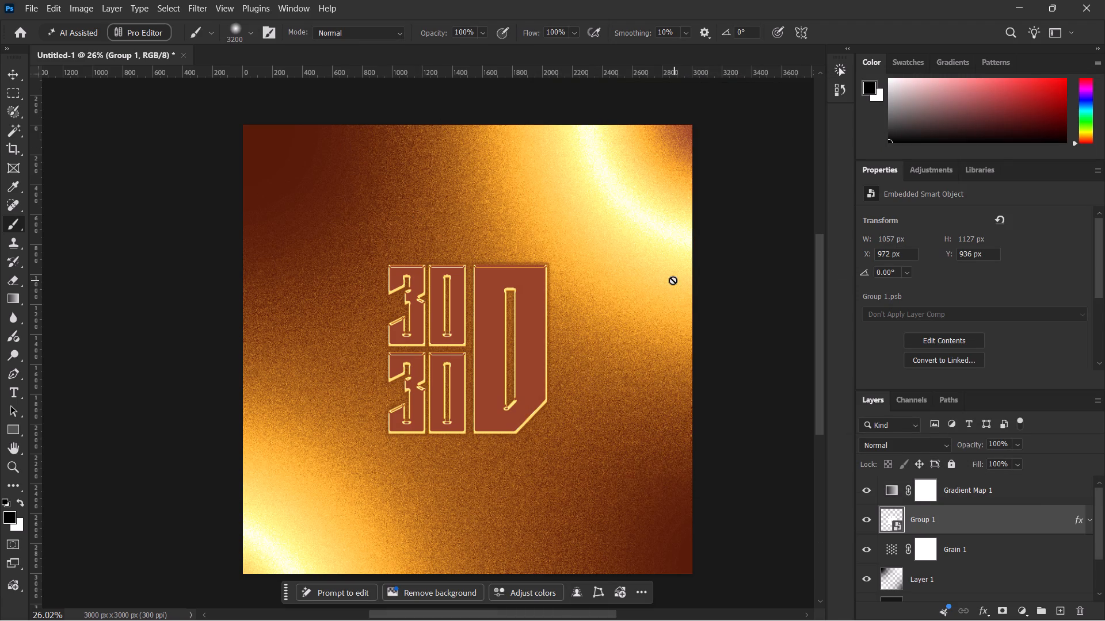
# Select Layer 1 and reduce the Brush tool's size to 80 px.
pyautogui.scroll(-5, 967, 515)
pyautogui.scroll(1, 975, 539)
pyautogui.scroll(-5, 976, 542)
pyautogui.click(888, 530)
pyautogui.press('b')
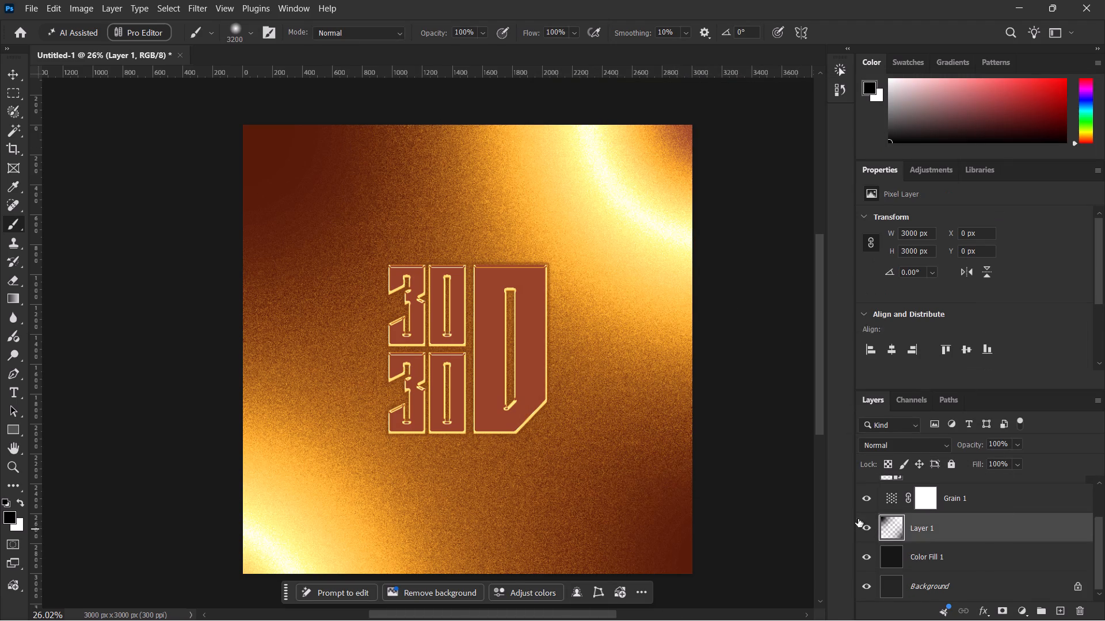
pyautogui.press('[')
pyautogui.press('[')
pyautogui.press('[')
pyautogui.press('[')
pyautogui.press('[')
pyautogui.press('[')
pyautogui.press('[')
pyautogui.press('[')
pyautogui.press('[')
pyautogui.press('[')
pyautogui.press('[')
pyautogui.press('[')
pyautogui.press('[')
pyautogui.press('[')
pyautogui.press('[')
pyautogui.press('[')
pyautogui.press('[')
pyautogui.press('[')
pyautogui.press('[')
pyautogui.press('[')
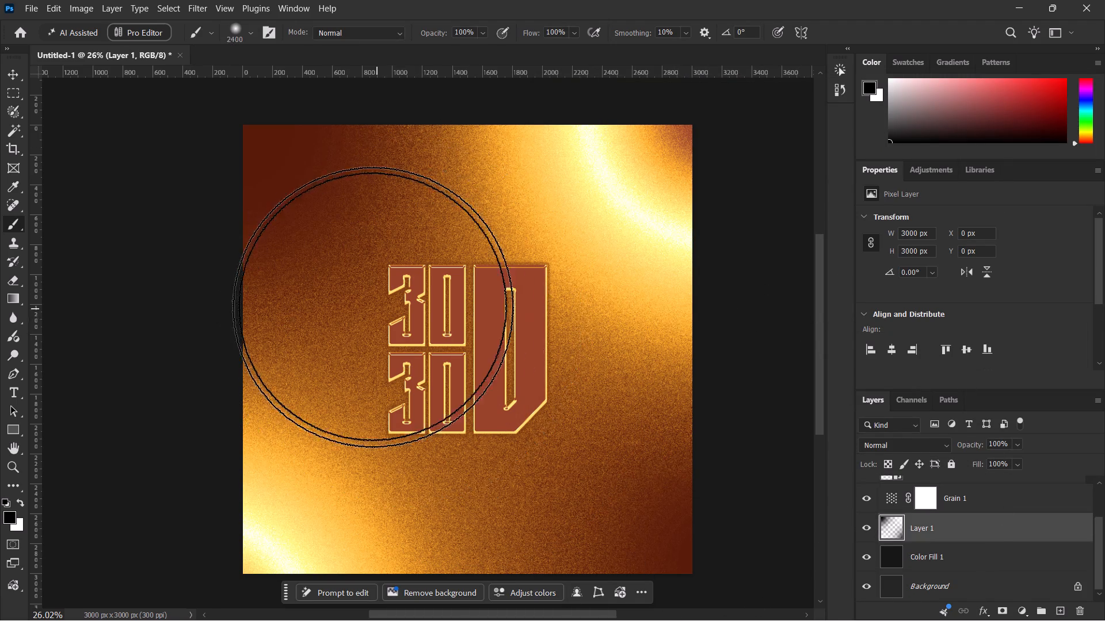
pyautogui.press('[')
pyautogui.press('[')
pyautogui.press('[')
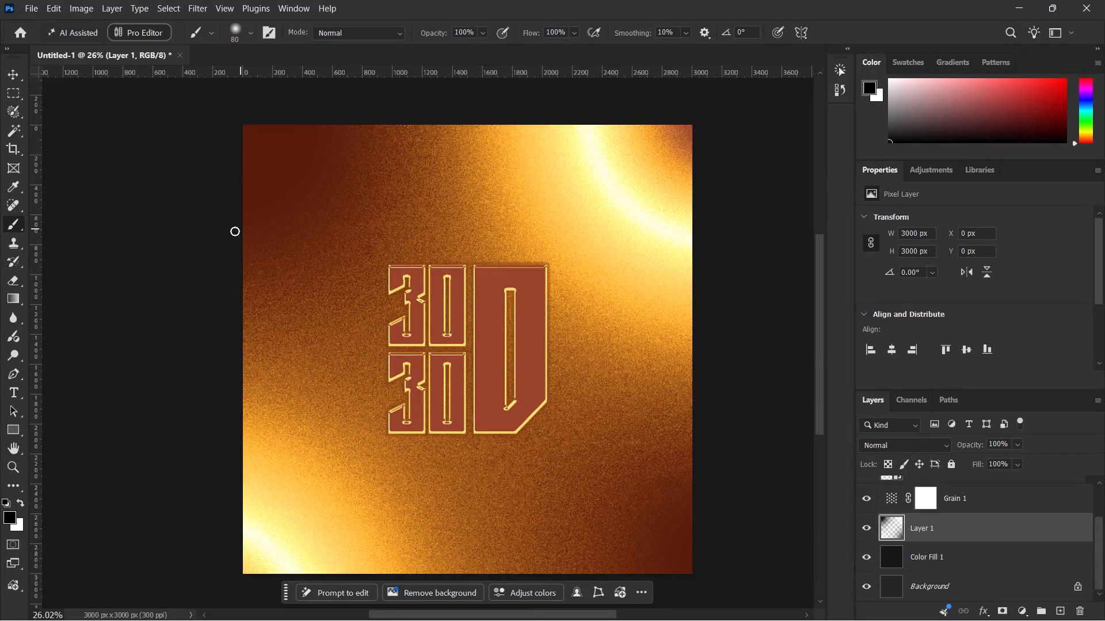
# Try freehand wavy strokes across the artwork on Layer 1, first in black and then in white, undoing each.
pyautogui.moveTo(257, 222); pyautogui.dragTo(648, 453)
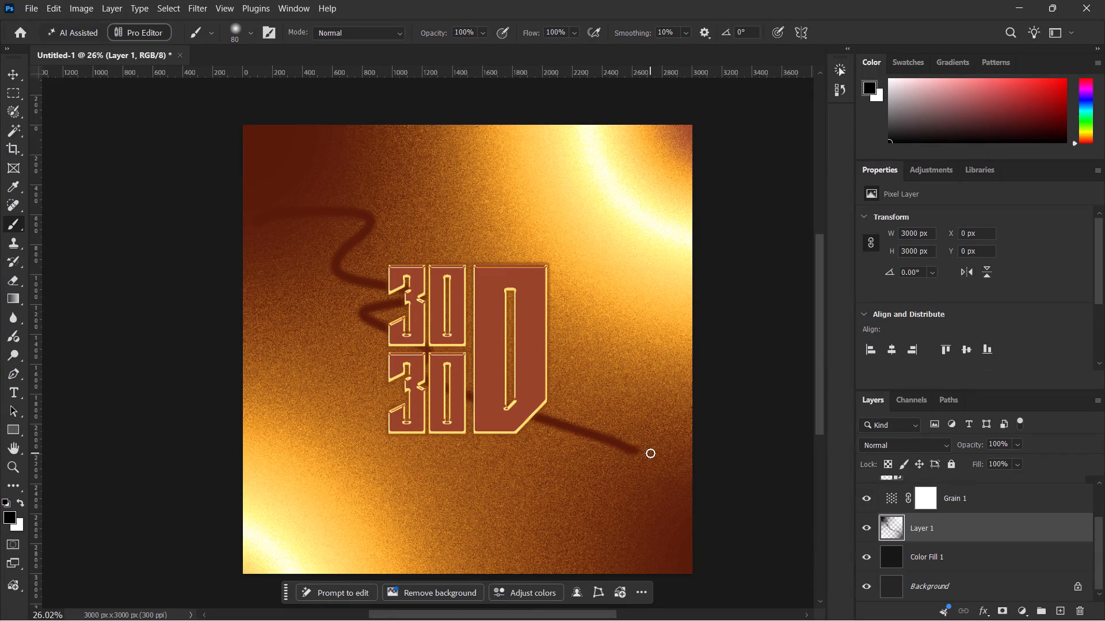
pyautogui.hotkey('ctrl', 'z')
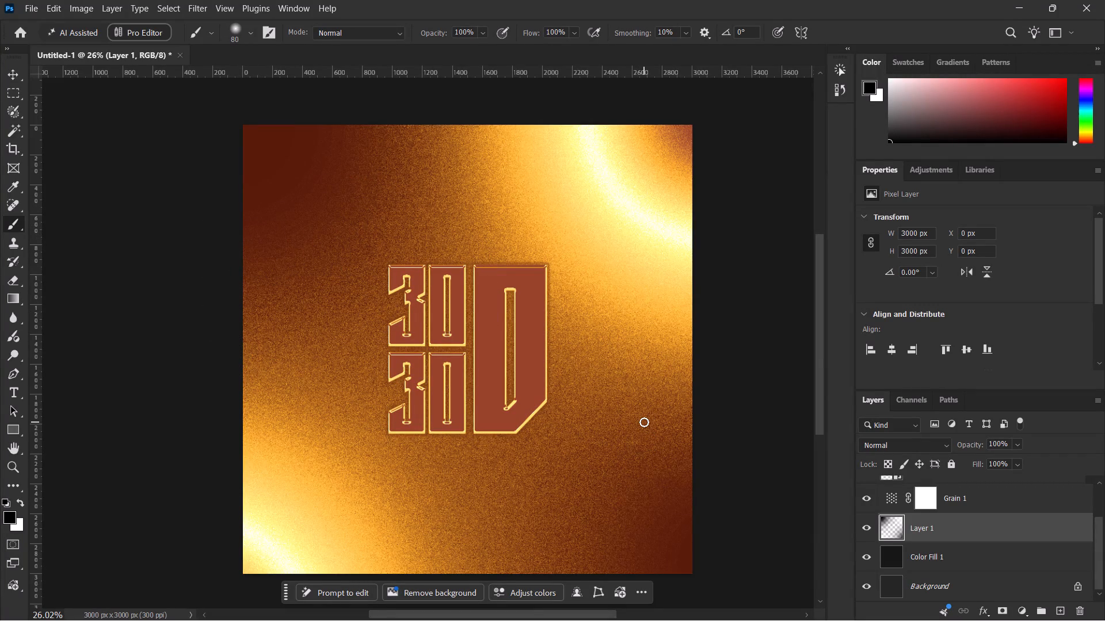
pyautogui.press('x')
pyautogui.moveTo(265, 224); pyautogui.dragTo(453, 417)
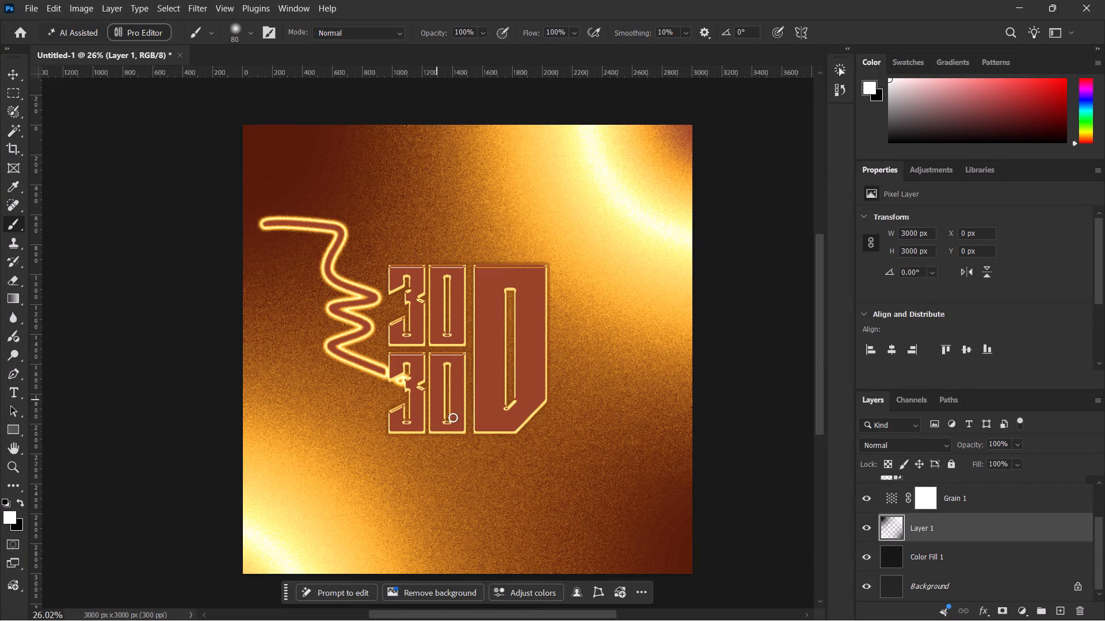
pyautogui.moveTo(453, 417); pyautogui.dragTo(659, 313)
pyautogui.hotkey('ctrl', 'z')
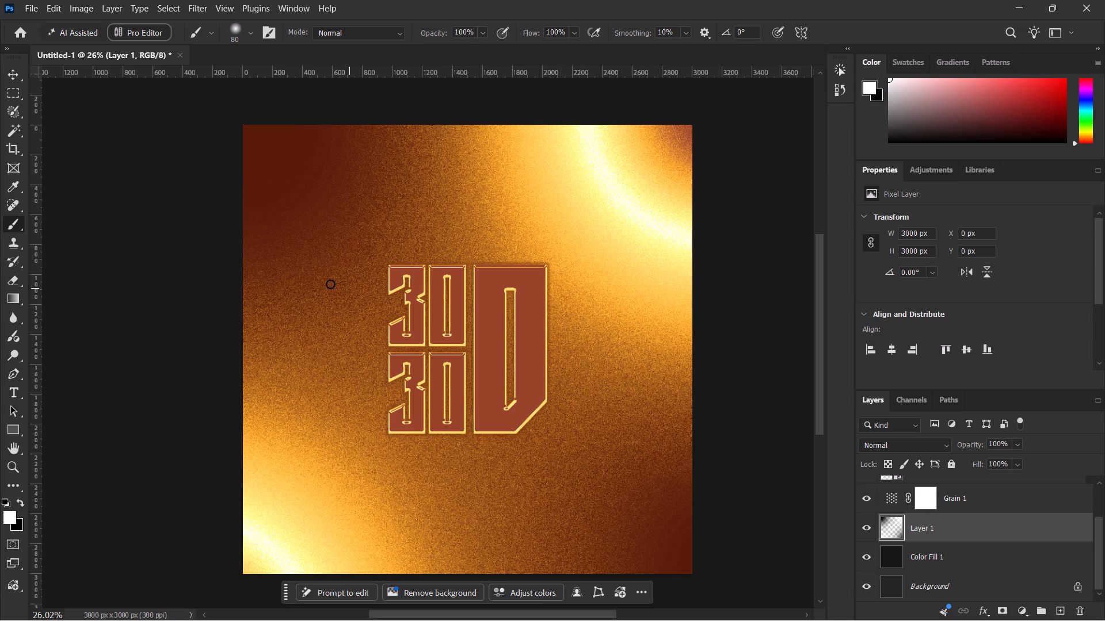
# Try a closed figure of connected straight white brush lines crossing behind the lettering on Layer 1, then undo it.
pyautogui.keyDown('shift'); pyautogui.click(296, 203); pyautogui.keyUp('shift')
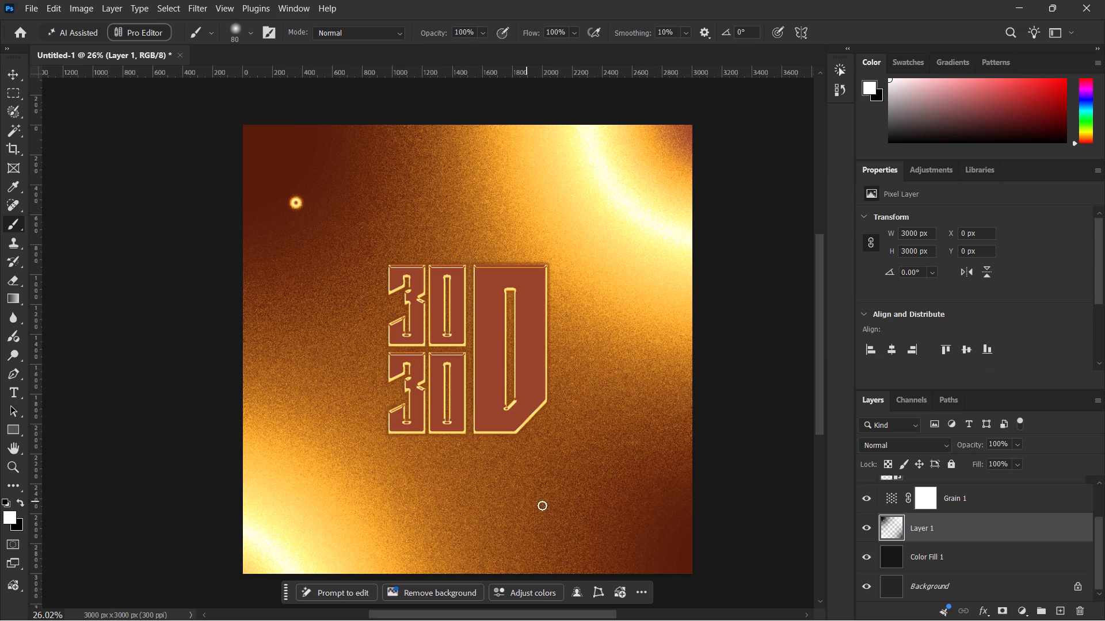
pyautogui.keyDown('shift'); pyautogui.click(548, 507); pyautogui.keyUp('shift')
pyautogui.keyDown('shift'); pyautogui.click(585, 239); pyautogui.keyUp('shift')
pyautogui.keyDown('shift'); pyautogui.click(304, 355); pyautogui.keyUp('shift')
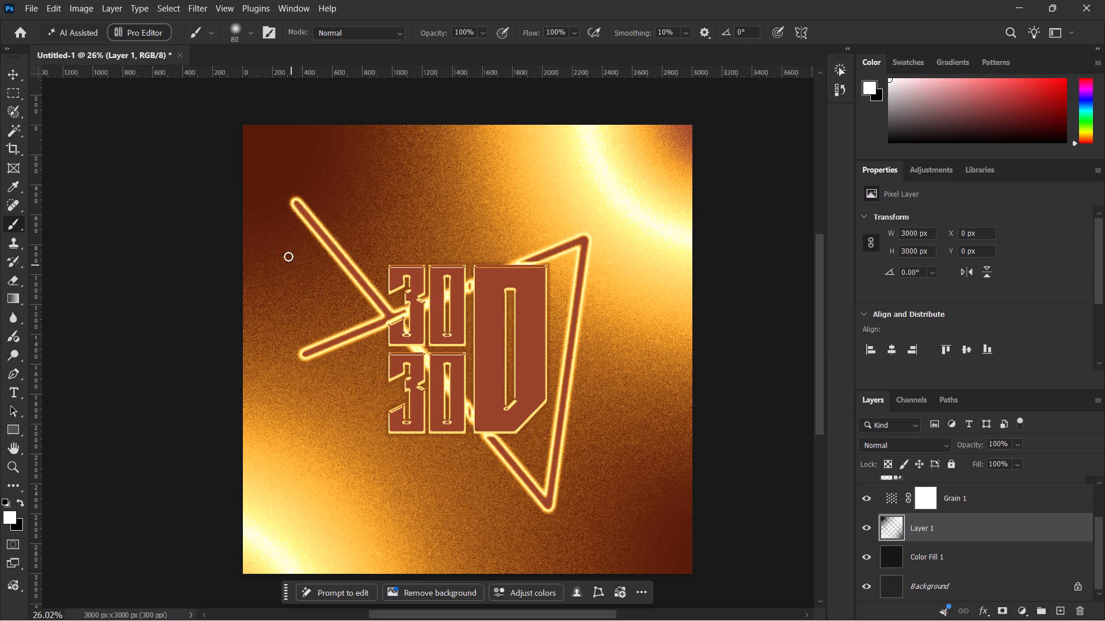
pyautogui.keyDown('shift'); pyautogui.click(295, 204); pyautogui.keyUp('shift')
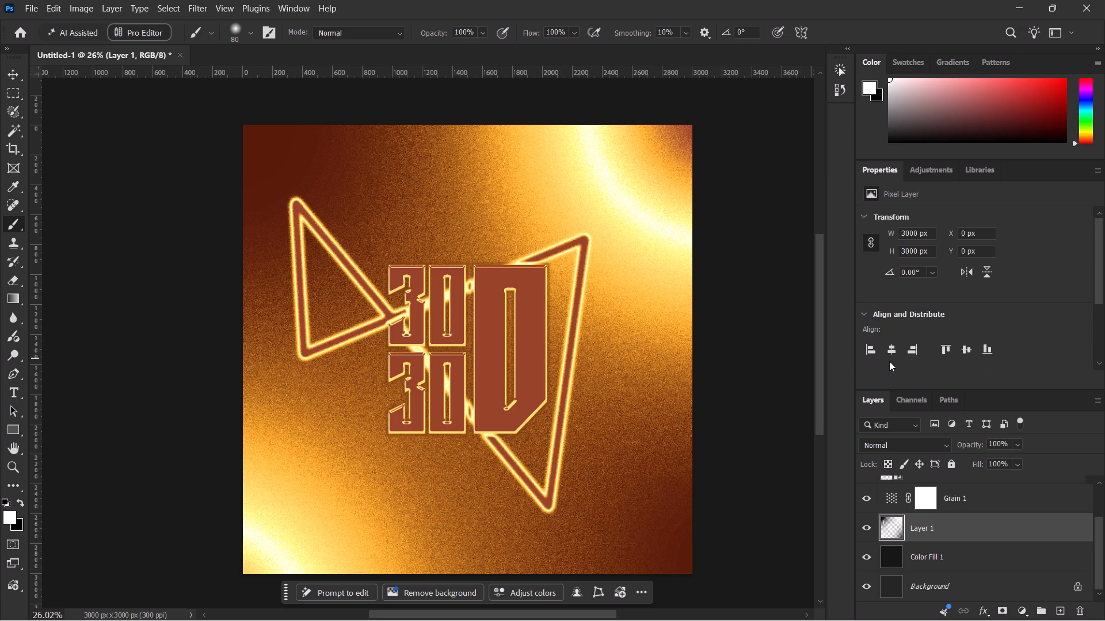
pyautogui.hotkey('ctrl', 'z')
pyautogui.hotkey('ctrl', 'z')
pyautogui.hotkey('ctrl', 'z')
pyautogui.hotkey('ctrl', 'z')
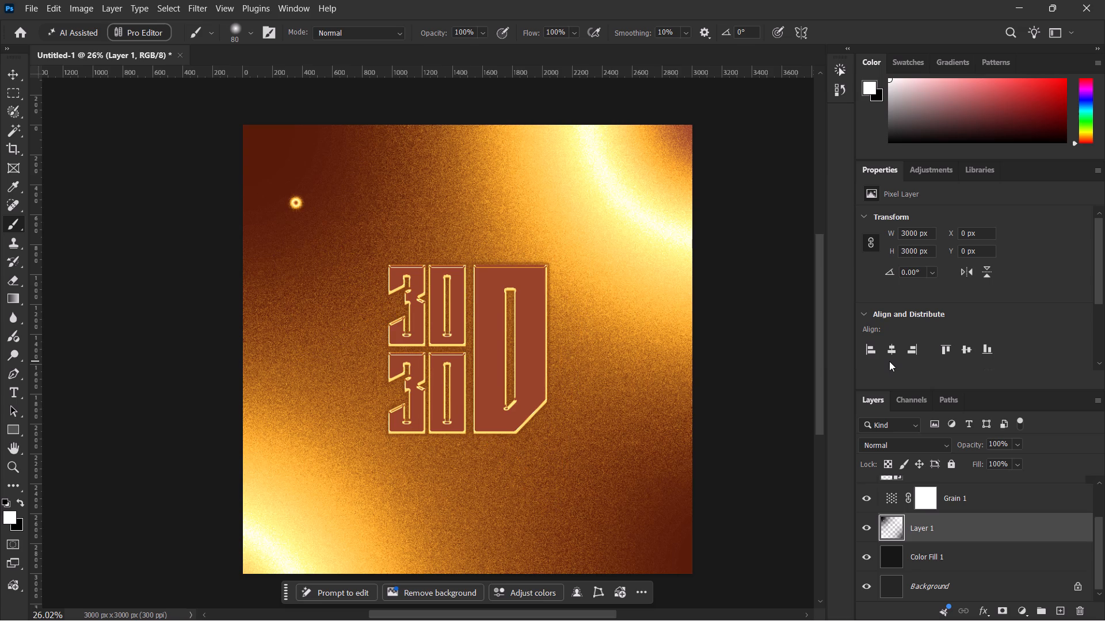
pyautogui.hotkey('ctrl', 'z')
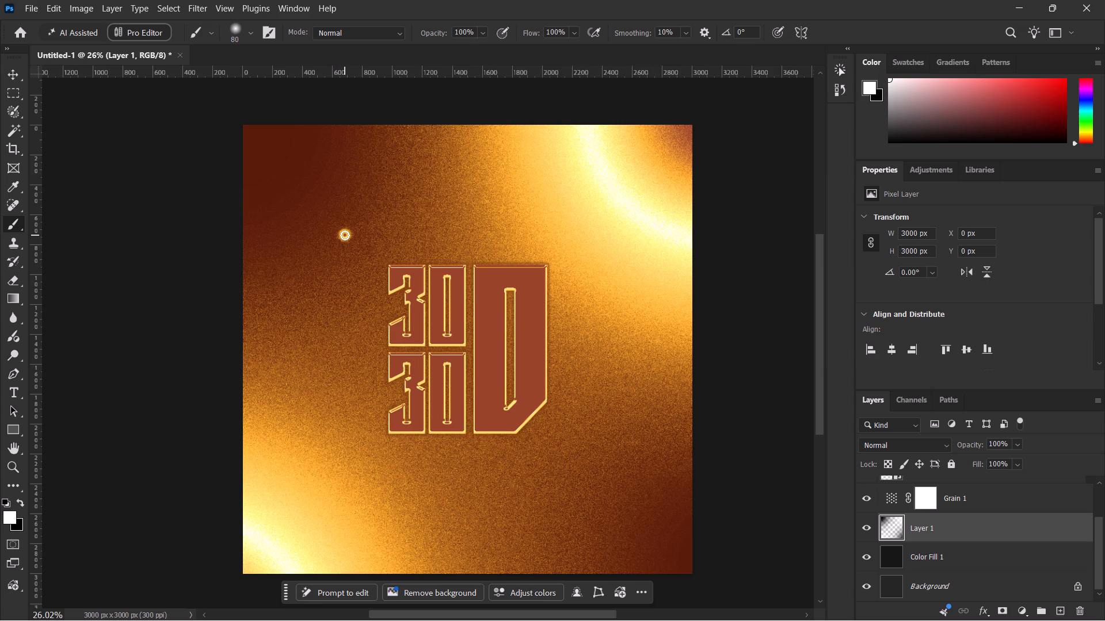
# Paint a white zigzag of connected straight brush lines on Layer 1, weaving behind the lettering from above it to its lower right.
pyautogui.click(345, 235)
pyautogui.keyDown('shift'); pyautogui.click(524, 251); pyautogui.keyUp('shift')
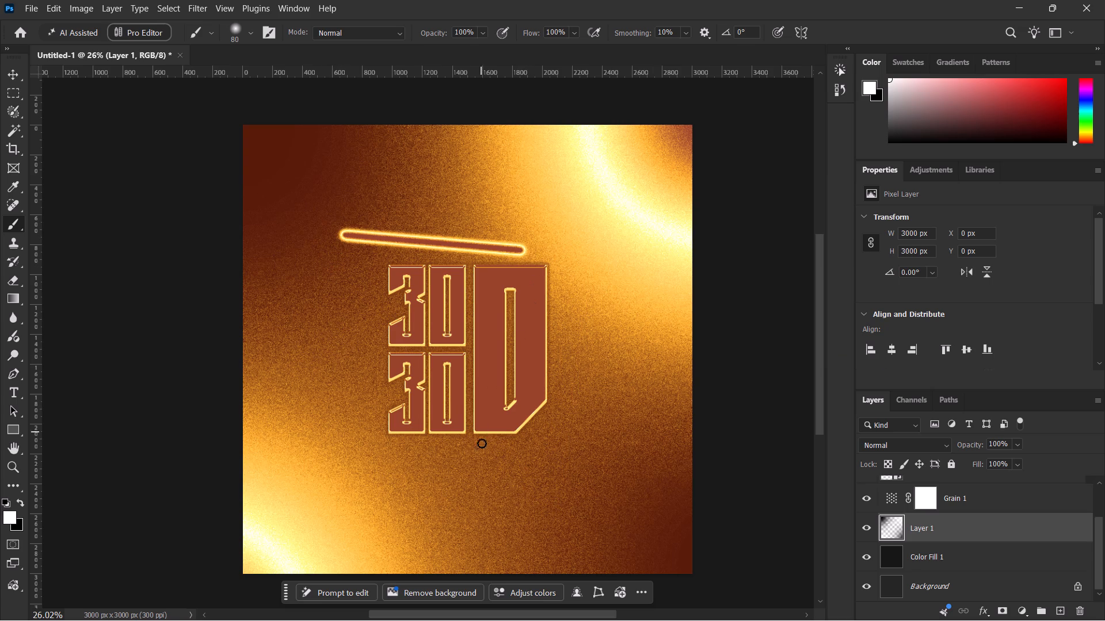
pyautogui.keyDown('shift'); pyautogui.click(355, 313); pyautogui.keyUp('shift')
pyautogui.keyDown('shift'); pyautogui.click(573, 365); pyautogui.keyUp('shift')
pyautogui.keyDown('shift'); pyautogui.click(339, 409); pyautogui.keyUp('shift')
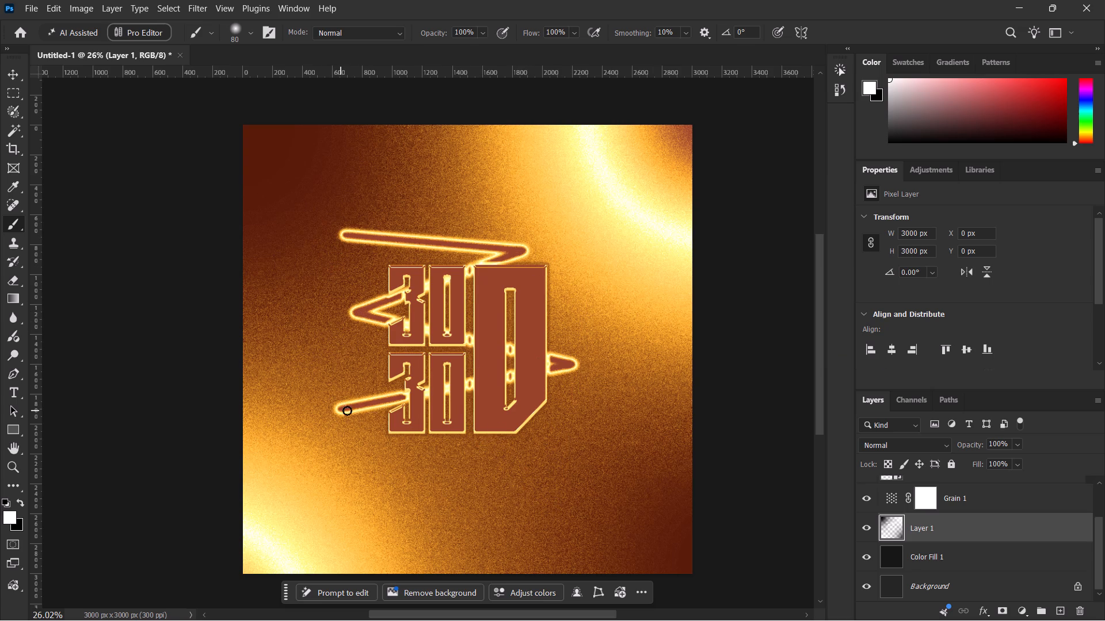
pyautogui.keyDown('shift'); pyautogui.moveTo(599, 448); pyautogui.dragTo(619, 452); pyautogui.keyUp('shift')
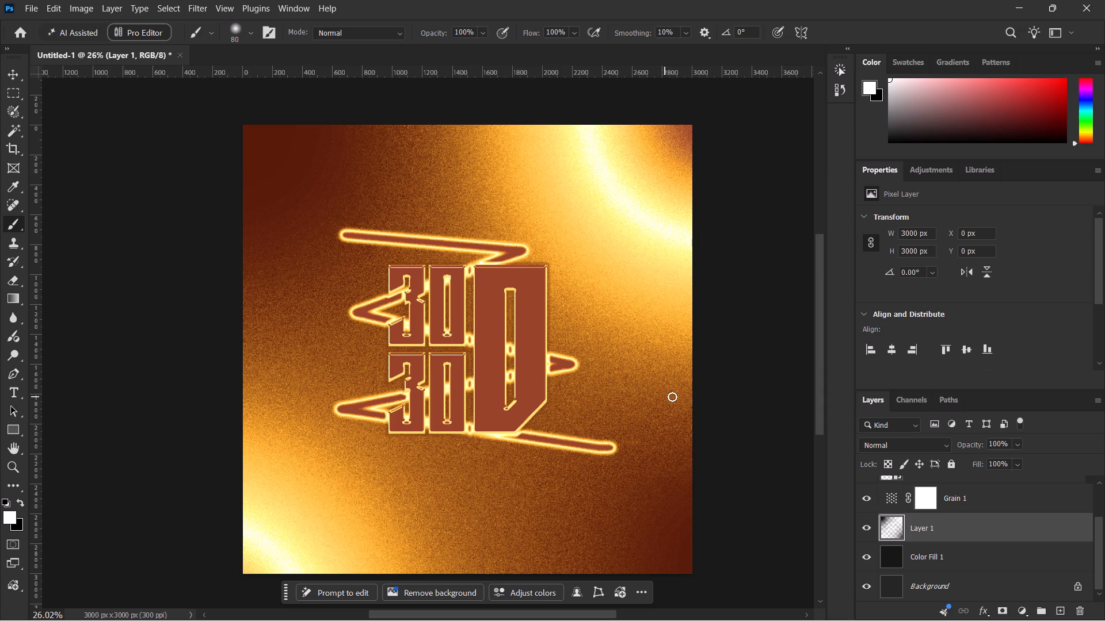
# Load the Group 1 lettering outline as a selection, delete that area from Layer 1, and deselect.
pyautogui.scroll(4, 960, 497)
pyautogui.scroll(-1, 955, 507)
pyautogui.scroll(3, 955, 508)
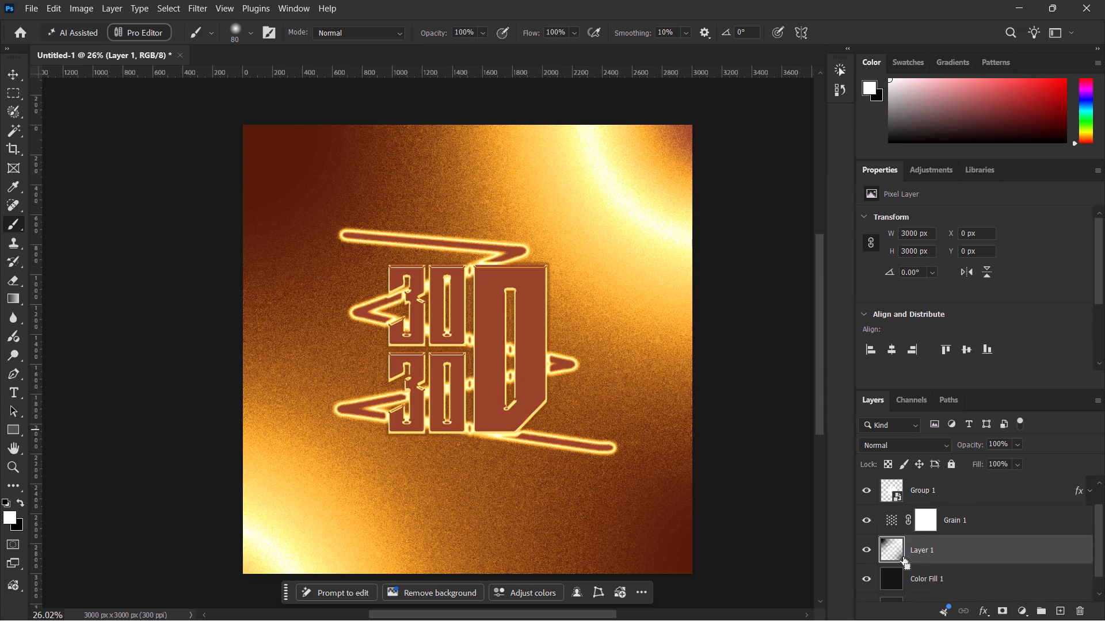
pyautogui.scroll(2, 906, 531)
pyautogui.scroll(-1, 906, 531)
pyautogui.scroll(4, 903, 537)
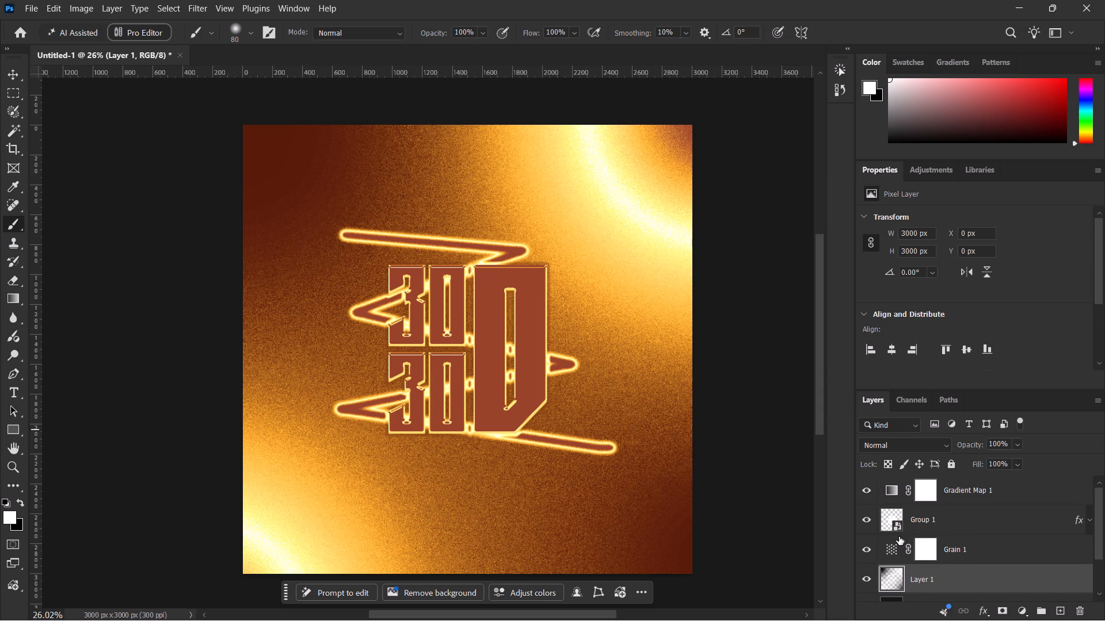
pyautogui.keyDown('ctrl'); pyautogui.click(893, 523); pyautogui.keyUp('ctrl')
pyautogui.scroll(-5, 986, 525)
pyautogui.click(966, 528)
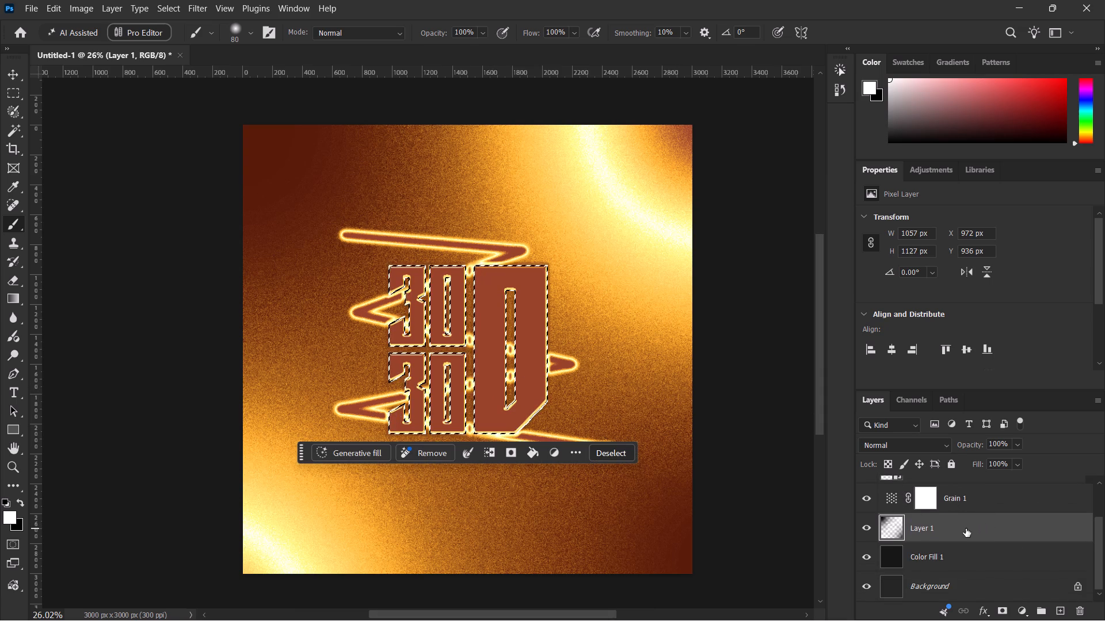
pyautogui.press('Delete')
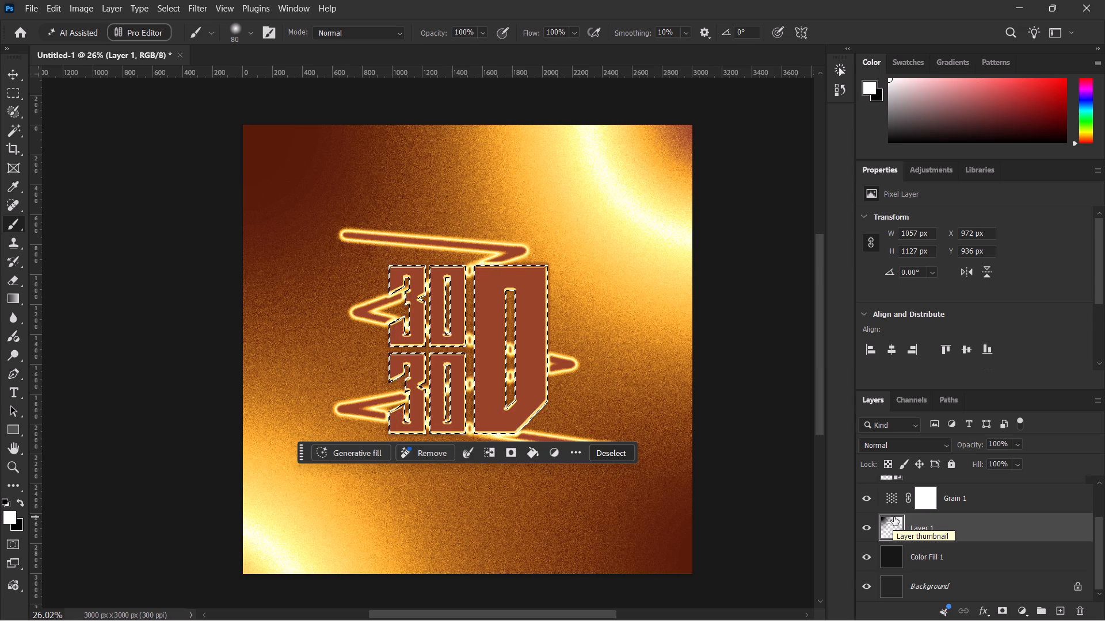
pyautogui.hotkey('ctrl', 'd')
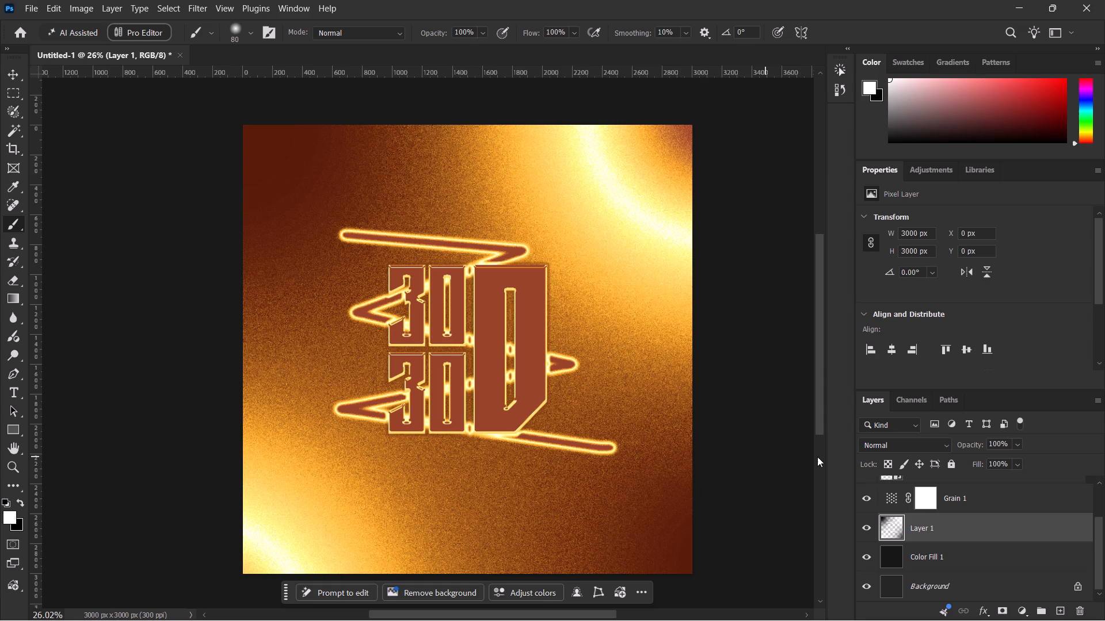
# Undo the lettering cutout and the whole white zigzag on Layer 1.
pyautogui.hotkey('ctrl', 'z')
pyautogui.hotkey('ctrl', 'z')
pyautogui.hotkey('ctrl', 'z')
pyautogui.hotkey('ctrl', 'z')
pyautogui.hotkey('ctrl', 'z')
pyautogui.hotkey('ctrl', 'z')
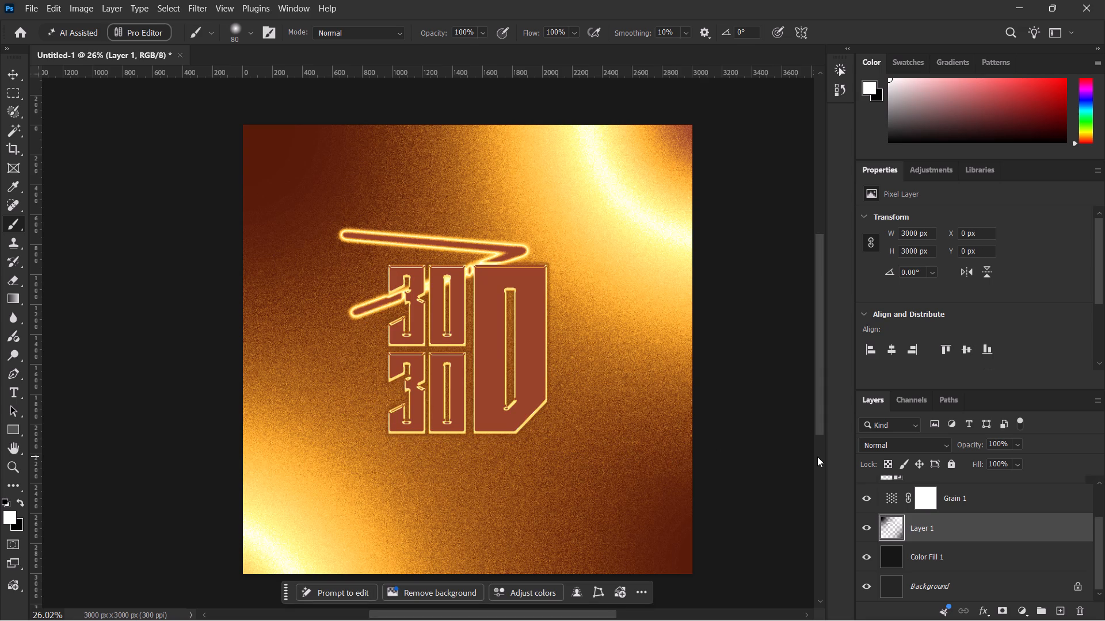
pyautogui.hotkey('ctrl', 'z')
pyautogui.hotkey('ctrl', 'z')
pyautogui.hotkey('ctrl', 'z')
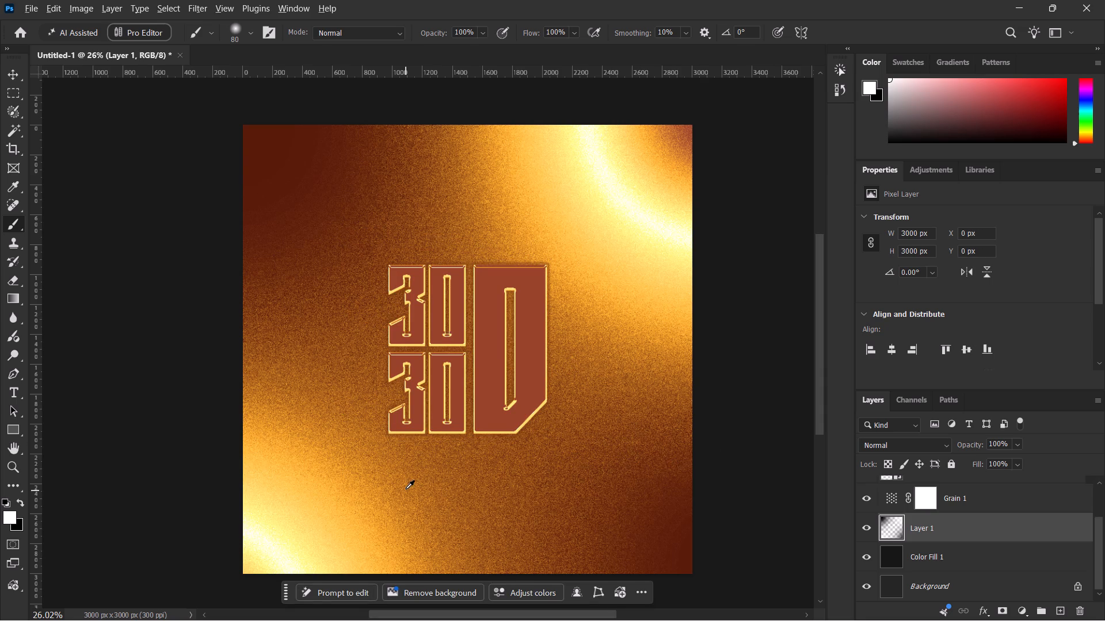
# Delete Layer 1 with the soft brush shading from the artwork.
pyautogui.keyDown('alt'); pyautogui.scroll(-2, 406, 486); pyautogui.keyUp('alt')
pyautogui.press('Delete')
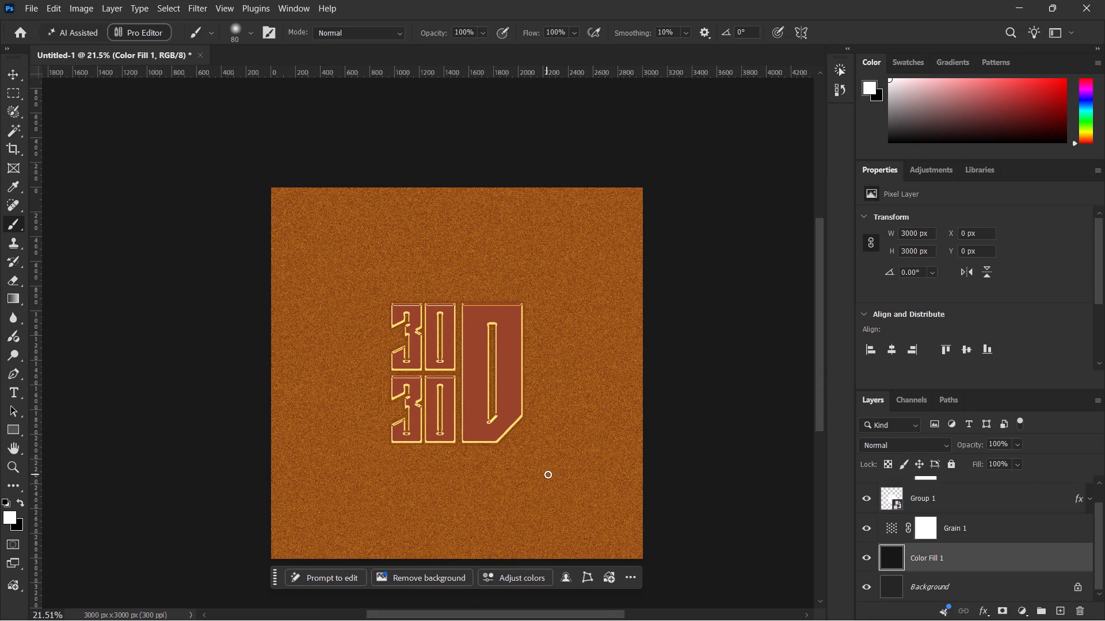
pyautogui.keyDown('alt'); pyautogui.scroll(8, 452, 319); pyautogui.keyUp('alt')
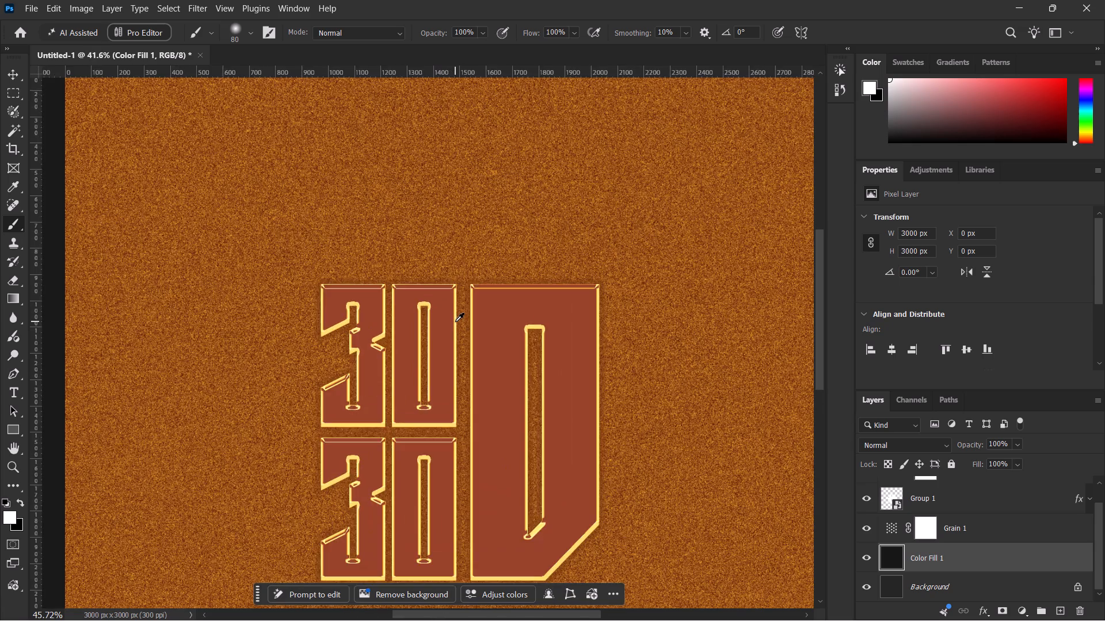
pyautogui.keyDown('alt'); pyautogui.scroll(-7, 455, 321); pyautogui.keyUp('alt')
# Switch to File Explorer and return from the Photocopy folder to the Photoshop Resources folder.
pyautogui.hotkey('alt', 'Tab')
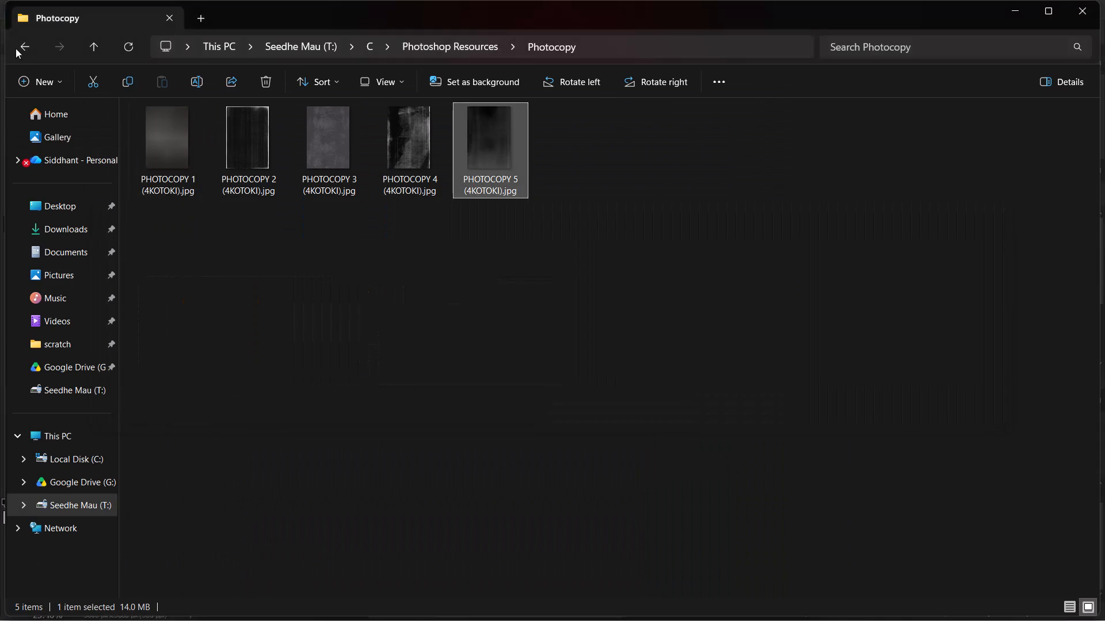
pyautogui.click(16, 47)
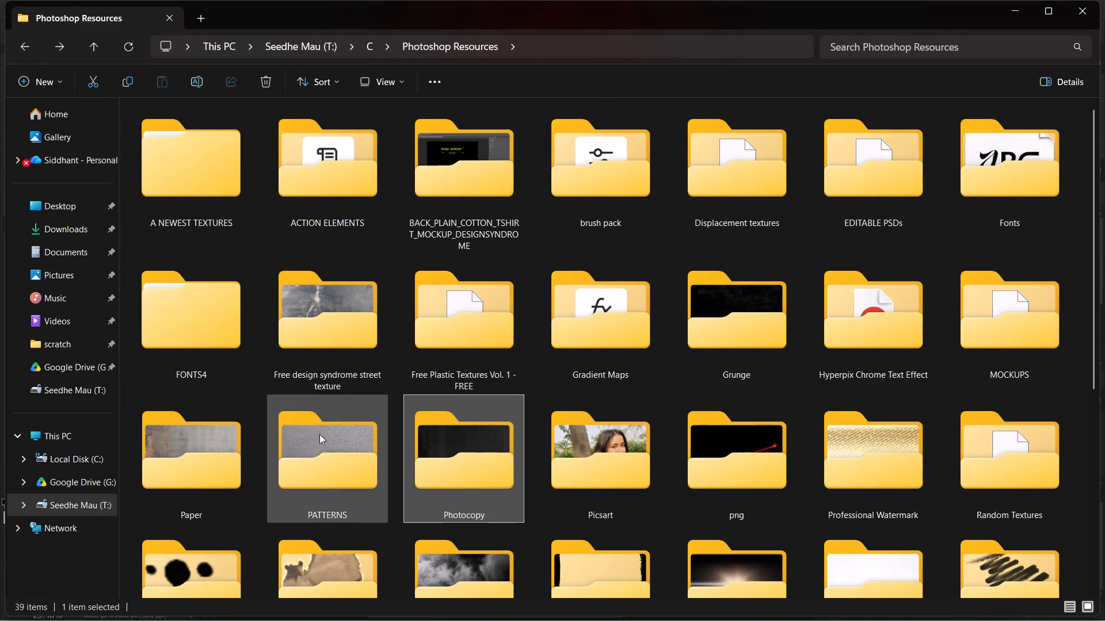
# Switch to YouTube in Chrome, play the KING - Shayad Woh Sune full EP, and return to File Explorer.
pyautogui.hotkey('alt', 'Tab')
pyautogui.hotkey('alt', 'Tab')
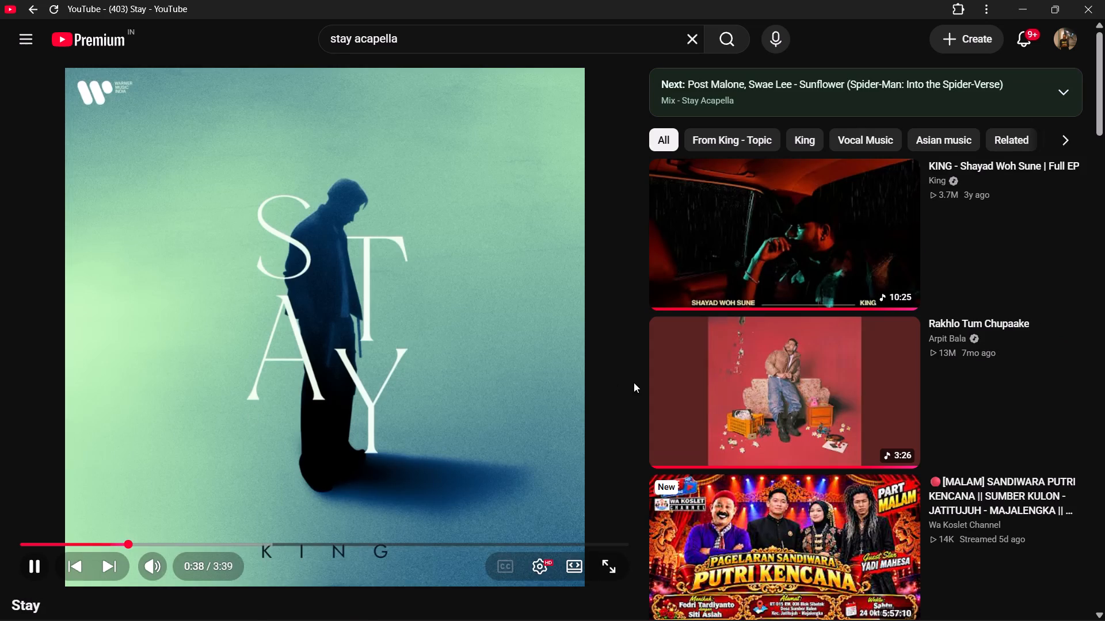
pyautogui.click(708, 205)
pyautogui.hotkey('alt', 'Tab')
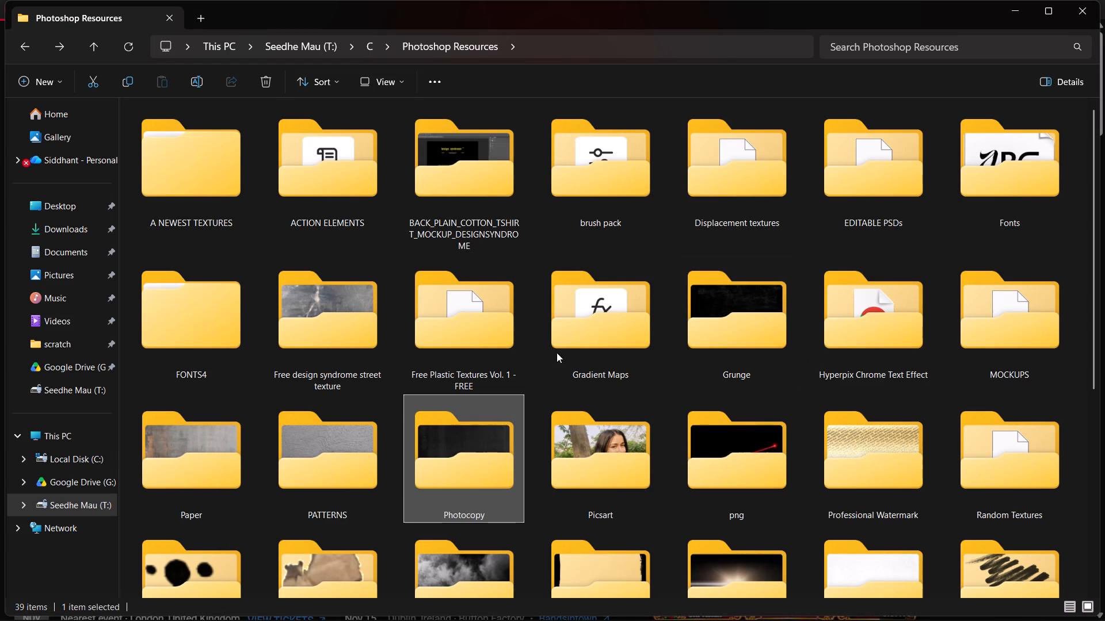
# Place textile-material-texture.jpg from the Random Textures folder into the Photoshop artwork above Color Fill 1, filling the canvas.
pyautogui.press('r')
pyautogui.doubleClick(1005, 479)
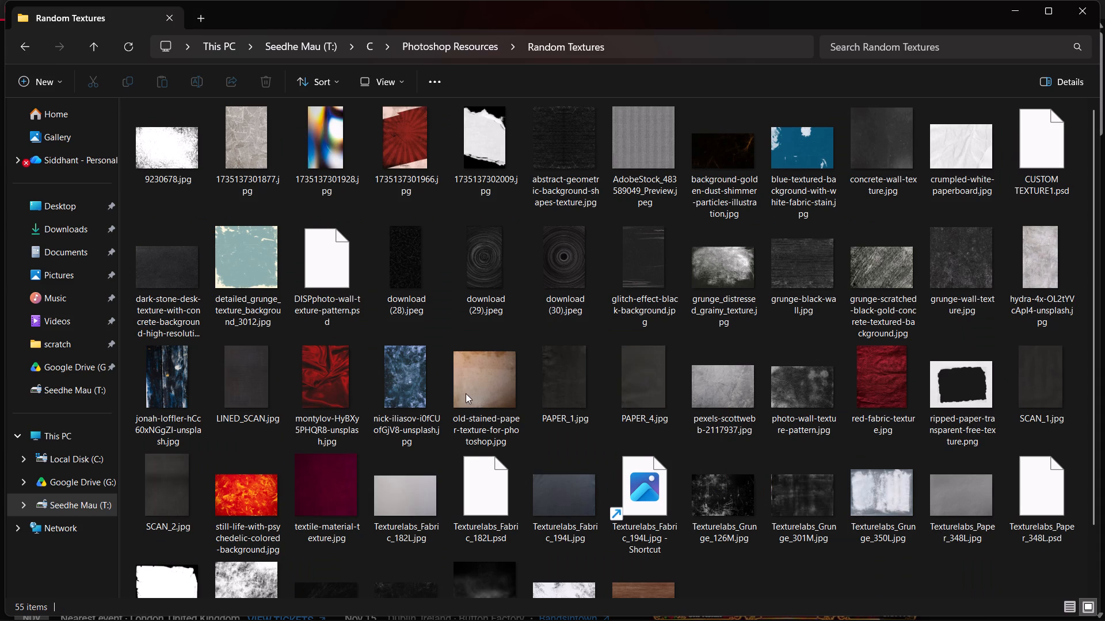
pyautogui.moveTo(333, 478); pyautogui.dragTo(333, 485)
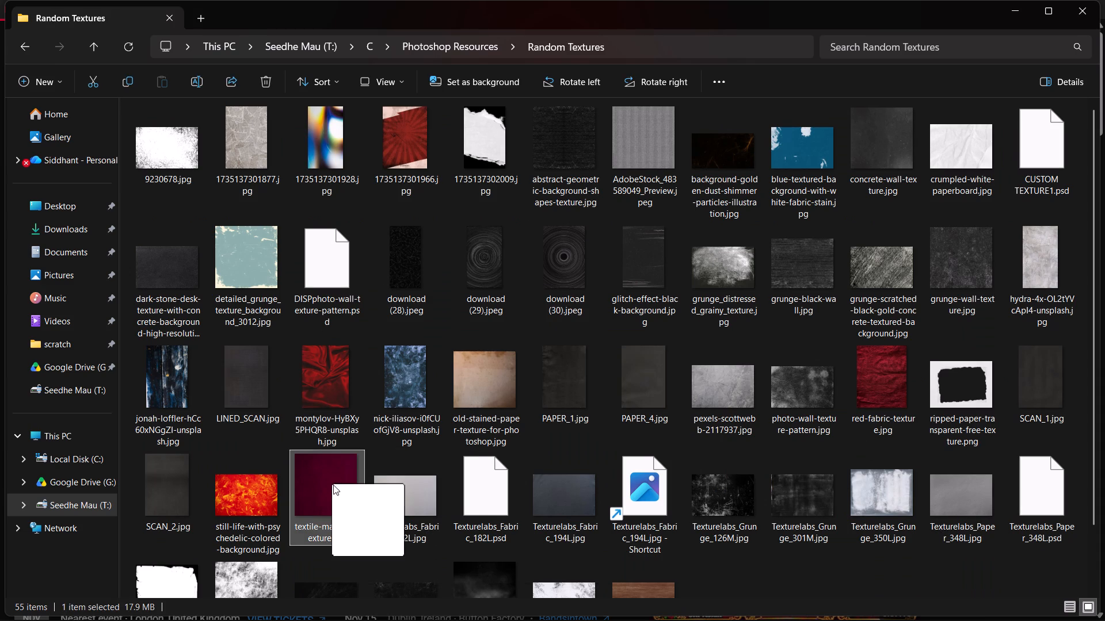
pyautogui.moveTo(333, 485); pyautogui.dragTo(354, 336)
pyautogui.hotkey('alt', 'Tab')
pyautogui.hotkey('alt', 'Tab')
pyautogui.hotkey('alt', 'Tab')
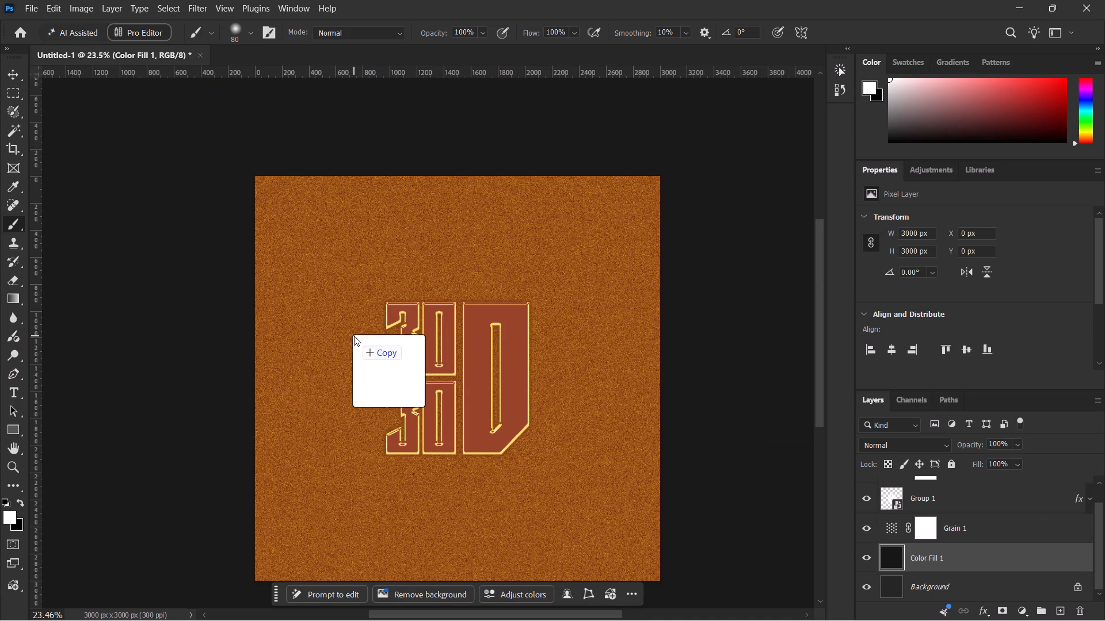
pyautogui.moveTo(354, 336); pyautogui.dragTo(438, 400)
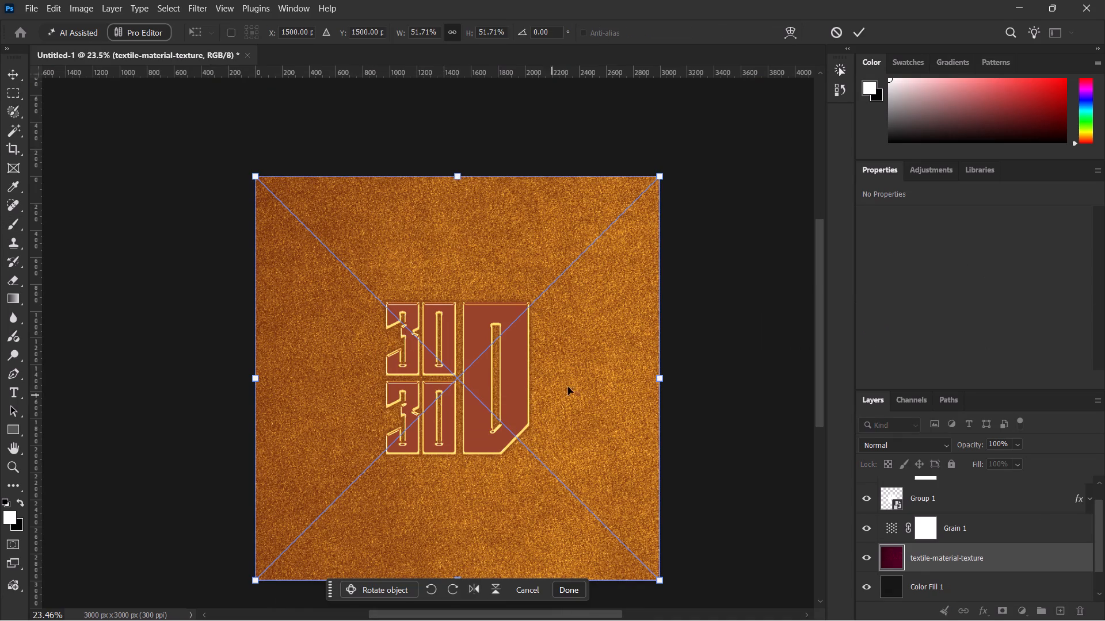
pyautogui.click(856, 44)
pyautogui.click(860, 39)
# Examine the placed textile texture's grain around the lettering, up close and across the whole canvas.
pyautogui.keyDown('alt'); pyautogui.scroll(5, 503, 260); pyautogui.keyUp('alt')
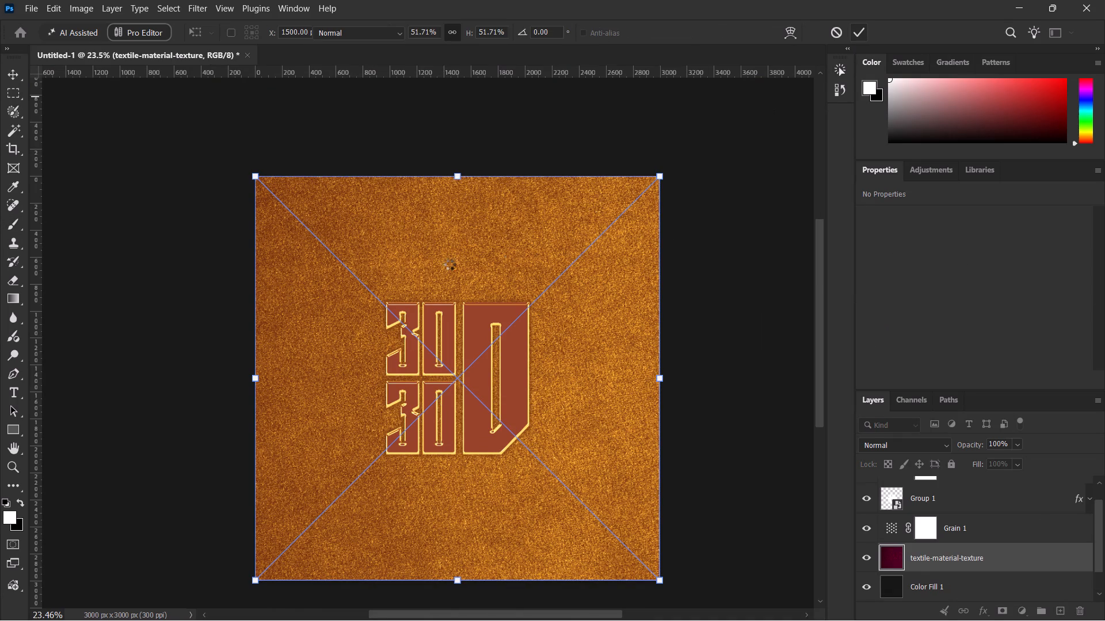
pyautogui.keyDown('alt'); pyautogui.scroll(18, 449, 264); pyautogui.keyUp('alt')
pyautogui.keyDown('alt'); pyautogui.scroll(14, 410, 244); pyautogui.keyUp('alt')
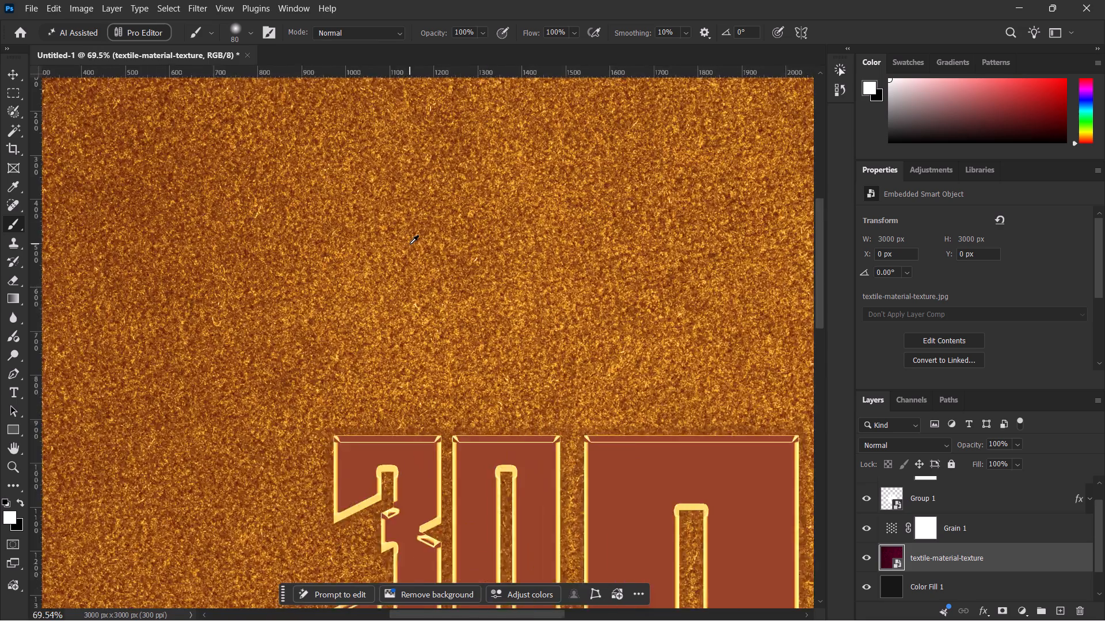
pyautogui.keyDown('alt'); pyautogui.scroll(3, 410, 244); pyautogui.keyUp('alt')
pyautogui.keyDown('alt'); pyautogui.scroll(-2, 410, 244); pyautogui.keyUp('alt')
pyautogui.keyDown('alt'); pyautogui.scroll(1, 410, 244); pyautogui.keyUp('alt')
pyautogui.keyDown('alt'); pyautogui.scroll(-12, 410, 244); pyautogui.keyUp('alt')
pyautogui.keyDown('alt'); pyautogui.scroll(1, 410, 243); pyautogui.keyUp('alt')
pyautogui.keyDown('alt'); pyautogui.scroll(-6, 410, 243); pyautogui.keyUp('alt')
pyautogui.keyDown('alt'); pyautogui.scroll(1, 410, 243); pyautogui.keyUp('alt')
pyautogui.keyDown('alt'); pyautogui.scroll(-1, 410, 243); pyautogui.keyUp('alt')
pyautogui.keyDown('alt'); pyautogui.scroll(1, 410, 243); pyautogui.keyUp('alt')
pyautogui.keyDown('alt'); pyautogui.scroll(-4, 410, 243); pyautogui.keyUp('alt')
pyautogui.keyDown('alt'); pyautogui.scroll(1, 410, 243); pyautogui.keyUp('alt')
pyautogui.keyDown('alt'); pyautogui.scroll(-1, 410, 243); pyautogui.keyUp('alt')
pyautogui.keyDown('alt'); pyautogui.scroll(1, 410, 243); pyautogui.keyUp('alt')
pyautogui.keyDown('alt'); pyautogui.scroll(-2, 410, 243); pyautogui.keyUp('alt')
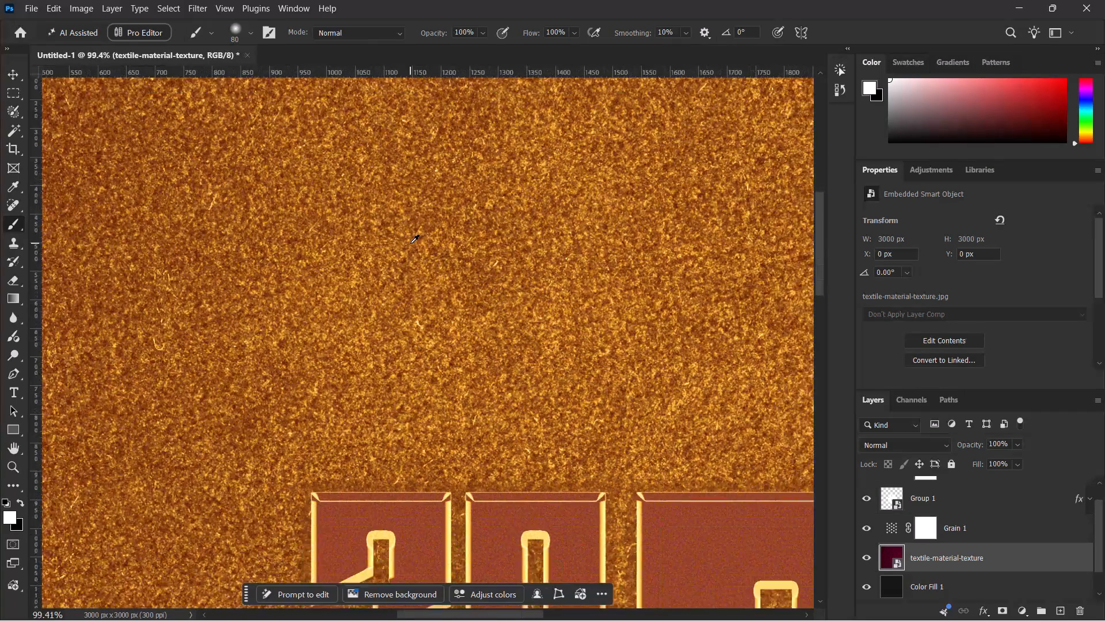
pyautogui.keyDown('alt'); pyautogui.scroll(-4, 410, 243); pyautogui.keyUp('alt')
pyautogui.keyDown('alt'); pyautogui.scroll(1, 410, 243); pyautogui.keyUp('alt')
pyautogui.keyDown('alt'); pyautogui.scroll(-8, 410, 243); pyautogui.keyUp('alt')
pyautogui.press('space')
pyautogui.press('space')
pyautogui.press('space')
pyautogui.press('space')
pyautogui.press('space')
pyautogui.press('space')
pyautogui.press('space')
pyautogui.press('space')
pyautogui.press('space')
pyautogui.press('space')
pyautogui.press('space')
pyautogui.press('space')
pyautogui.moveTo(460, 286); pyautogui.dragTo(460, 200)
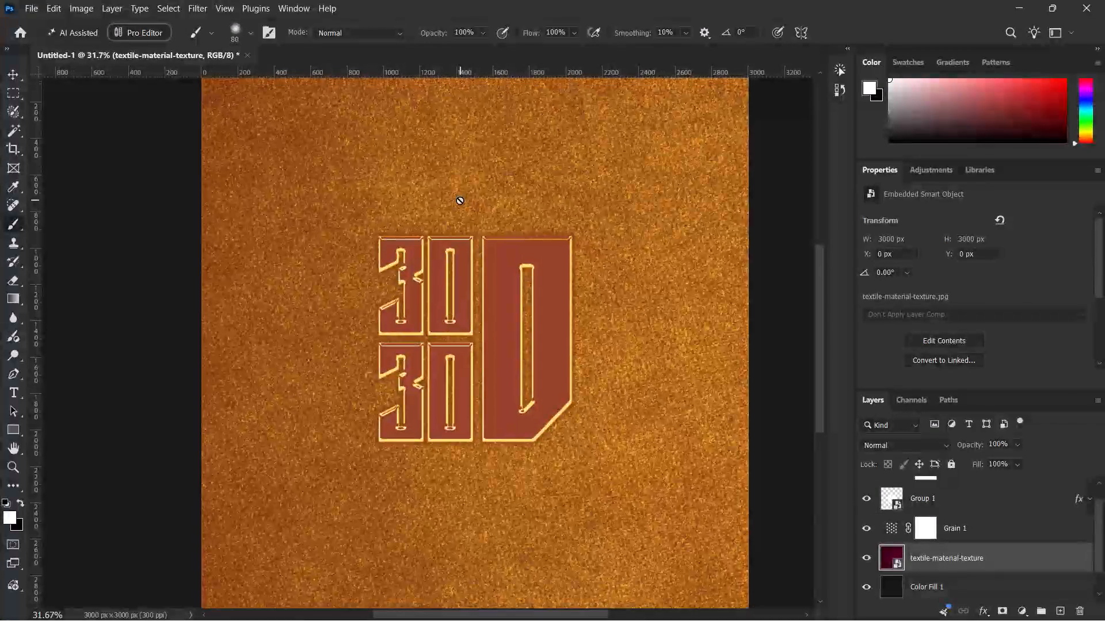
pyautogui.keyDown('alt'); pyautogui.scroll(-1, 459, 201); pyautogui.keyUp('alt')
pyautogui.press('space')
pyautogui.press('space')
pyautogui.press('space')
pyautogui.press('space')
pyautogui.press('space')
pyautogui.press('space')
pyautogui.press('space')
pyautogui.press('space')
pyautogui.press('space')
pyautogui.press('space')
pyautogui.press('space')
pyautogui.press('space')
pyautogui.press('space')
pyautogui.moveTo(462, 235); pyautogui.dragTo(458, 240)
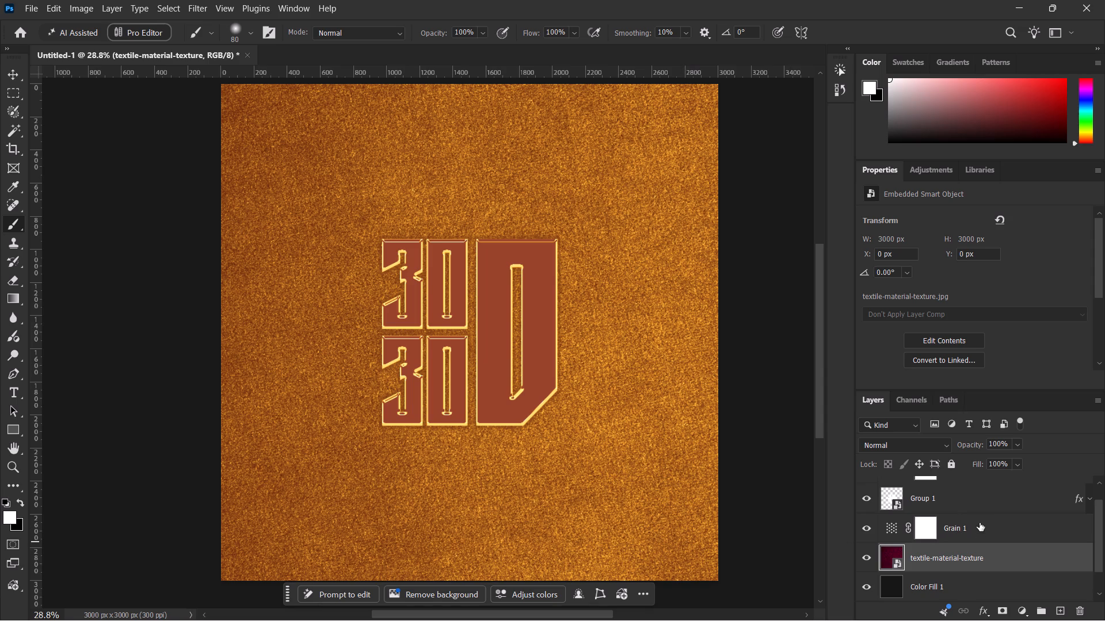
# Preview other blend modes on the textile-material-texture layer and keep it at Normal.
pyautogui.scroll(-2, 959, 526)
pyautogui.scroll(1, 959, 526)
pyautogui.scroll(-3, 959, 526)
pyautogui.scroll(4, 957, 526)
pyautogui.scroll(-3, 957, 526)
pyautogui.scroll(1, 957, 526)
pyautogui.scroll(-5, 978, 537)
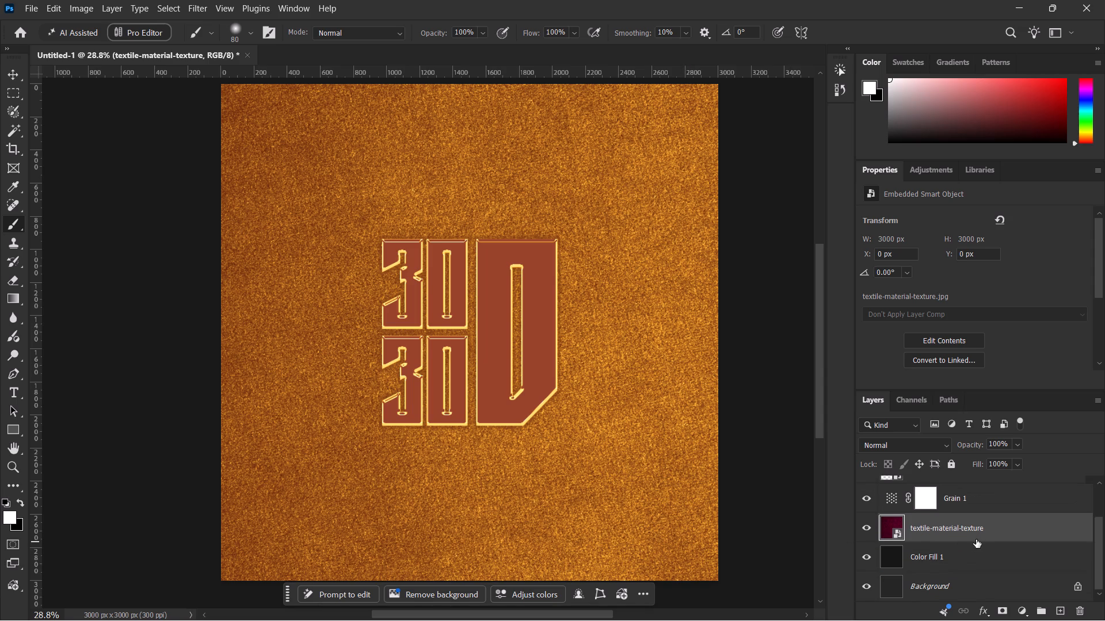
pyautogui.click(885, 448)
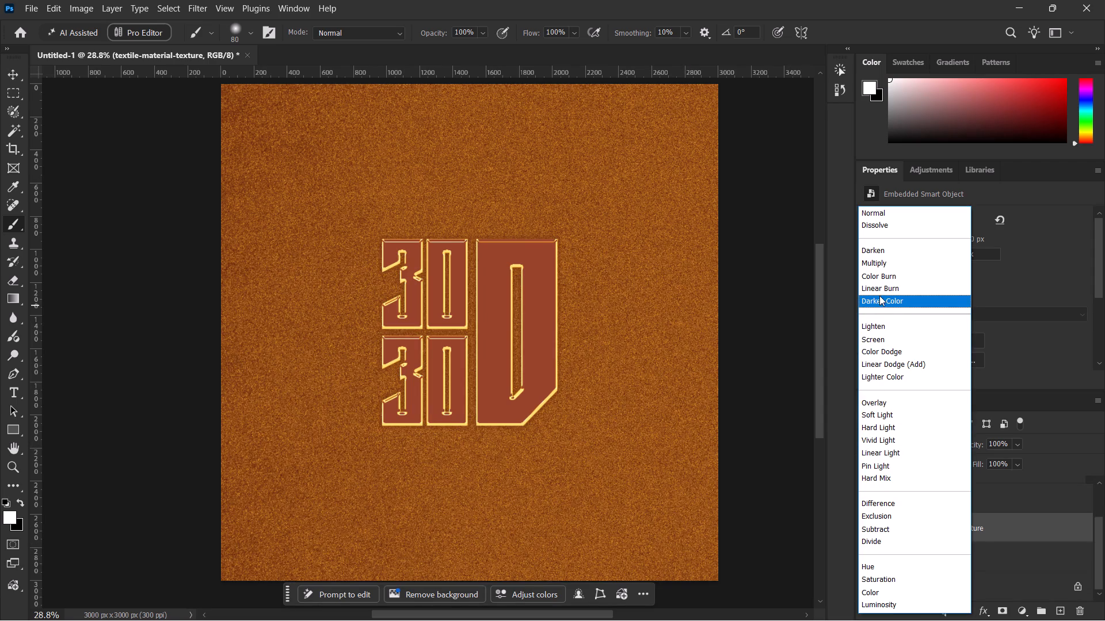
pyautogui.click(895, 212)
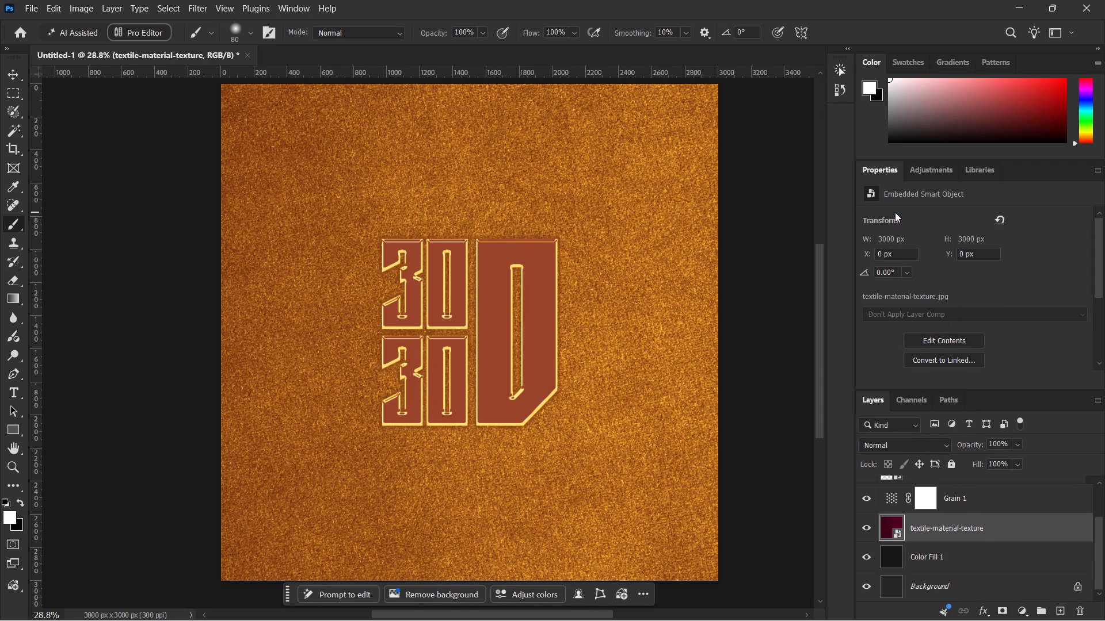
# Open the gradient of Gradient Map 1 for editing and save RB Gradient Map 62 as a new preset.
pyautogui.scroll(6, 980, 532)
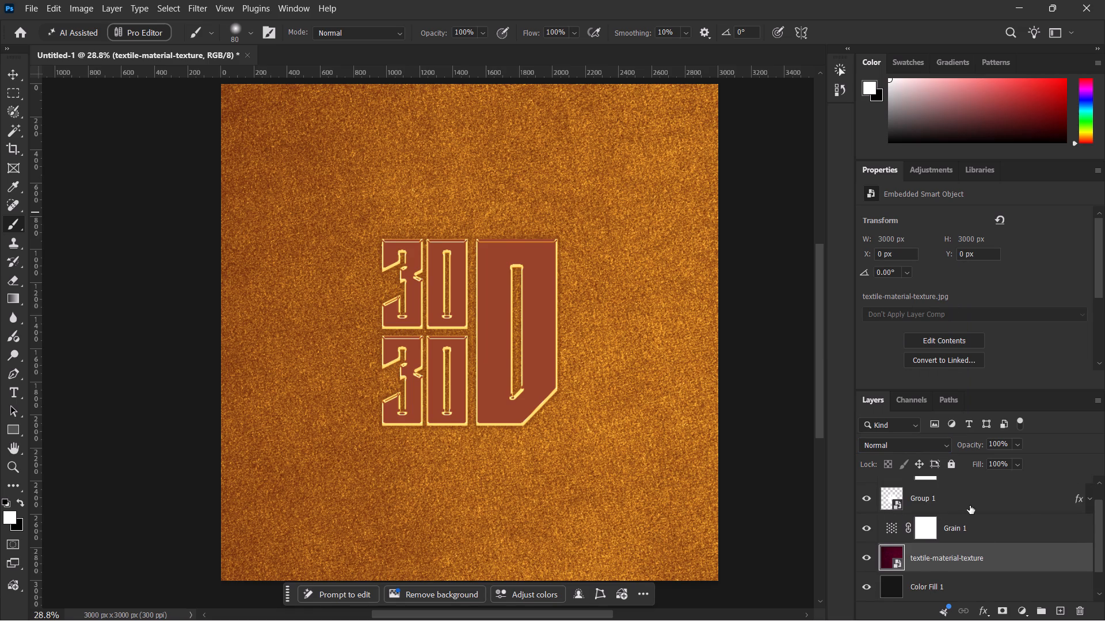
pyautogui.click(1033, 497)
pyautogui.click(942, 234)
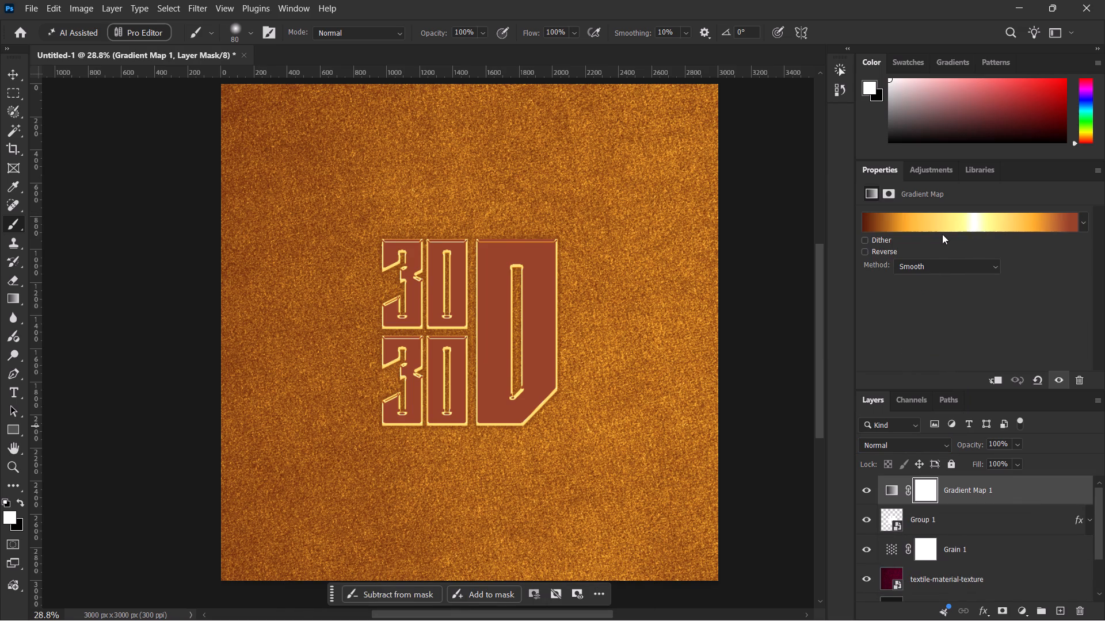
pyautogui.click(957, 229)
pyautogui.click(1032, 246)
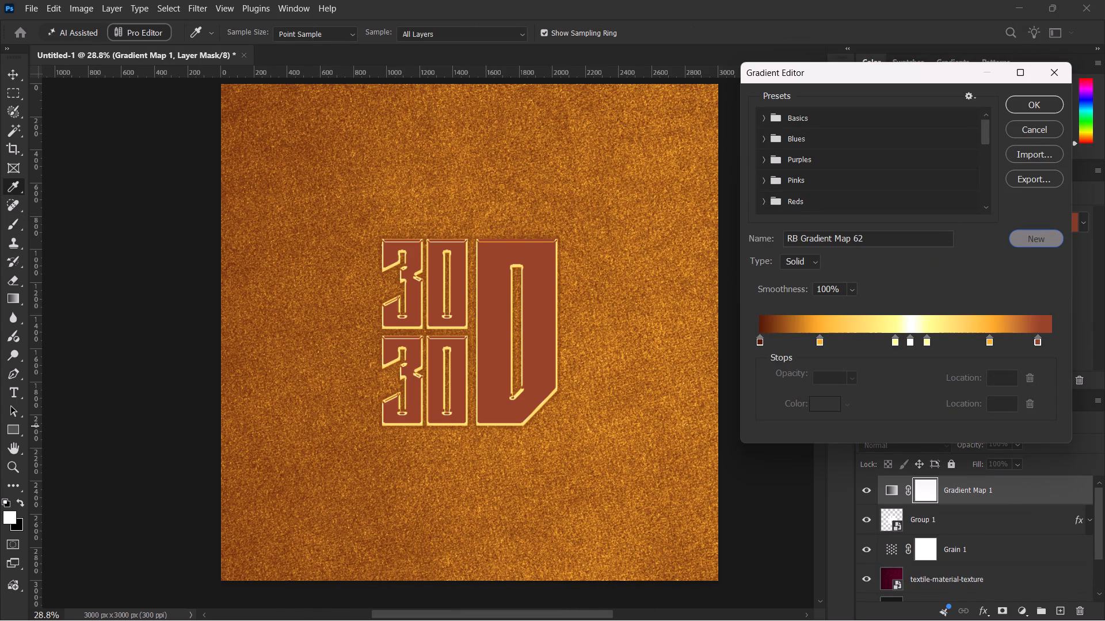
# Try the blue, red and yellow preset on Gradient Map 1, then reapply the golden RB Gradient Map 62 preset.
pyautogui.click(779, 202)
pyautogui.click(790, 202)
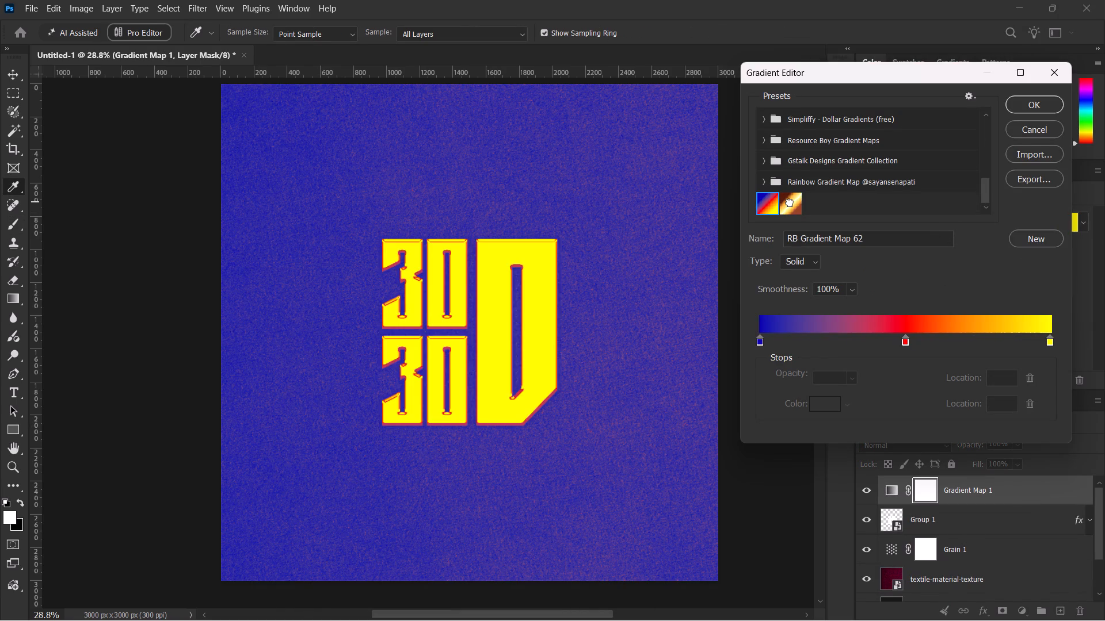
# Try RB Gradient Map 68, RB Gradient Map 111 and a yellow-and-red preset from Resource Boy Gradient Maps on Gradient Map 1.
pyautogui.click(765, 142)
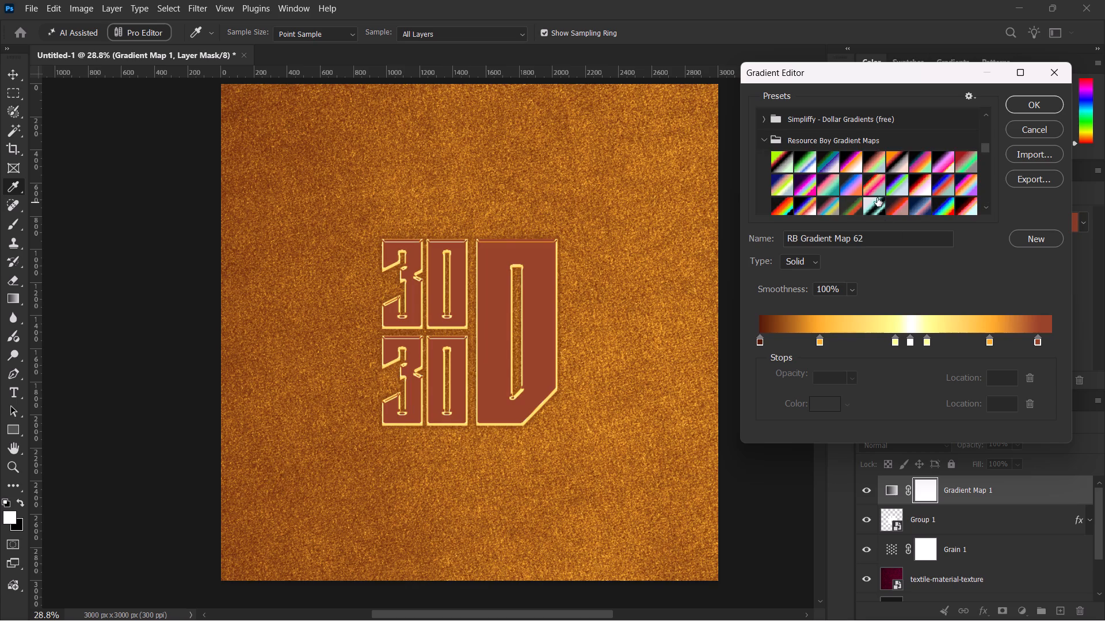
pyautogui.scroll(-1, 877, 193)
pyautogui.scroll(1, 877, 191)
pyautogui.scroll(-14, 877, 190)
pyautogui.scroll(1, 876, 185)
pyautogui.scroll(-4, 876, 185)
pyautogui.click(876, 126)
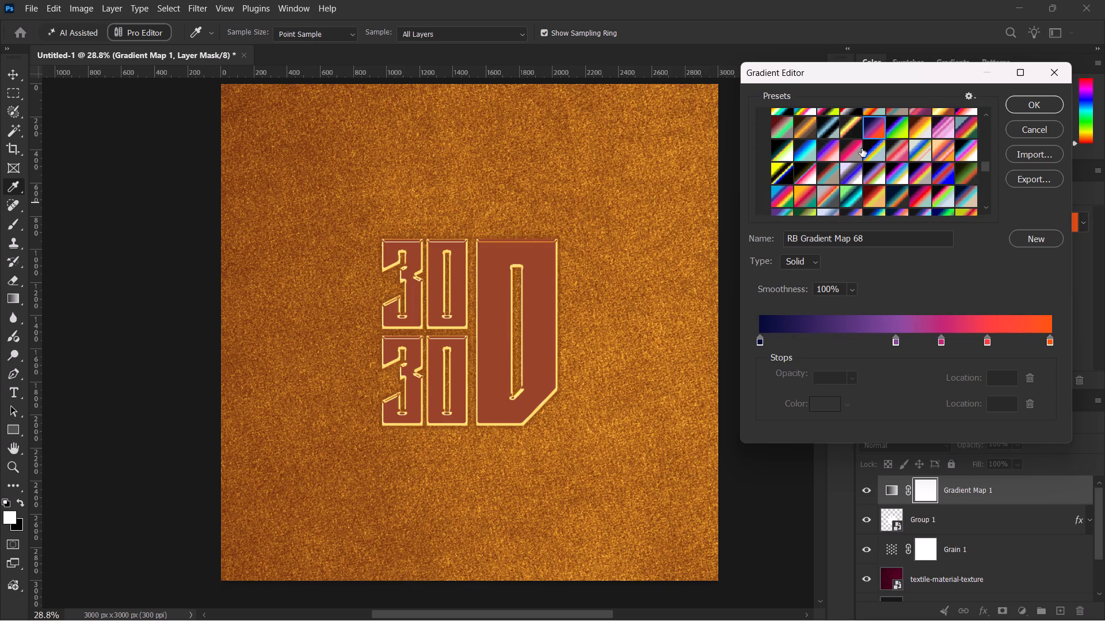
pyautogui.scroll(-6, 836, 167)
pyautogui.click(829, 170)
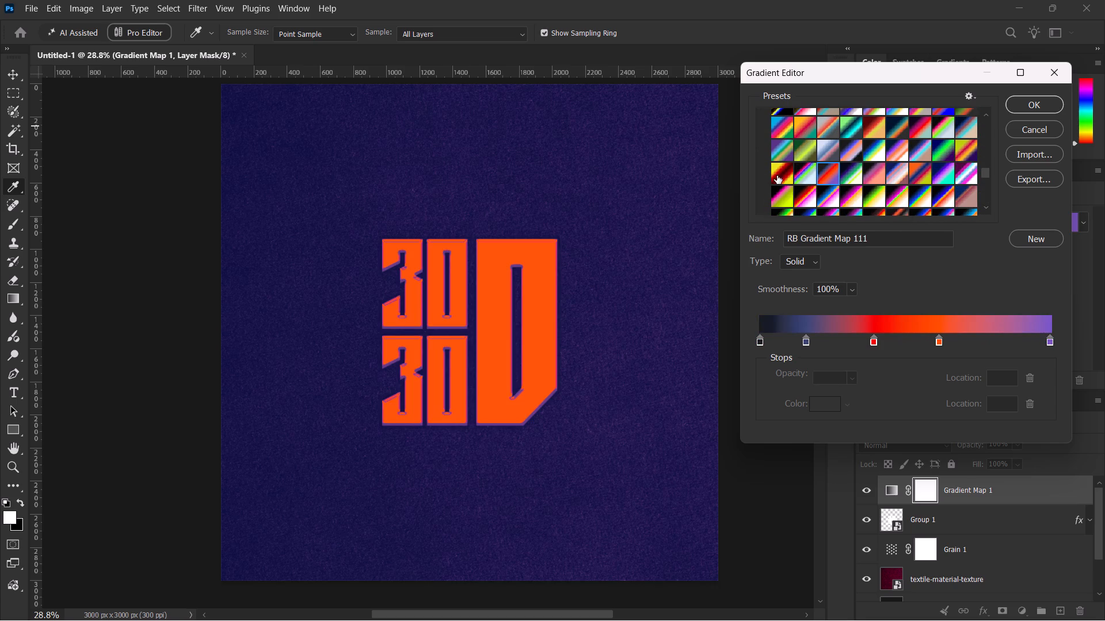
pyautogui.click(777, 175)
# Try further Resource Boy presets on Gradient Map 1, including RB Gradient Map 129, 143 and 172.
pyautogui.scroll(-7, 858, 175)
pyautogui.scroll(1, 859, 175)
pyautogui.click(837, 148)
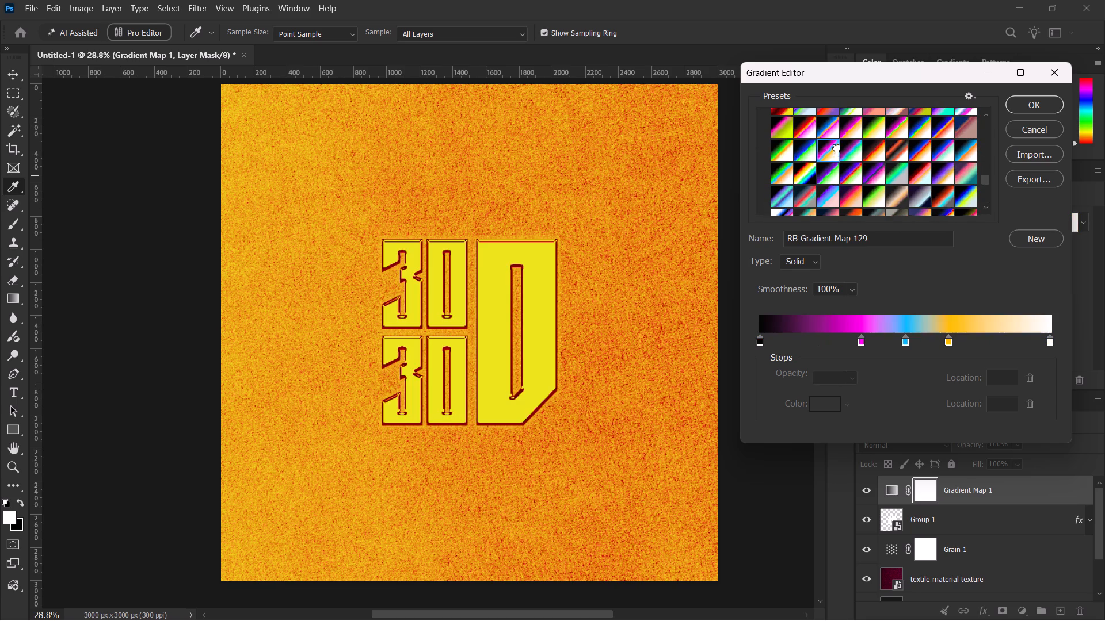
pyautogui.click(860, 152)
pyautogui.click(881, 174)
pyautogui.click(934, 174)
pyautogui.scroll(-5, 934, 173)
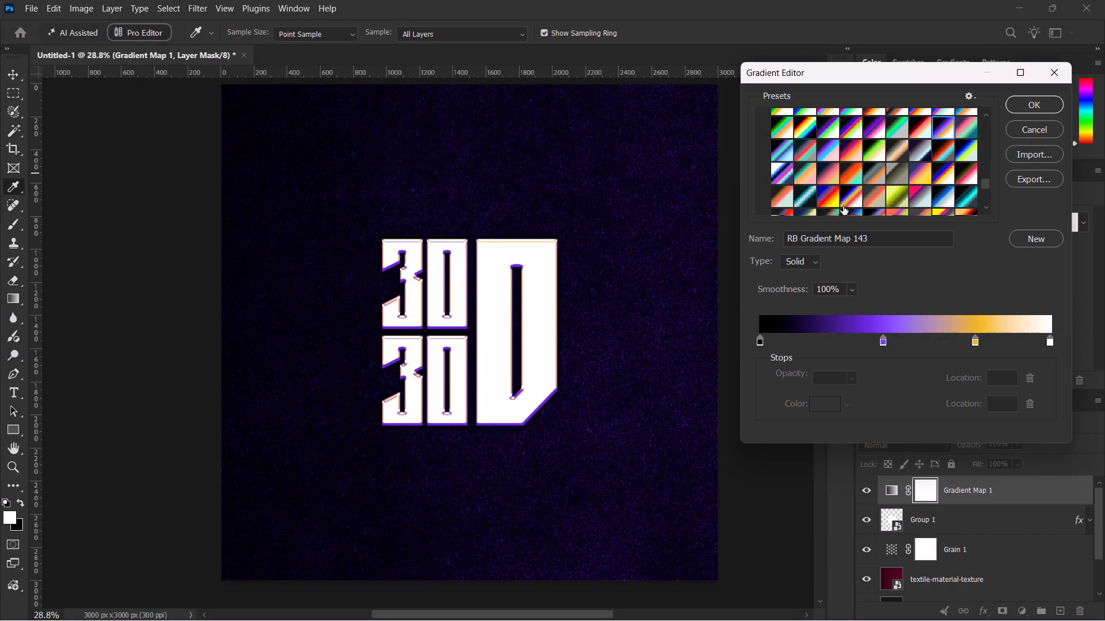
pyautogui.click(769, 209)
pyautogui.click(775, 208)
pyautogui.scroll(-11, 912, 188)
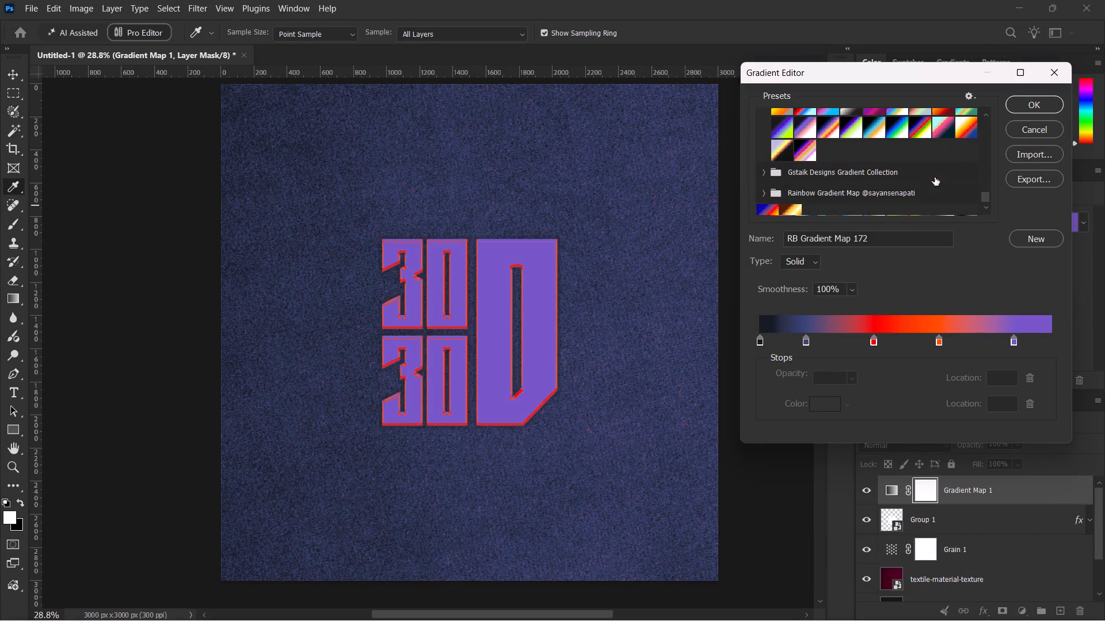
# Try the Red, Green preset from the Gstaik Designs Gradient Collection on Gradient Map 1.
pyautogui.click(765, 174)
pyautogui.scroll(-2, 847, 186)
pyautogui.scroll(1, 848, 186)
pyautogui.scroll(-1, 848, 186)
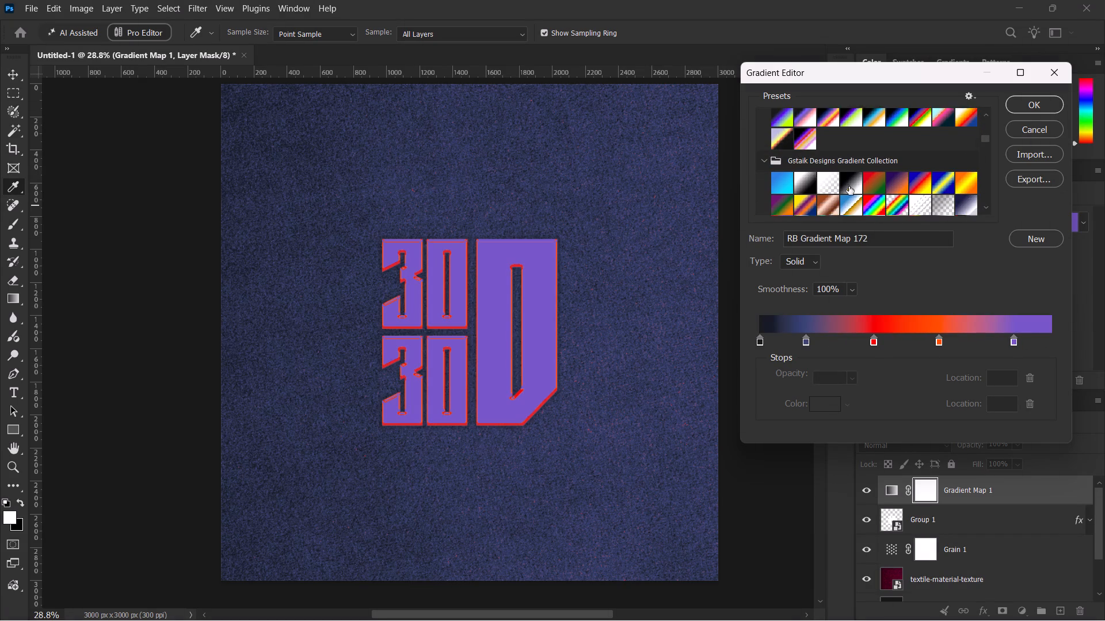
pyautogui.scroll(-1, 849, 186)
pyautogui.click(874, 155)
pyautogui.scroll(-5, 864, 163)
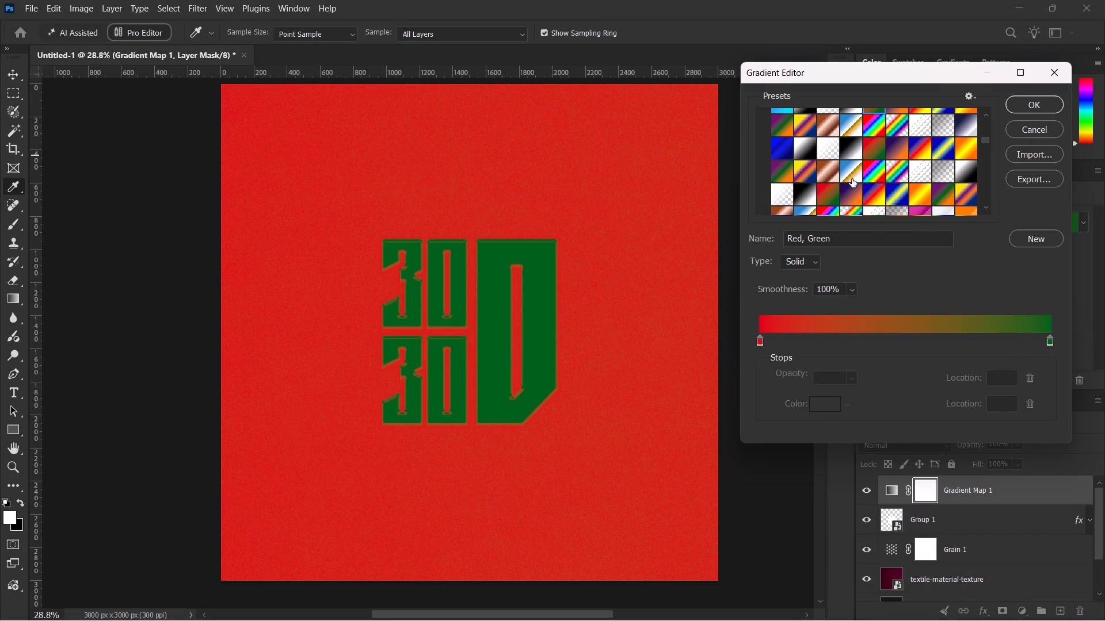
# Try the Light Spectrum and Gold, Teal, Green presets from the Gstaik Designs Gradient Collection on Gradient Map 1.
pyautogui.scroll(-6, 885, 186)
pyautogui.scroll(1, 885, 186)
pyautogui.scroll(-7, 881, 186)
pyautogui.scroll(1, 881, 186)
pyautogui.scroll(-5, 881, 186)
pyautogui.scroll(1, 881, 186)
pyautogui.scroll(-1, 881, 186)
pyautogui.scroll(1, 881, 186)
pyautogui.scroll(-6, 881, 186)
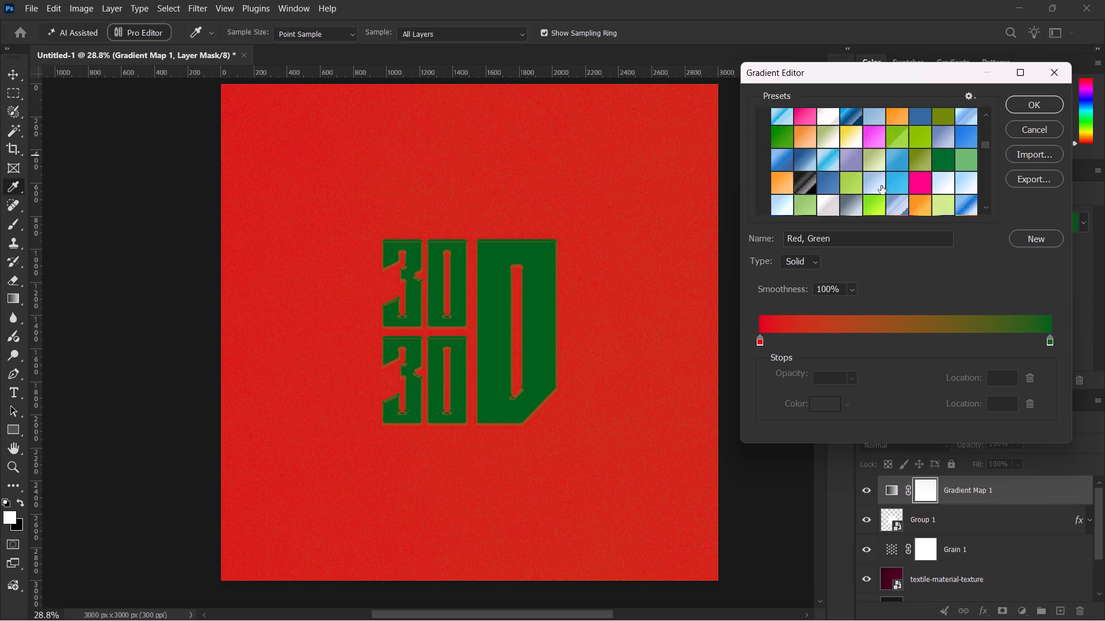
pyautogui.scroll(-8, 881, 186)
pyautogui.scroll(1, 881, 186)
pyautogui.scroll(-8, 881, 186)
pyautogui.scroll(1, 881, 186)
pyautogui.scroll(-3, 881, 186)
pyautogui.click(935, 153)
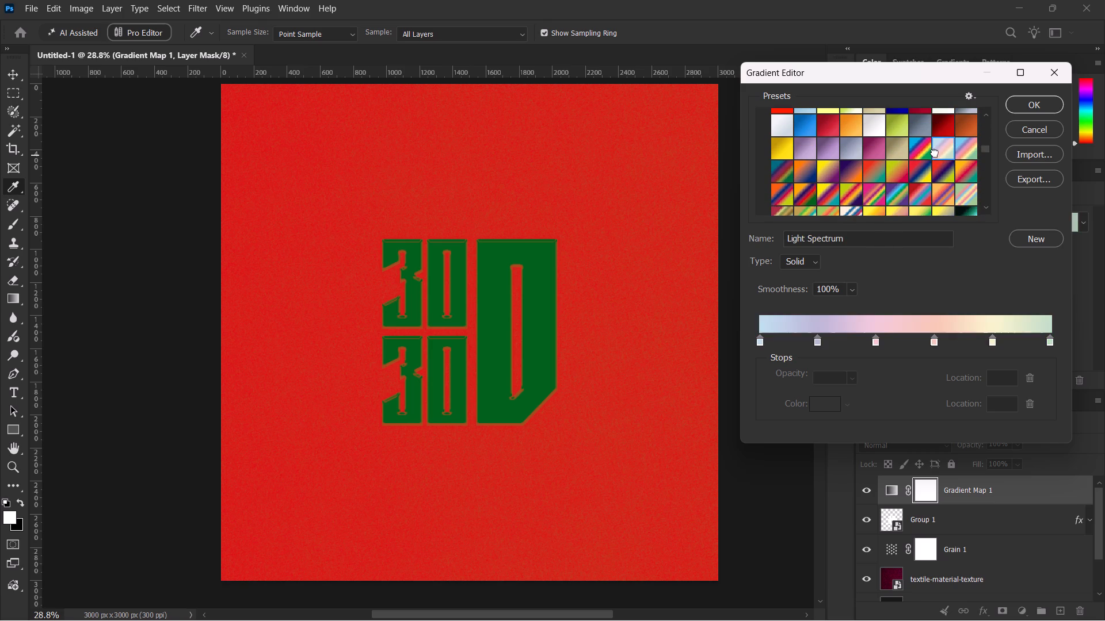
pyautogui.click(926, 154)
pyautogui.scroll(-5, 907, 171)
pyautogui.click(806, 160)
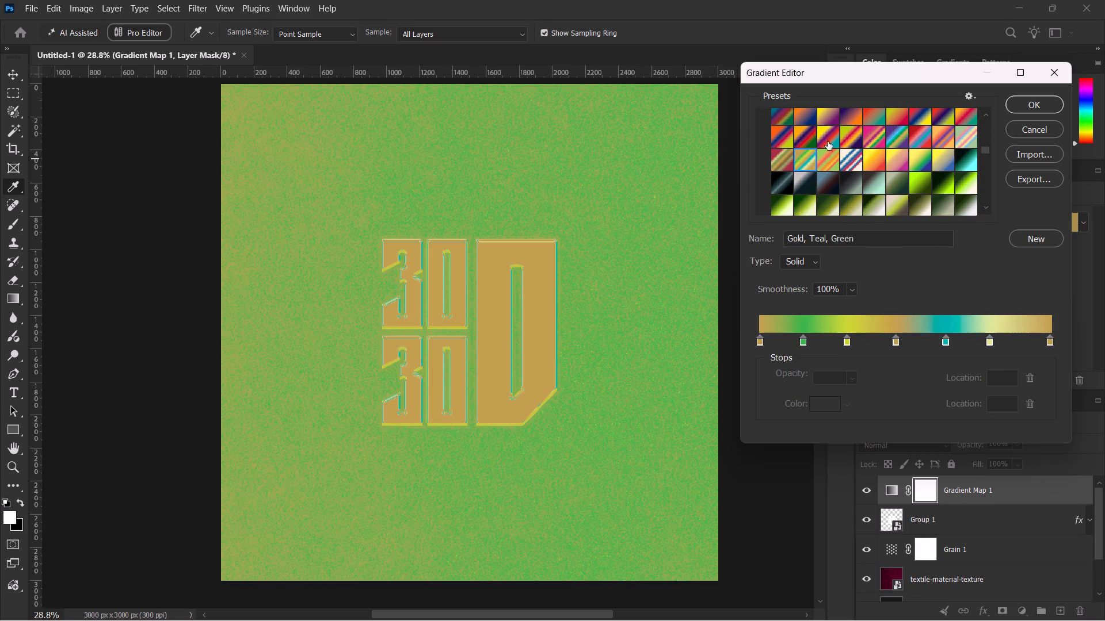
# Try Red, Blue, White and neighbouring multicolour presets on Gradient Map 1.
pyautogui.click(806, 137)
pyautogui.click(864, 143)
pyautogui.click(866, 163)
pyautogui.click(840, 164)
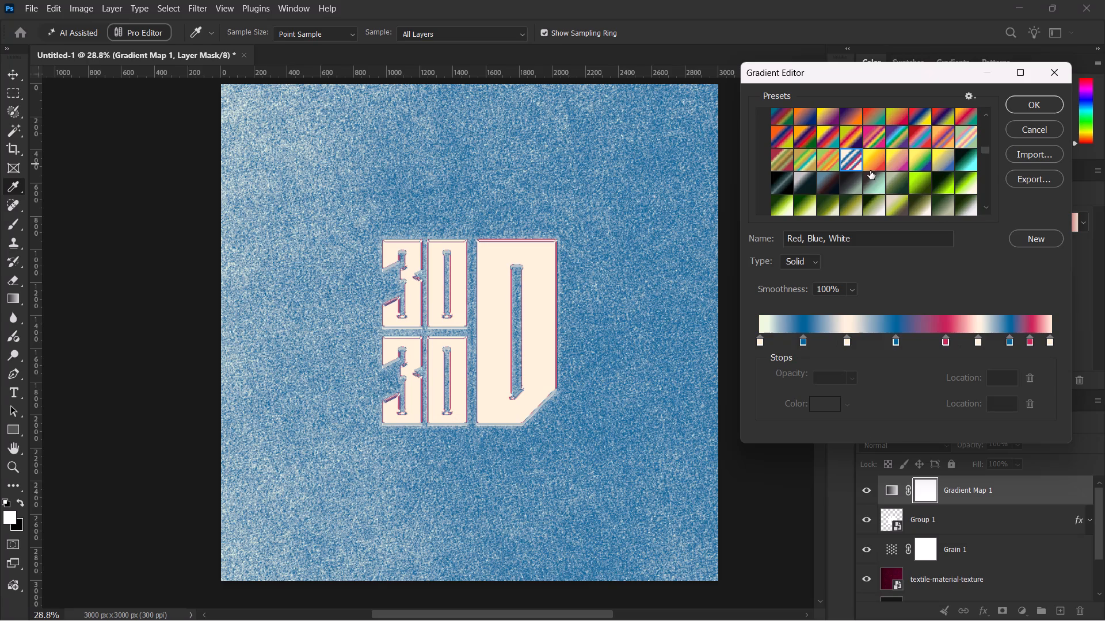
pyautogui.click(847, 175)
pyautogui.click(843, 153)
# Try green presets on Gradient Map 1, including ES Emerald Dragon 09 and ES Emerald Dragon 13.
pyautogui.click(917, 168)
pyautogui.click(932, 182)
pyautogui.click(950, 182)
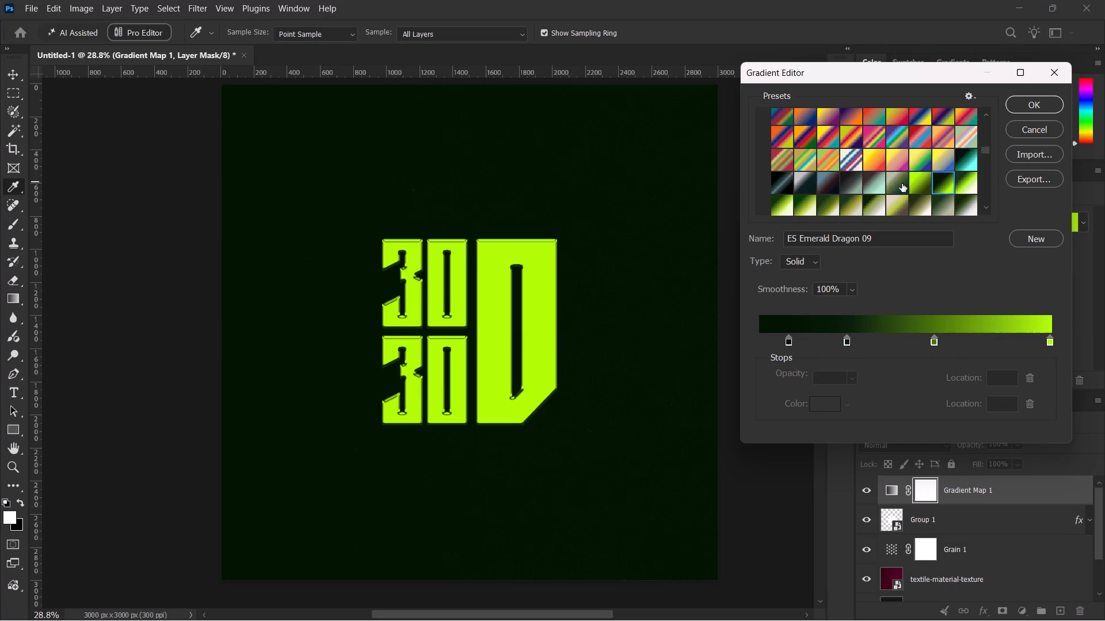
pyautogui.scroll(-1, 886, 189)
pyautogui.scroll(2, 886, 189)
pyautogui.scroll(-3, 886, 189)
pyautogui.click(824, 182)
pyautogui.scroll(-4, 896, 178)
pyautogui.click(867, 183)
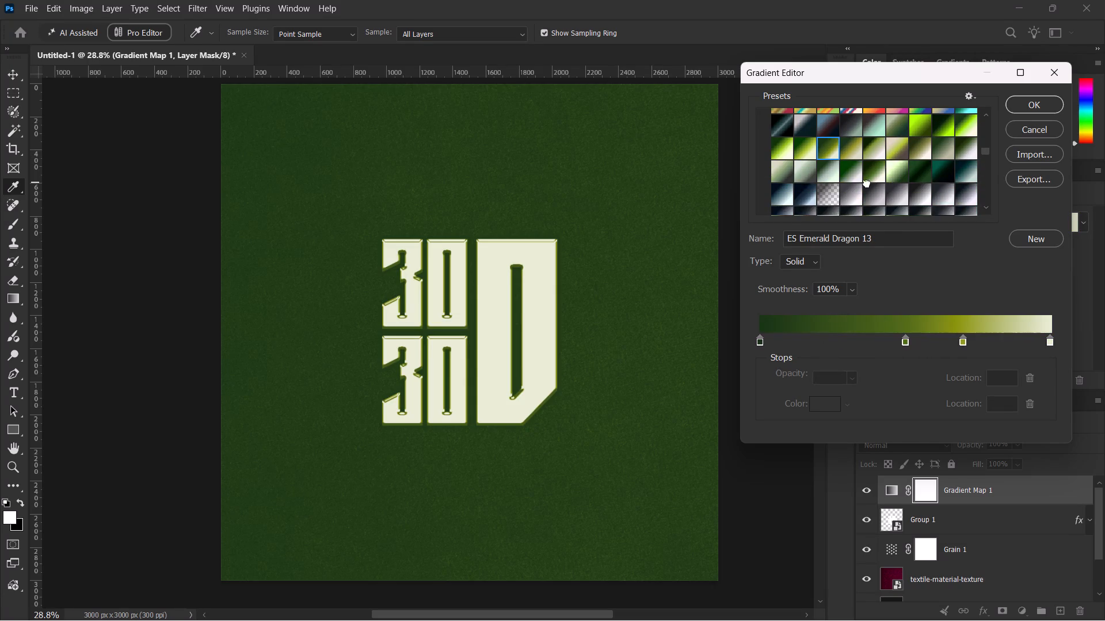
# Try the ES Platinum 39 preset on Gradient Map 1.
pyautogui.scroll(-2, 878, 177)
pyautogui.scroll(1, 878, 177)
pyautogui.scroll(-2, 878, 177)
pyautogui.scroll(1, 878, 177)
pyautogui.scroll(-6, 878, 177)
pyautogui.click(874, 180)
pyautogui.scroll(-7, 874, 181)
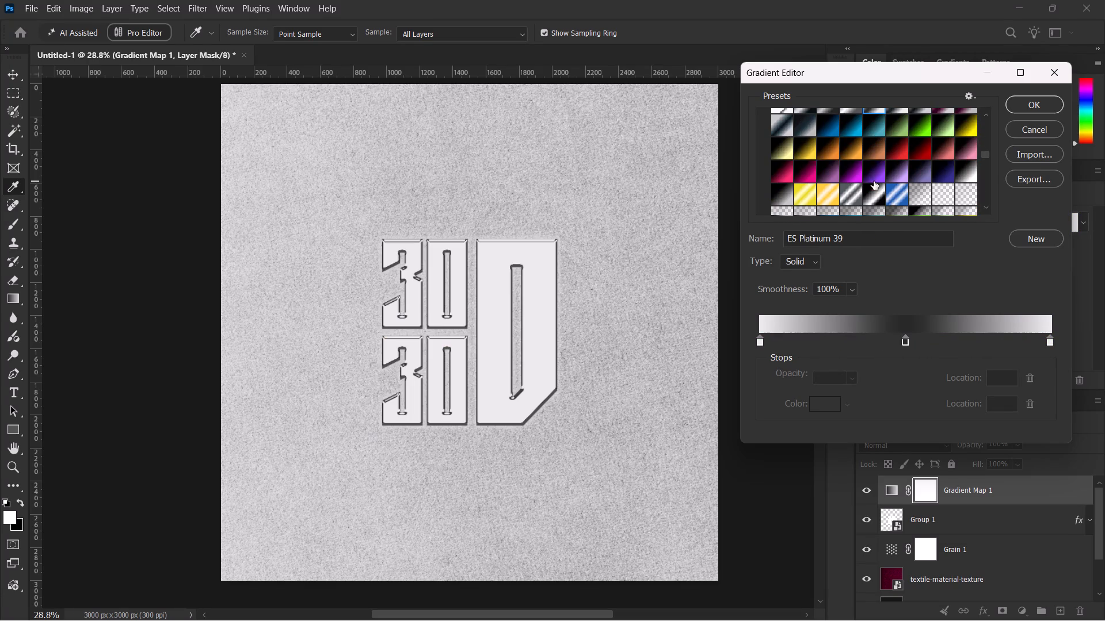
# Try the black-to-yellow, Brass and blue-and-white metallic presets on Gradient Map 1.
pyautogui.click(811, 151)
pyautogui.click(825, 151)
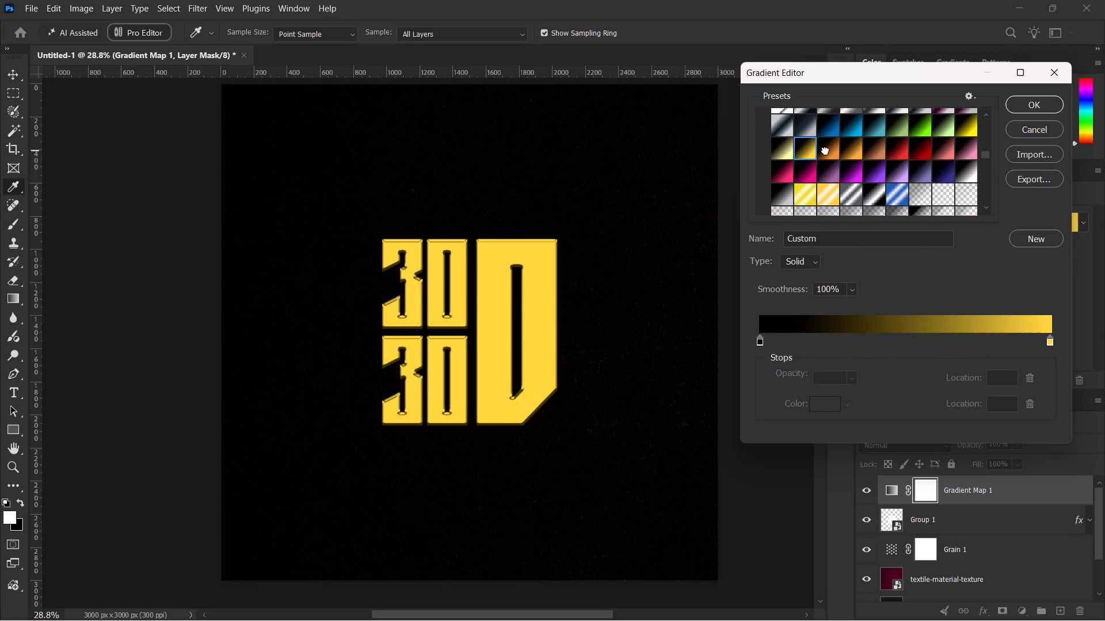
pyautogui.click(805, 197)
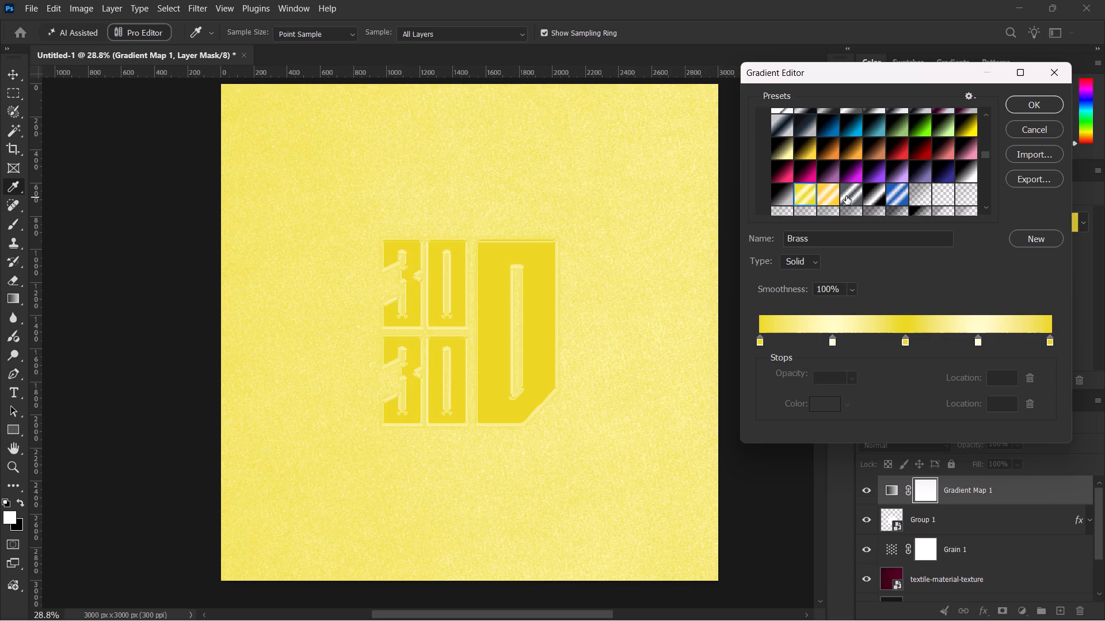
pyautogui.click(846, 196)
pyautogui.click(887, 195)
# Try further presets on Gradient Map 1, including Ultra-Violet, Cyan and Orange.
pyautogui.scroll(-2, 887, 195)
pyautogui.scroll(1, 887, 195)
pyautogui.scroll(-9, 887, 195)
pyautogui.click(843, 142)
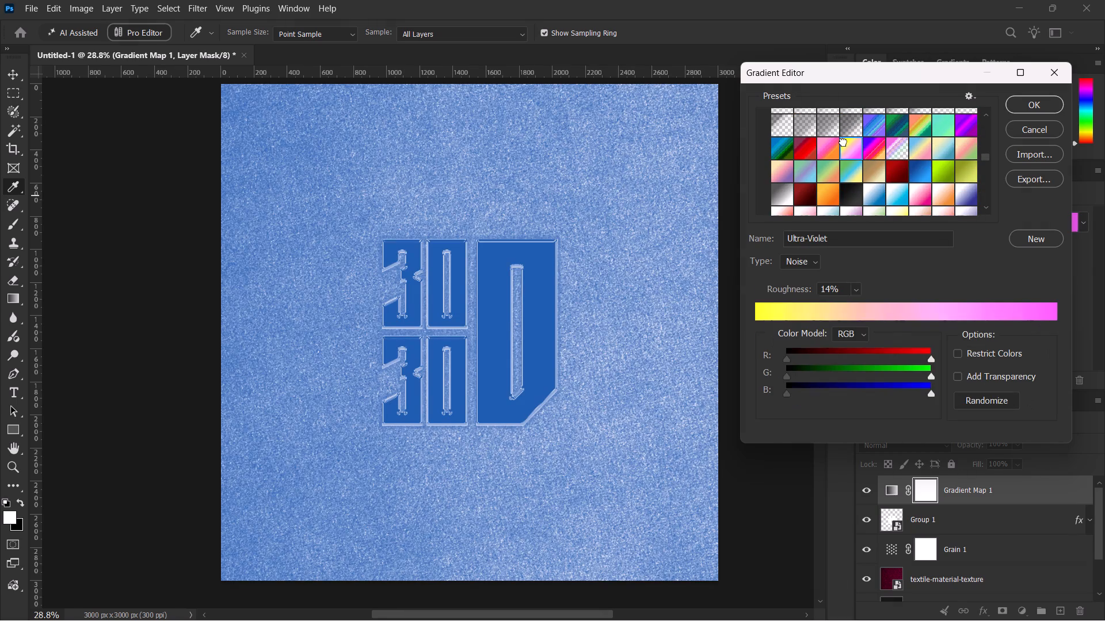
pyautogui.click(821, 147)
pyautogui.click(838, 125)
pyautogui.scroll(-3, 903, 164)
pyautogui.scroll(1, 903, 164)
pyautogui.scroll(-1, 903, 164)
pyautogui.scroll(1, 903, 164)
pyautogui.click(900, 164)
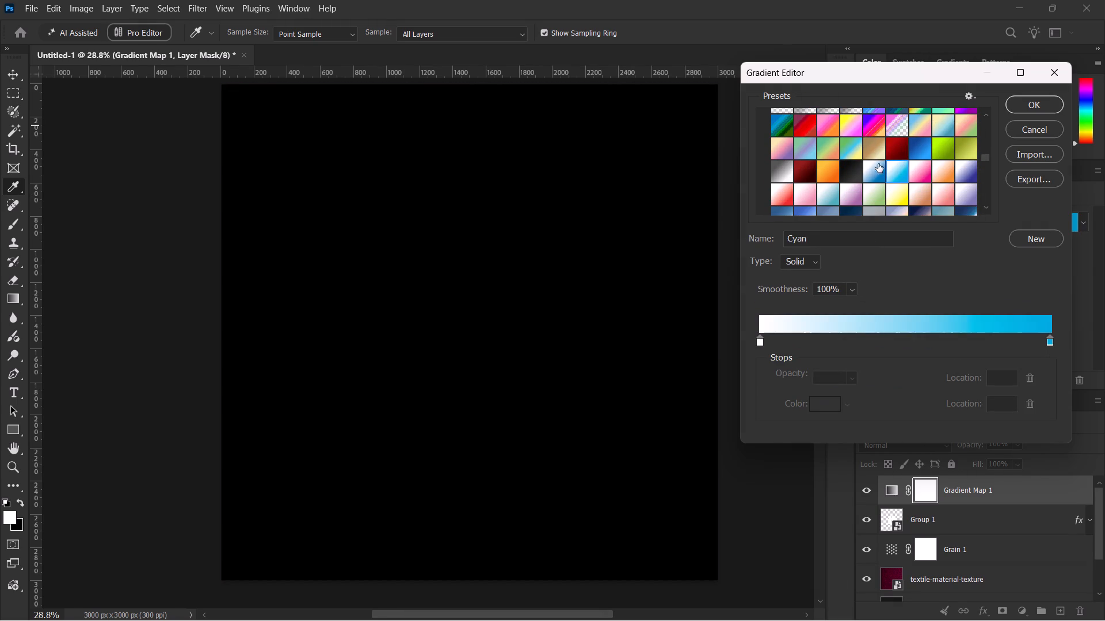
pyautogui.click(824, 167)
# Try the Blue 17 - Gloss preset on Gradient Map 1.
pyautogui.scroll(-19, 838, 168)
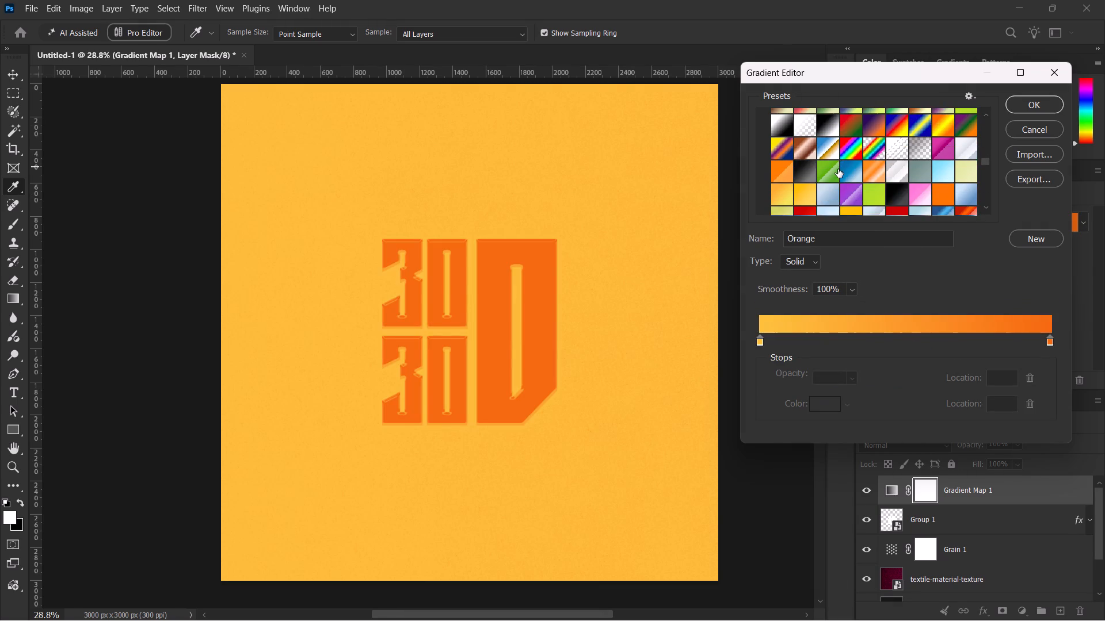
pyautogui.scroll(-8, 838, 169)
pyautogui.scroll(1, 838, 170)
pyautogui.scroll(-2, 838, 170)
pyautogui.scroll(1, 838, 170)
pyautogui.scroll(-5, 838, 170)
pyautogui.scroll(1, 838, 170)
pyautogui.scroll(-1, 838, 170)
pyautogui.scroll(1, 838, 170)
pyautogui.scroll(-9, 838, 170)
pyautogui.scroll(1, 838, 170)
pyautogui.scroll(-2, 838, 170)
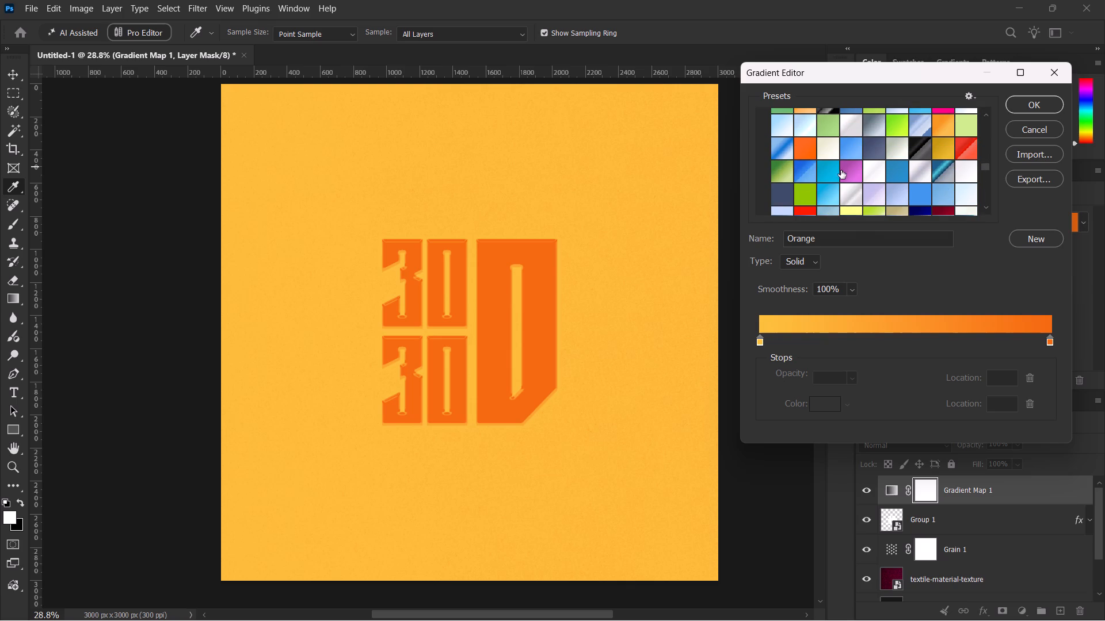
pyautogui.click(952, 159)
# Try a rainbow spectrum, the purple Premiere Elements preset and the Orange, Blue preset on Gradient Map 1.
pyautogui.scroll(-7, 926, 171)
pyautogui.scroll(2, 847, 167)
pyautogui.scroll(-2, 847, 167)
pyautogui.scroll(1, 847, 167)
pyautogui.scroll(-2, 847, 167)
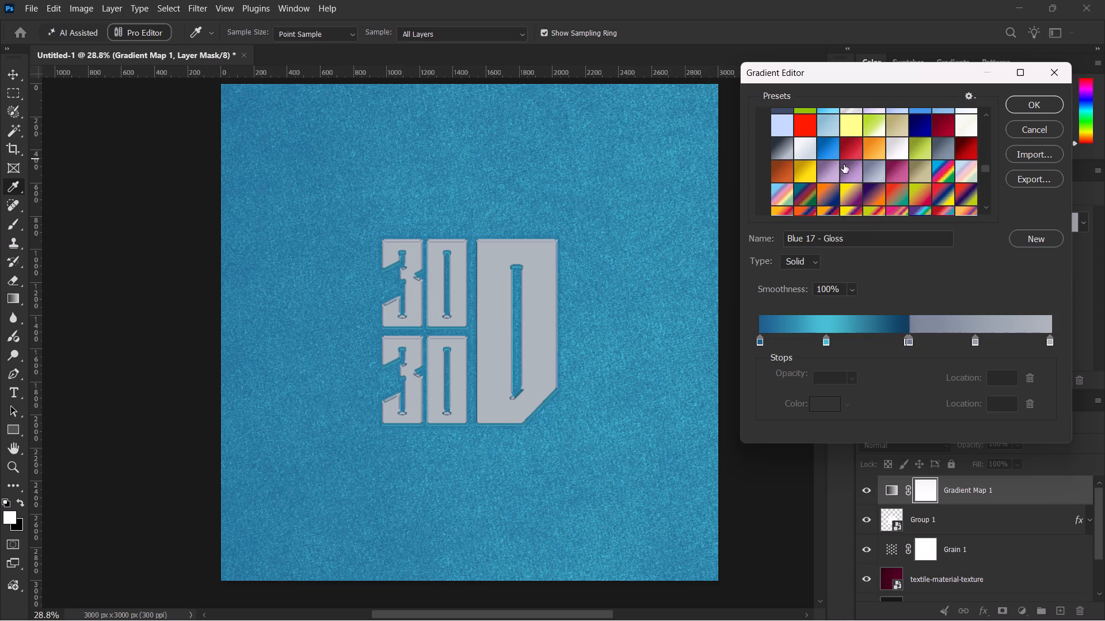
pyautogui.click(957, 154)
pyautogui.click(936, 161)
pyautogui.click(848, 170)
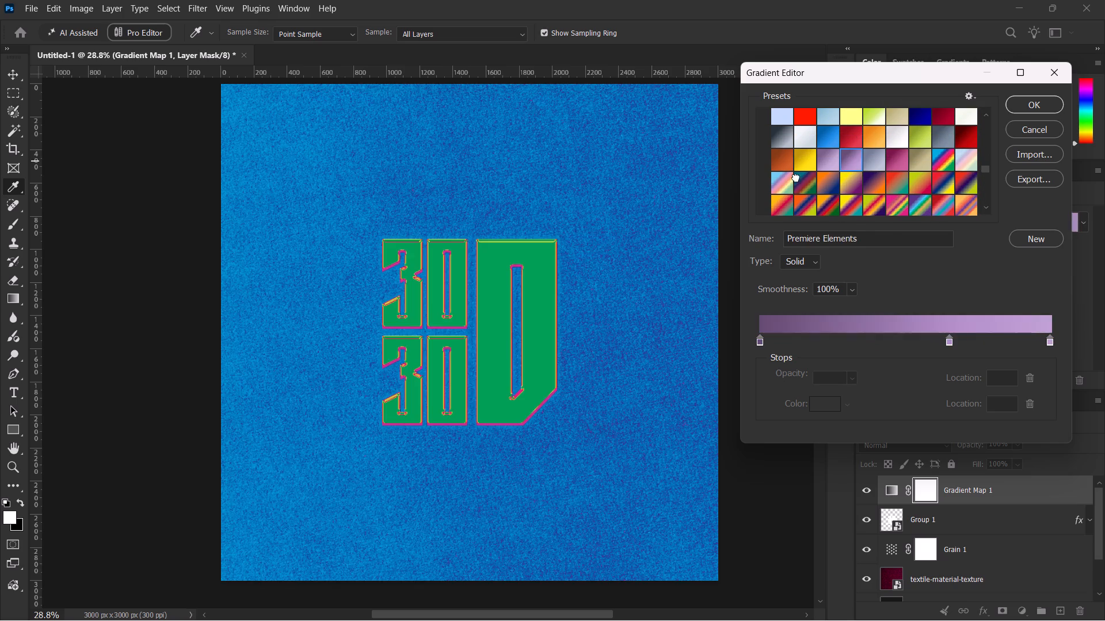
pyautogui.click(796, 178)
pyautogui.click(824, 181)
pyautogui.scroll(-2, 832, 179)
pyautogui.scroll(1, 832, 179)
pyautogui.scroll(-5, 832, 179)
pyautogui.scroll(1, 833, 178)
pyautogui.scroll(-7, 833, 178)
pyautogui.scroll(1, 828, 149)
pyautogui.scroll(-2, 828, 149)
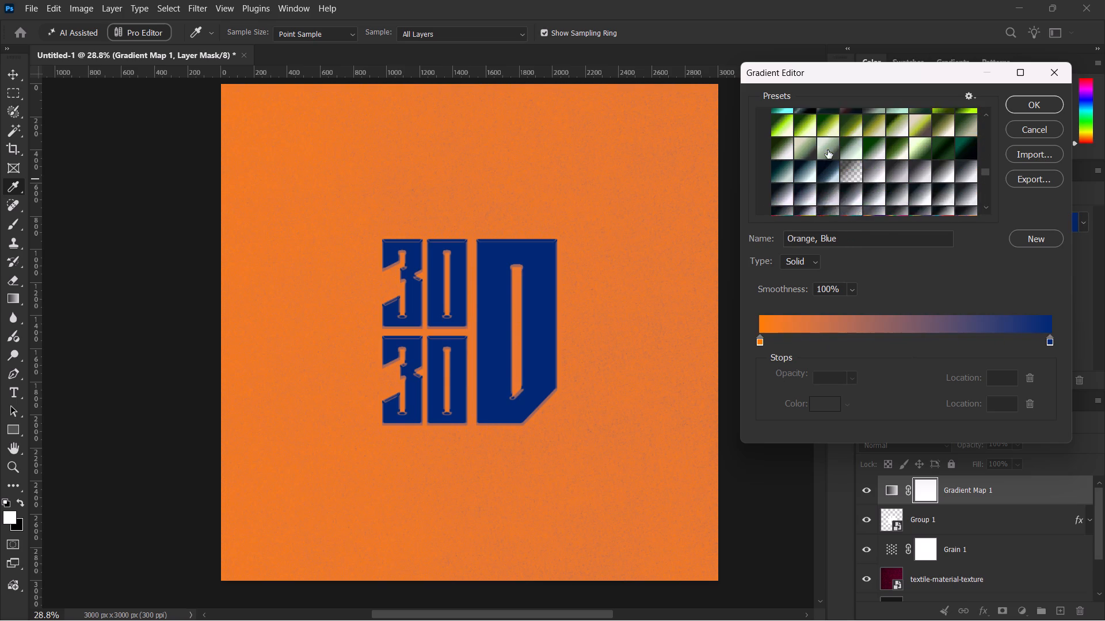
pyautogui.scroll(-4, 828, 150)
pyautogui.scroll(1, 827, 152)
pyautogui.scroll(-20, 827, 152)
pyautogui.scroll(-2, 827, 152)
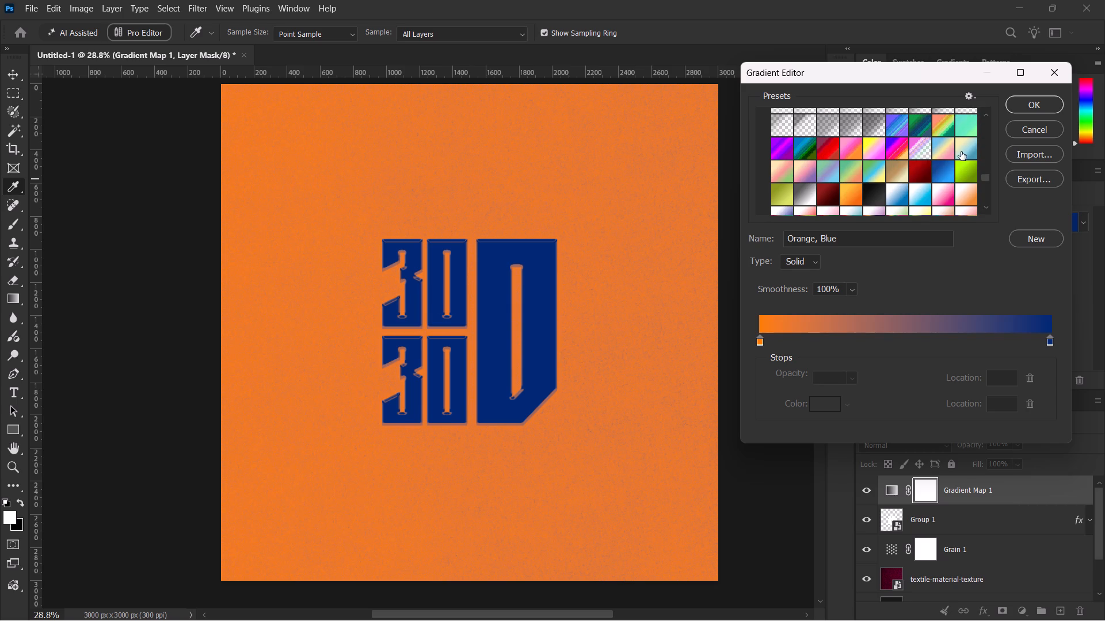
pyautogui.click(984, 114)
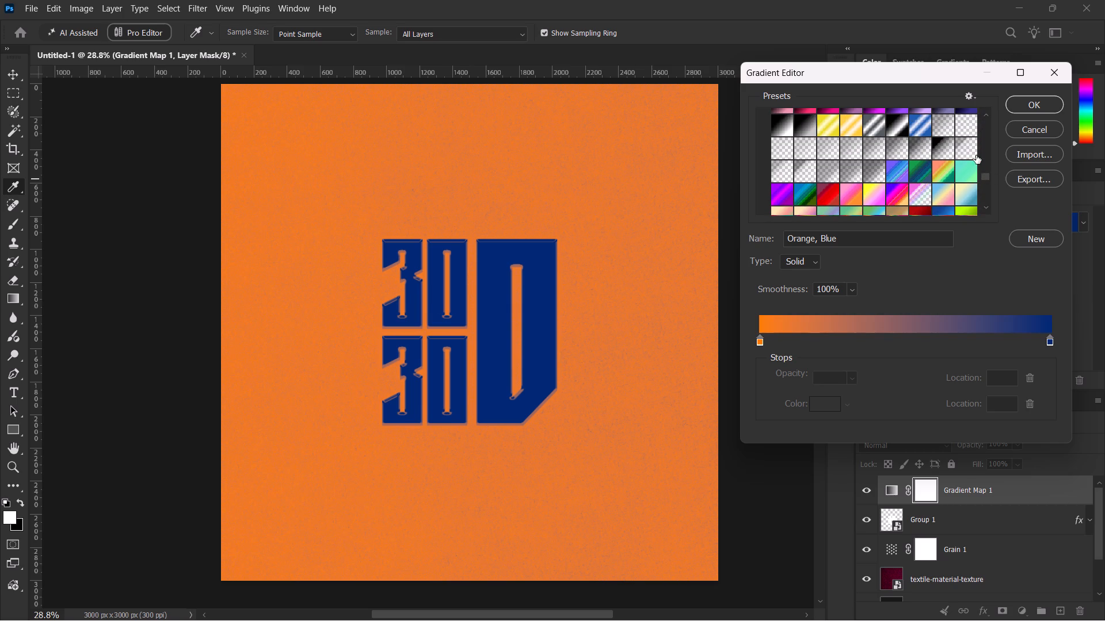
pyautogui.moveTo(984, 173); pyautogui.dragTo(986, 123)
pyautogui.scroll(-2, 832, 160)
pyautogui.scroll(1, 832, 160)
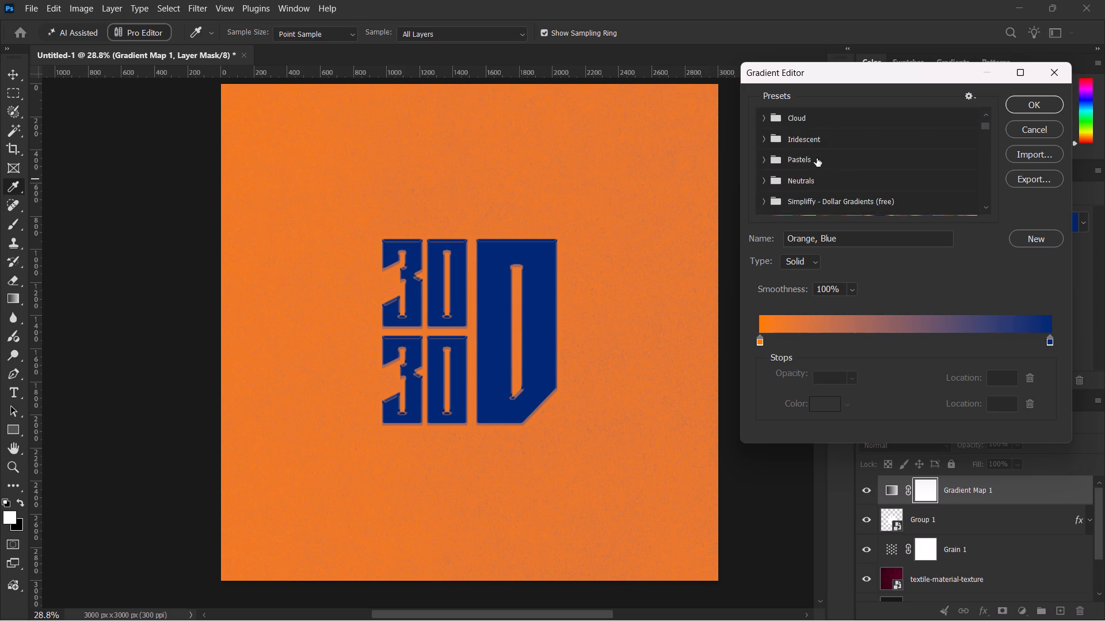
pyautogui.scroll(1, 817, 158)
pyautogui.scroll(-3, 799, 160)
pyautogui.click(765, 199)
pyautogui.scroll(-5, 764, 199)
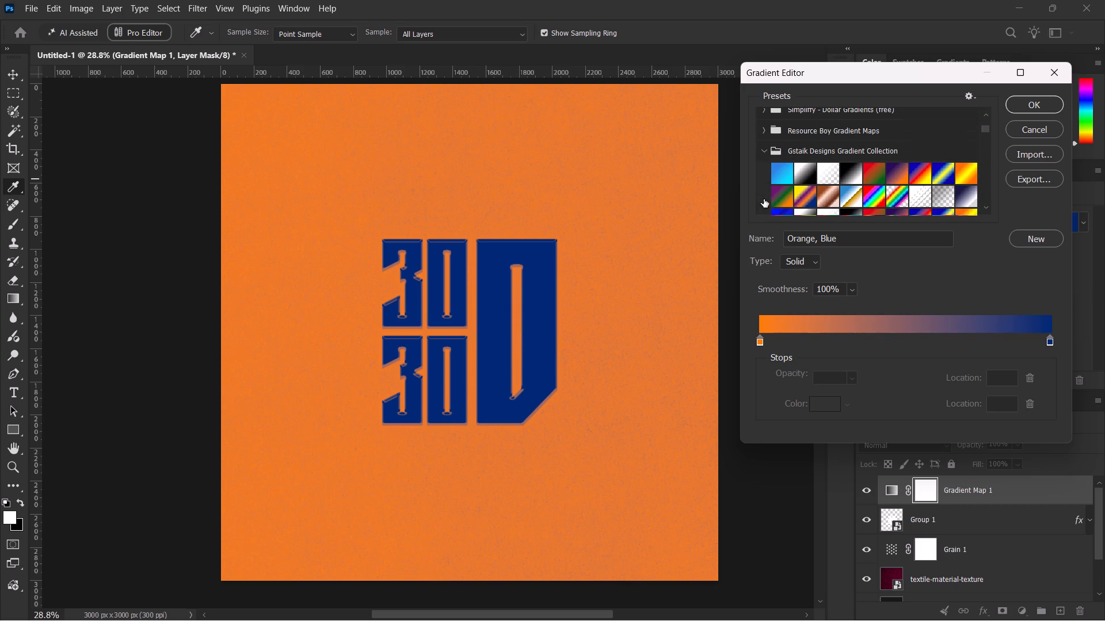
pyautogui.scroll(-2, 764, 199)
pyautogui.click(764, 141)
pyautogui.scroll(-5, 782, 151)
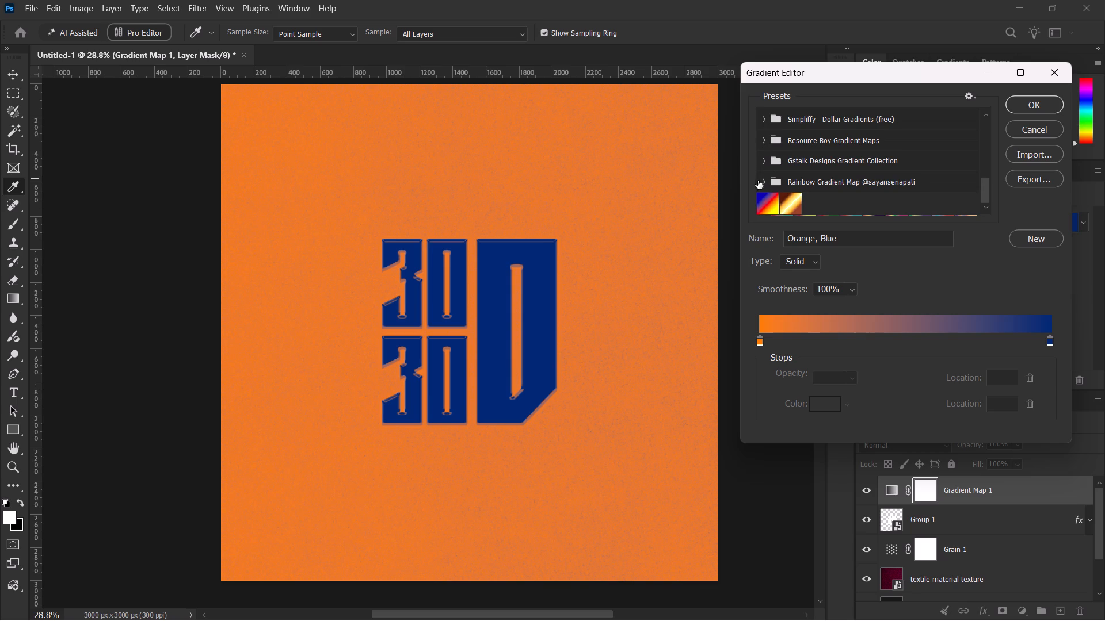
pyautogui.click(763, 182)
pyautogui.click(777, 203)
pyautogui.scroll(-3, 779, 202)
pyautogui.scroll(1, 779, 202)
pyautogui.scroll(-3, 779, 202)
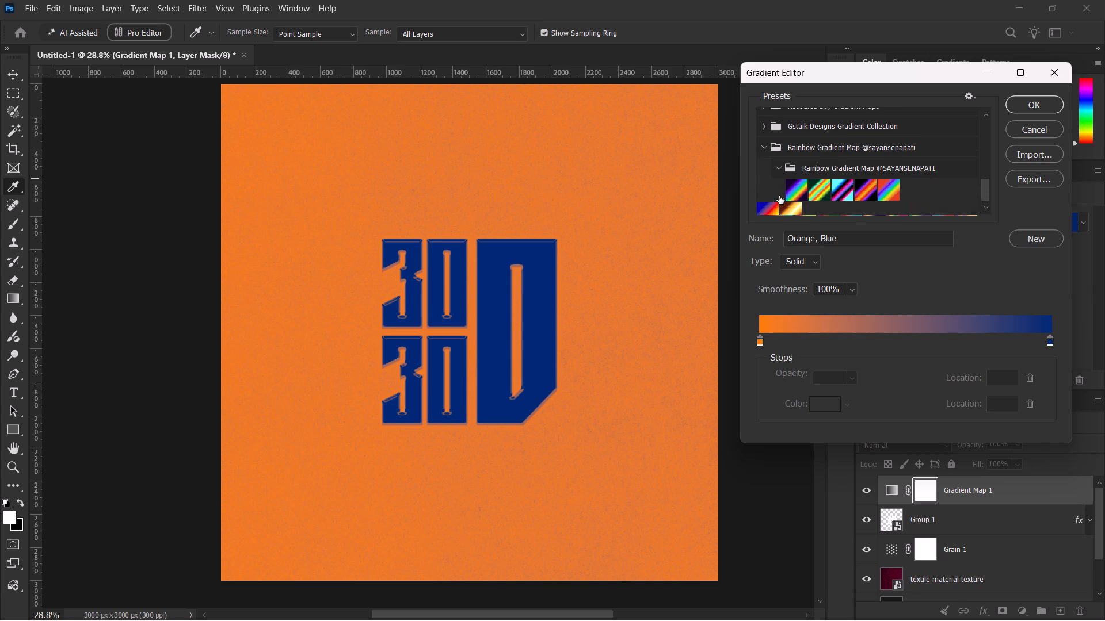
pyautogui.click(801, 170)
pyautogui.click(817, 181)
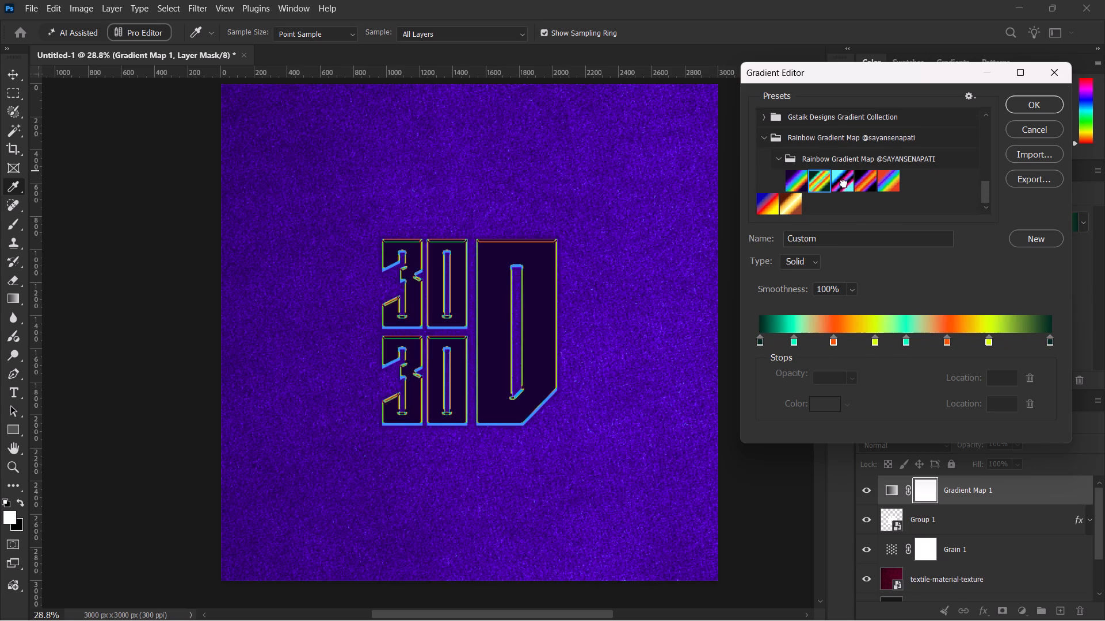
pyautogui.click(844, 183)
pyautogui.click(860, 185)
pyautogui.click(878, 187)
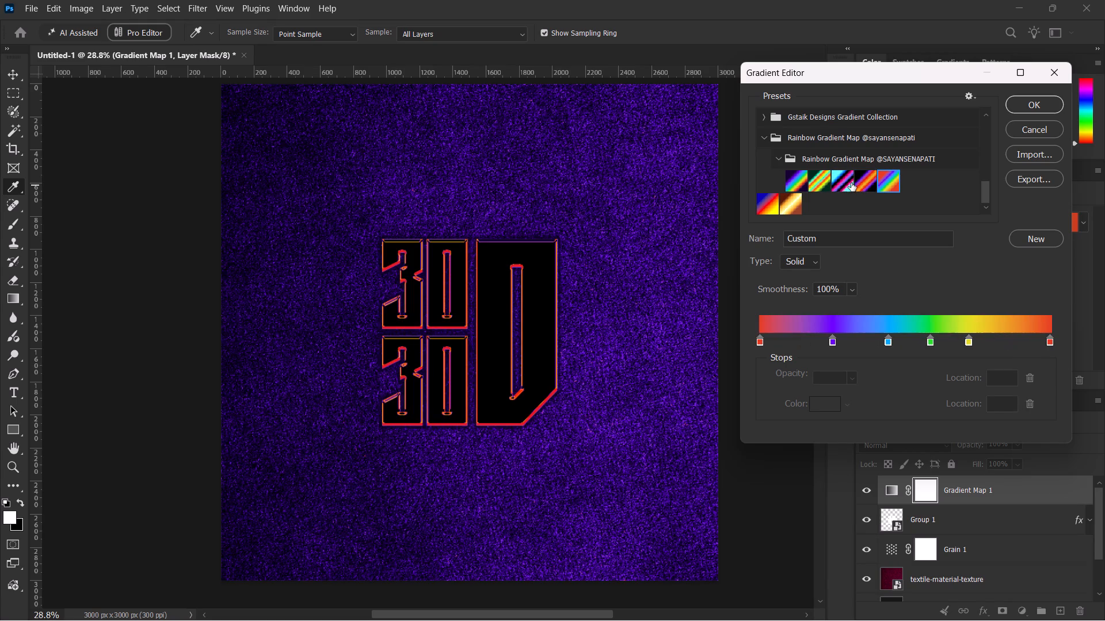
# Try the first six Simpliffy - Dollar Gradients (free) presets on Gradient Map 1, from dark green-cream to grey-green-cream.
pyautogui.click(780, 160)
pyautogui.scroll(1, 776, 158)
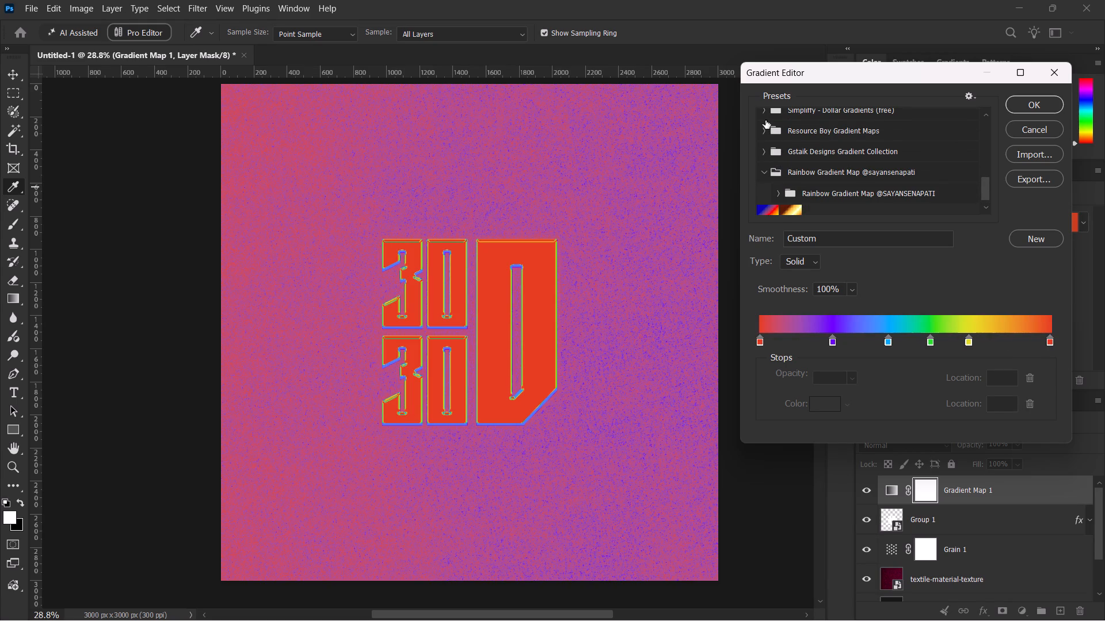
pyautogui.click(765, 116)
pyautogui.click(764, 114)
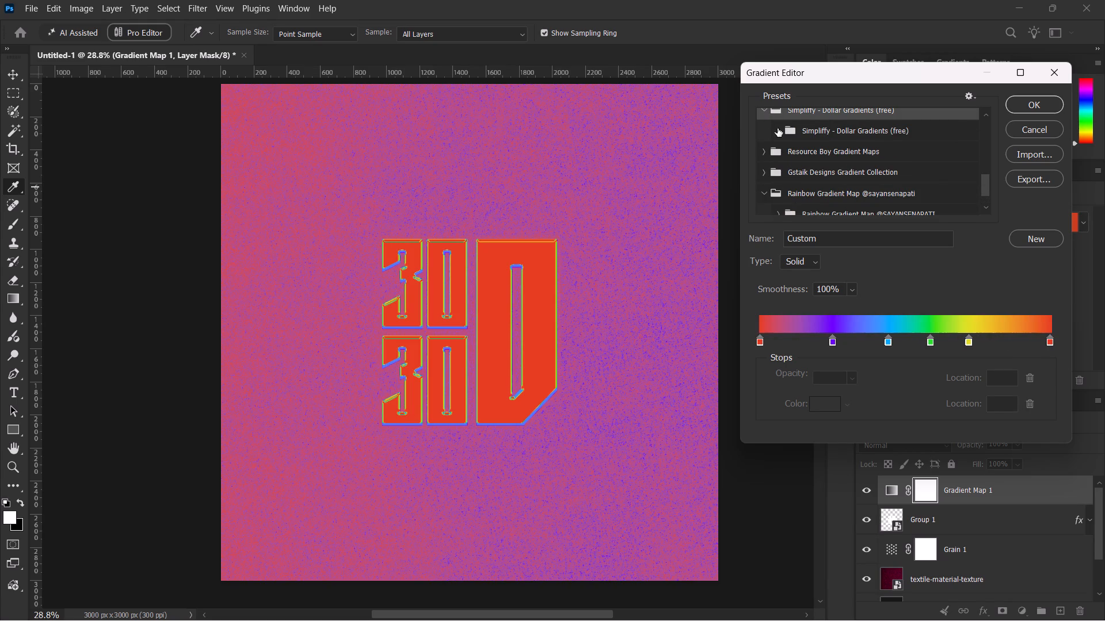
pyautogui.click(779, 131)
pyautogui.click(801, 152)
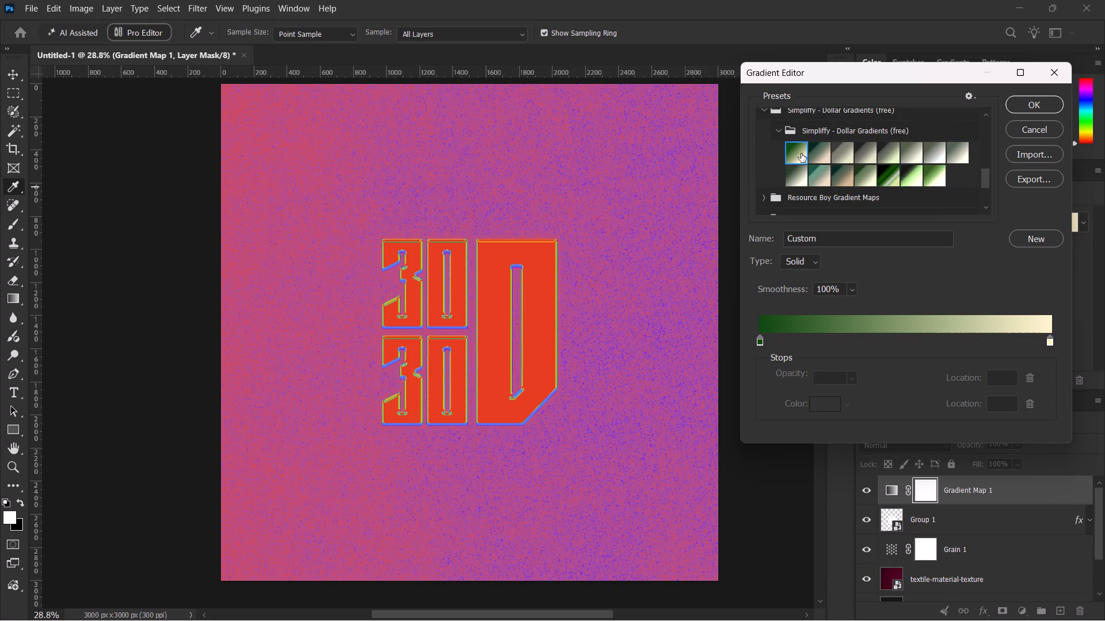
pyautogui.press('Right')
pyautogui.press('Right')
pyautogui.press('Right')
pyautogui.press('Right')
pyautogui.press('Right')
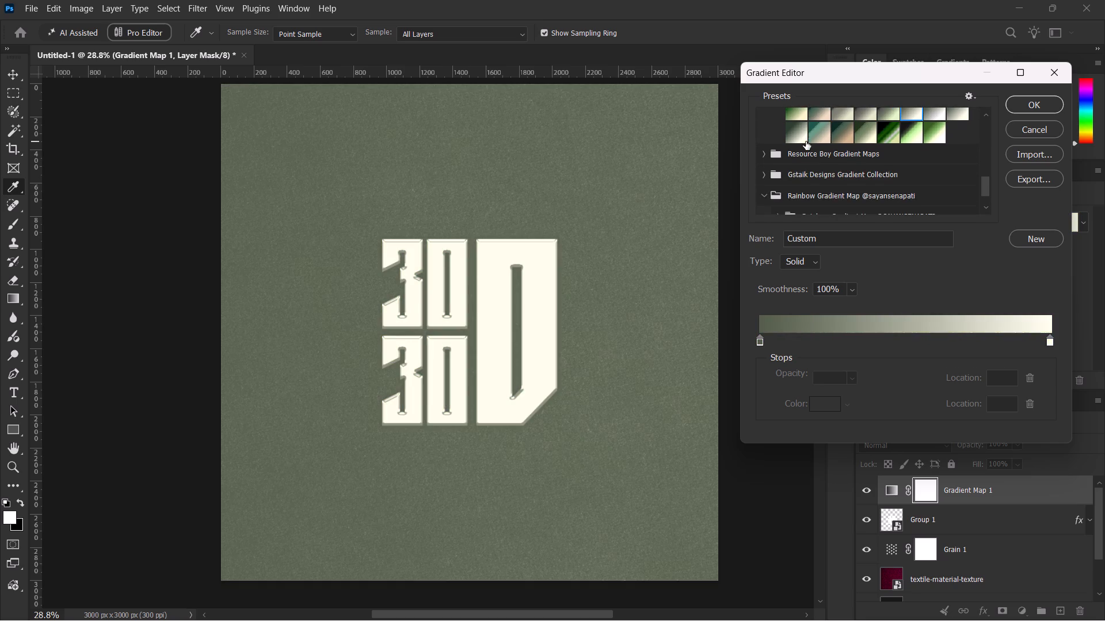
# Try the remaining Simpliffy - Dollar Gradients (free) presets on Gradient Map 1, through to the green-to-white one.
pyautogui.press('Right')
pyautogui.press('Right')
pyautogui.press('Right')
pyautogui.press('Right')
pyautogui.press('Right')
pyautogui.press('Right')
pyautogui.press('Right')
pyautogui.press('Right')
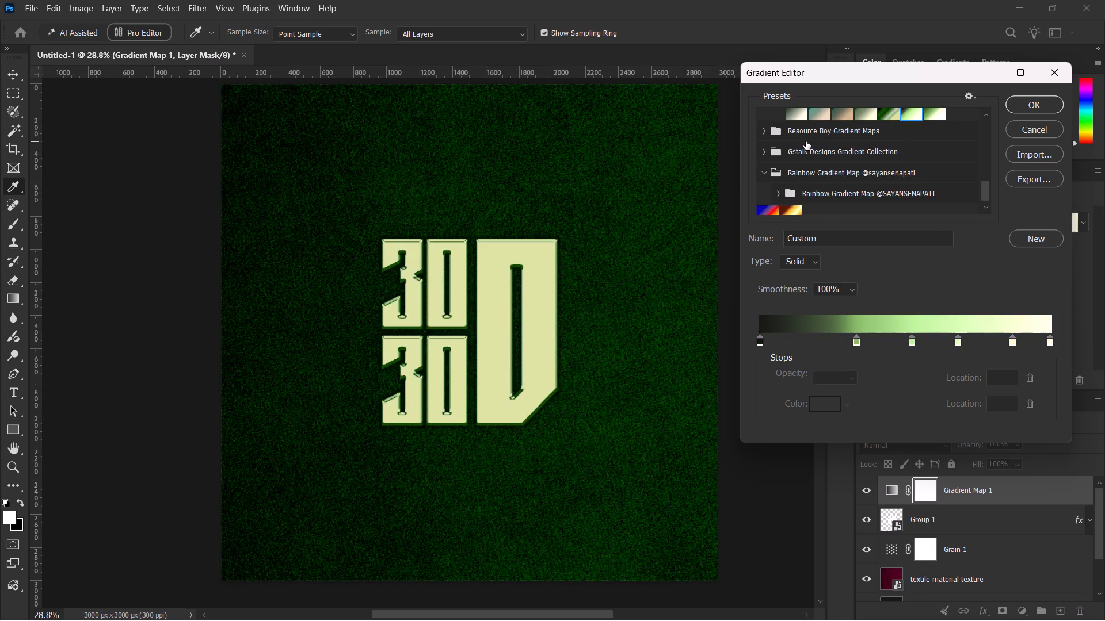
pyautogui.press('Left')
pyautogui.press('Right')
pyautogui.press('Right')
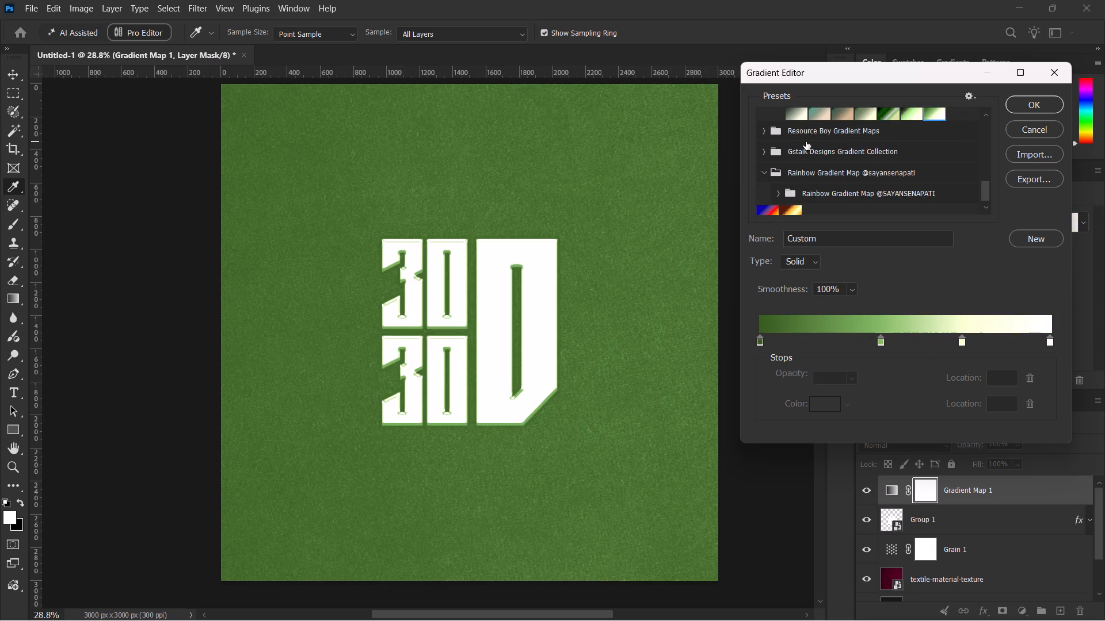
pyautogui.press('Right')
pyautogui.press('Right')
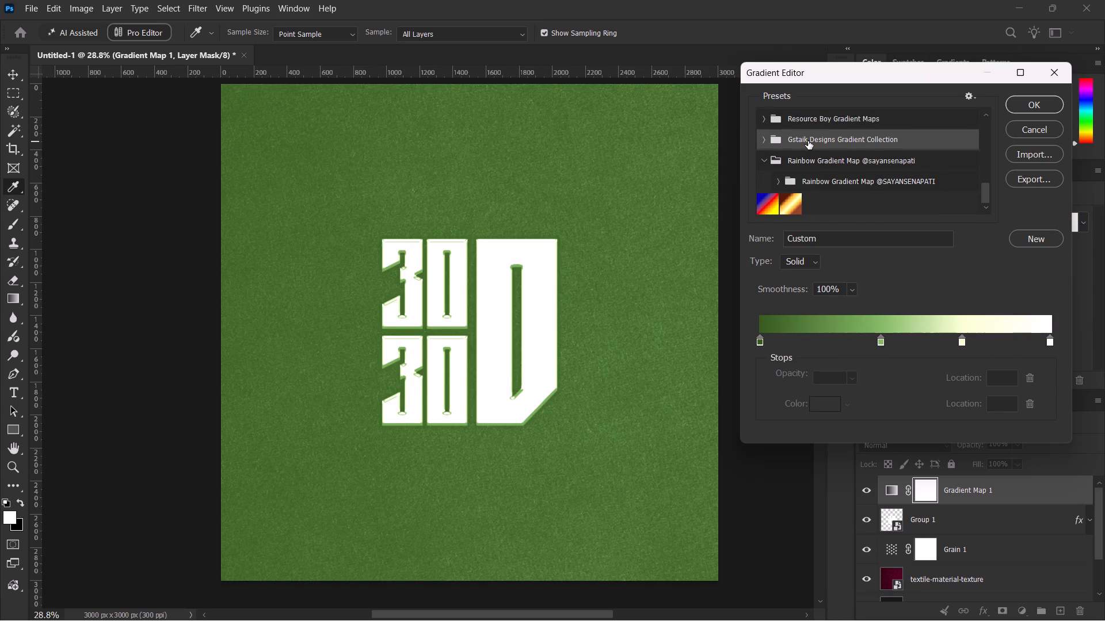
# Apply the golden RB Gradient Map 62 preset to Gradient Map 1.
pyautogui.click(753, 196)
pyautogui.click(798, 208)
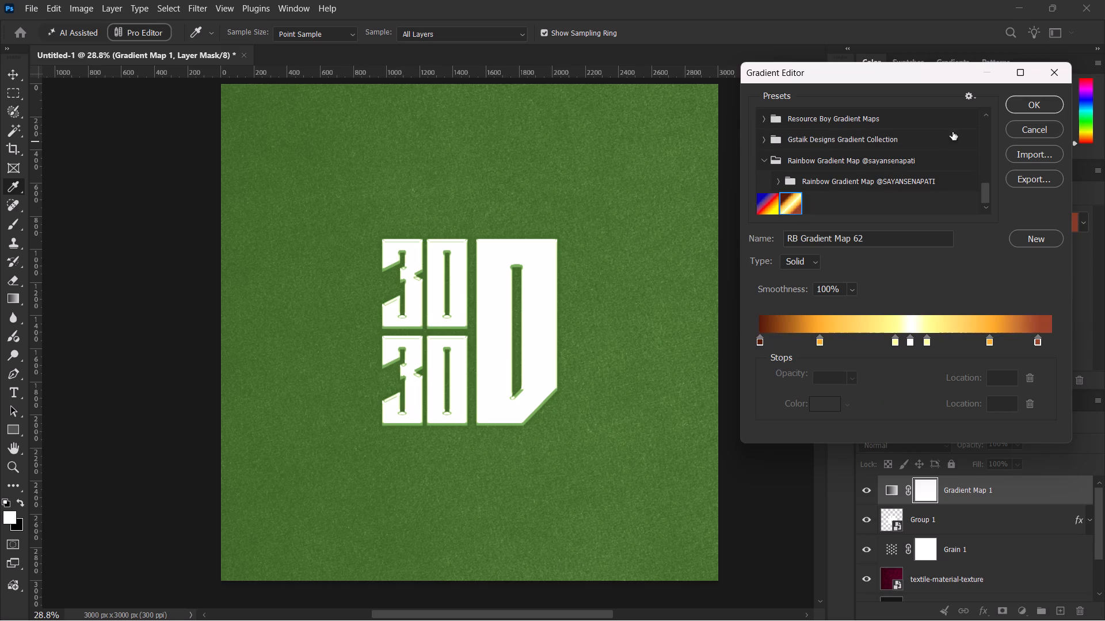
pyautogui.click(1009, 100)
# In Group 1's layer effects, compare Stroke, Bevel & Emboss and Drop Shadow on and off, and set the fill opacity to 0%.
pyautogui.doubleClick(986, 528)
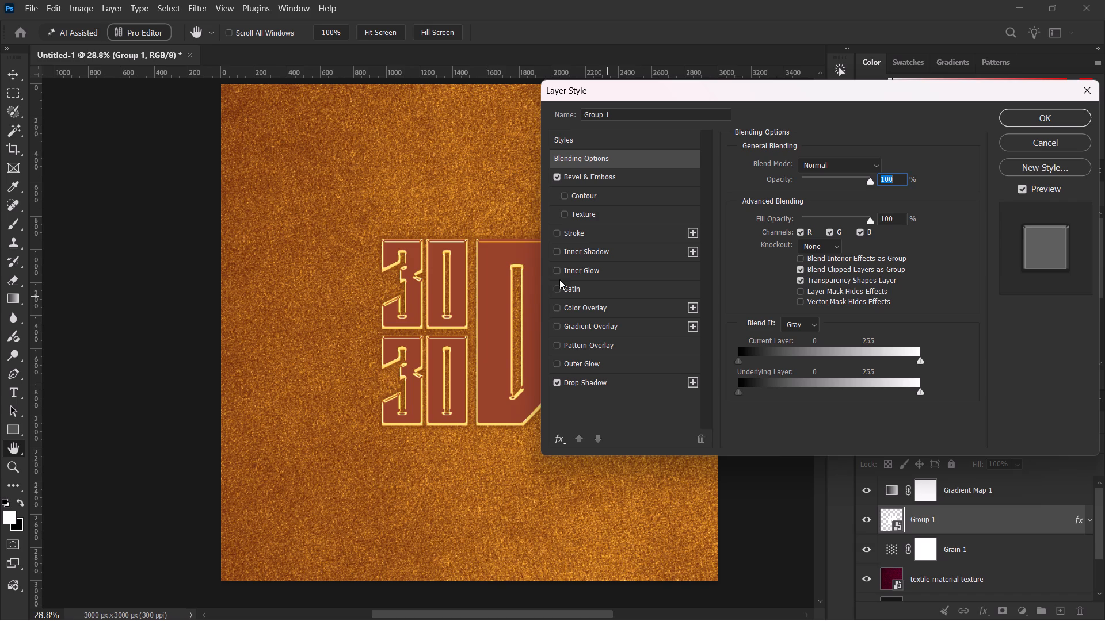
pyautogui.click(560, 235)
pyautogui.click(560, 235)
pyautogui.click(557, 175)
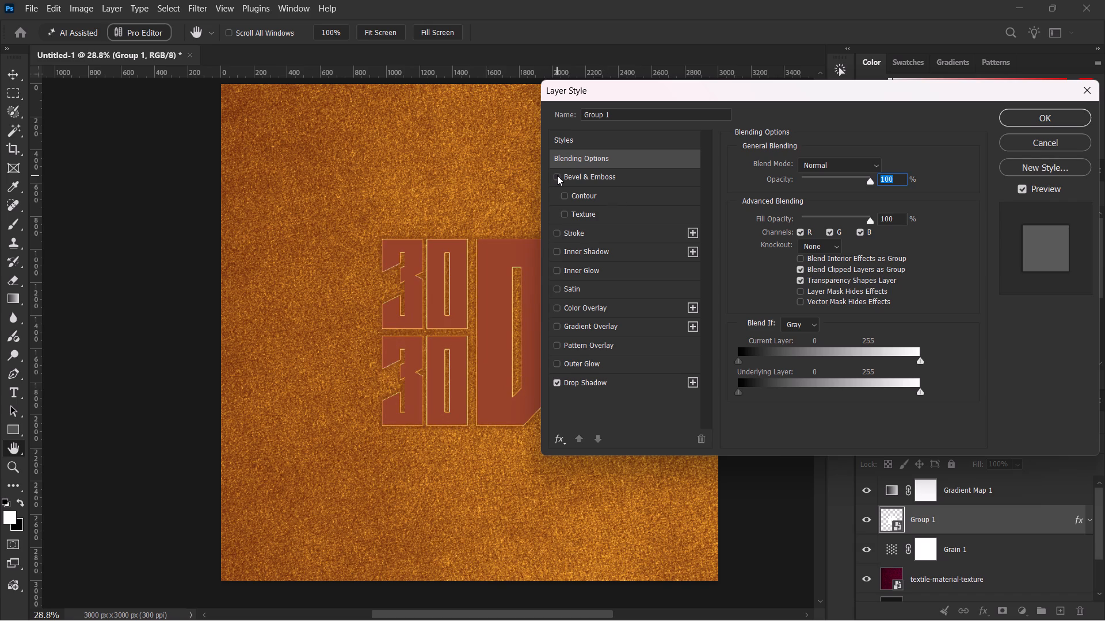
pyautogui.click(558, 382)
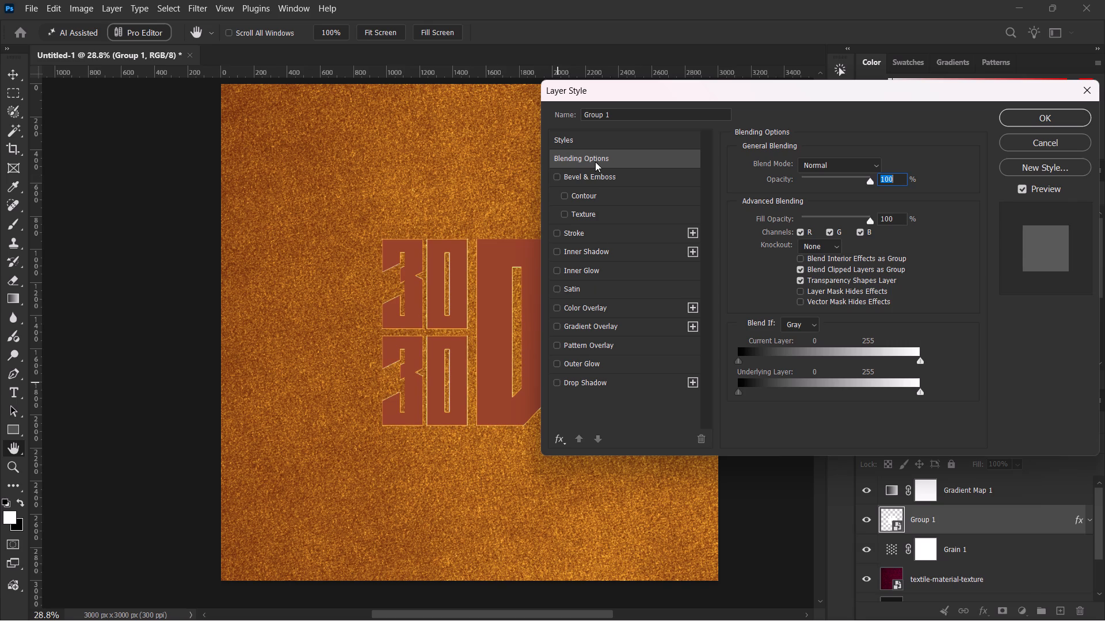
pyautogui.click(555, 382)
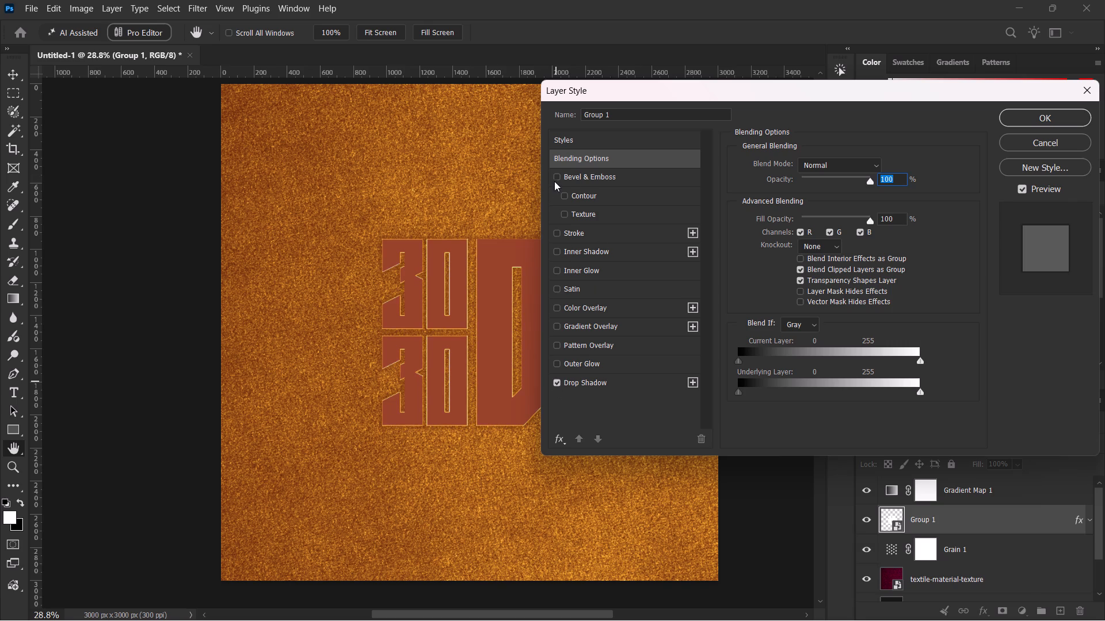
pyautogui.click(554, 179)
pyautogui.moveTo(835, 216); pyautogui.dragTo(768, 222)
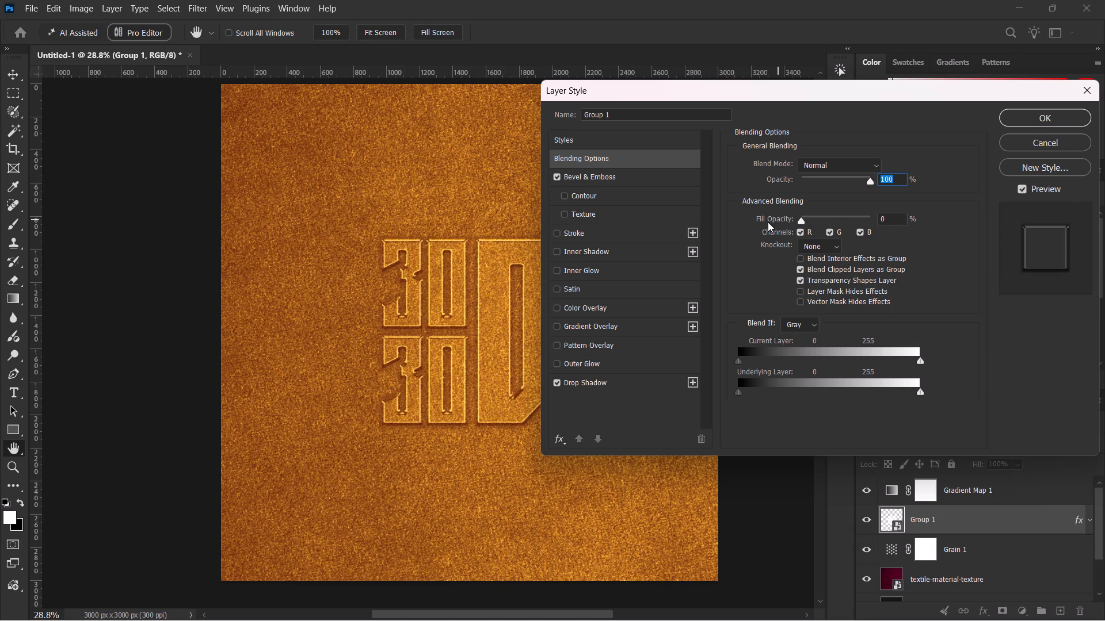
pyautogui.moveTo(768, 222); pyautogui.dragTo(744, 227)
# Change Group 1's Bevel & Emboss to the Emboss style, trying both directions and several sizes, ending with Up and 10 px.
pyautogui.click(626, 179)
pyautogui.click(794, 166)
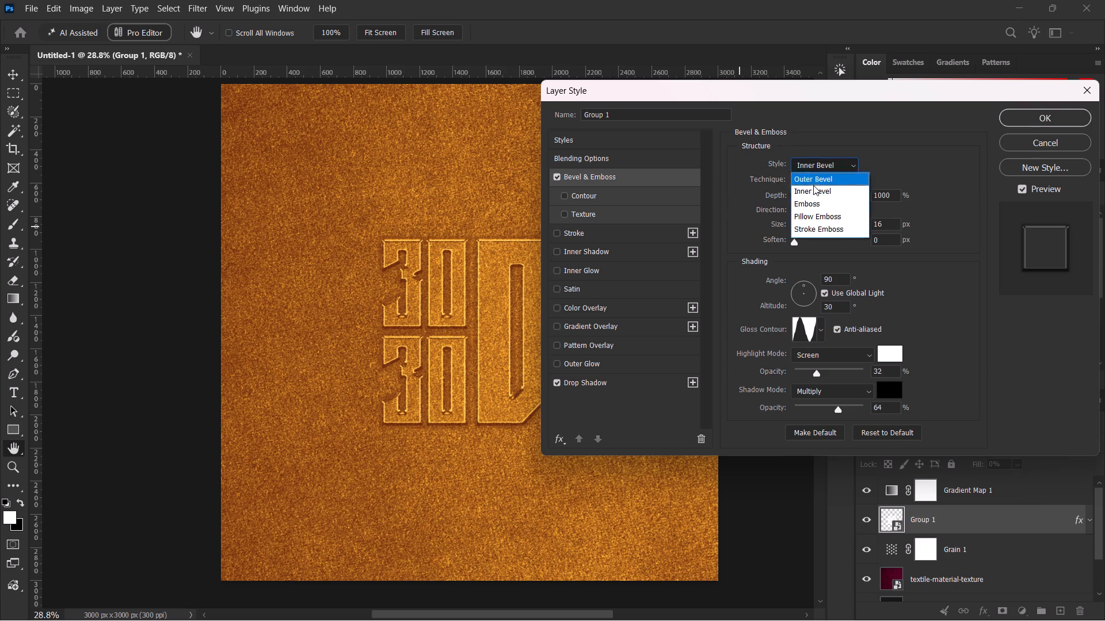
pyautogui.click(817, 201)
pyautogui.moveTo(801, 223); pyautogui.dragTo(795, 223)
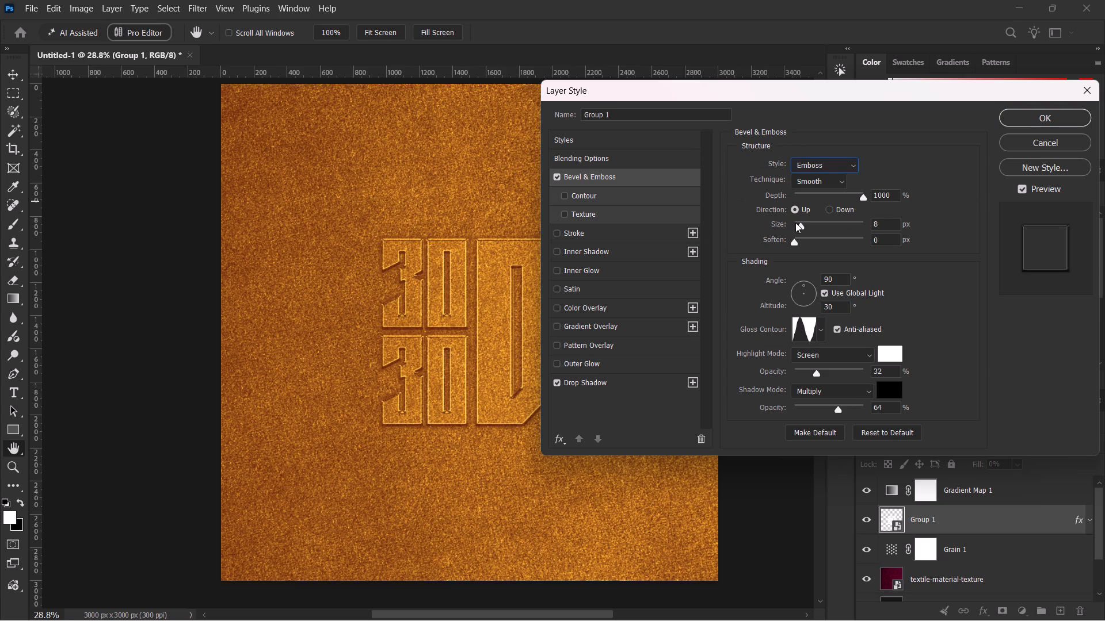
pyautogui.moveTo(795, 223); pyautogui.dragTo(769, 229)
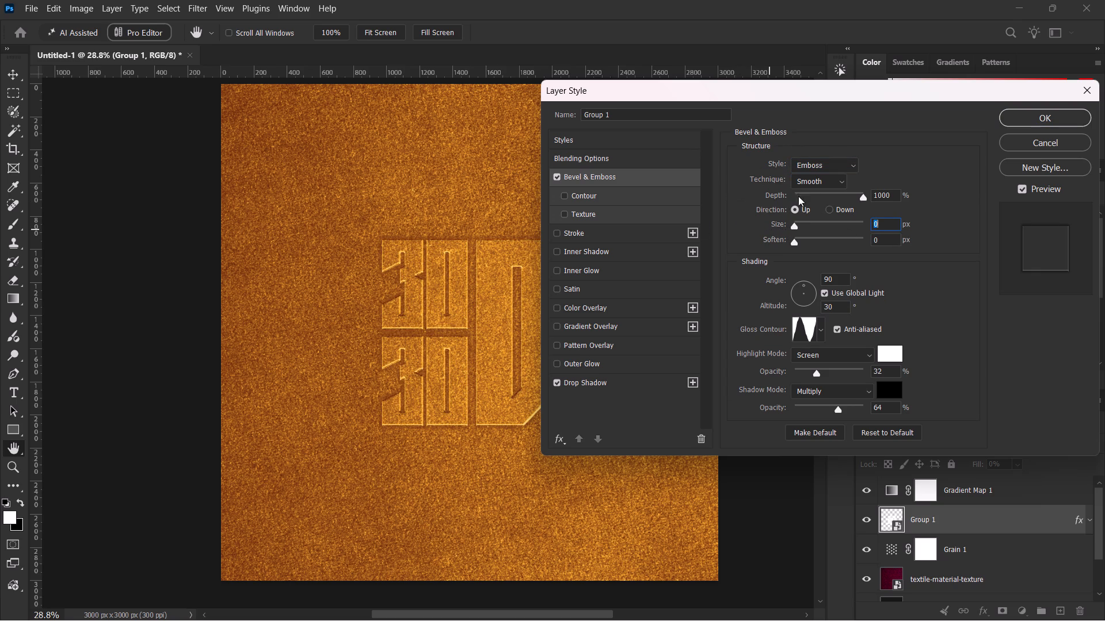
pyautogui.click(829, 209)
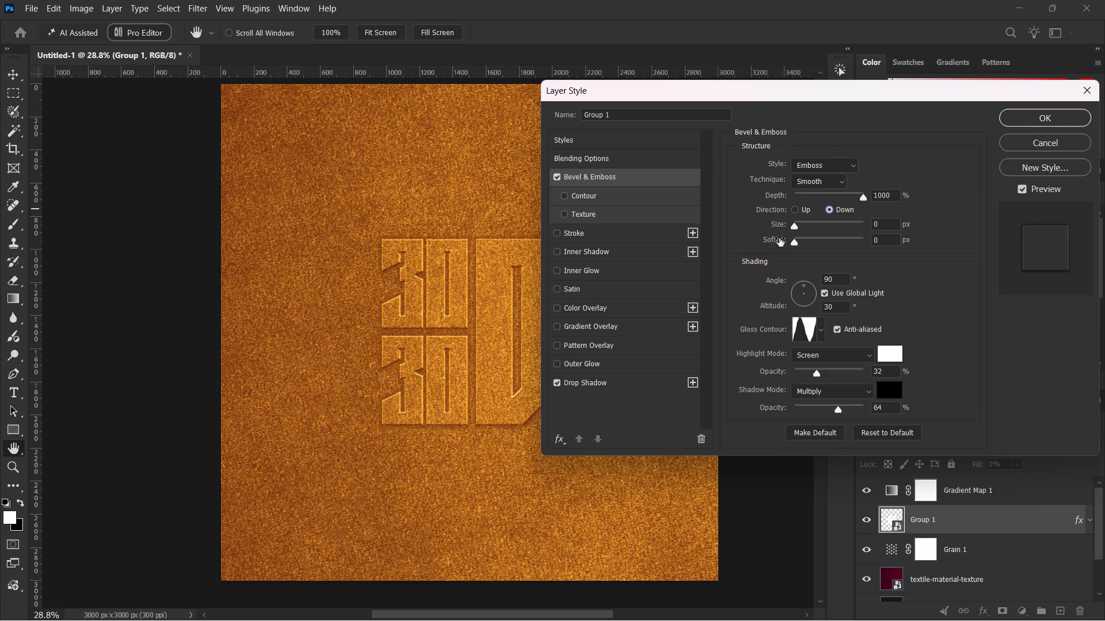
pyautogui.moveTo(792, 229); pyautogui.dragTo(787, 227)
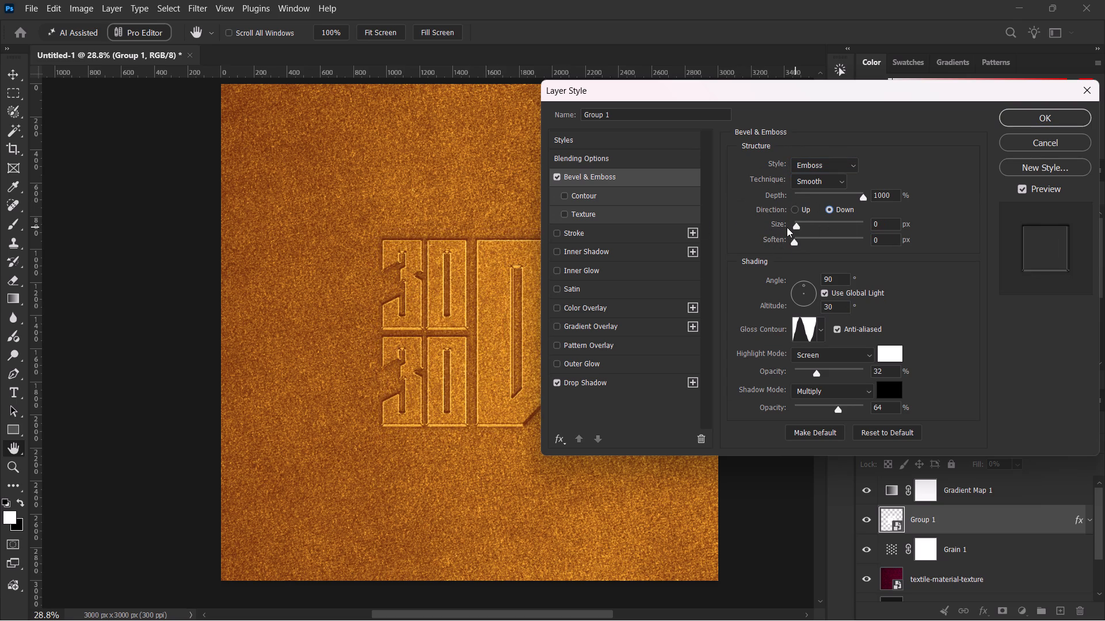
pyautogui.moveTo(787, 227); pyautogui.dragTo(803, 229)
pyautogui.moveTo(803, 229); pyautogui.dragTo(807, 229)
pyautogui.click(799, 209)
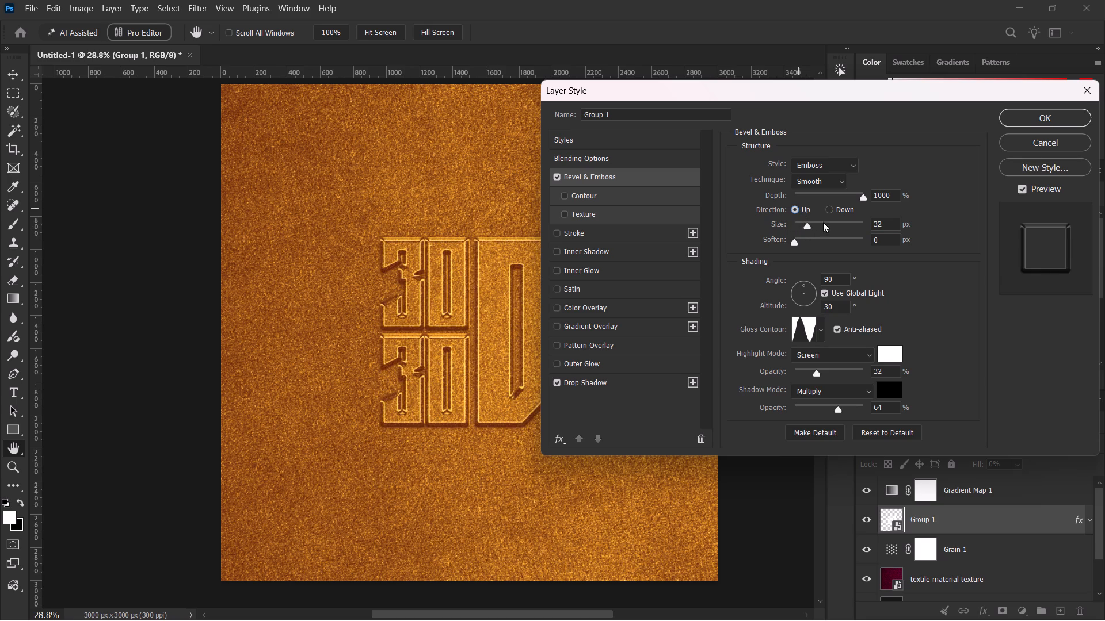
pyautogui.moveTo(809, 221); pyautogui.dragTo(807, 225)
pyautogui.moveTo(807, 225); pyautogui.dragTo(802, 224)
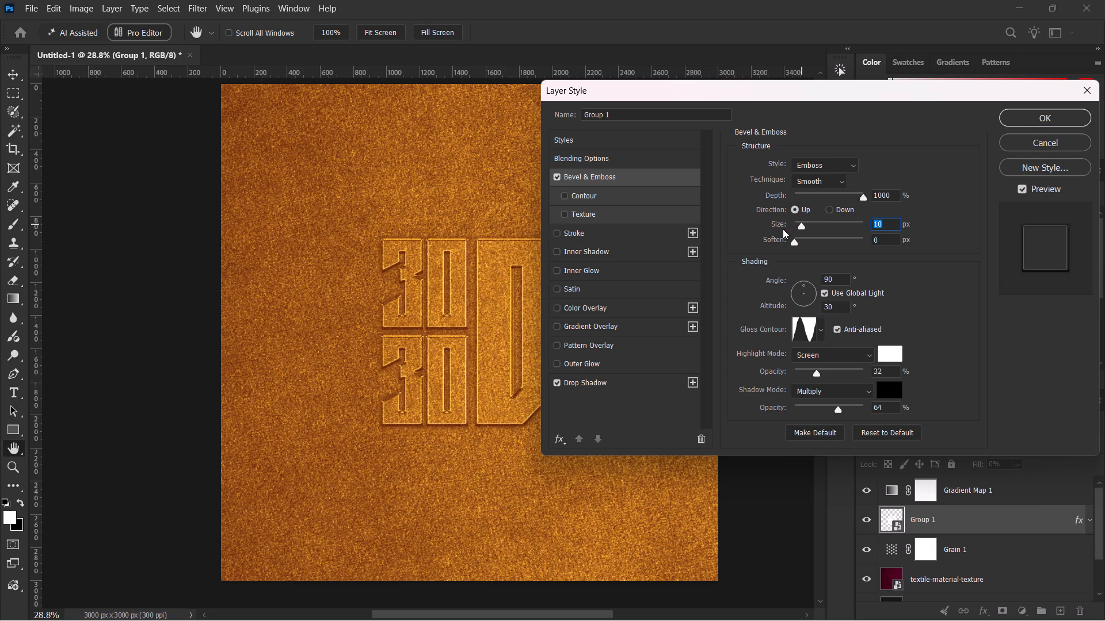
# Add a black 13 px stroke positioned outside Group 1 and apply the layer effects.
pyautogui.click(562, 231)
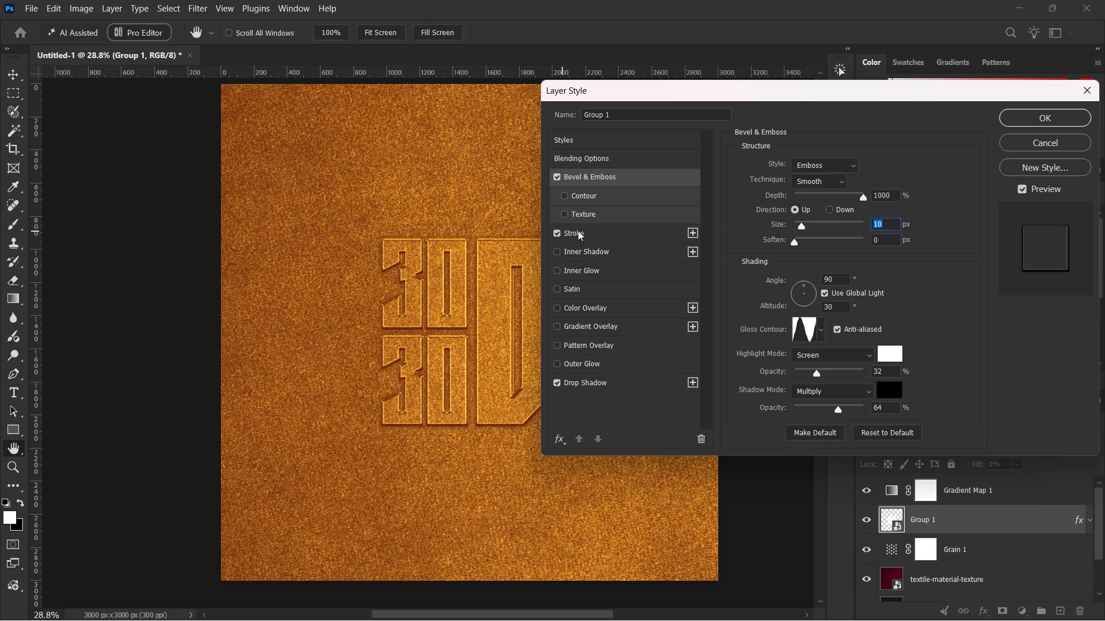
pyautogui.click(578, 231)
pyautogui.moveTo(788, 167); pyautogui.dragTo(814, 170)
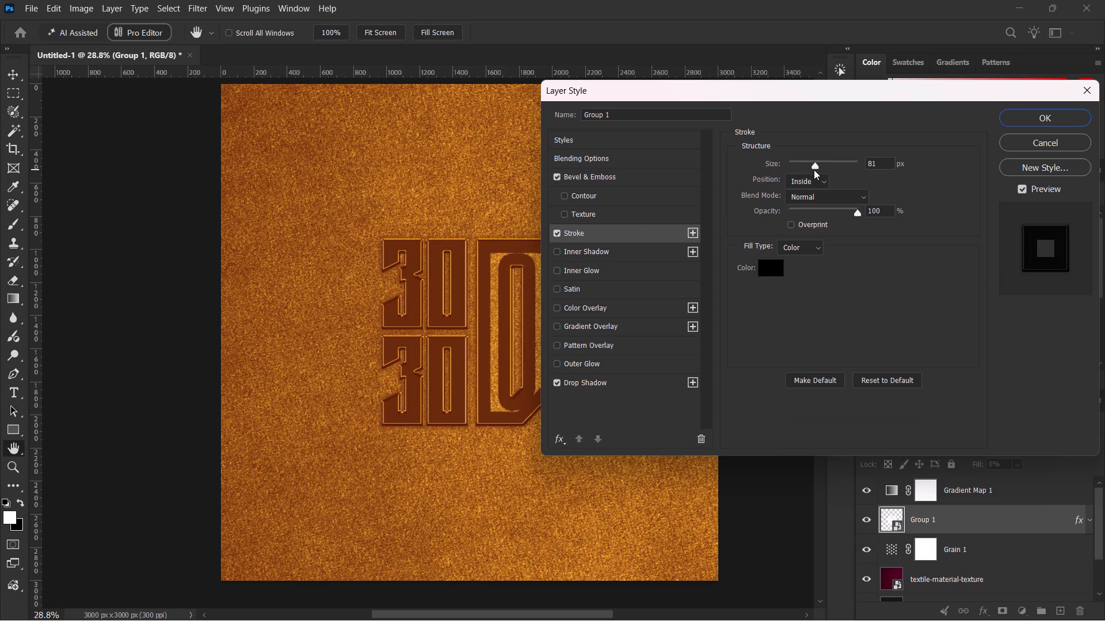
pyautogui.moveTo(814, 170); pyautogui.dragTo(795, 173)
pyautogui.click(809, 183)
pyautogui.click(809, 193)
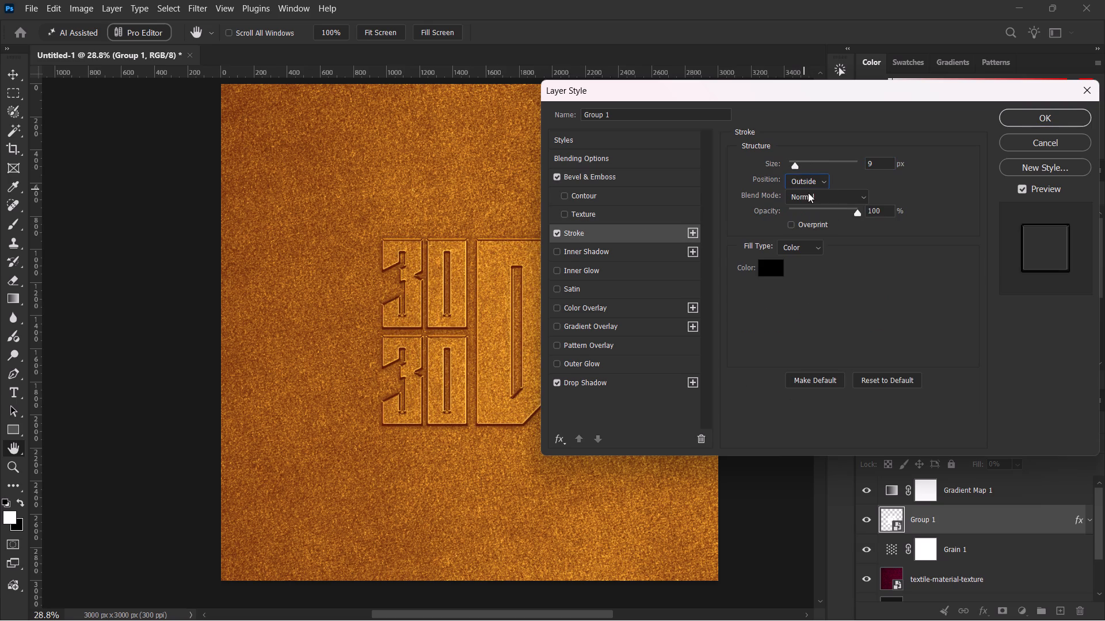
pyautogui.click(792, 167)
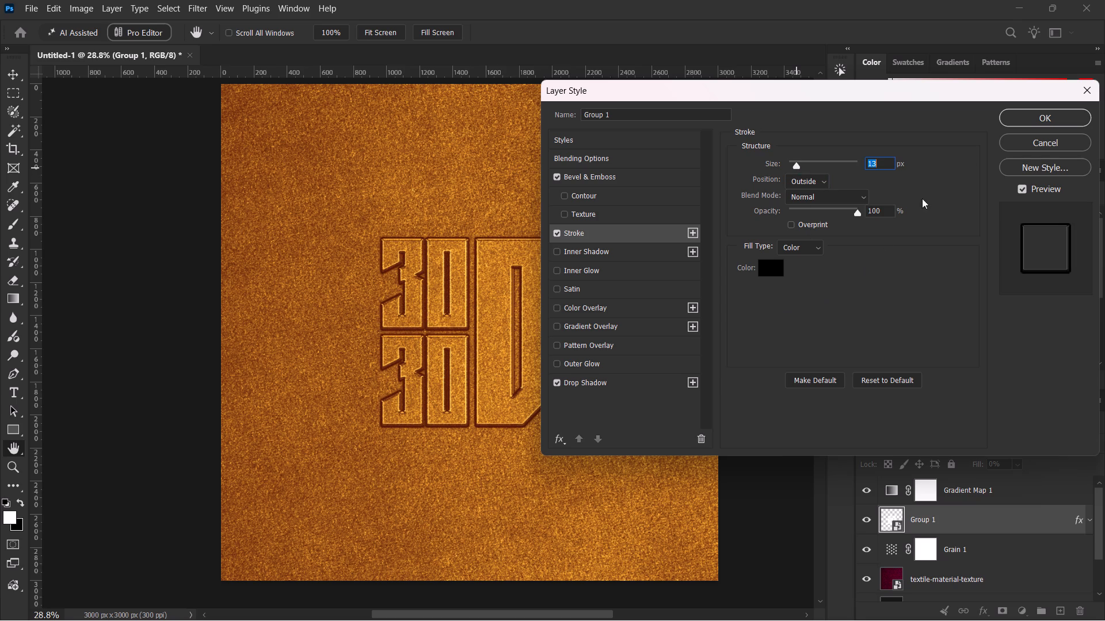
pyautogui.click(1020, 118)
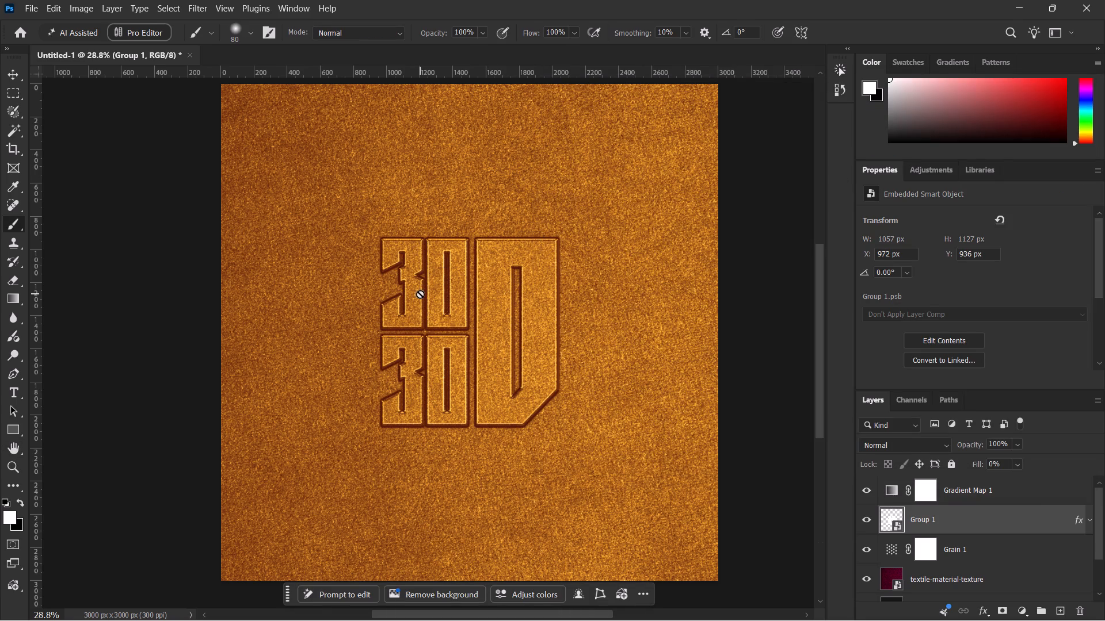
# Examine the lockup's stroke and emboss edges against the golden textile, both up close and on the whole canvas.
pyautogui.keyDown('alt'); pyautogui.scroll(7, 517, 295); pyautogui.keyUp('alt')
pyautogui.keyDown('alt'); pyautogui.scroll(15, 515, 295); pyautogui.keyUp('alt')
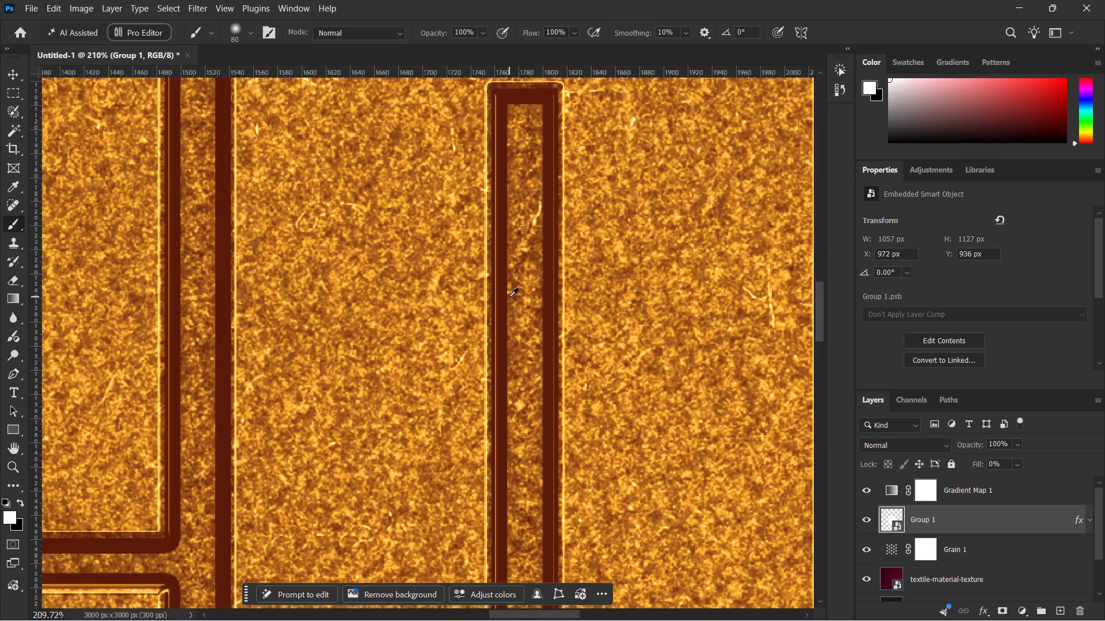
pyautogui.keyDown('alt'); pyautogui.scroll(-5, 509, 297); pyautogui.keyUp('alt')
pyautogui.keyDown('alt'); pyautogui.scroll(1, 509, 297); pyautogui.keyUp('alt')
pyautogui.keyDown('alt'); pyautogui.scroll(-9, 509, 297); pyautogui.keyUp('alt')
pyautogui.keyDown('alt'); pyautogui.scroll(1, 506, 298); pyautogui.keyUp('alt')
pyautogui.keyDown('alt'); pyautogui.scroll(-14, 506, 298); pyautogui.keyUp('alt')
pyautogui.keyDown('alt'); pyautogui.scroll(6, 505, 298); pyautogui.keyUp('alt')
pyautogui.keyDown('alt'); pyautogui.scroll(-4, 505, 298); pyautogui.keyUp('alt')
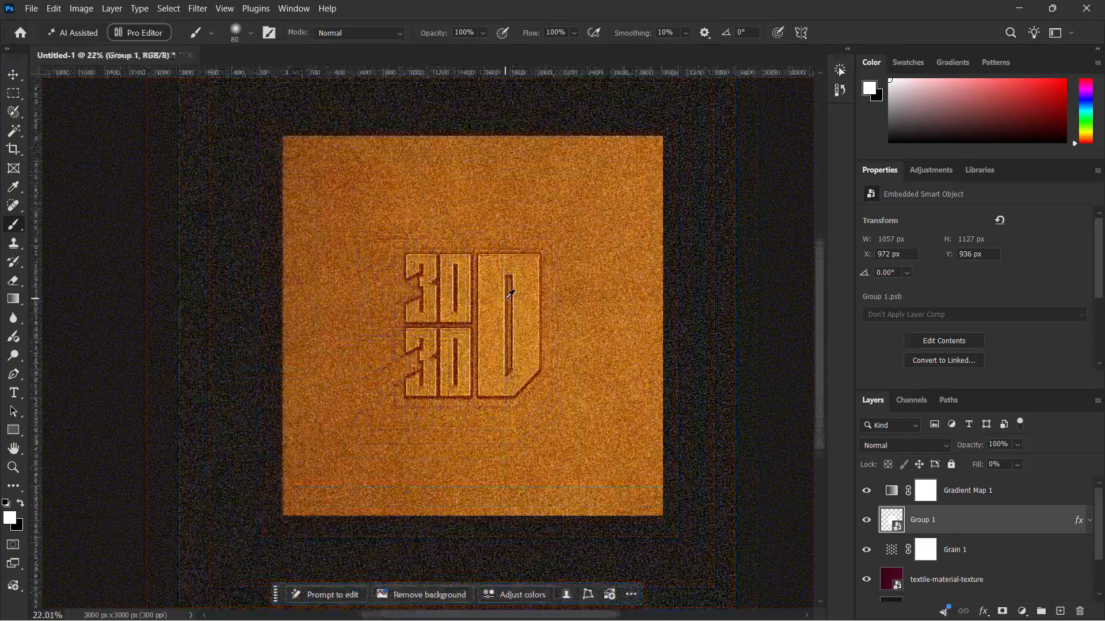
pyautogui.press('space')
pyautogui.press('space')
pyautogui.press('space')
pyautogui.press('space')
pyautogui.moveTo(446, 271); pyautogui.dragTo(469, 278)
pyautogui.keyDown('alt'); pyautogui.scroll(5, 470, 278); pyautogui.keyUp('alt')
pyautogui.keyDown('alt'); pyautogui.scroll(-3, 470, 279); pyautogui.keyUp('alt')
pyautogui.press('space')
pyautogui.press('space')
pyautogui.press('space')
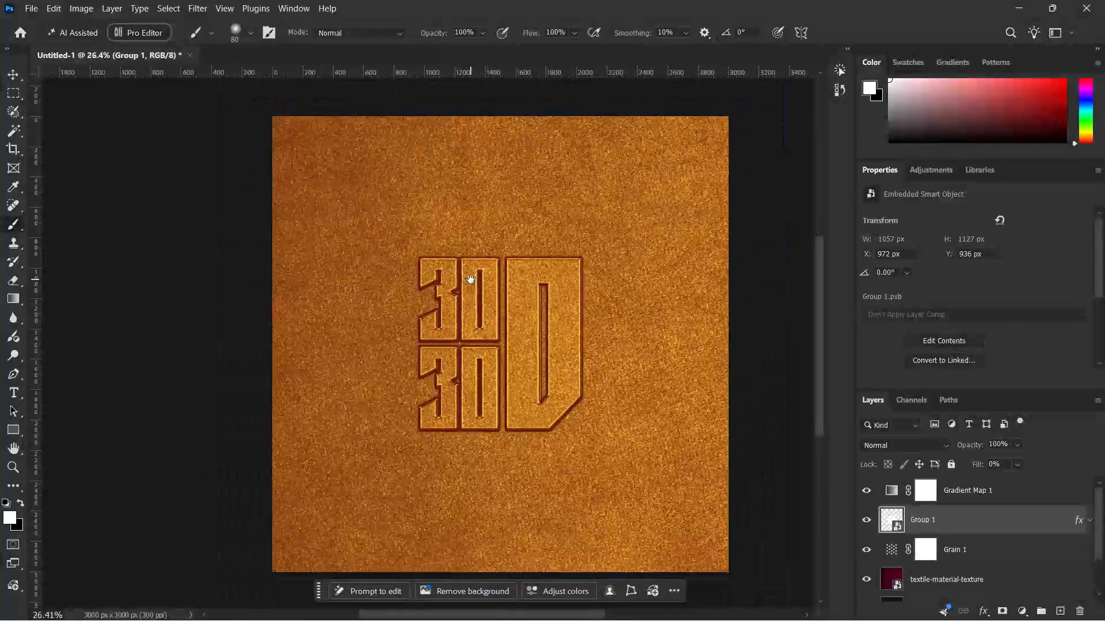
pyautogui.moveTo(470, 279); pyautogui.dragTo(454, 276)
pyautogui.keyDown('alt'); pyautogui.scroll(1, 457, 277); pyautogui.keyUp('alt')
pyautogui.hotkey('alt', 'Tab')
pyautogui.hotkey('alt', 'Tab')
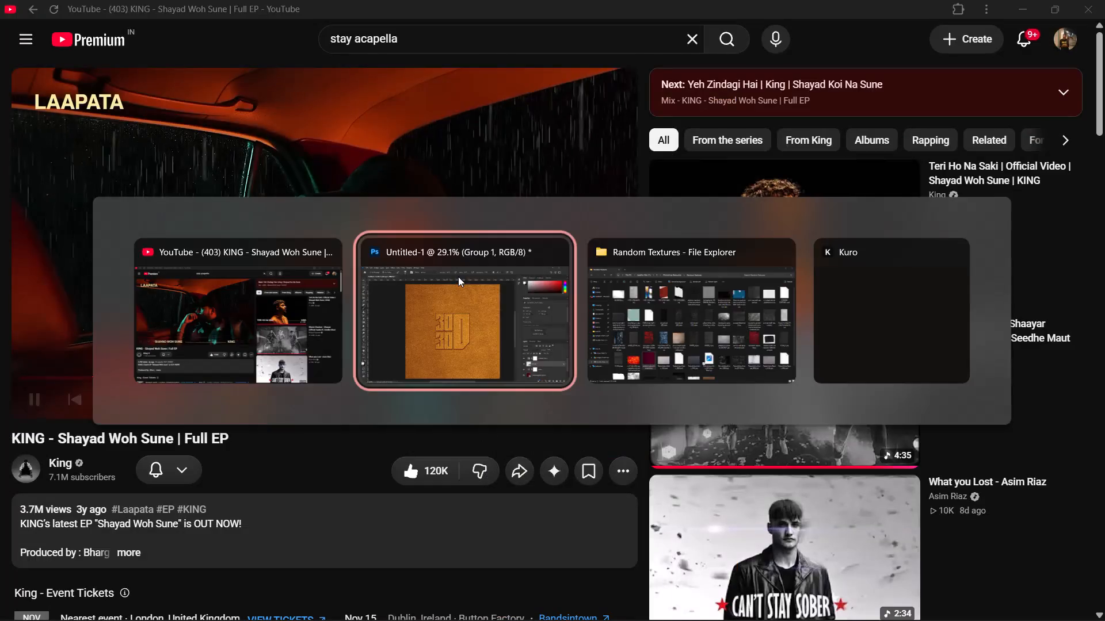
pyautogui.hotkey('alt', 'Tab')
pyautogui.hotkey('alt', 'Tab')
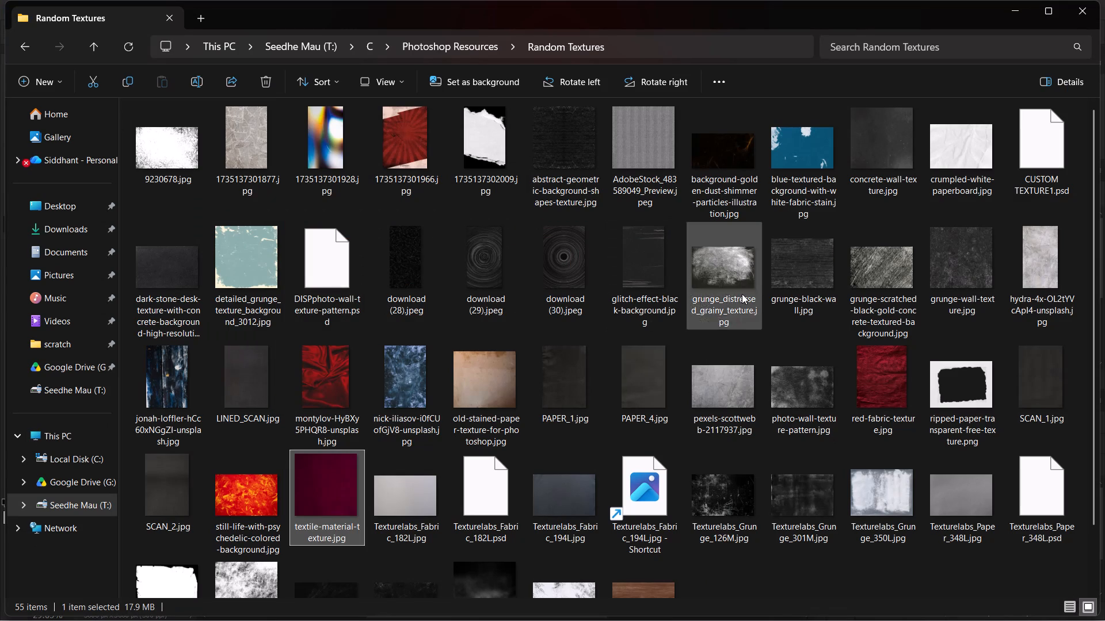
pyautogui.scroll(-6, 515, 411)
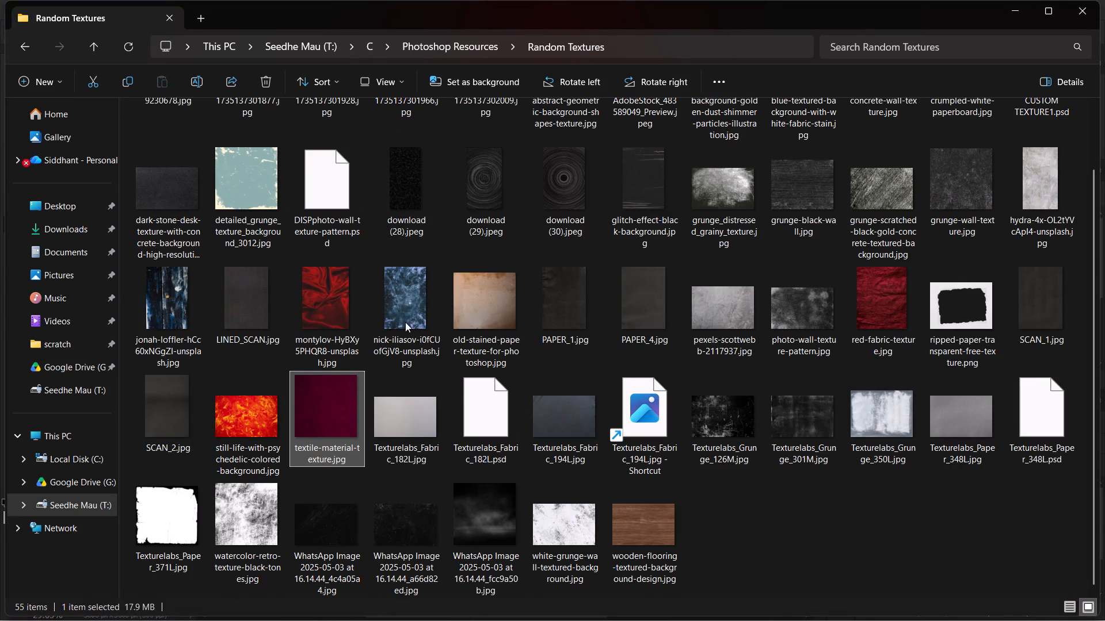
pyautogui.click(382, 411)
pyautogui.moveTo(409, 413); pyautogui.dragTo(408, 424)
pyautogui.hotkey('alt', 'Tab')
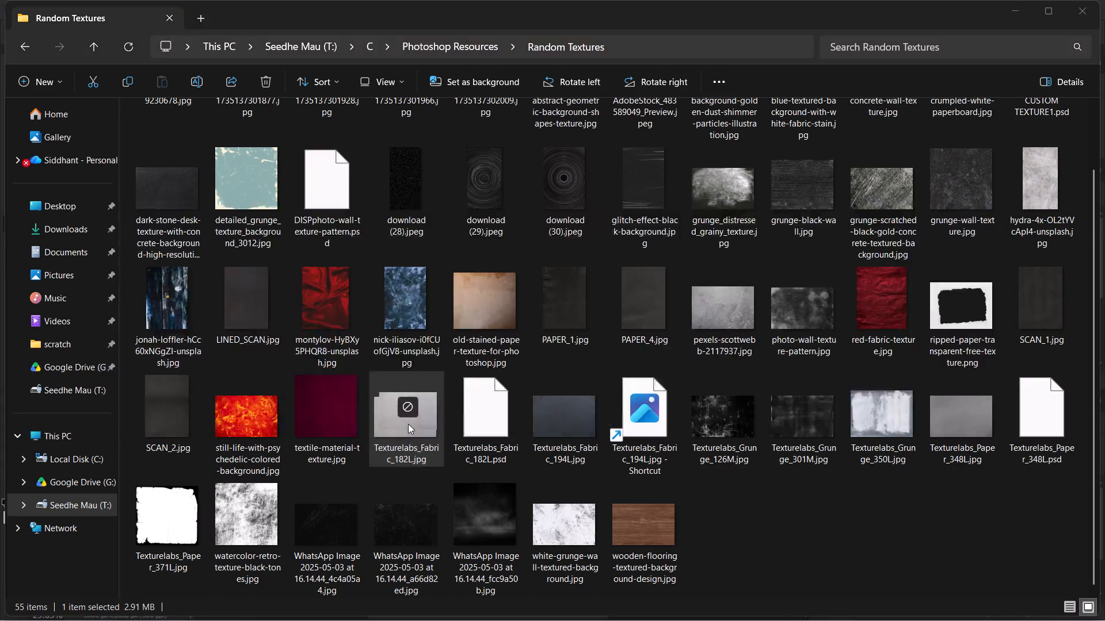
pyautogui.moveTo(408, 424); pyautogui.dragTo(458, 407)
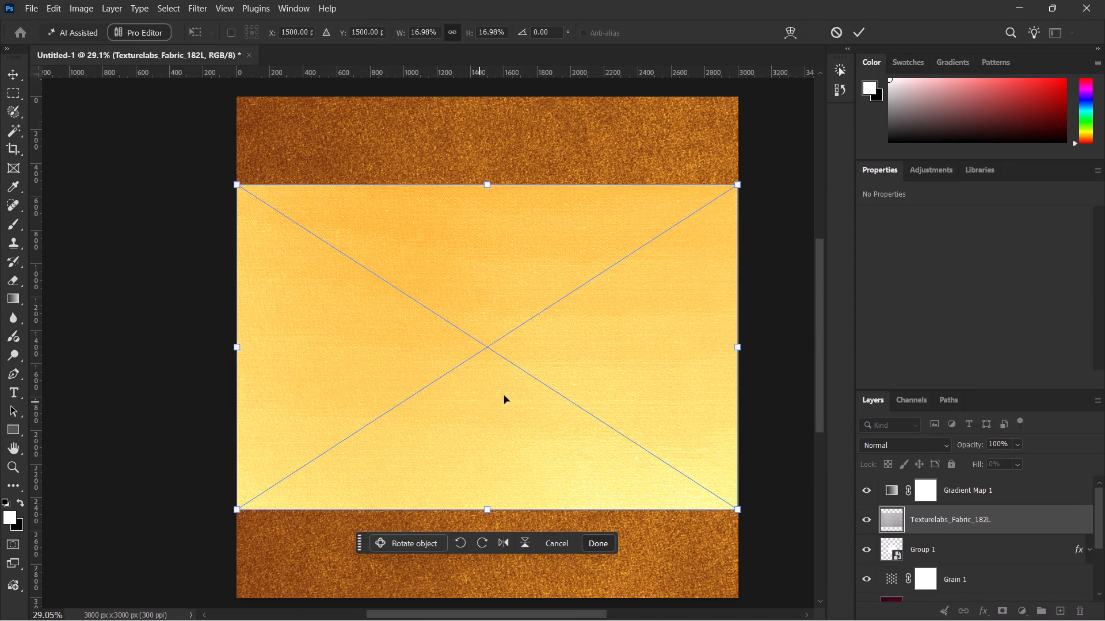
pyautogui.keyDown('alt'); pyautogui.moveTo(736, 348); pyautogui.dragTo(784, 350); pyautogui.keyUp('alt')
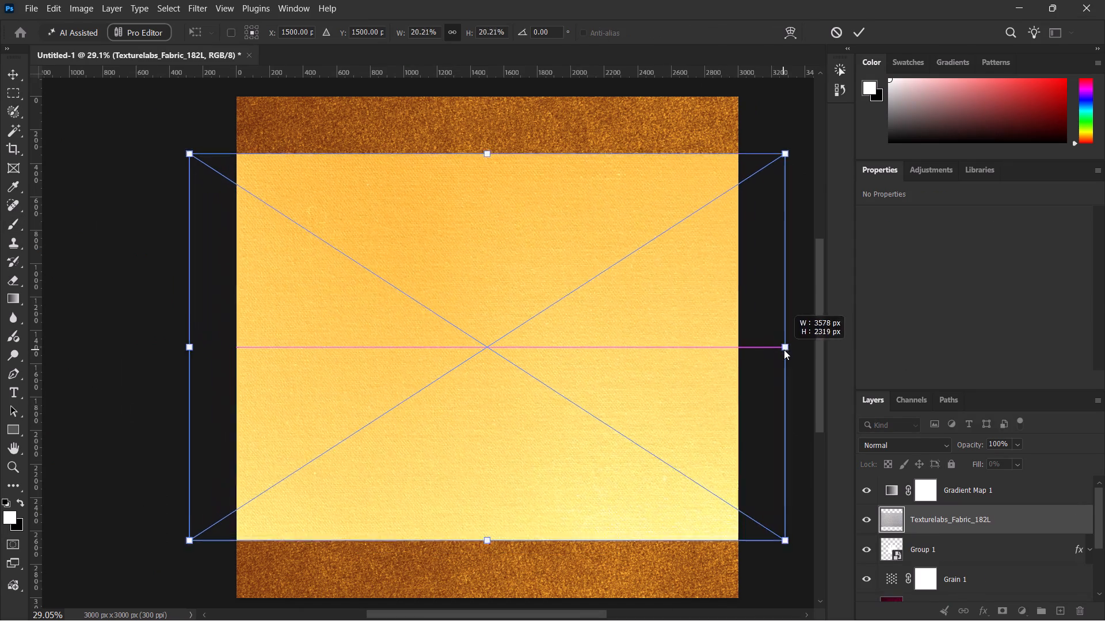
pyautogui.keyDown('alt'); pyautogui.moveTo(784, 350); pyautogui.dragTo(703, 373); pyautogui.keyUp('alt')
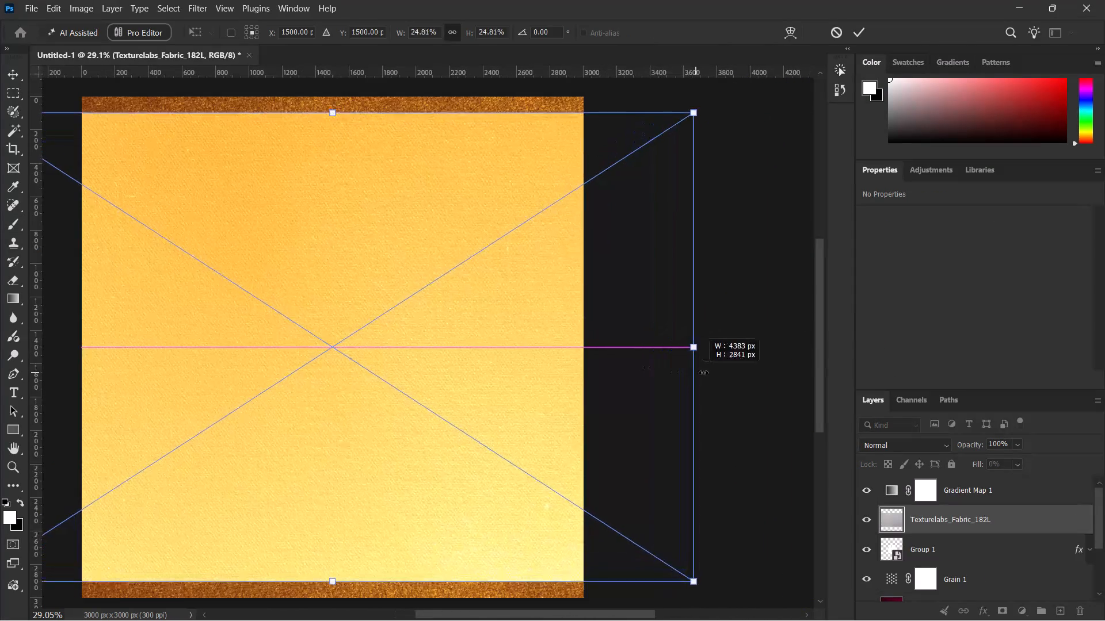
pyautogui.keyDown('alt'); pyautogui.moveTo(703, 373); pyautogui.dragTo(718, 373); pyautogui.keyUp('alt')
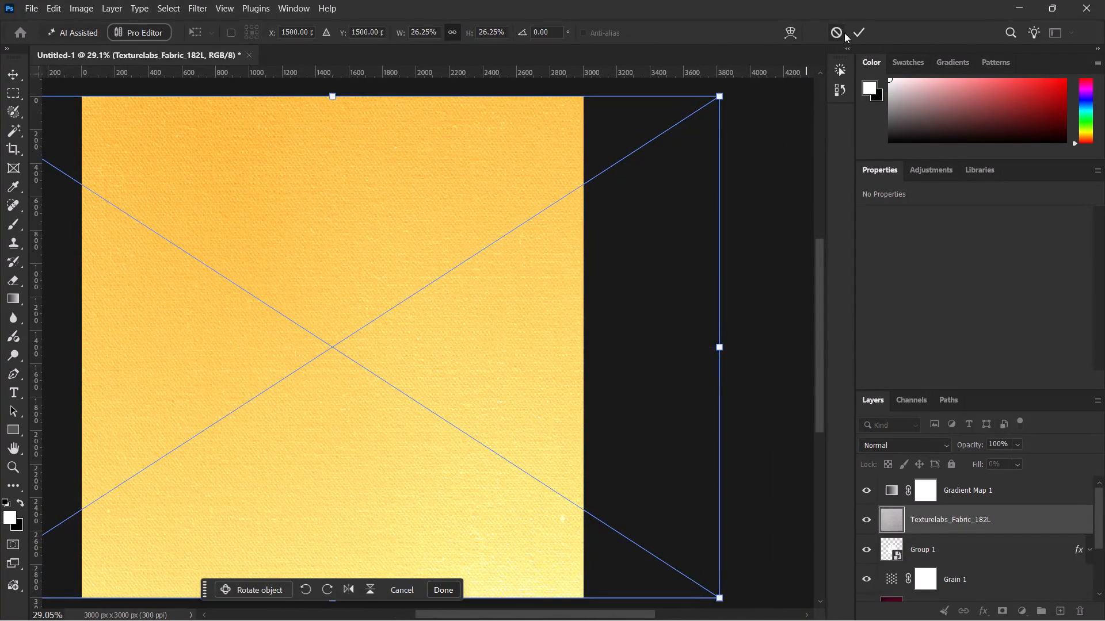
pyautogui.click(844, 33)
# Place Texturelabs_Fabric_182L.jpg from the Random Textures folder and enlarge it to about 26.45% so it covers the canvas.
pyautogui.hotkey('alt', 'Tab')
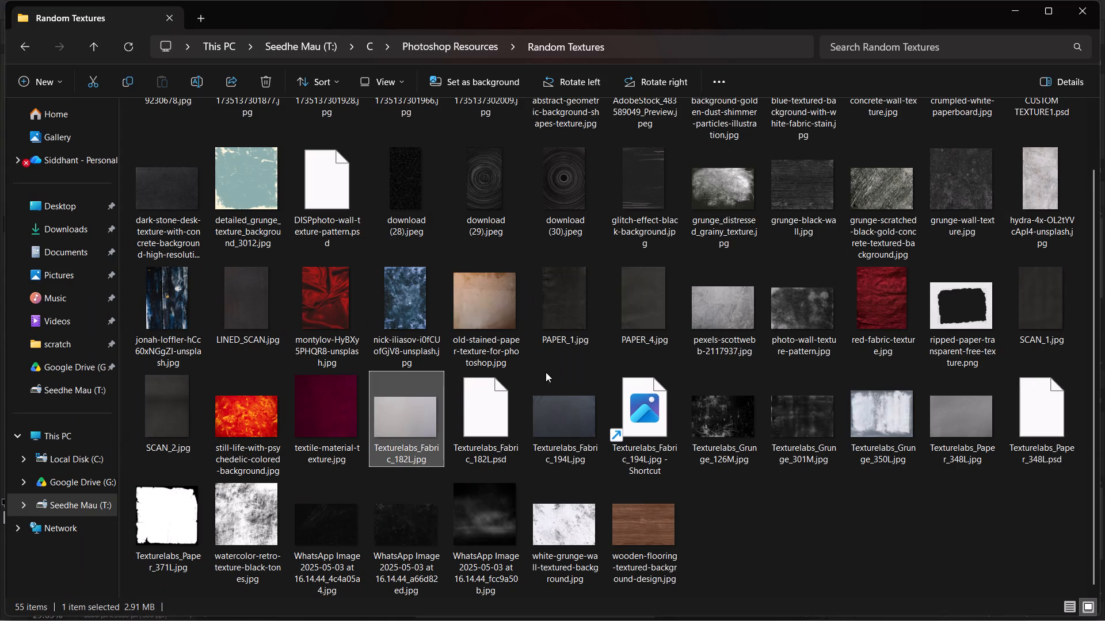
pyautogui.moveTo(405, 416); pyautogui.dragTo(414, 427)
pyautogui.hotkey('alt', 'Tab')
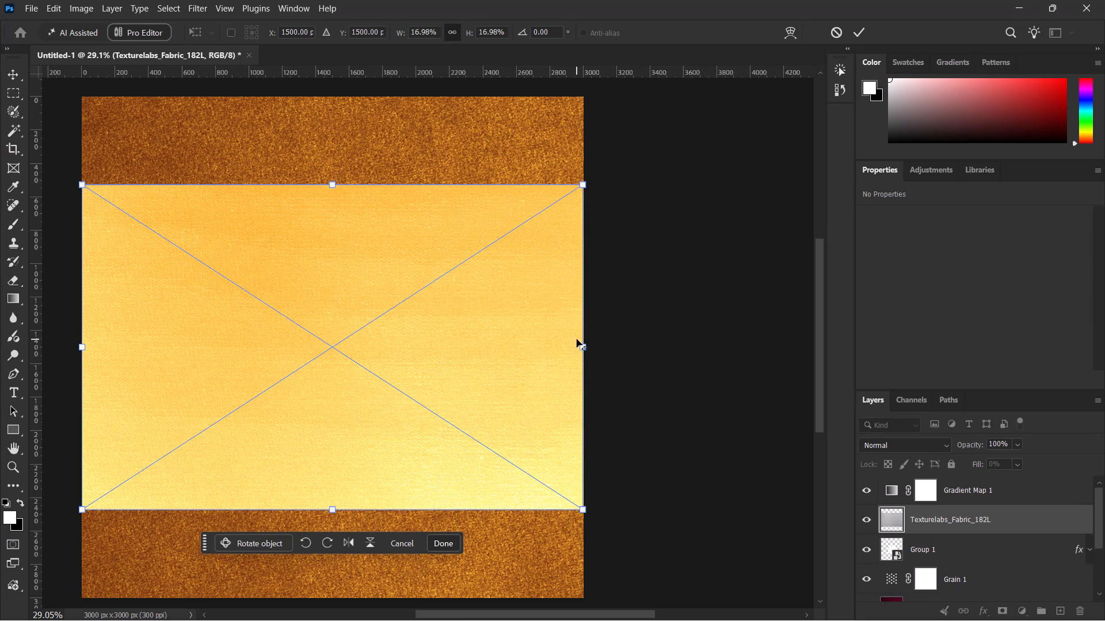
pyautogui.keyDown('alt'); pyautogui.moveTo(584, 345); pyautogui.dragTo(723, 362); pyautogui.keyUp('alt')
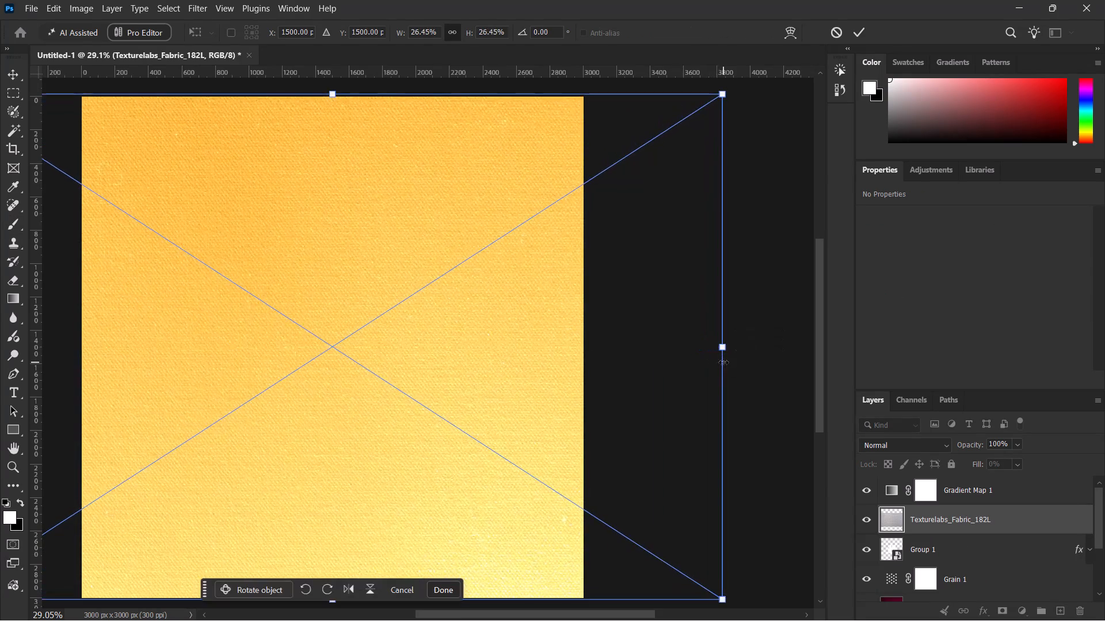
pyautogui.click(859, 36)
# Move the Texturelabs_Fabric_182L layer above Gradient Map 1 in the layer stack.
pyautogui.moveTo(1041, 517); pyautogui.dragTo(1054, 481)
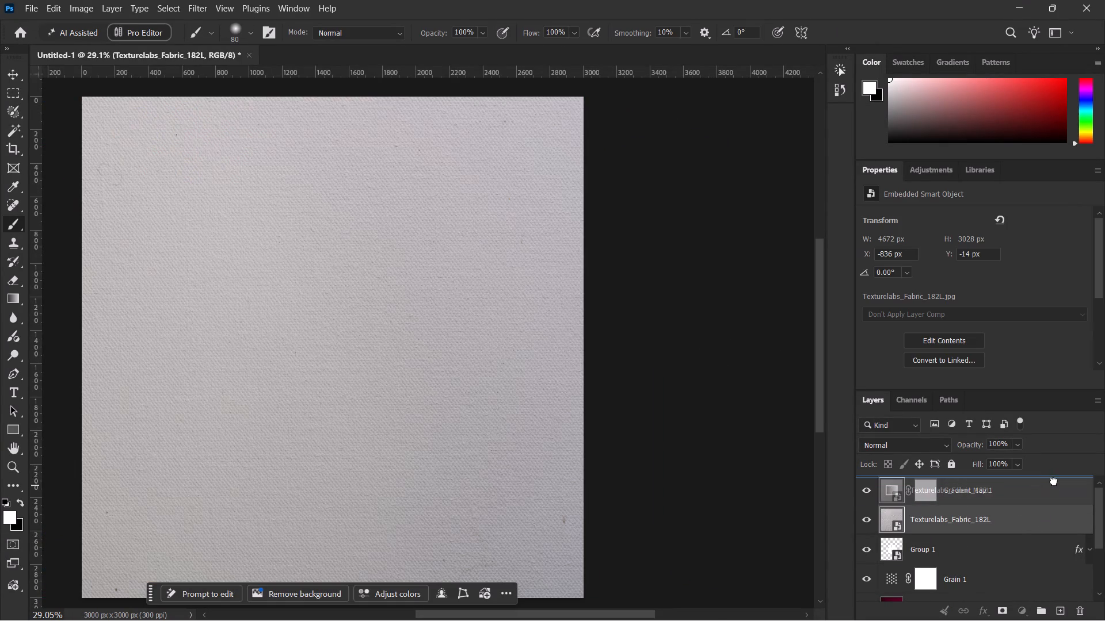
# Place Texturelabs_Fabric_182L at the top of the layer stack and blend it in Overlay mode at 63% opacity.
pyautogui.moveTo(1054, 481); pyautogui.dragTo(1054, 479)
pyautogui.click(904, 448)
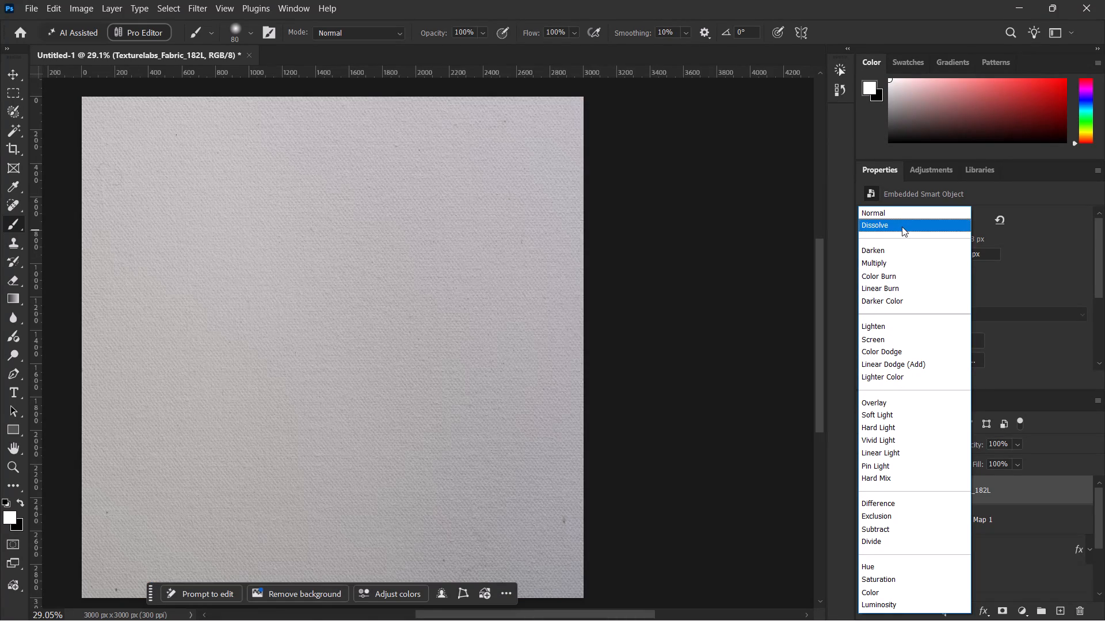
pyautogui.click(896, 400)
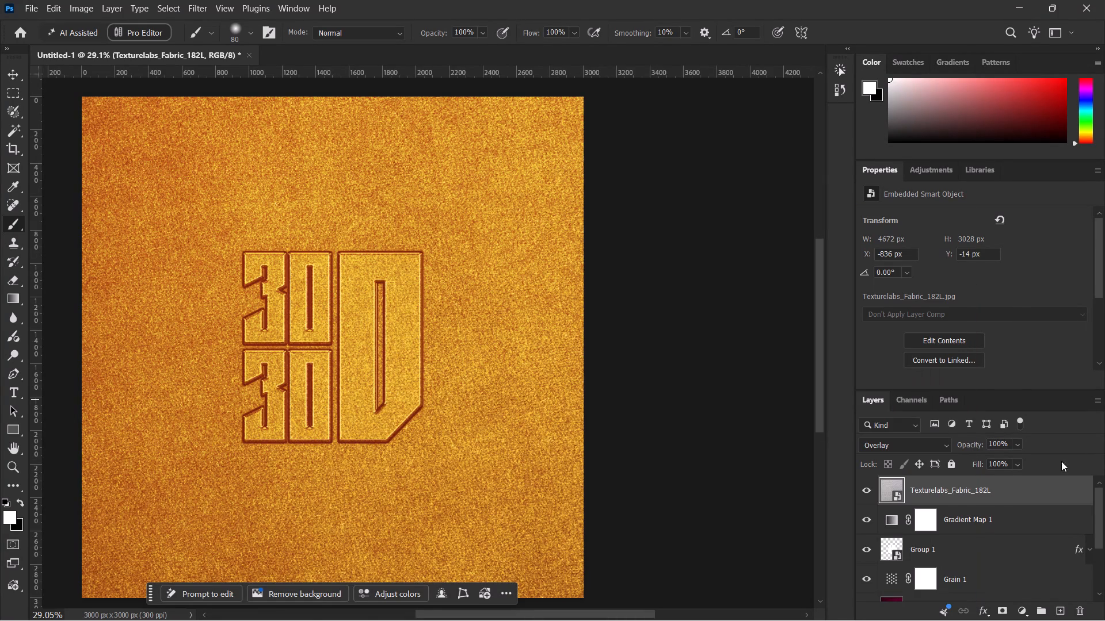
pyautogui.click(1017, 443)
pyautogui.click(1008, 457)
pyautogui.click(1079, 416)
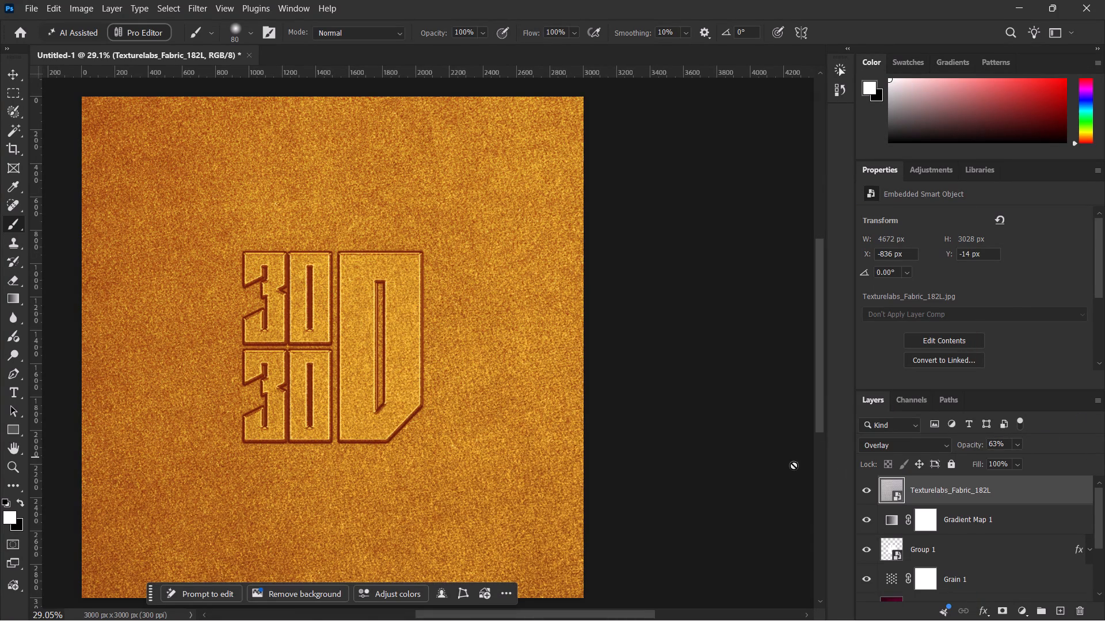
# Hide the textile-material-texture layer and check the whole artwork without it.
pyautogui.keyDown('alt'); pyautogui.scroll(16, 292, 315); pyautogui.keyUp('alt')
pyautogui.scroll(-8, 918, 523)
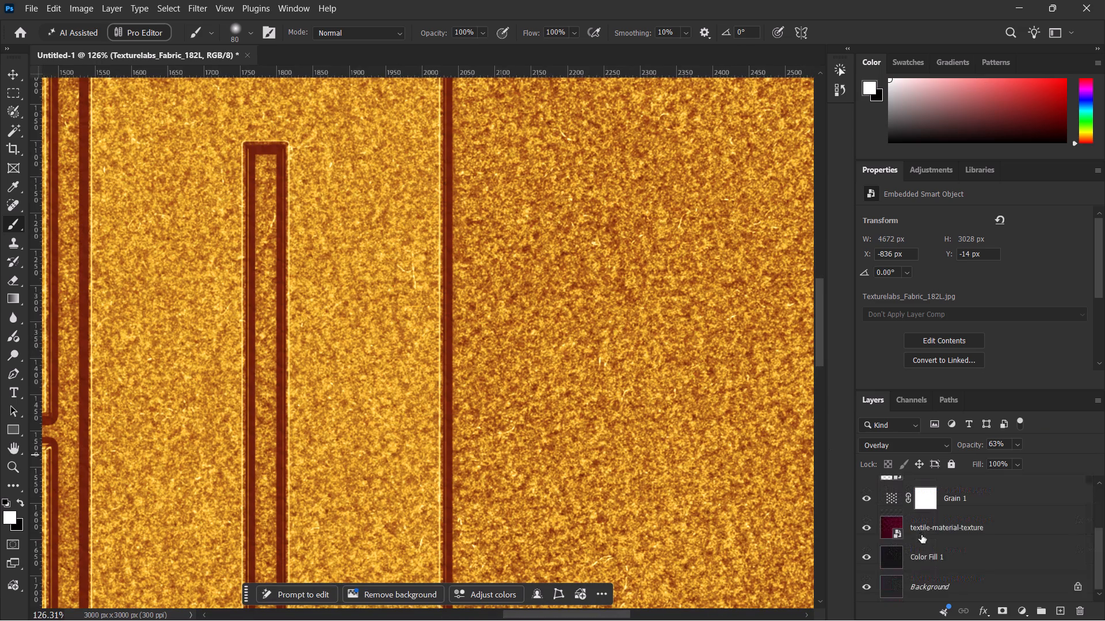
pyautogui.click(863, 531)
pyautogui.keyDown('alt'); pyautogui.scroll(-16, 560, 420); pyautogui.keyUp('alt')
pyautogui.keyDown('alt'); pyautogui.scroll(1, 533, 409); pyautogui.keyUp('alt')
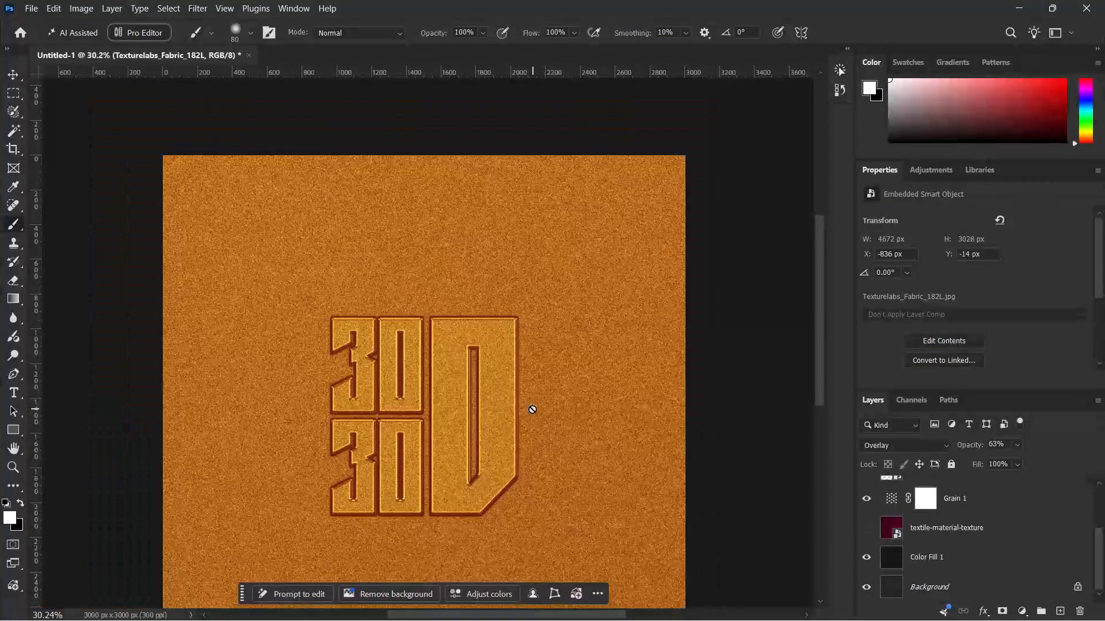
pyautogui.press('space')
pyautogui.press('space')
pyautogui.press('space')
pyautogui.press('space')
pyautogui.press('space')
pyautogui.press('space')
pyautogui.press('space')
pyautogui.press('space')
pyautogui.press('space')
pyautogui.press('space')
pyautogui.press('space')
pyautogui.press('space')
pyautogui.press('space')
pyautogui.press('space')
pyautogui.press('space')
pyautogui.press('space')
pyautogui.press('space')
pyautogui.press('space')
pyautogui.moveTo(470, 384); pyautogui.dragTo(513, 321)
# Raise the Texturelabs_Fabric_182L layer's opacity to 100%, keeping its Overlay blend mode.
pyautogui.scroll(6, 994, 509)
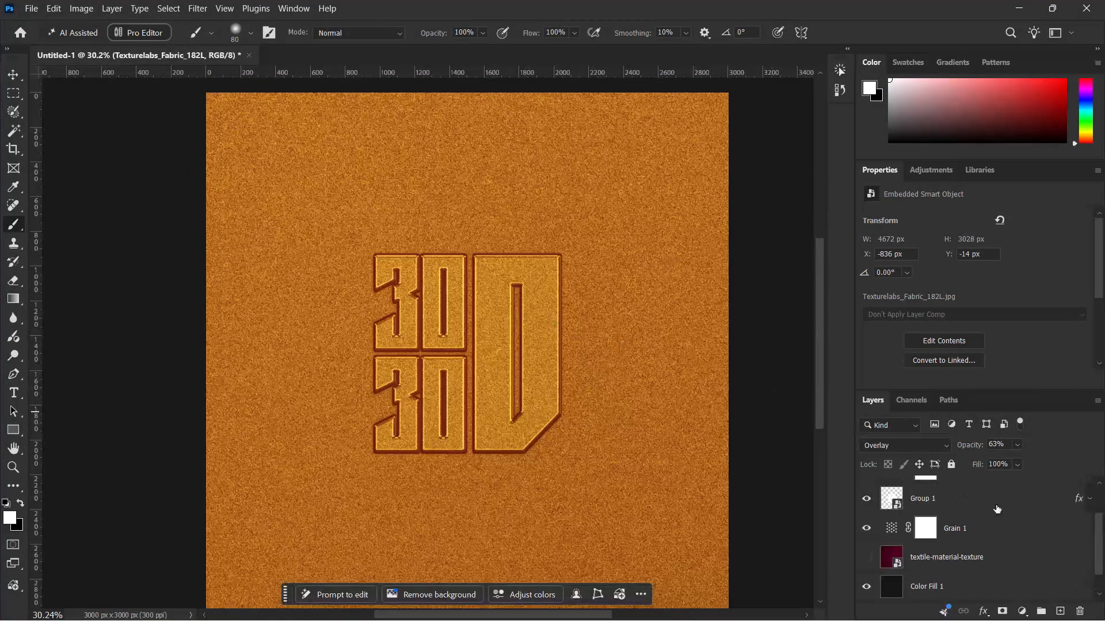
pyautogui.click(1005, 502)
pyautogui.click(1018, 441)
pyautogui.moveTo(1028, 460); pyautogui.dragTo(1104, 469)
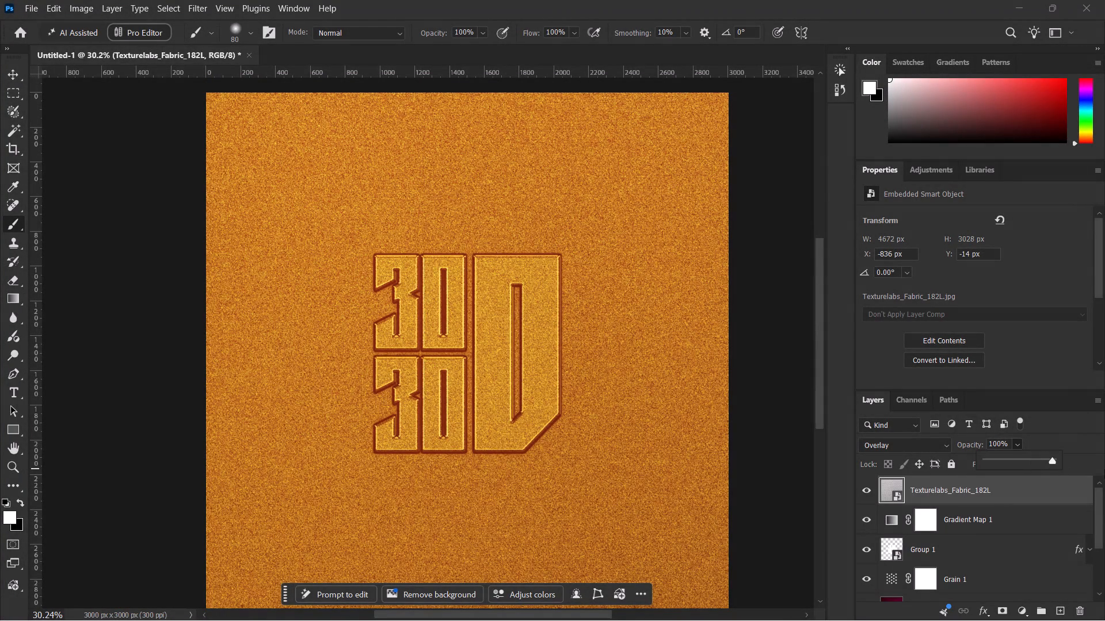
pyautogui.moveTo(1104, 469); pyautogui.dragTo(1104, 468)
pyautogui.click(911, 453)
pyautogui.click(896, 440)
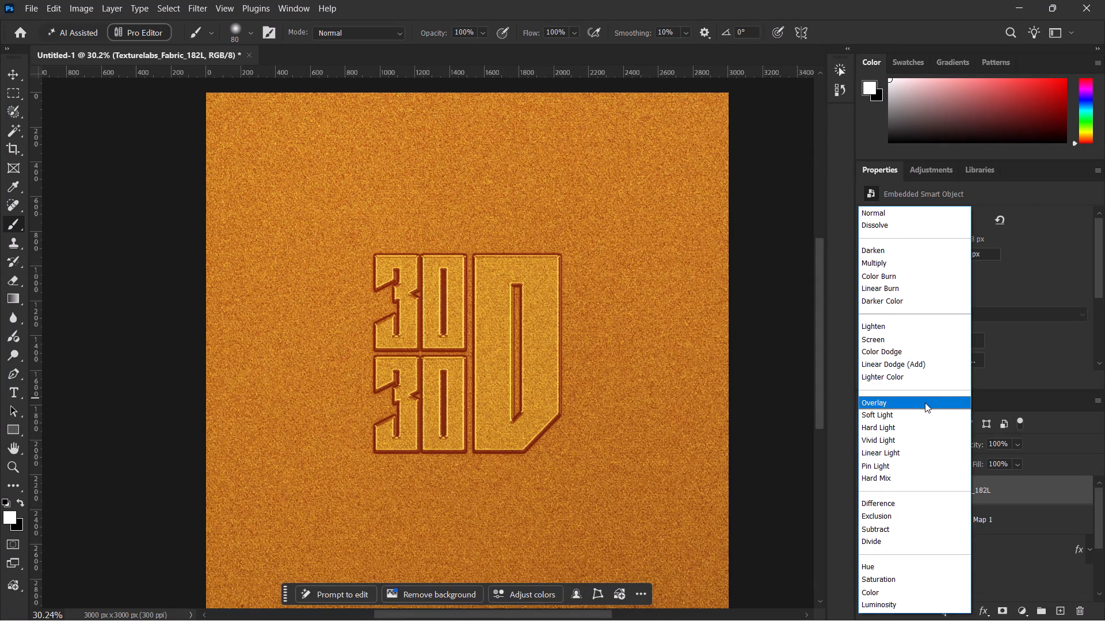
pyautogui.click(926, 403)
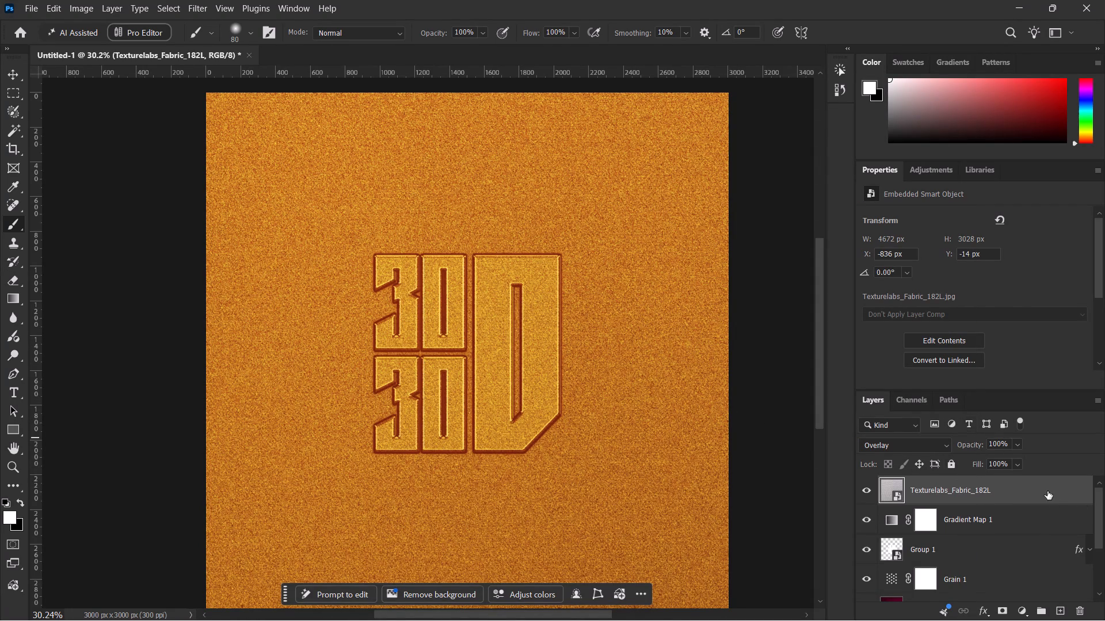
# Move Texturelabs_Fabric_182L directly below Grain 1 and set its blend mode to Normal.
pyautogui.moveTo(1047, 491); pyautogui.dragTo(1041, 592)
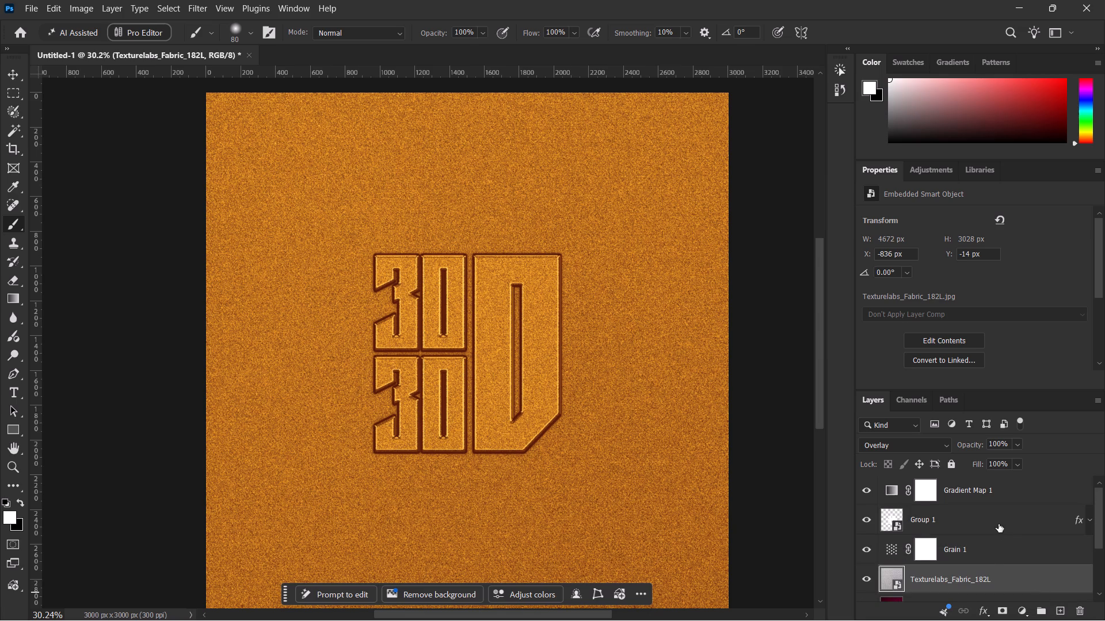
pyautogui.click(927, 442)
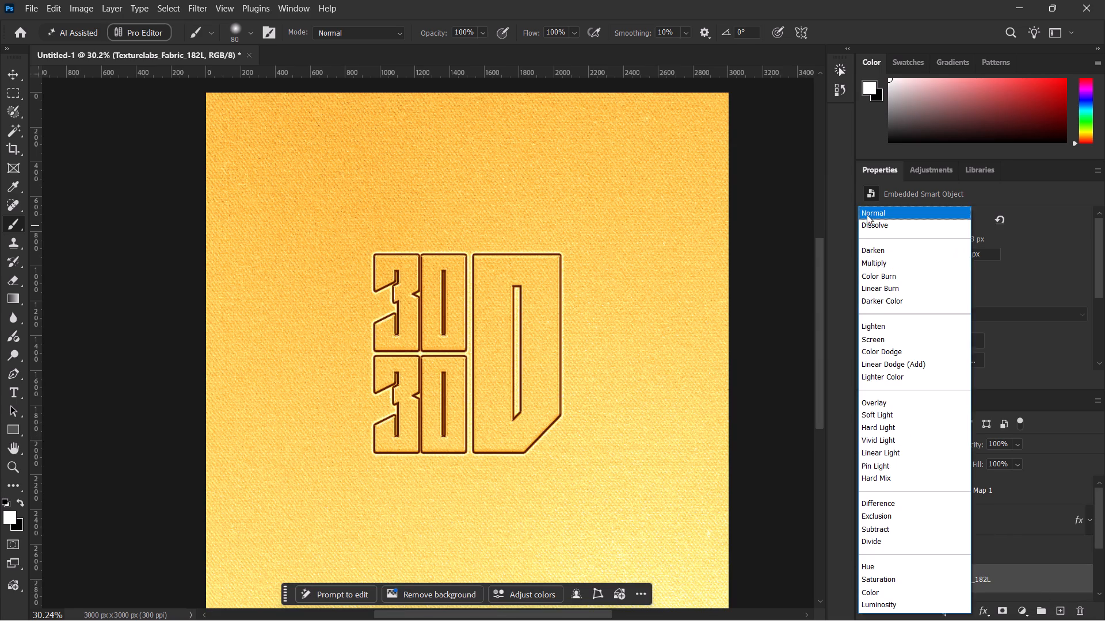
pyautogui.click(867, 213)
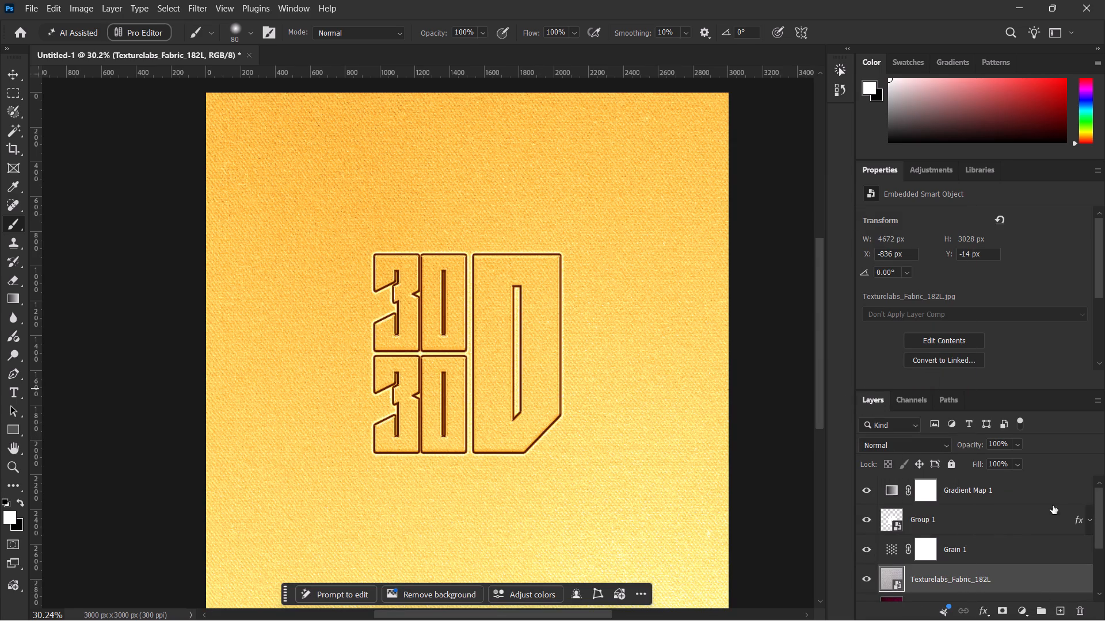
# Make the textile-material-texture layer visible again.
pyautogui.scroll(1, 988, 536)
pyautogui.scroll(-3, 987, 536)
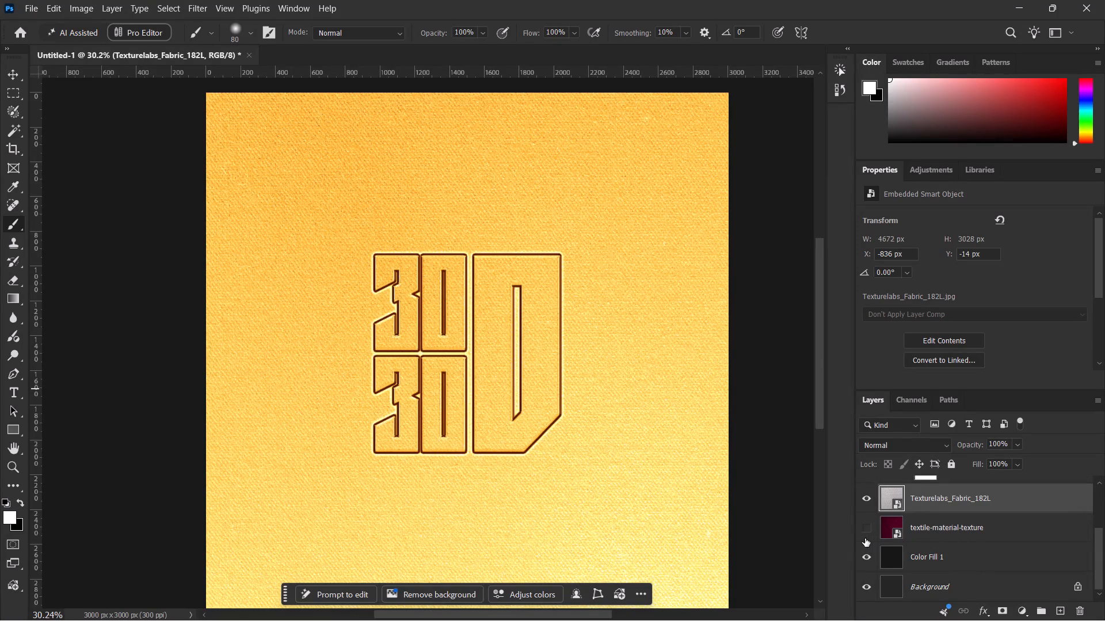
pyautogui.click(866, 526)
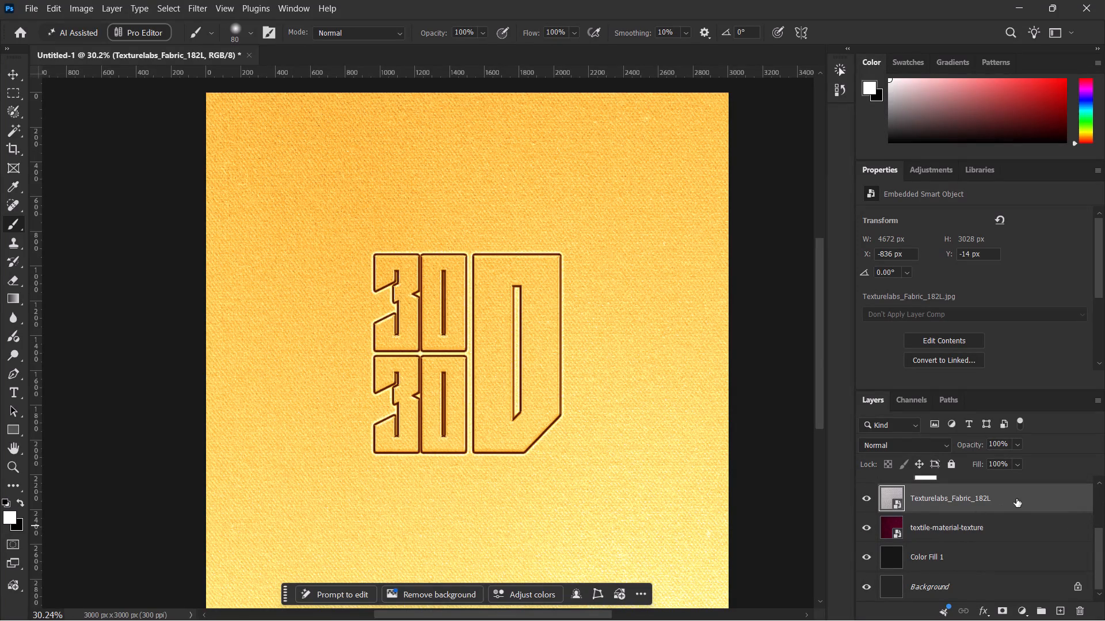
# Set the Texturelabs_Fabric_182L layer's blend mode to Linear Dodge (Add).
pyautogui.click(1016, 499)
pyautogui.click(933, 453)
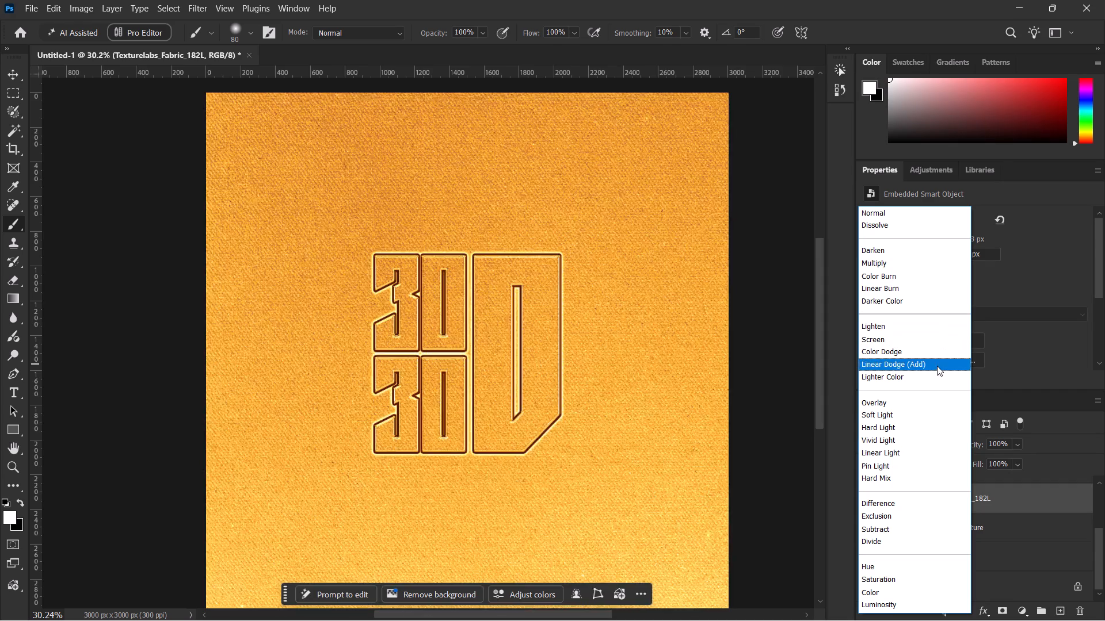
pyautogui.click(939, 368)
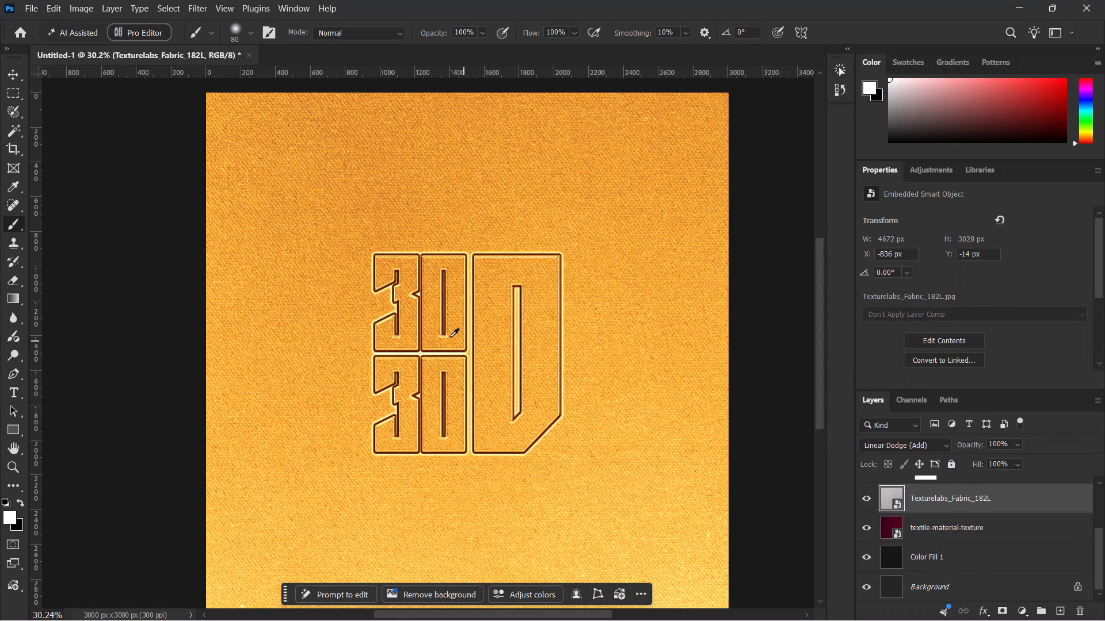
# Examine the fabric blend around the lockup, both up close and on the whole canvas.
pyautogui.keyDown('alt'); pyautogui.scroll(2, 450, 337); pyautogui.keyUp('alt')
pyautogui.keyDown('alt'); pyautogui.scroll(-1, 450, 337); pyautogui.keyUp('alt')
pyautogui.keyDown('alt'); pyautogui.scroll(18, 450, 337); pyautogui.keyUp('alt')
pyautogui.keyDown('alt'); pyautogui.scroll(-12, 450, 336); pyautogui.keyUp('alt')
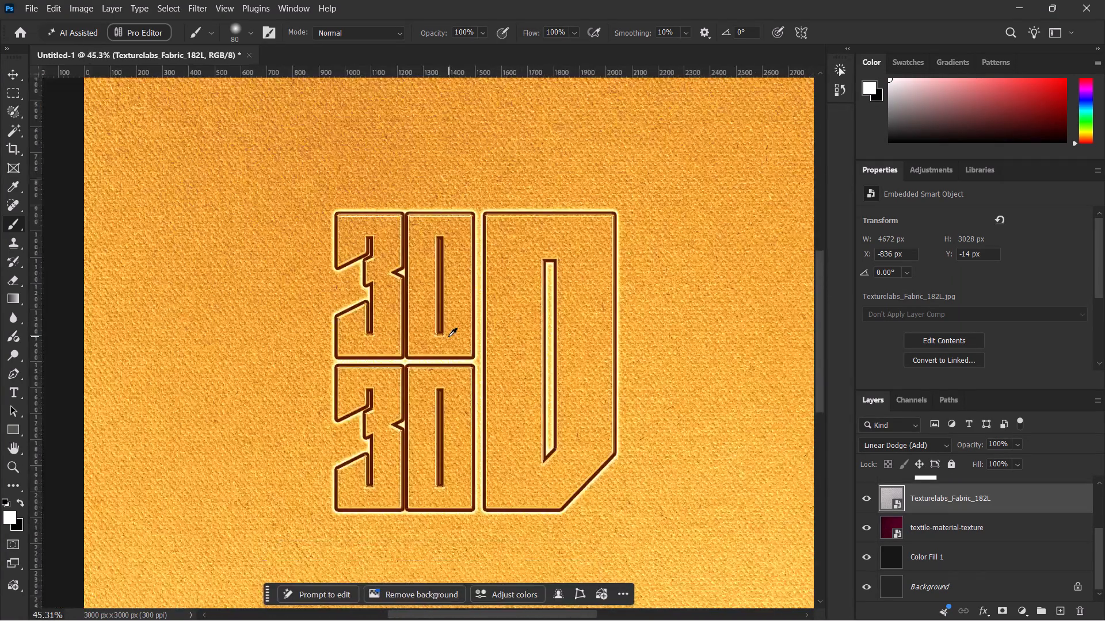
pyautogui.keyDown('alt'); pyautogui.scroll(-13, 448, 336); pyautogui.keyUp('alt')
pyautogui.press('space')
pyautogui.press('space')
pyautogui.press('space')
pyautogui.press('space')
pyautogui.press('space')
pyautogui.moveTo(455, 340); pyautogui.dragTo(481, 339)
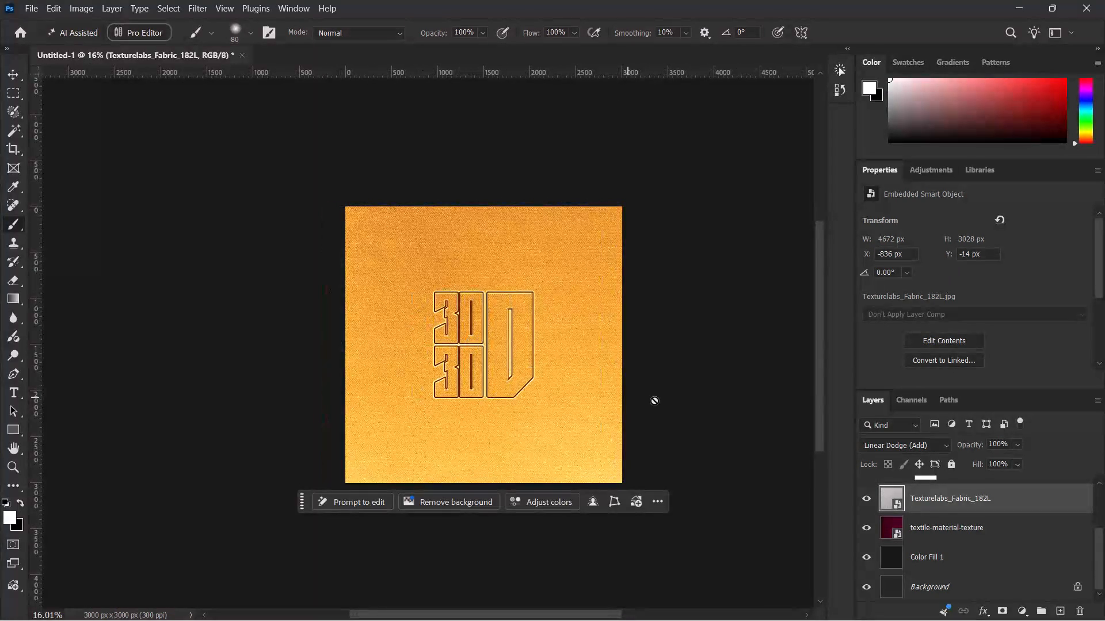
pyautogui.keyDown('alt'); pyautogui.scroll(4, 494, 351); pyautogui.keyUp('alt')
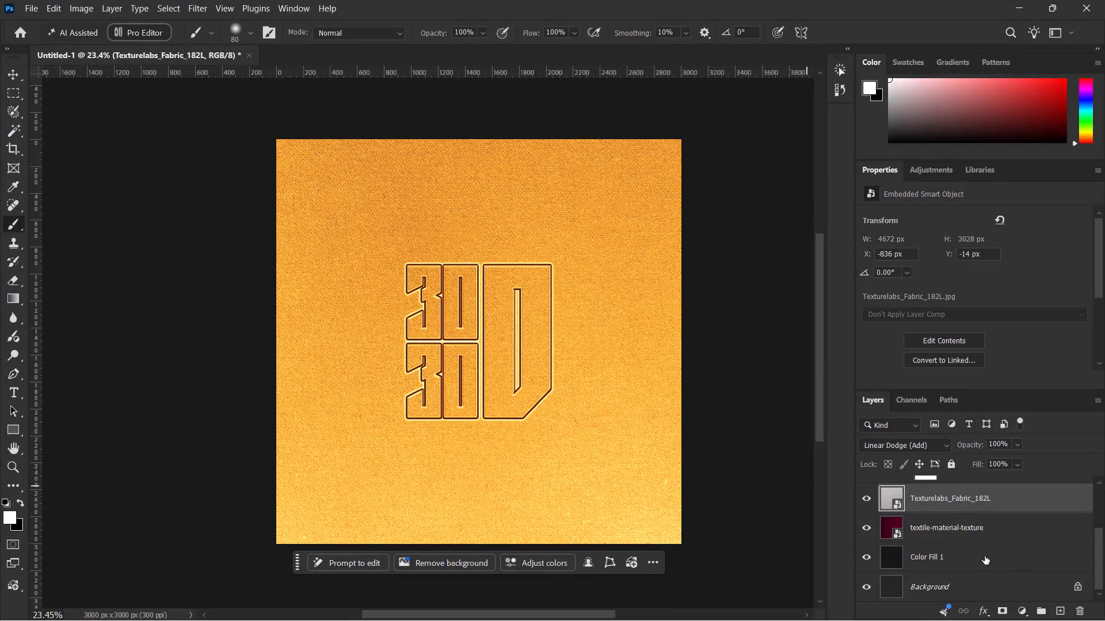
# Add a blank layer directly above Texturelabs_Fabric_182L and get the Brush ready for painting on it.
pyautogui.click(1052, 605)
pyautogui.press('b')
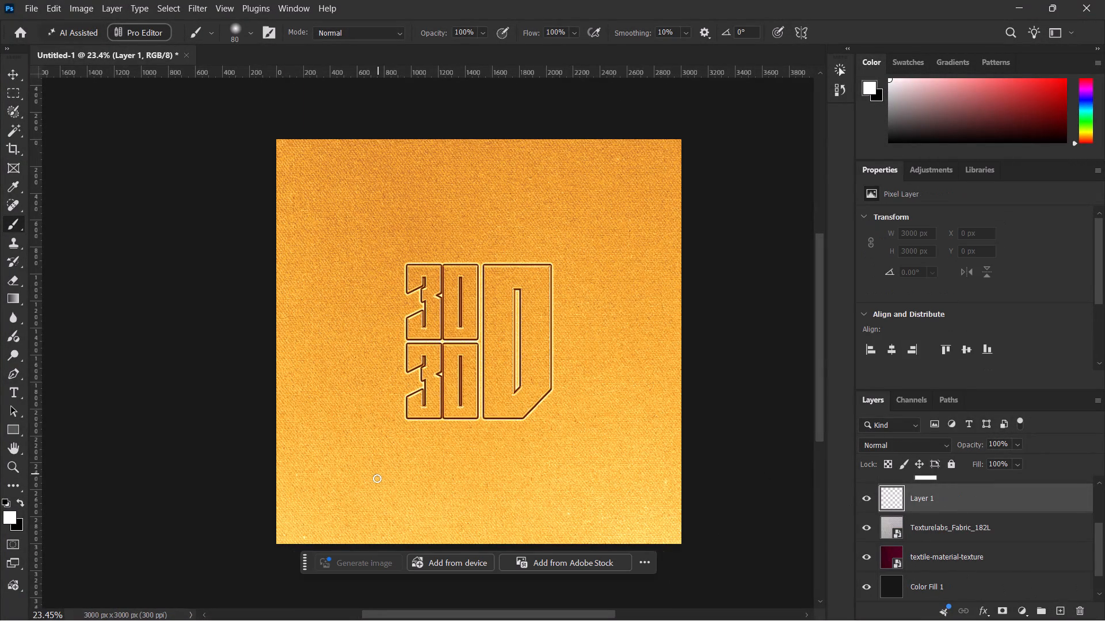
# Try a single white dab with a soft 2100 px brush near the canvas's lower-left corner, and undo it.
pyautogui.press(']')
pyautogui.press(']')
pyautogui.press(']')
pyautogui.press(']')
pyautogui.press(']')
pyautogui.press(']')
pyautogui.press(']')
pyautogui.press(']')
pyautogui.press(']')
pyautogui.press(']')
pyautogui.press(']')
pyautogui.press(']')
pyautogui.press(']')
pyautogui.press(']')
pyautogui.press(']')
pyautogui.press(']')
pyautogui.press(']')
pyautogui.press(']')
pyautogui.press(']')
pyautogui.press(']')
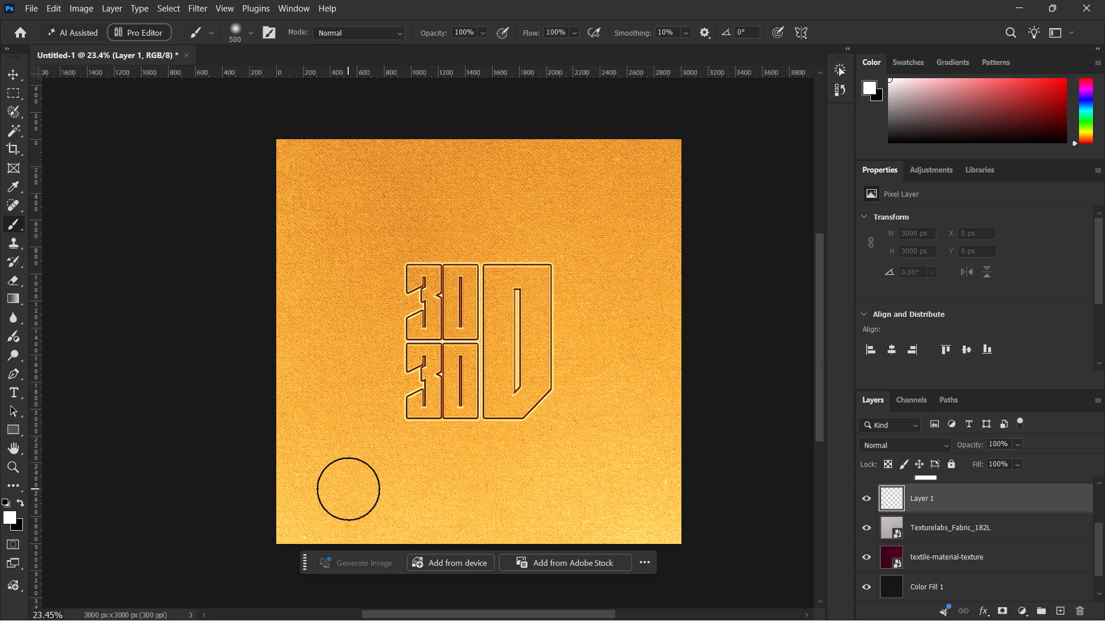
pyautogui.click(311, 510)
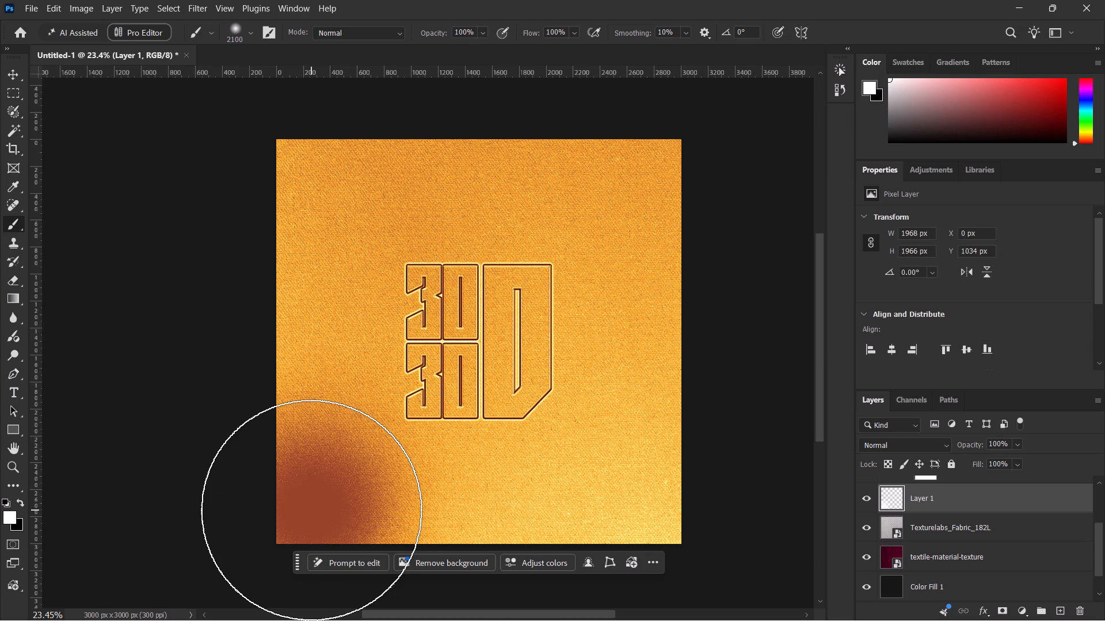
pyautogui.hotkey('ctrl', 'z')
# Switch the foreground to black, enlarge the soft brush to 3300 px and dab once just outside the canvas's lower-left corner.
pyautogui.press('x')
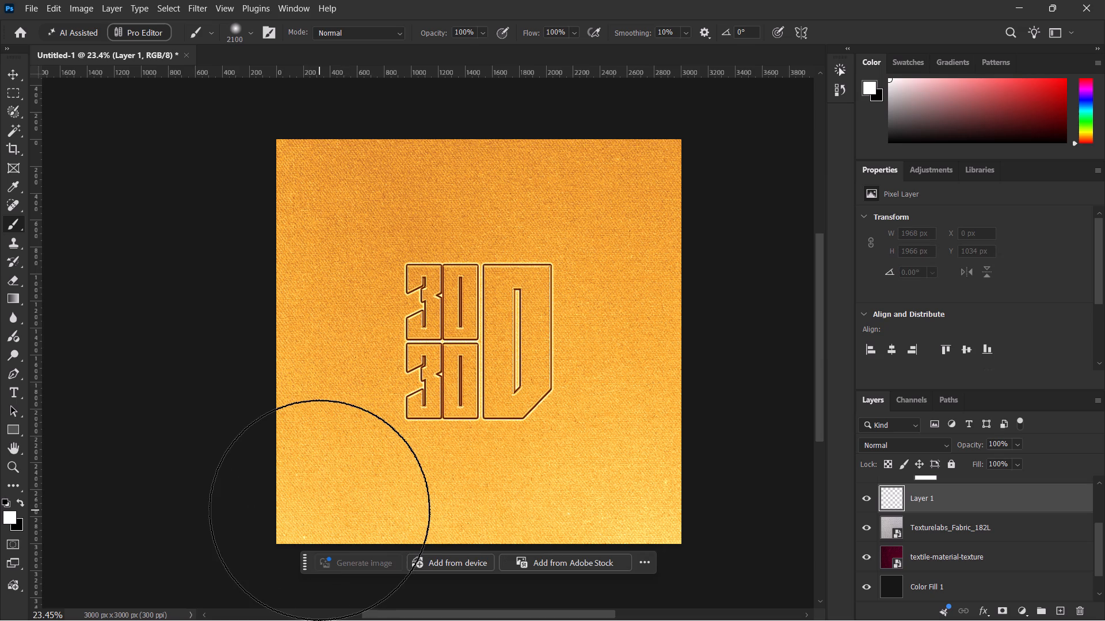
pyautogui.click(319, 510)
pyautogui.hotkey('ctrl', 'z')
pyautogui.press(']')
pyautogui.press(']')
pyautogui.press(']')
pyautogui.press(']')
pyautogui.press(']')
pyautogui.press(']')
pyautogui.press(']')
pyautogui.press(']')
pyautogui.press(']')
pyautogui.press(']')
pyautogui.press(']')
pyautogui.press(']')
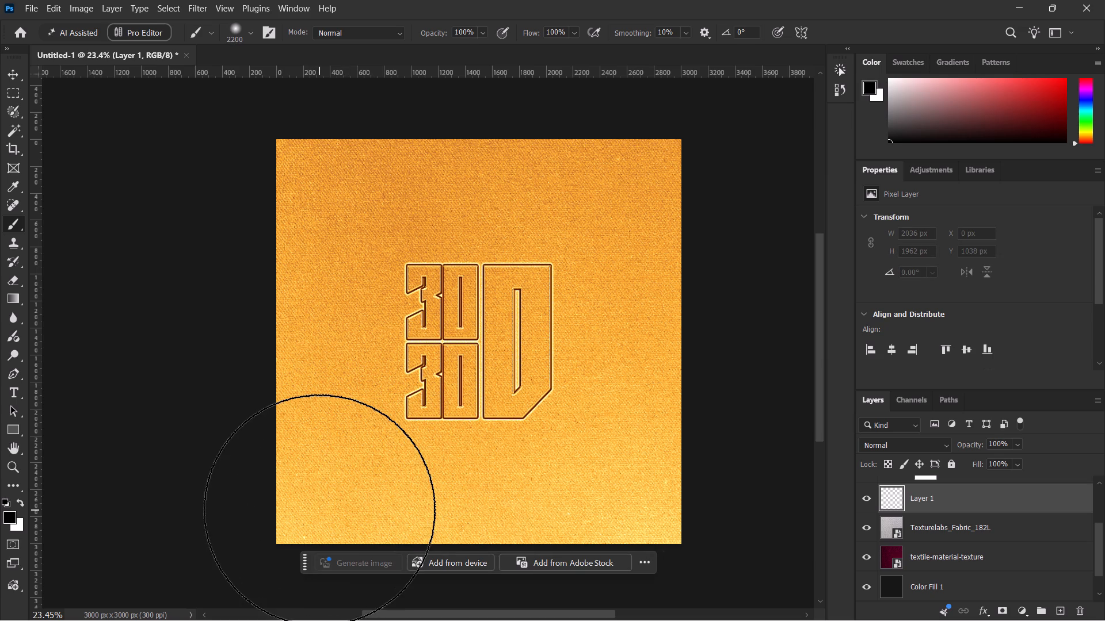
pyautogui.keyDown('alt'); pyautogui.scroll(-4, 319, 511); pyautogui.keyUp('alt')
pyautogui.keyDown('alt'); pyautogui.scroll(1, 319, 512); pyautogui.keyUp('alt')
pyautogui.keyDown('alt'); pyautogui.scroll(-2, 319, 512); pyautogui.keyUp('alt')
pyautogui.press('space')
pyautogui.press('space')
pyautogui.press('space')
pyautogui.press('space')
pyautogui.press('space')
pyautogui.press('space')
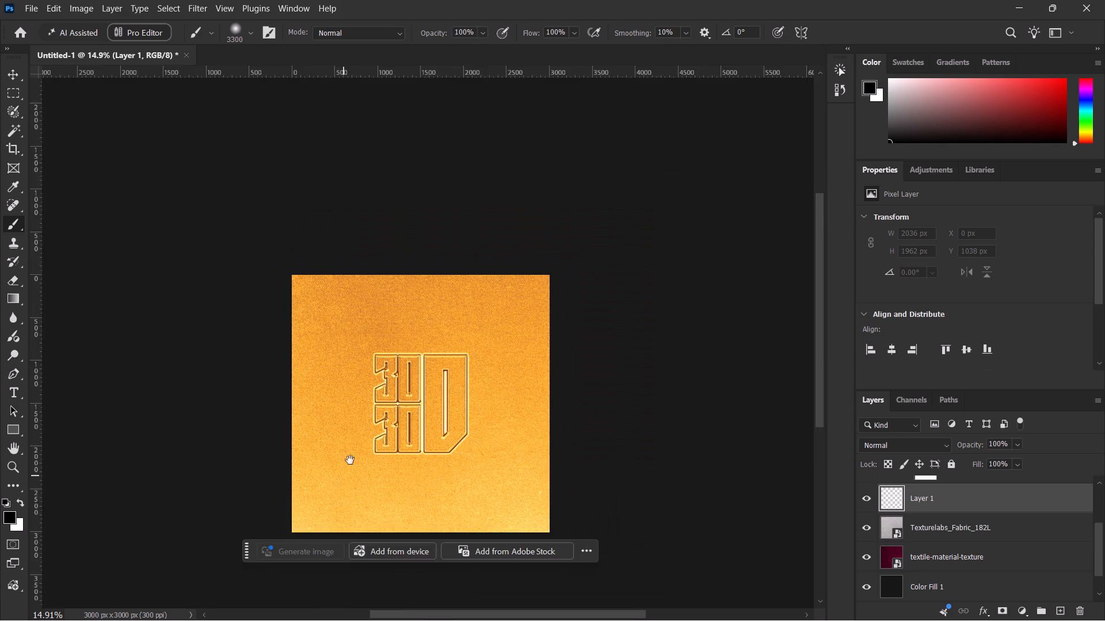
pyautogui.moveTo(374, 410); pyautogui.dragTo(491, 229)
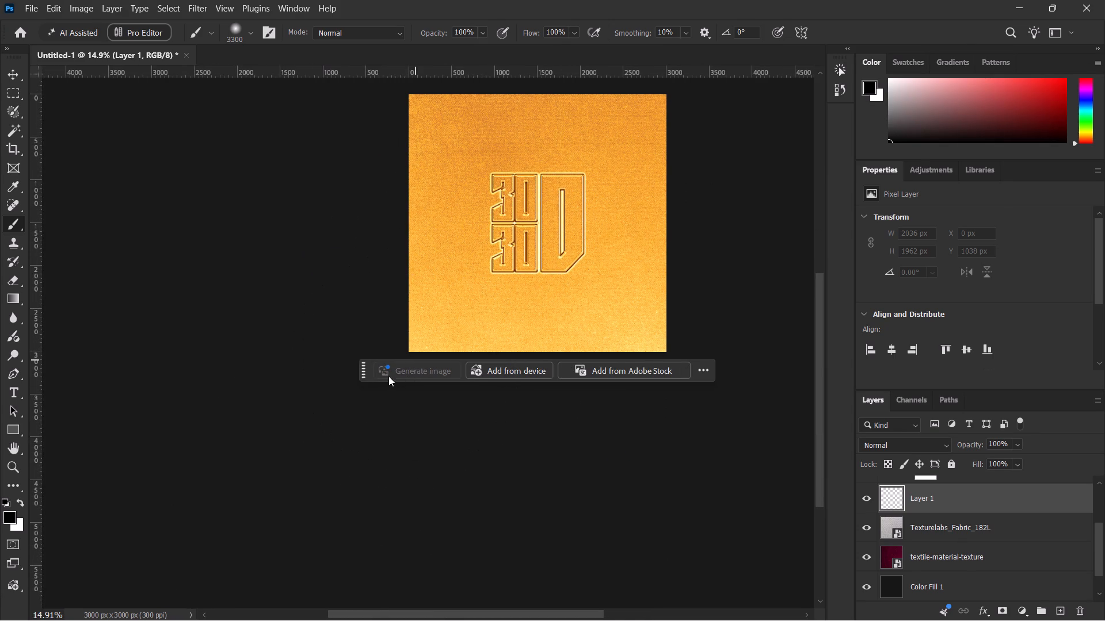
pyautogui.moveTo(363, 369); pyautogui.dragTo(410, 588)
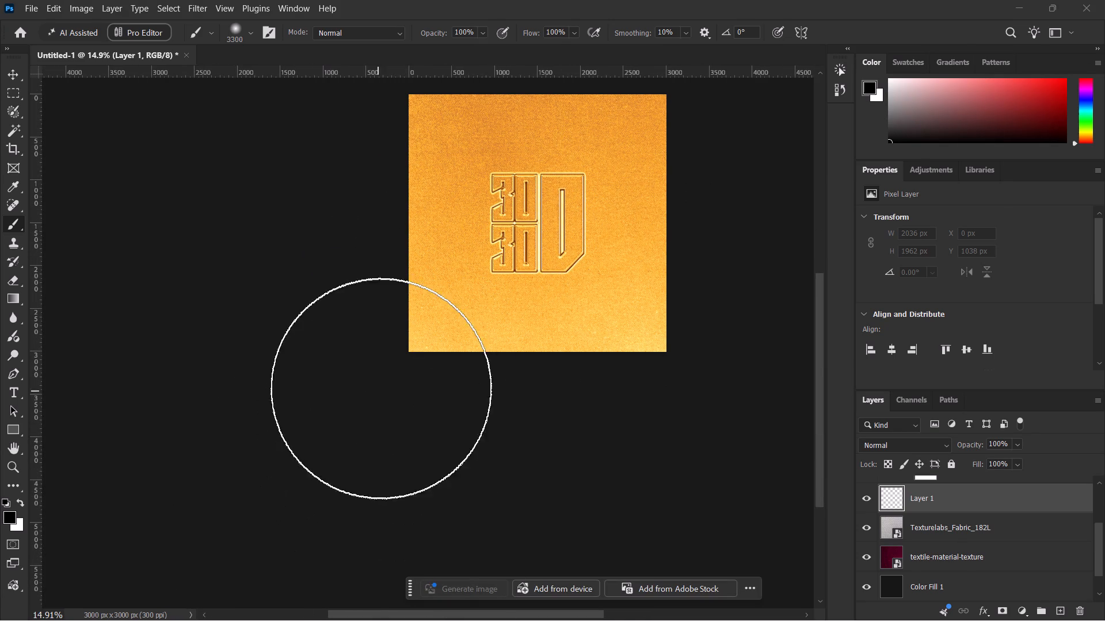
pyautogui.click(405, 373)
# Dab black with the 3300 px brush just outside the canvas's upper-right corner, redoing the dab slightly lower.
pyautogui.press('space')
pyautogui.press('space')
pyautogui.press('space')
pyautogui.press('space')
pyautogui.press('space')
pyautogui.press('space')
pyautogui.press('space')
pyautogui.press('space')
pyautogui.press('space')
pyautogui.press('space')
pyautogui.press('space')
pyautogui.press('space')
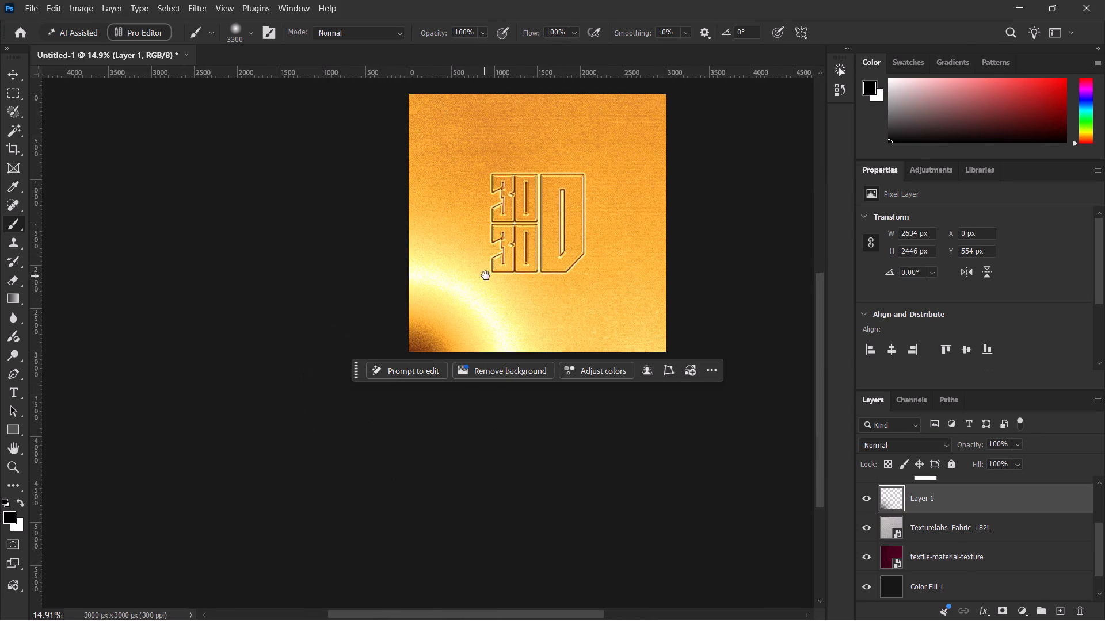
pyautogui.moveTo(483, 284); pyautogui.dragTo(338, 516)
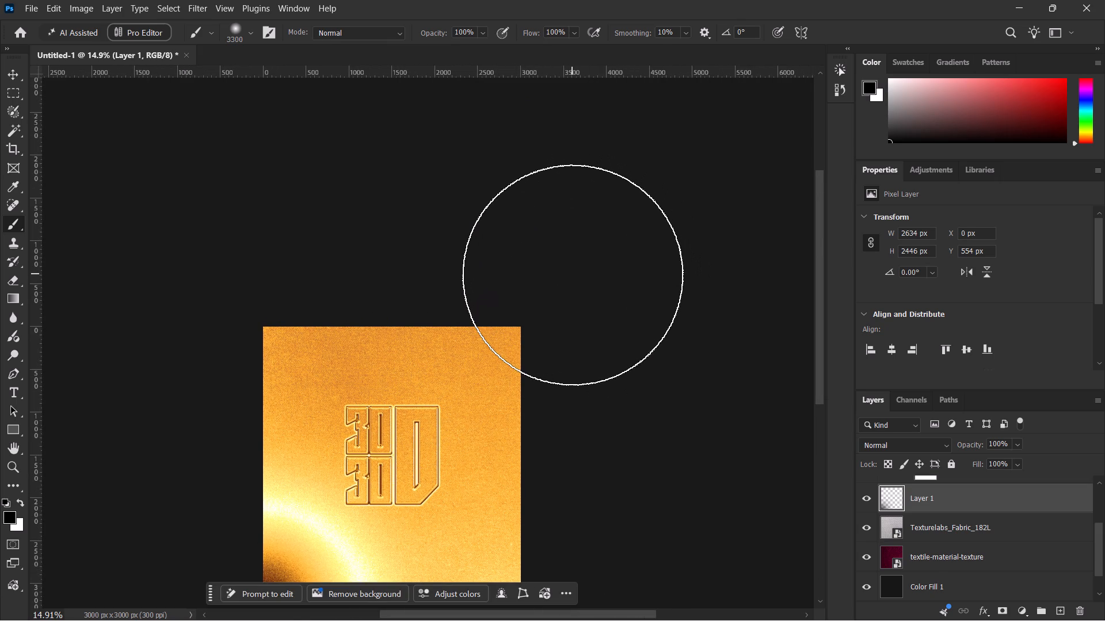
pyautogui.click(574, 276)
pyautogui.hotkey('ctrl', 'z')
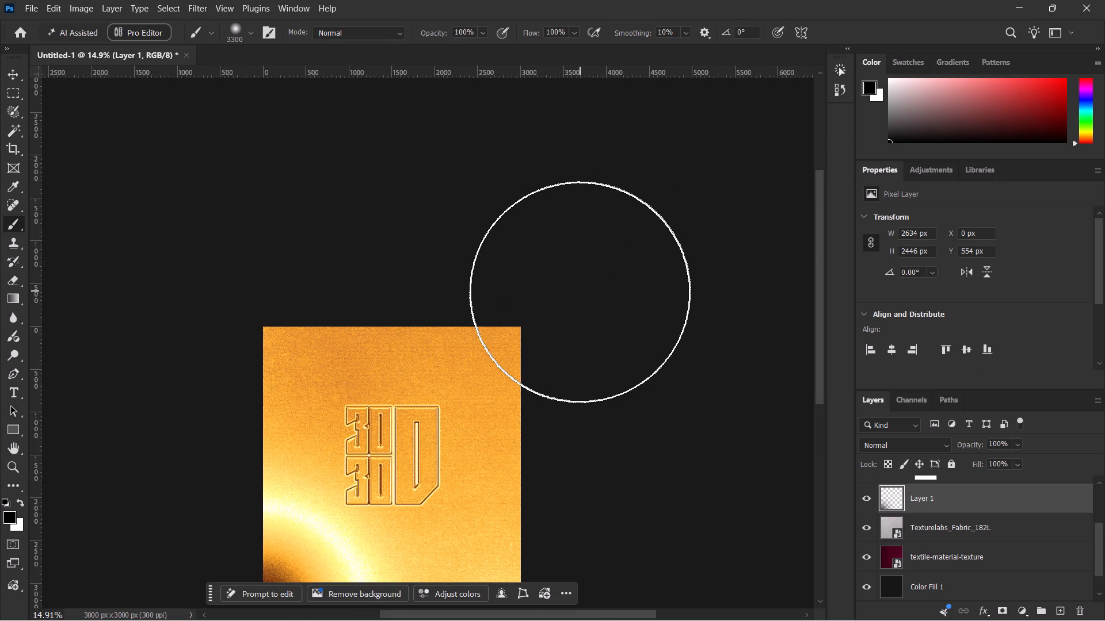
pyautogui.click(580, 292)
# Switch the foreground to white and dab just outside the canvas's upper-left corner, undoing and repeating until the placement suits.
pyautogui.press('space')
pyautogui.press('space')
pyautogui.press('space')
pyautogui.press('space')
pyautogui.press('space')
pyautogui.press('space')
pyautogui.press('space')
pyautogui.press('space')
pyautogui.press('space')
pyautogui.press('space')
pyautogui.press('space')
pyautogui.press('space')
pyautogui.press('space')
pyautogui.press('space')
pyautogui.press('space')
pyautogui.press('space')
pyautogui.press('space')
pyautogui.press('space')
pyautogui.moveTo(429, 392); pyautogui.dragTo(553, 273)
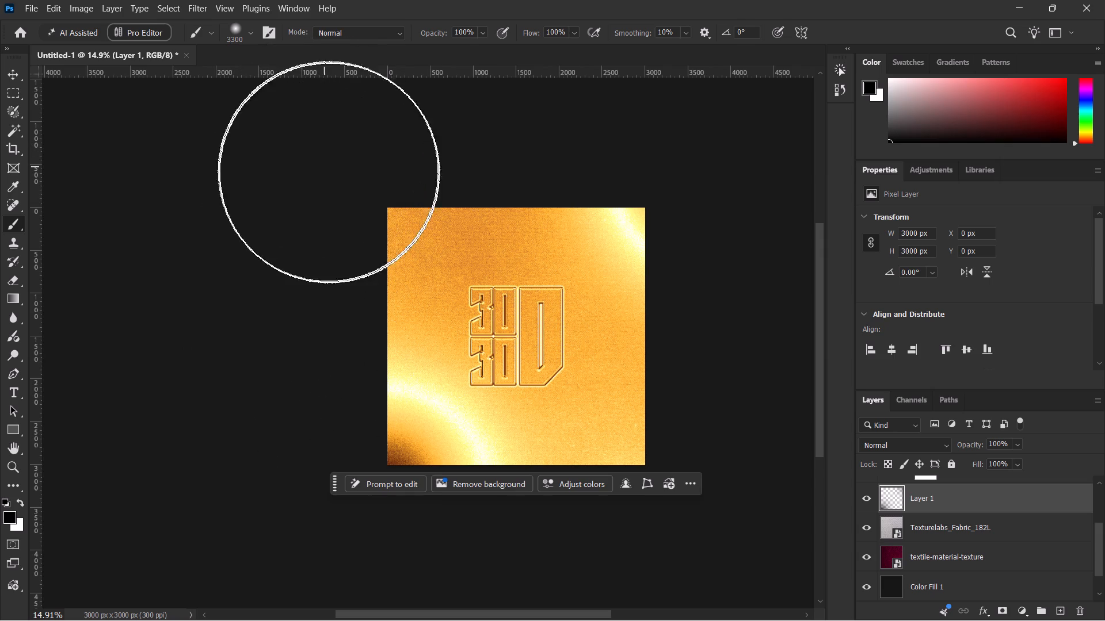
pyautogui.press('x')
pyautogui.click(359, 167)
pyautogui.hotkey('ctrl', 'z')
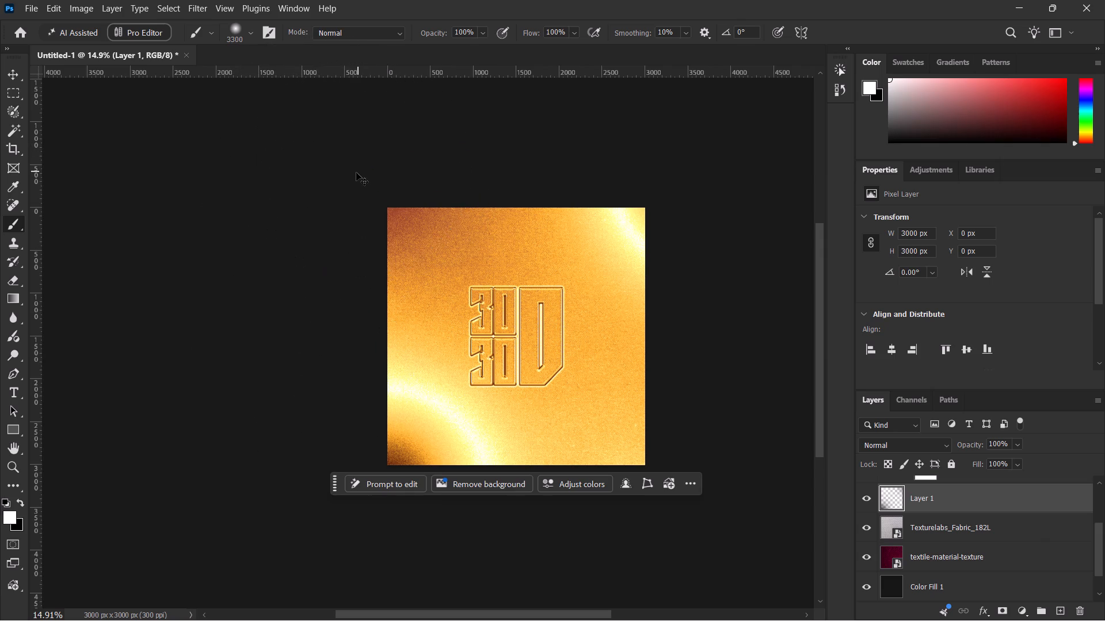
pyautogui.click(353, 182)
pyautogui.hotkey('ctrl', 'z')
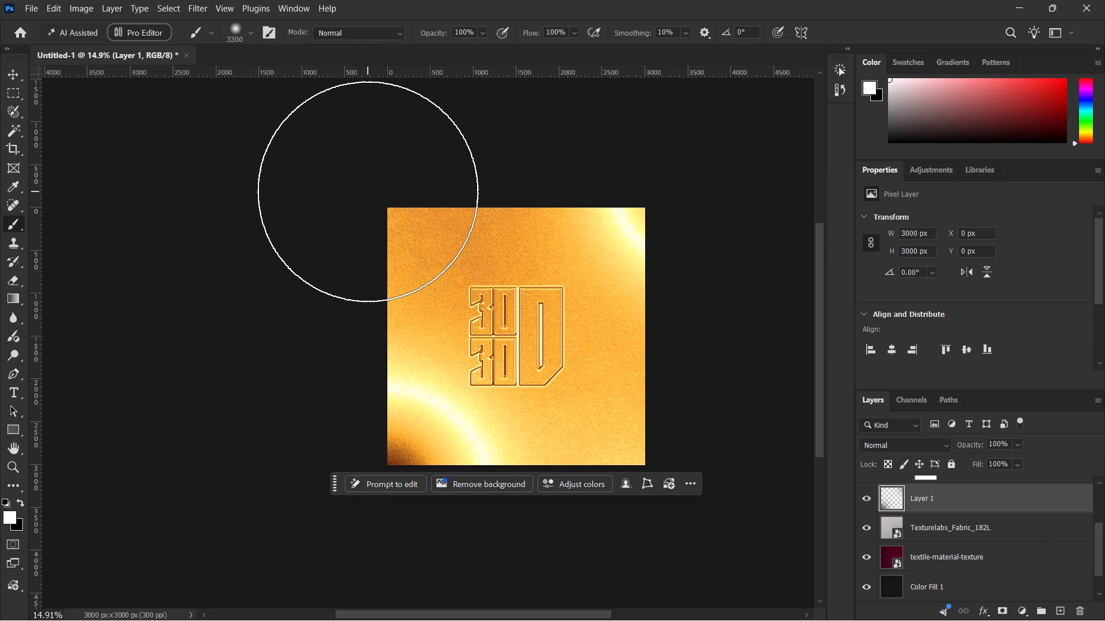
pyautogui.click(368, 191)
# Dab white once with the 3300 px brush at the canvas's lower-right corner.
pyautogui.press('space')
pyautogui.press('space')
pyautogui.press('space')
pyautogui.press('space')
pyautogui.press('space')
pyautogui.moveTo(567, 327); pyautogui.dragTo(527, 282)
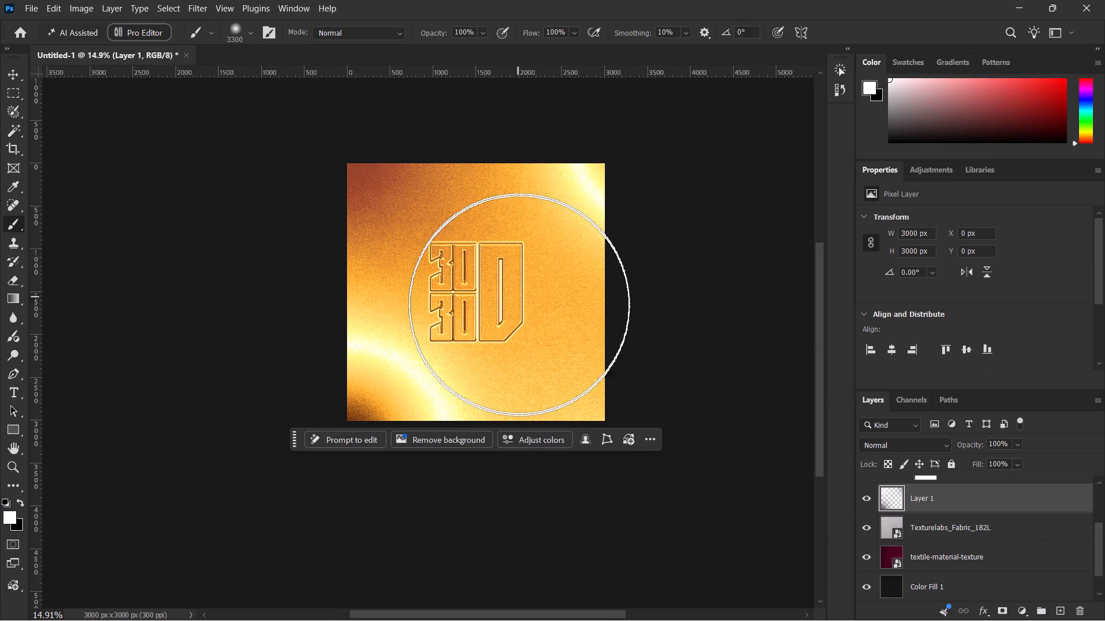
pyautogui.click(589, 408)
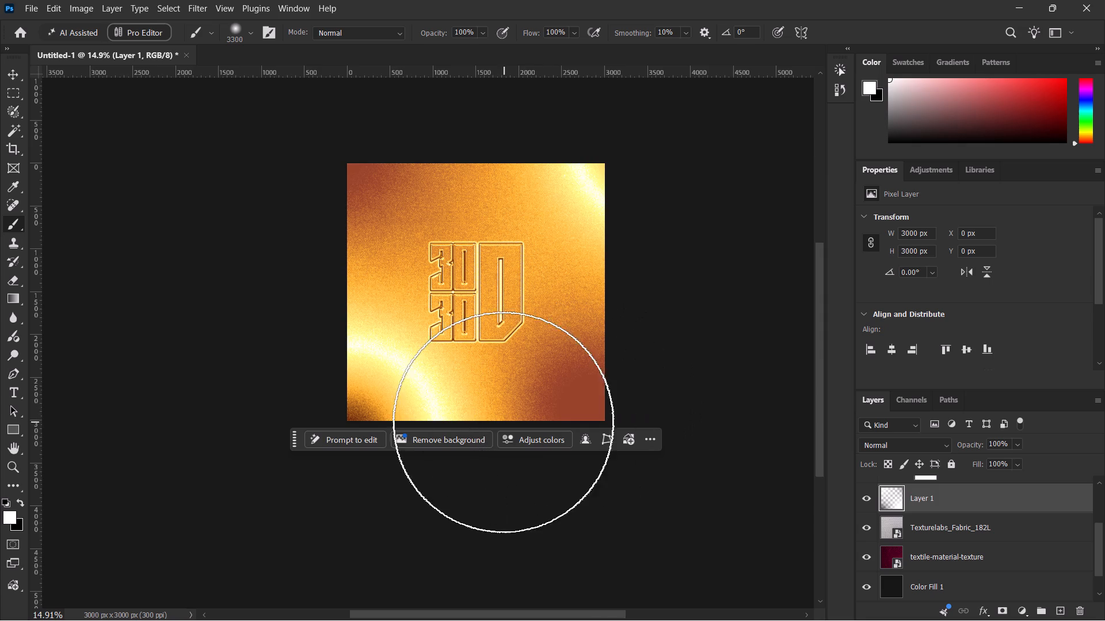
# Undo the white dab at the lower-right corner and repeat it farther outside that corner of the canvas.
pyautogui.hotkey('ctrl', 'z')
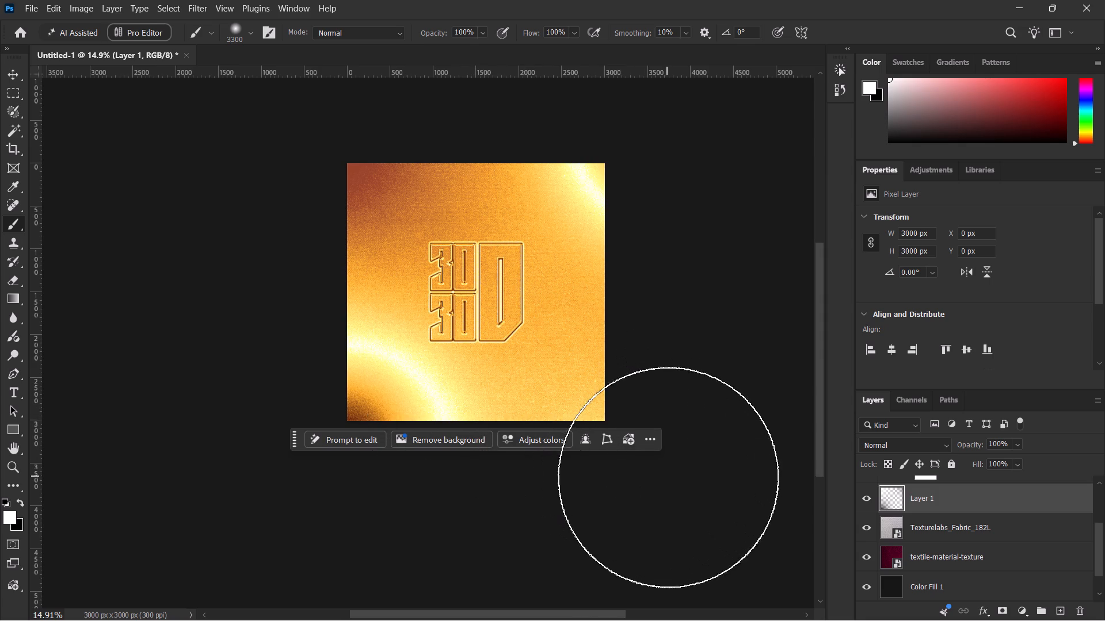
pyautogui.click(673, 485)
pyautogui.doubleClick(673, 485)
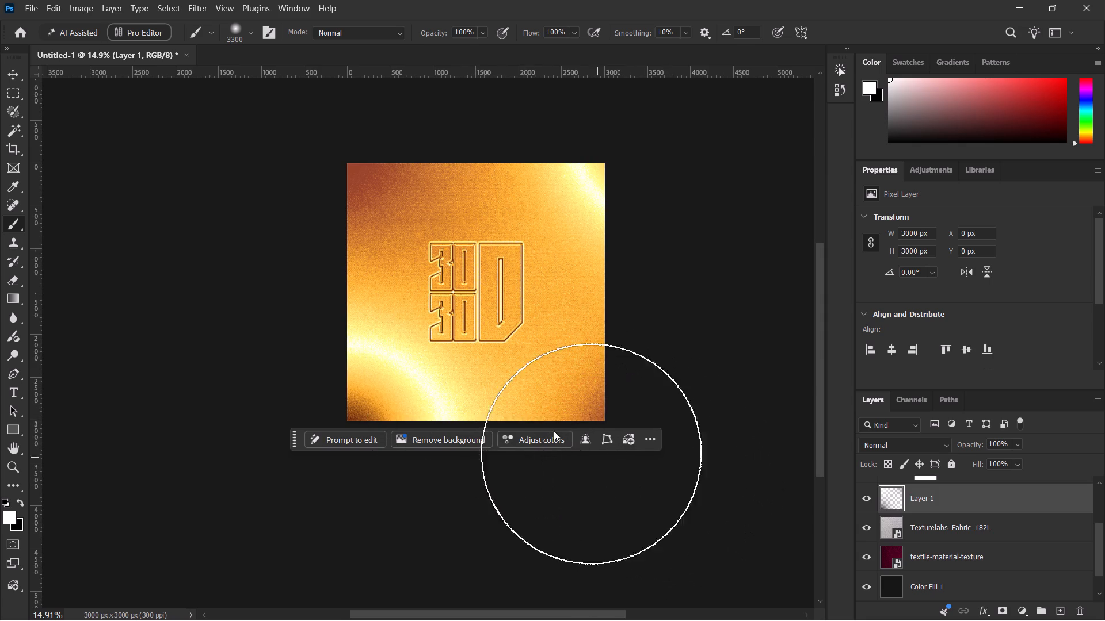
# Examine the embossed lockup and the corner glows up close and across the whole canvas.
pyautogui.press('space')
pyautogui.press('space')
pyautogui.press('space')
pyautogui.press('space')
pyautogui.press('space')
pyautogui.press('space')
pyautogui.press('space')
pyautogui.press('space')
pyautogui.press('space')
pyautogui.press('space')
pyautogui.press('space')
pyautogui.press('space')
pyautogui.press('space')
pyautogui.press('space')
pyautogui.press('space')
pyautogui.press('space')
pyautogui.press('space')
pyautogui.press('space')
pyautogui.press('space')
pyautogui.press('space')
pyautogui.scroll(6, 460, 306)
pyautogui.scroll(-6, 460, 305)
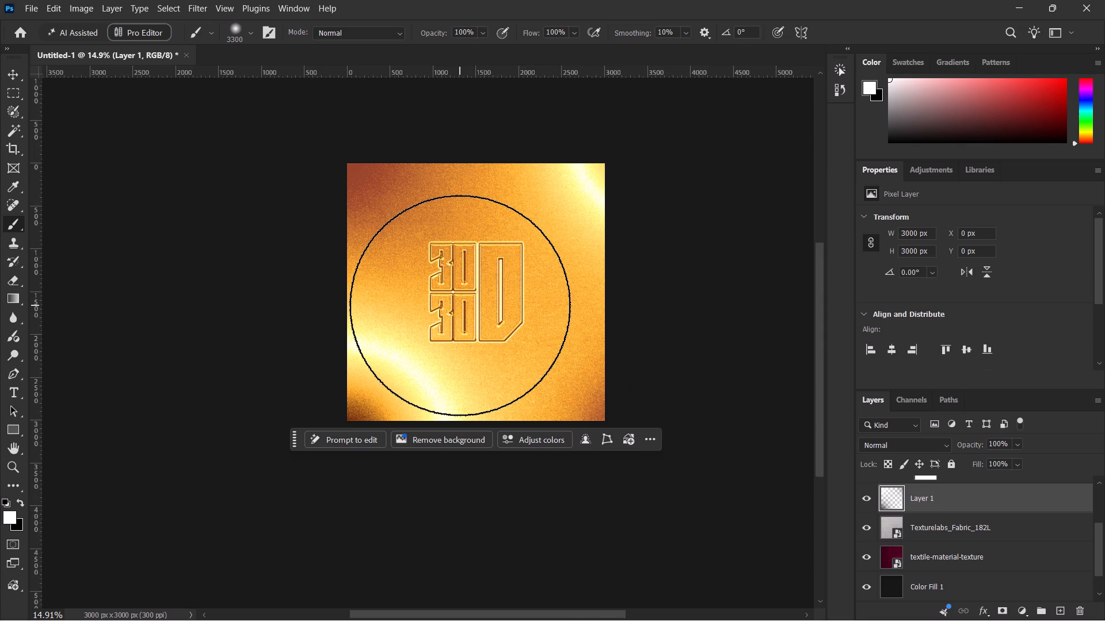
pyautogui.keyDown('alt'); pyautogui.scroll(5, 517, 301); pyautogui.keyUp('alt')
pyautogui.press('space')
pyautogui.moveTo(415, 230); pyautogui.dragTo(454, 254)
pyautogui.keyDown('alt'); pyautogui.scroll(6, 454, 253); pyautogui.keyUp('alt')
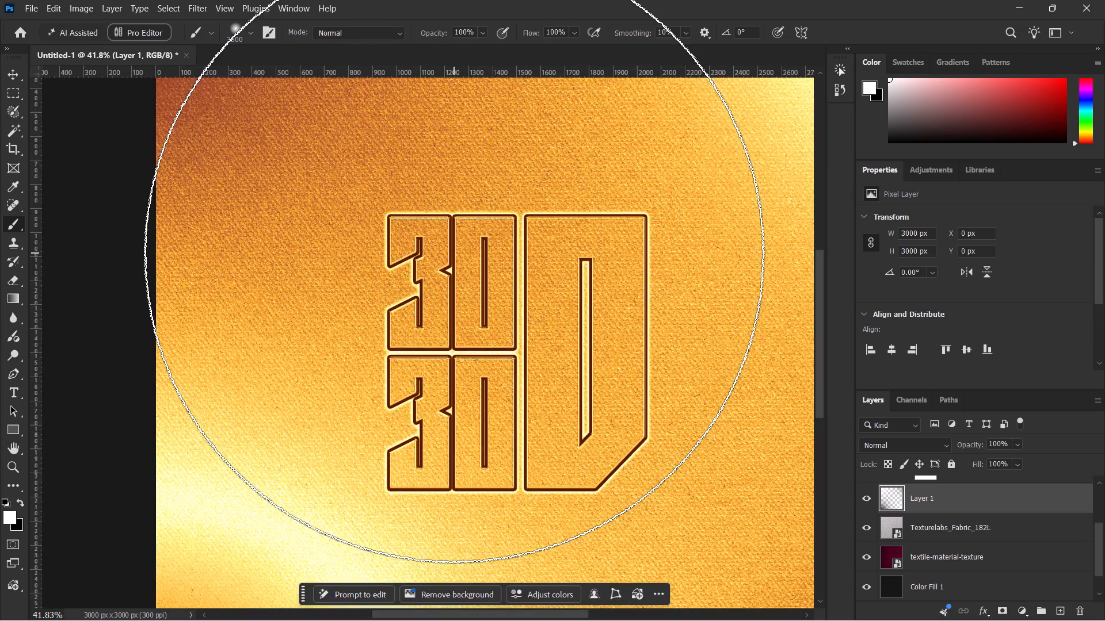
pyautogui.keyDown('alt'); pyautogui.scroll(-1, 454, 253); pyautogui.keyUp('alt')
pyautogui.keyDown('alt'); pyautogui.scroll(1, 454, 253); pyautogui.keyUp('alt')
pyautogui.keyDown('alt'); pyautogui.scroll(-3, 454, 253); pyautogui.keyUp('alt')
pyautogui.press('space')
pyautogui.moveTo(455, 286); pyautogui.dragTo(442, 293)
pyautogui.keyDown('alt'); pyautogui.scroll(-4, 440, 293); pyautogui.keyUp('alt')
pyautogui.press('space')
pyautogui.press('space')
pyautogui.press('space')
pyautogui.press('space')
pyautogui.press('space')
pyautogui.moveTo(436, 293); pyautogui.dragTo(445, 291)
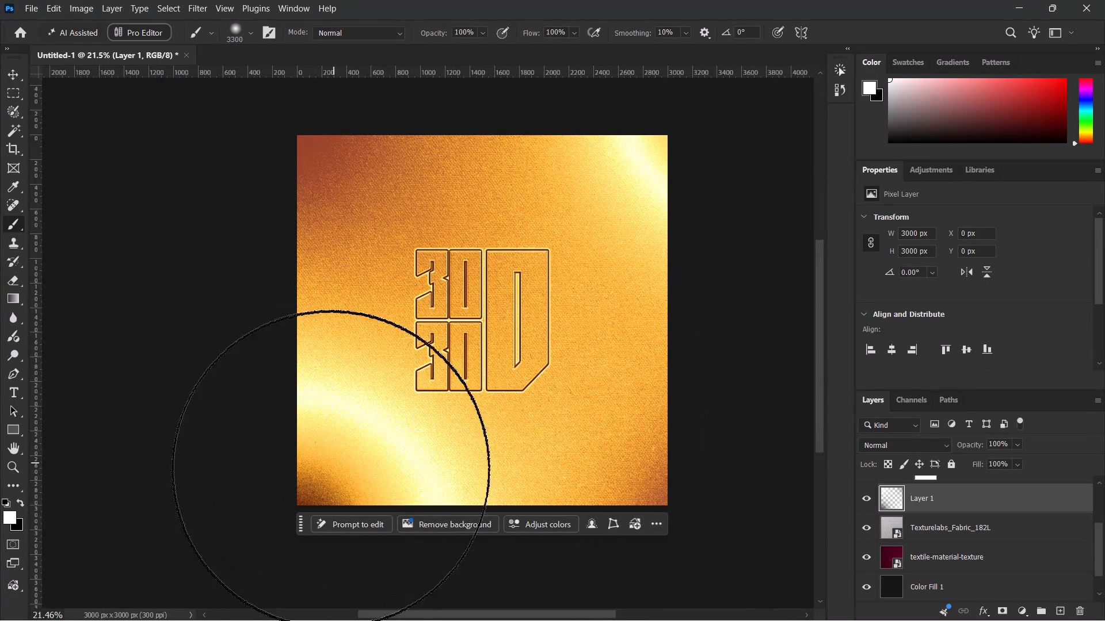
# Try a white dab outside the canvas's lower-left corner, undo it, switch the foreground to black and dab twice there.
pyautogui.press('space')
pyautogui.moveTo(333, 462); pyautogui.dragTo(433, 274)
pyautogui.click(342, 416)
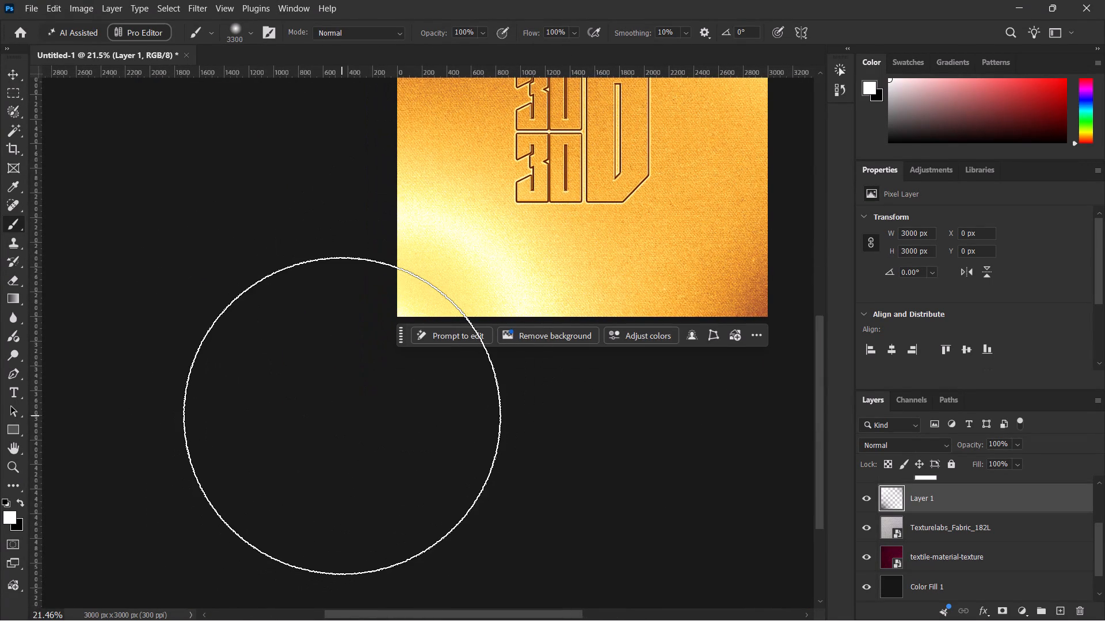
pyautogui.hotkey('ctrl', 'z')
pyautogui.press('x')
pyautogui.click(342, 416)
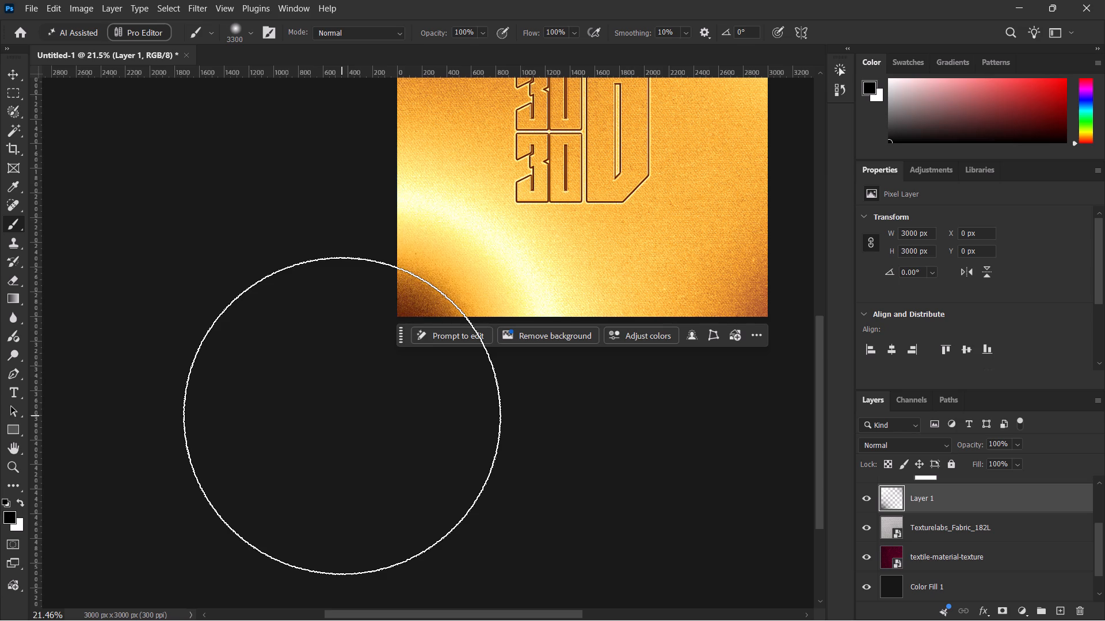
pyautogui.click(342, 416)
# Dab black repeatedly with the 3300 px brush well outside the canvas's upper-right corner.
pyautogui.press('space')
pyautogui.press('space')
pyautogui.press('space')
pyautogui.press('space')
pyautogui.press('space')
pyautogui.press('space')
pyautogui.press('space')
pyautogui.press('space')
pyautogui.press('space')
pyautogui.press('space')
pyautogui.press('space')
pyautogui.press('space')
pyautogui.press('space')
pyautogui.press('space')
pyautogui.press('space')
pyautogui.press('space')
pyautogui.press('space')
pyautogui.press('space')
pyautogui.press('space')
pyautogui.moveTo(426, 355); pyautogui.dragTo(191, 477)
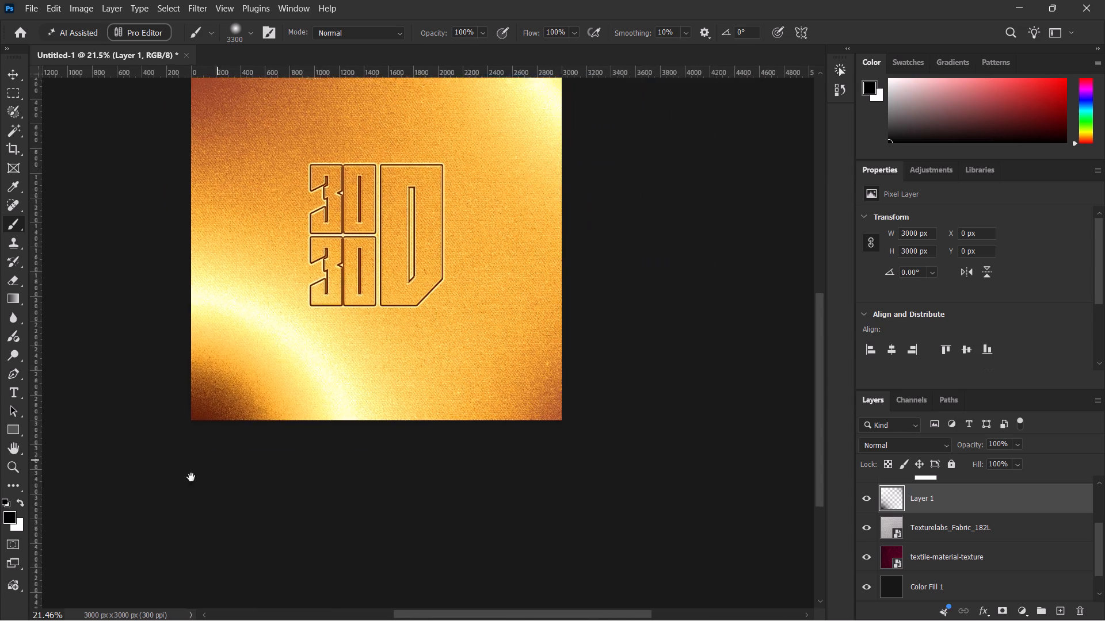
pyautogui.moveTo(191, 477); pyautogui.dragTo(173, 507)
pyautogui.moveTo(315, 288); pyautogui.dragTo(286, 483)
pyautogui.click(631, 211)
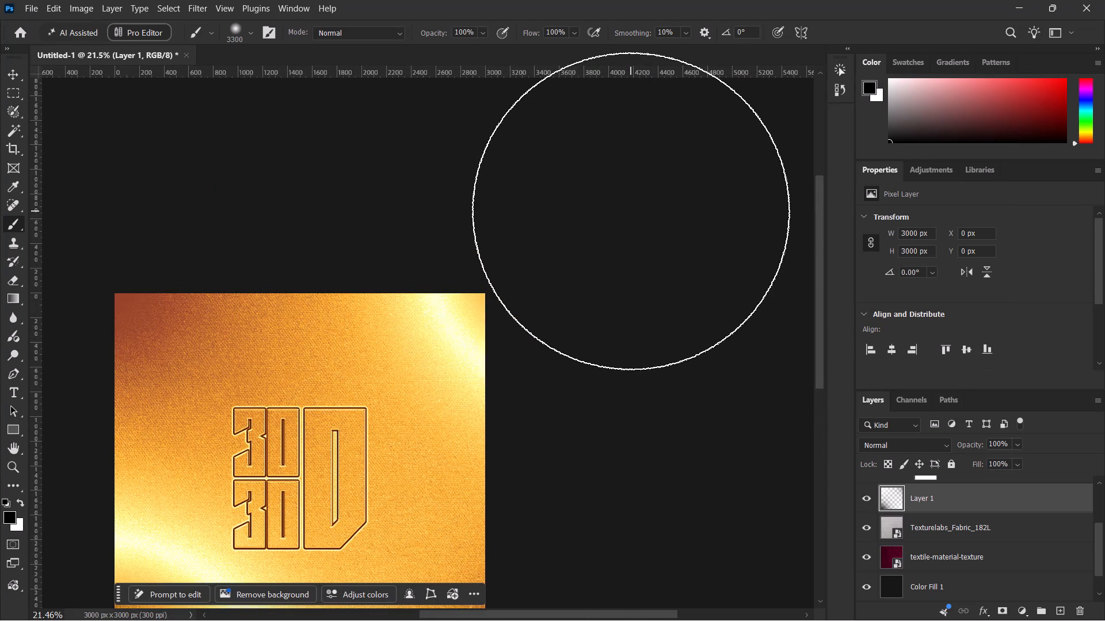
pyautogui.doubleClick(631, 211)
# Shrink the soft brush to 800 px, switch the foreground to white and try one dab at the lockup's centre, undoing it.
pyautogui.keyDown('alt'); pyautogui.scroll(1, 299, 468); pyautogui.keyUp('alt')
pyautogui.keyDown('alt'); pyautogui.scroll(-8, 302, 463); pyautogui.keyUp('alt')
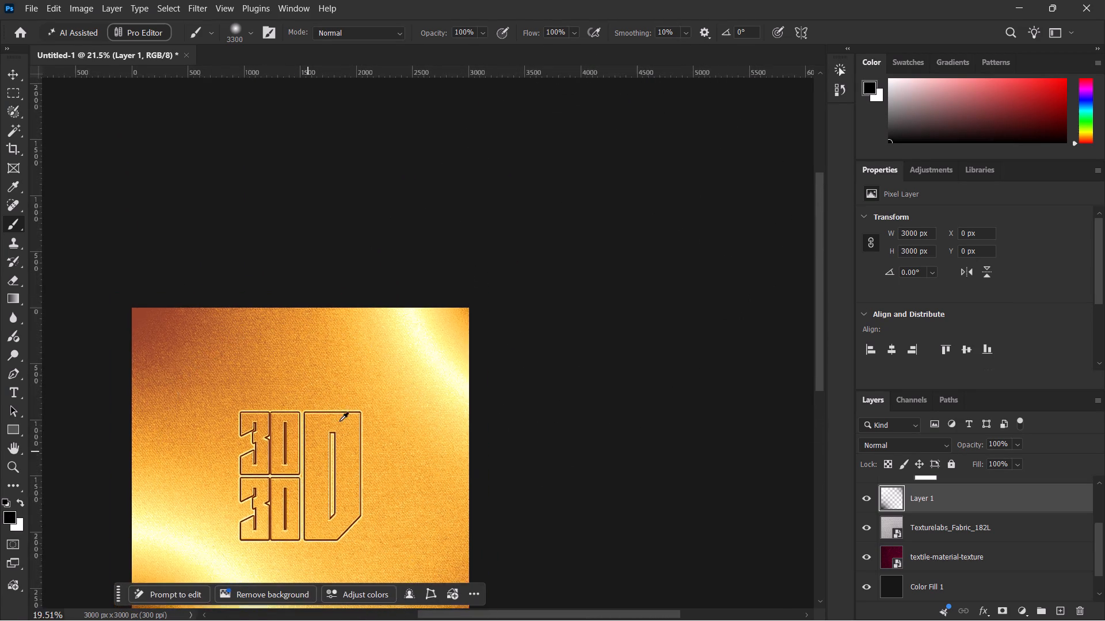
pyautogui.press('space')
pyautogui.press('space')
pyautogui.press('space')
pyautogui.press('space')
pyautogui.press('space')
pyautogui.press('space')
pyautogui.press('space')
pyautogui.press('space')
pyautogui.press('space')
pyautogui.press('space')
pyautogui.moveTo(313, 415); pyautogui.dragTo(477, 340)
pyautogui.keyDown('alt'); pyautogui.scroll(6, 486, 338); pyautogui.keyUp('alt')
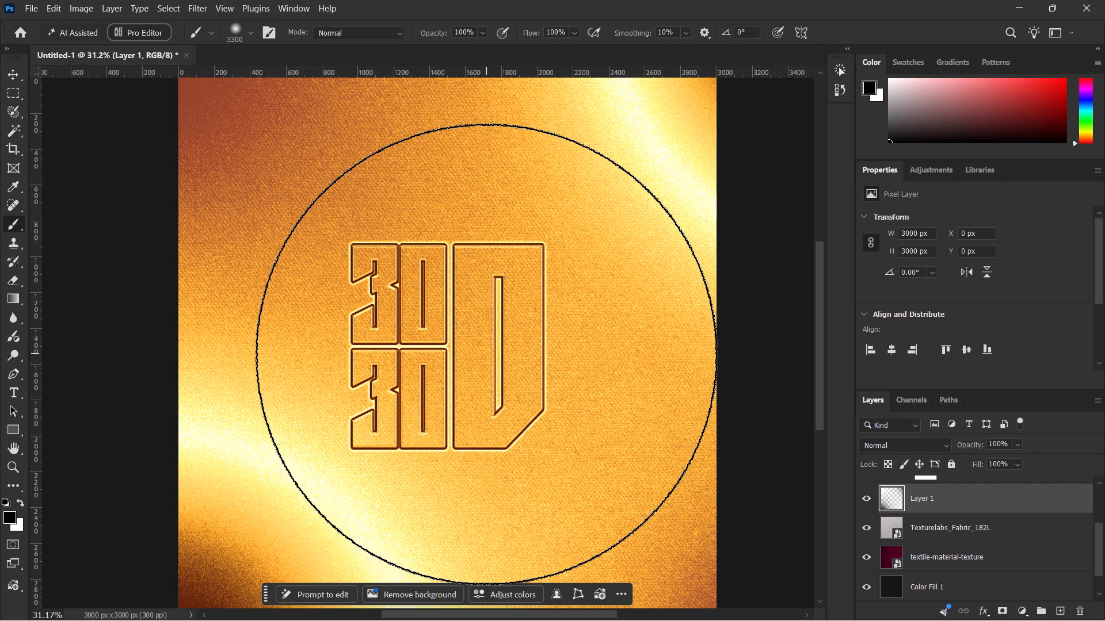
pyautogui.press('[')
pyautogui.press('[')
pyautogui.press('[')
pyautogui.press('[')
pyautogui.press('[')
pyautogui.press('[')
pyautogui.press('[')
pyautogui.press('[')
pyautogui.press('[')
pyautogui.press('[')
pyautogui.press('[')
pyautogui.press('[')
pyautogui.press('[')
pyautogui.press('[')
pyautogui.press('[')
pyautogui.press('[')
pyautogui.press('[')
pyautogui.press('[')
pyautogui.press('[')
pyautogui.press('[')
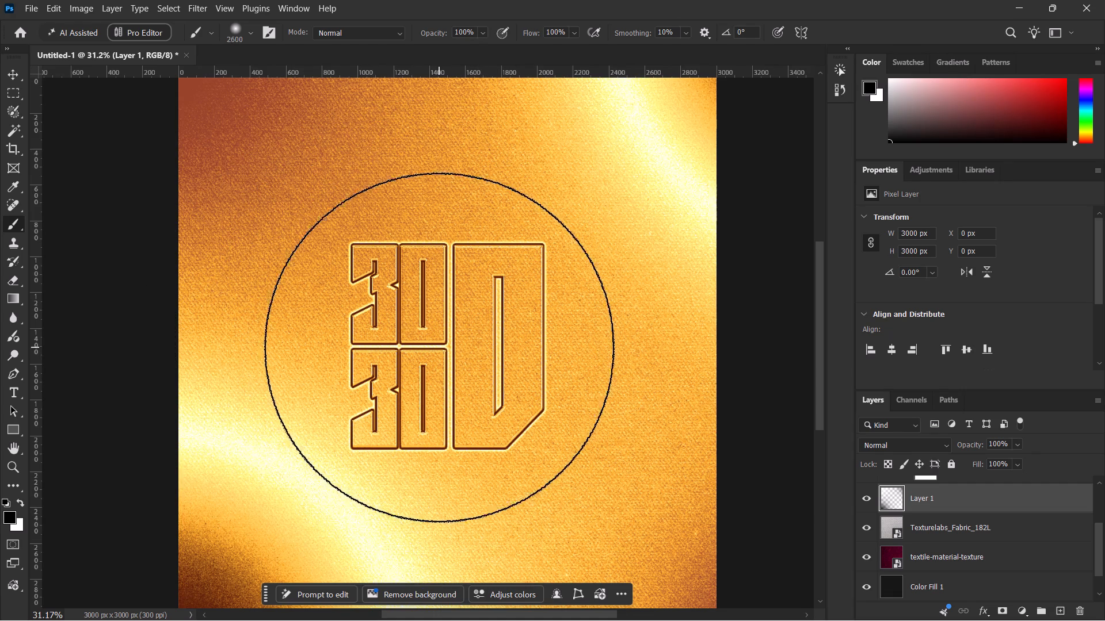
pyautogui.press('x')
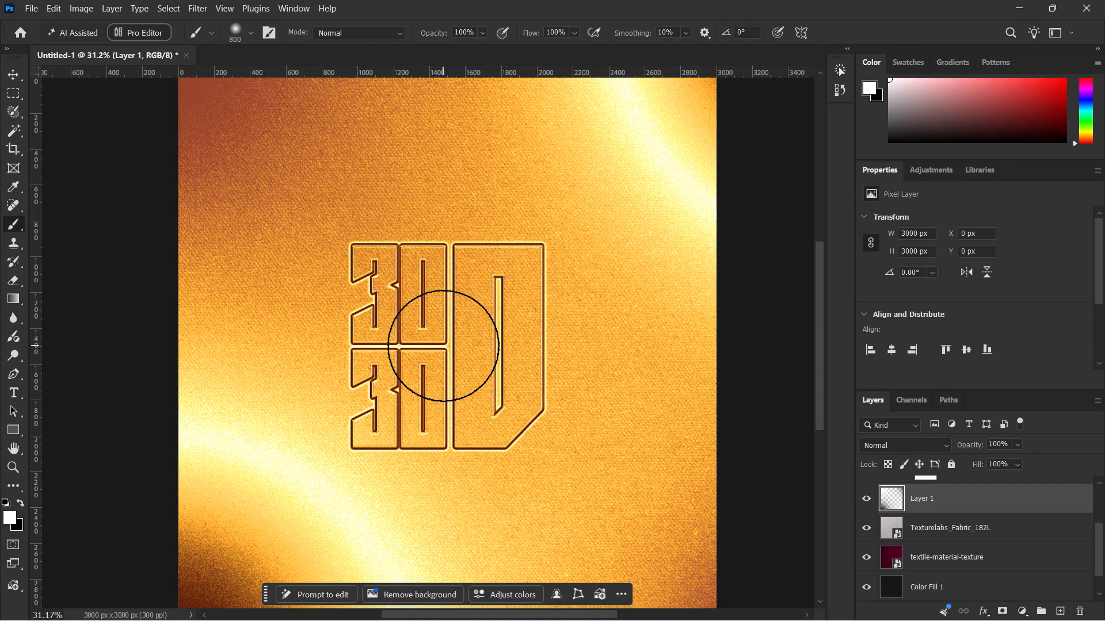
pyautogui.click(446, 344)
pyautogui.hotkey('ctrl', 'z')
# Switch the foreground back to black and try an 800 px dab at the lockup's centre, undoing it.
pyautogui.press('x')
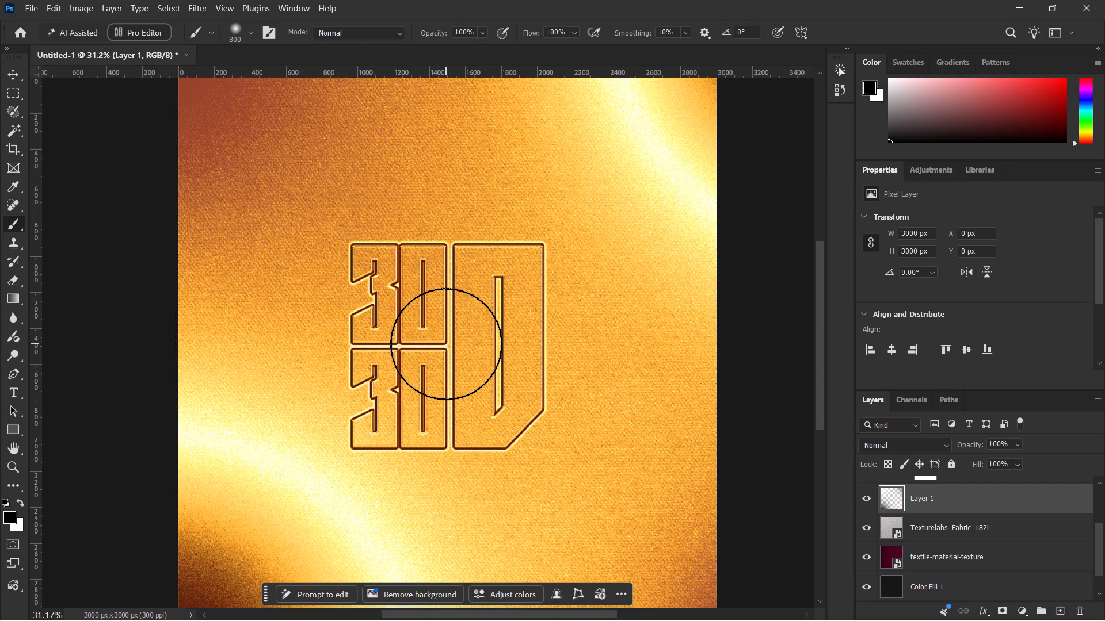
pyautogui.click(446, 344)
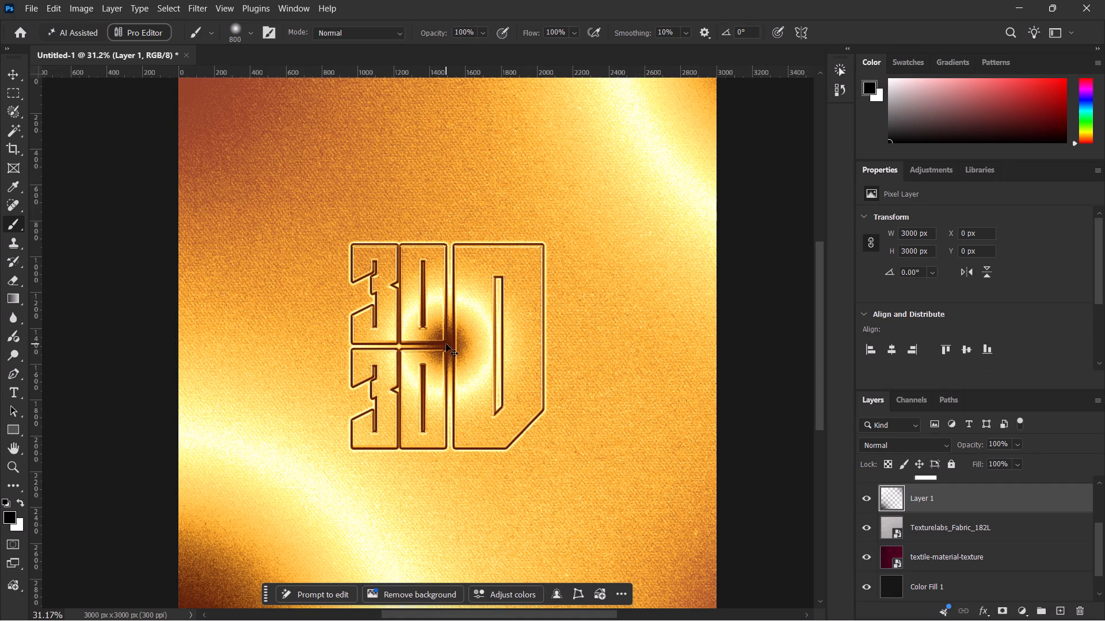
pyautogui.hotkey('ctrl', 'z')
# Enlarge the soft brush to 2300 px and try one black dab over the lockup's centre, undoing it.
pyautogui.press(']')
pyautogui.press(']')
pyautogui.press(']')
pyautogui.press(']')
pyautogui.press(']')
pyautogui.press(']')
pyautogui.press(']')
pyautogui.press(']')
pyautogui.press(']')
pyautogui.press(']')
pyautogui.press(']')
pyautogui.press(']')
pyautogui.press(']')
pyautogui.press(']')
pyautogui.press(']')
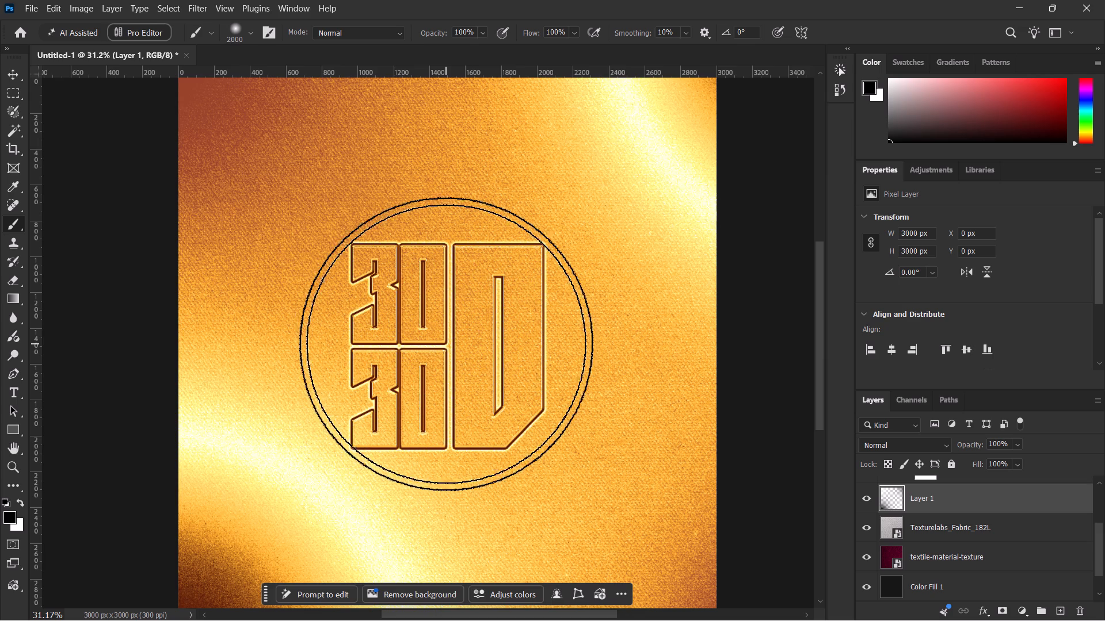
pyautogui.click(446, 344)
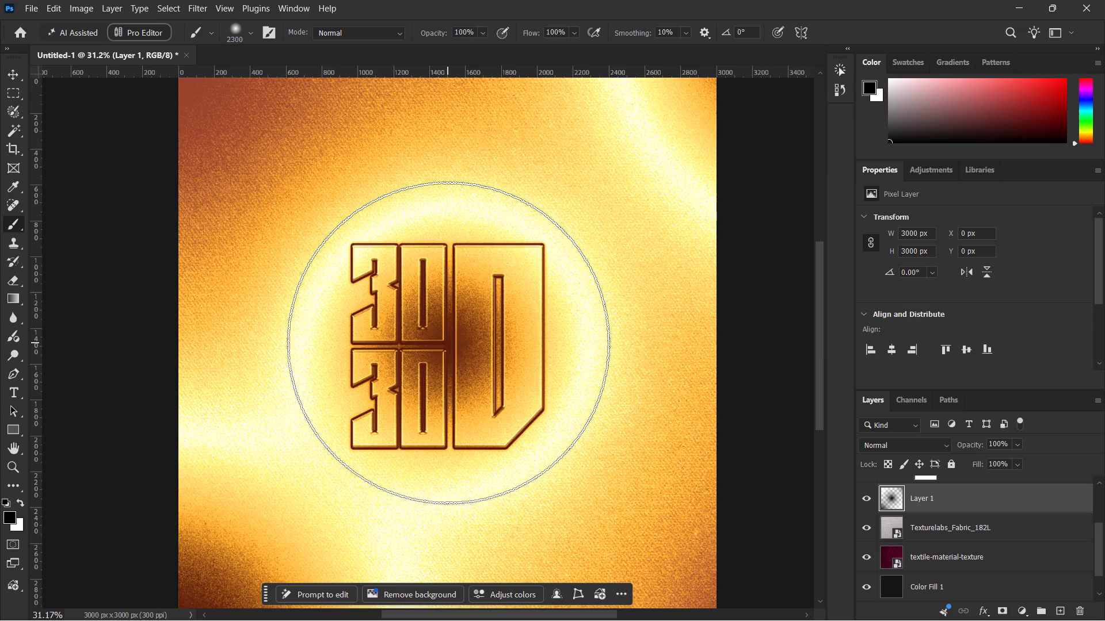
pyautogui.hotkey('ctrl', 'z')
# Hide the Group 1 lockup layer.
pyautogui.scroll(6, 926, 507)
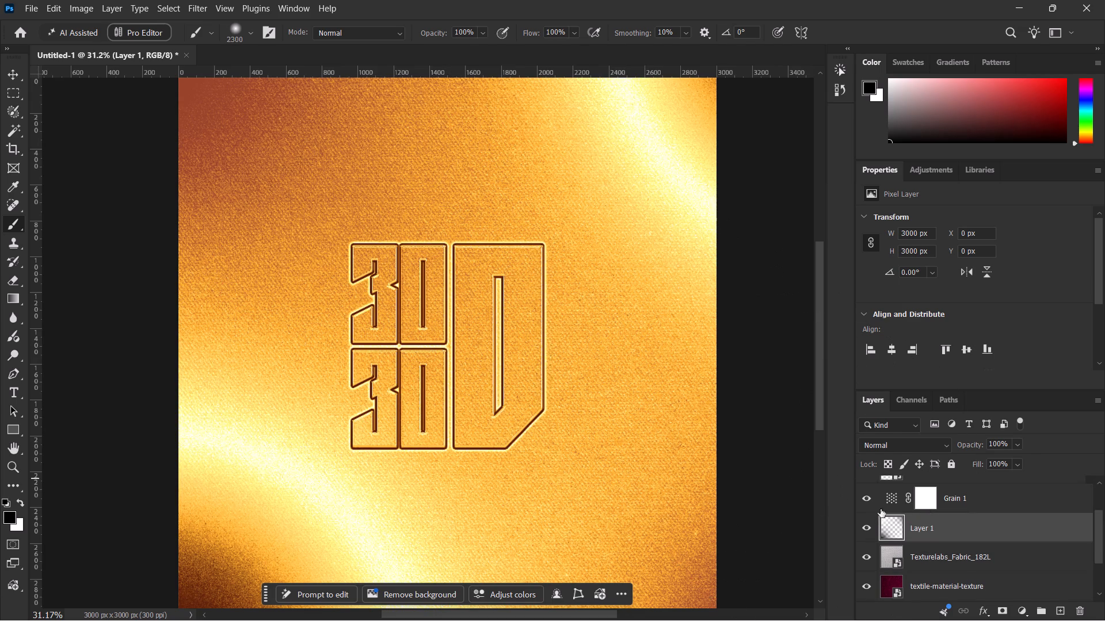
pyautogui.click(863, 520)
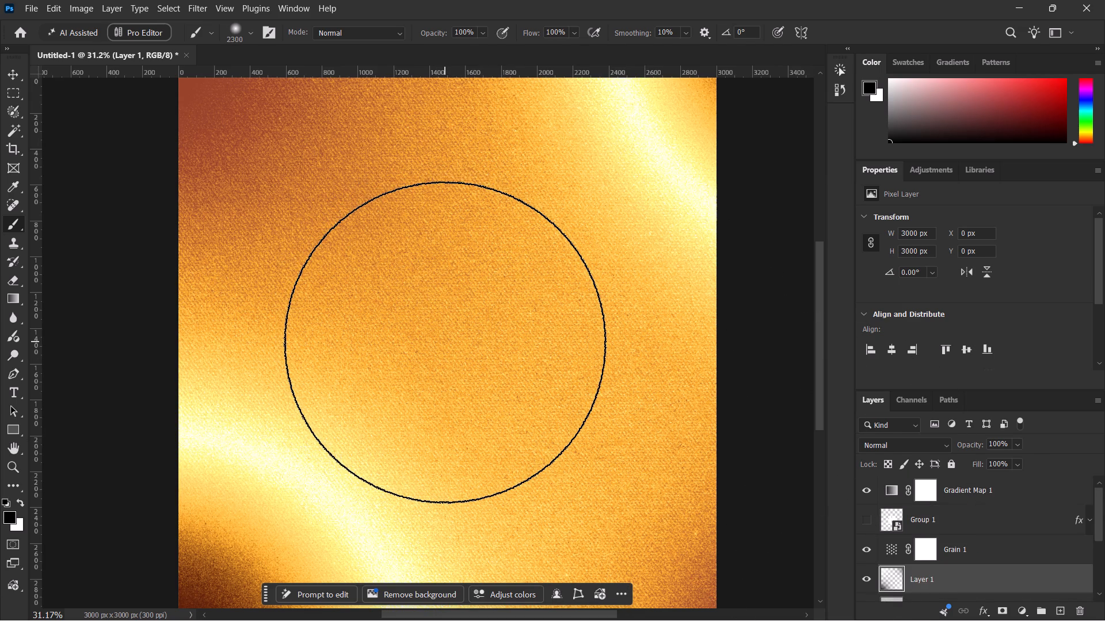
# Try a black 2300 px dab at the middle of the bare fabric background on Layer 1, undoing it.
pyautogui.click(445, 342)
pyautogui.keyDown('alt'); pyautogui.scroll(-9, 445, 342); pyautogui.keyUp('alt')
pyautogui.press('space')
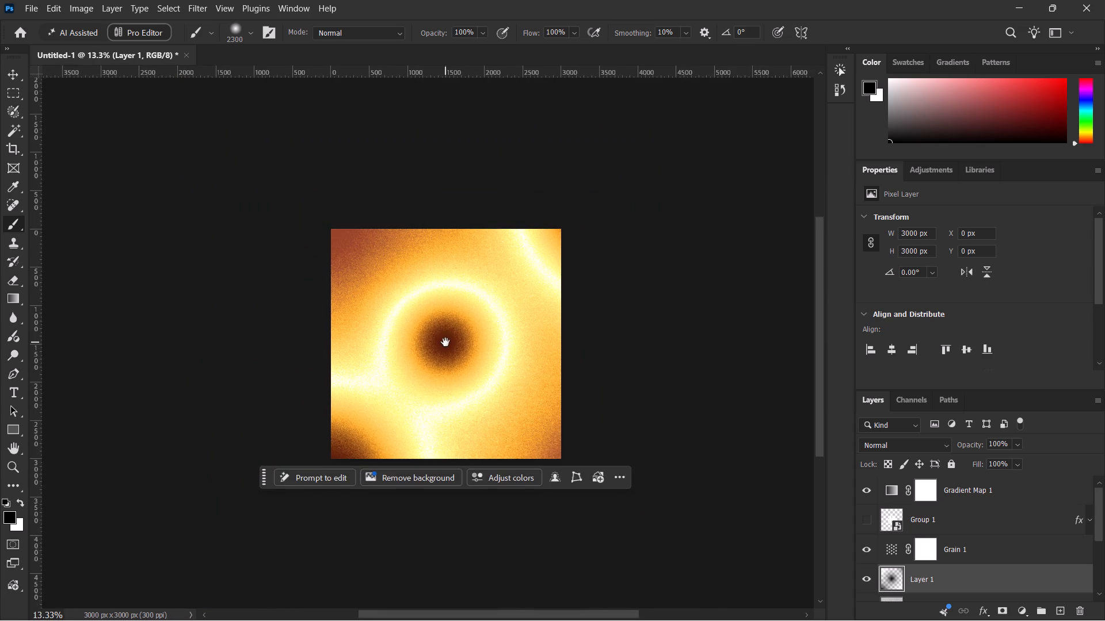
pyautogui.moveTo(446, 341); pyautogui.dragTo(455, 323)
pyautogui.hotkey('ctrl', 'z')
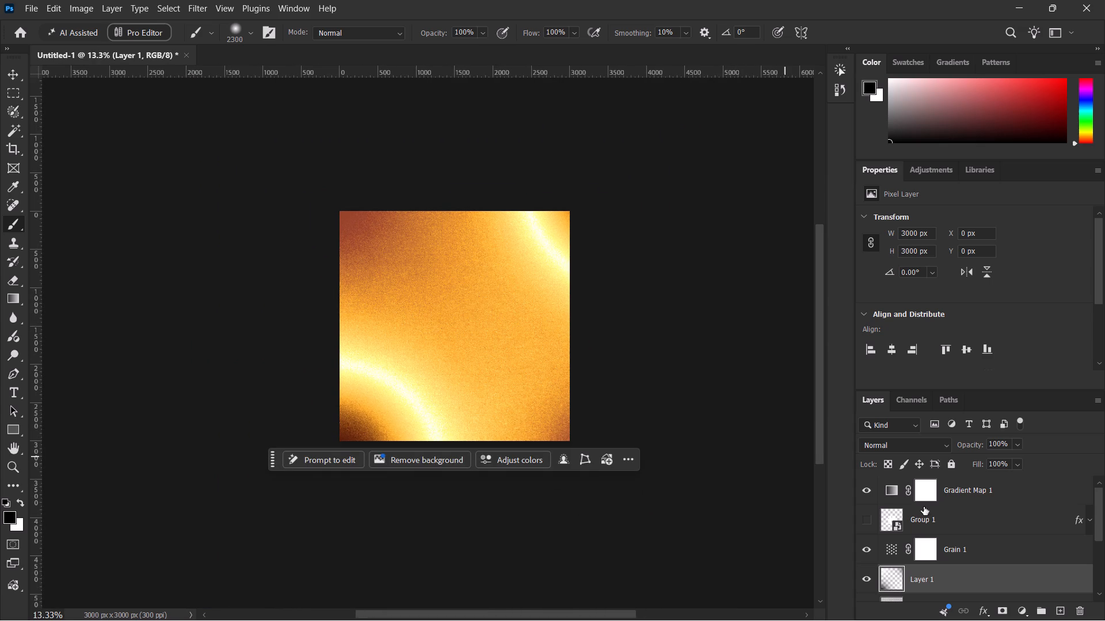
# Delete the painted Layer 1 and add a new empty layer directly above Texturelabs_Fabric_182L.
pyautogui.press('Delete')
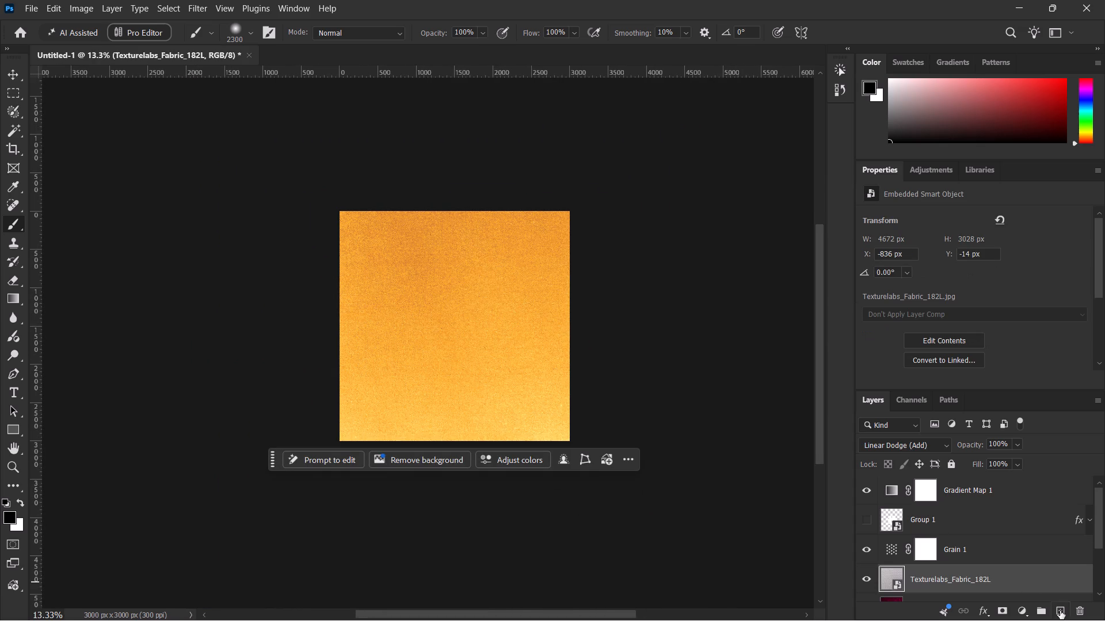
pyautogui.click(1060, 611)
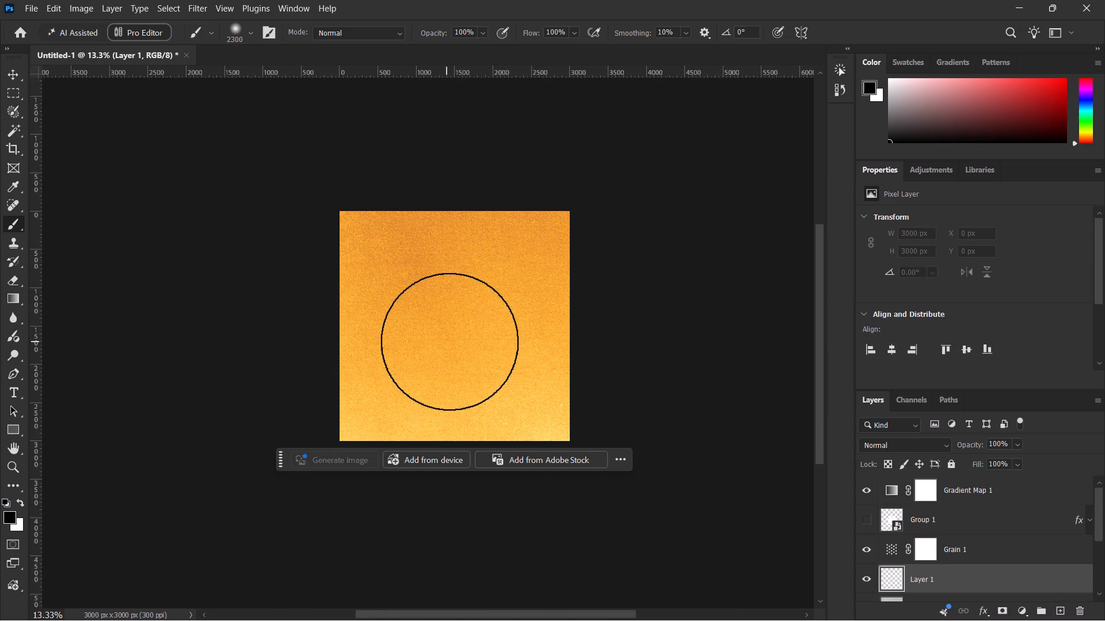
# Show the guides, dab black once with the 2300 px brush at their centre intersection, and hide the guides again.
pyautogui.keyDown('alt'); pyautogui.scroll(6, 455, 323); pyautogui.keyUp('alt')
pyautogui.keyDown('alt'); pyautogui.scroll(-2, 455, 323); pyautogui.keyUp('alt')
pyautogui.press('space')
pyautogui.press('space')
pyautogui.moveTo(457, 320); pyautogui.dragTo(471, 321)
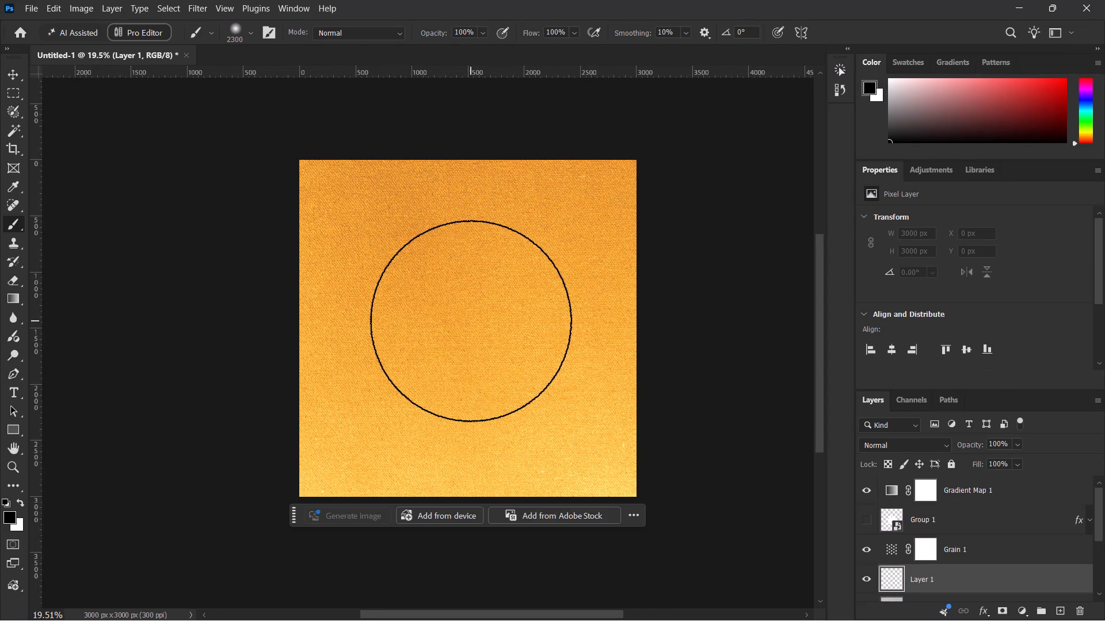
pyautogui.hotkey('ctrl', ';')
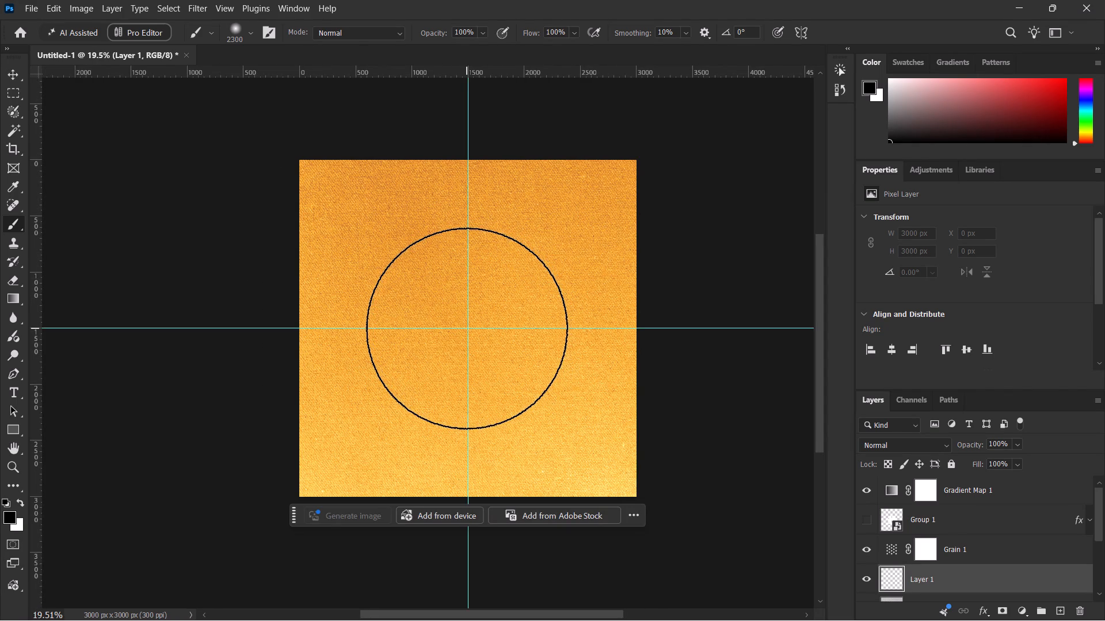
pyautogui.click(468, 327)
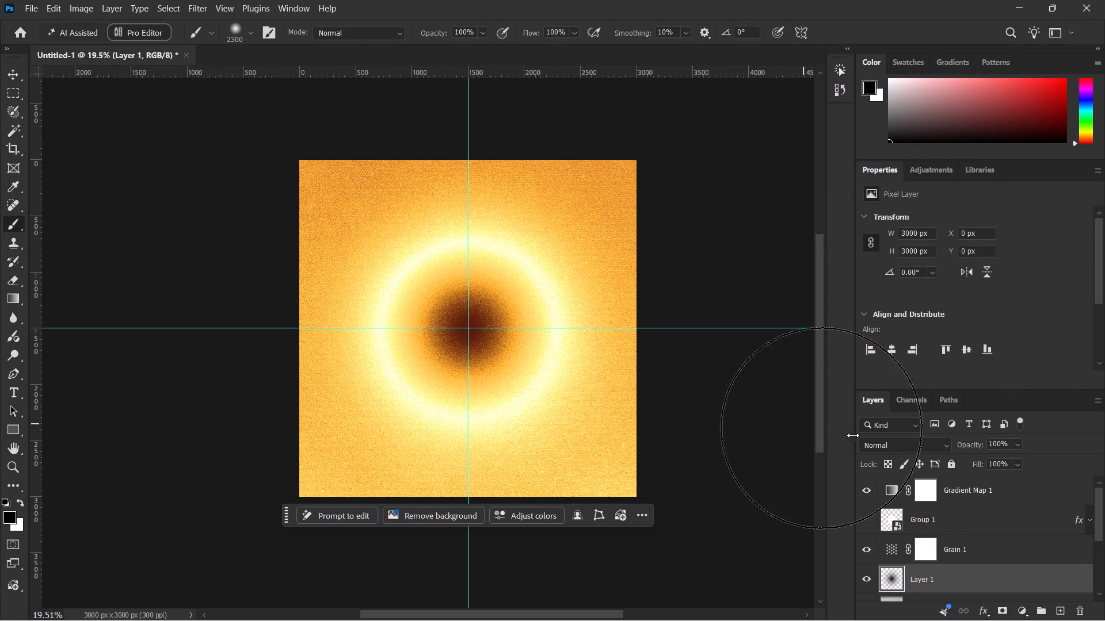
pyautogui.hotkey('ctrl', ';')
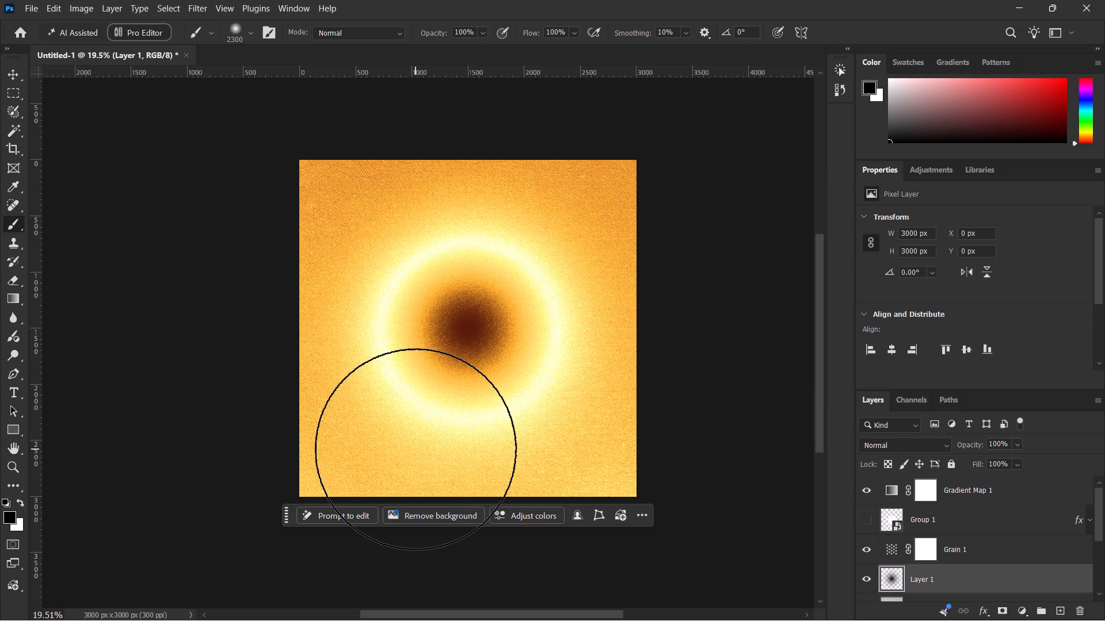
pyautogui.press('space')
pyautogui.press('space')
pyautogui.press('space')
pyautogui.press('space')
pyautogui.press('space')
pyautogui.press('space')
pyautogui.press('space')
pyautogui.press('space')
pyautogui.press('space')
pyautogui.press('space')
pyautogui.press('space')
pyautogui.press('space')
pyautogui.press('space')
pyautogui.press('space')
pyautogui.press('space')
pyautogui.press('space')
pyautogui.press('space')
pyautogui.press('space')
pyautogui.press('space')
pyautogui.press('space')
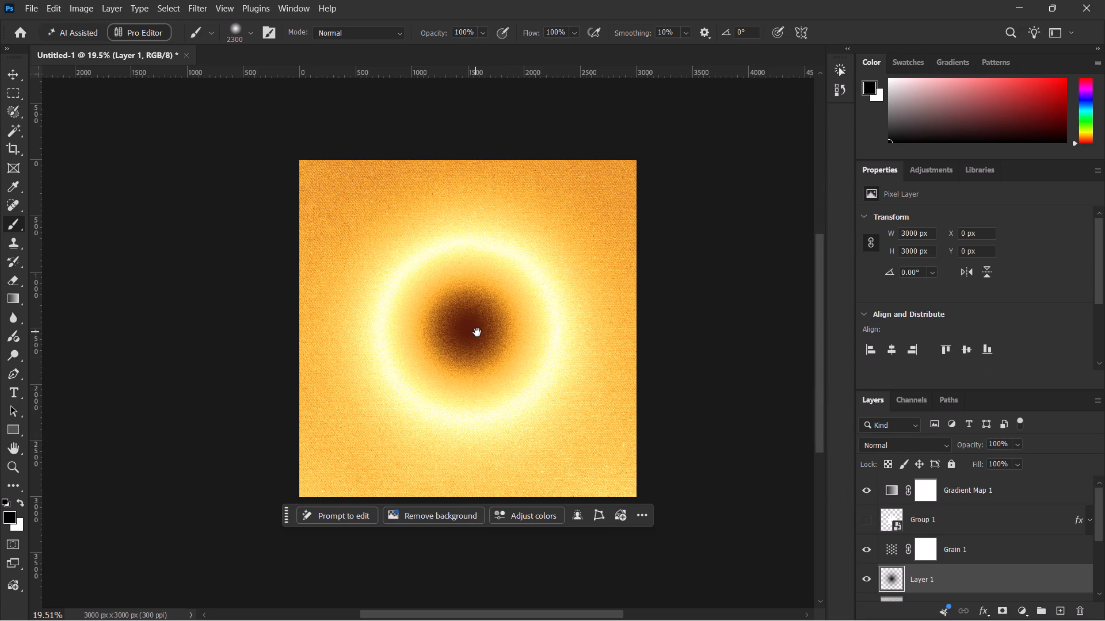
# Undo the 2300 px black dab at the centre of Layer 1.
pyautogui.hotkey('ctrl', 'z')
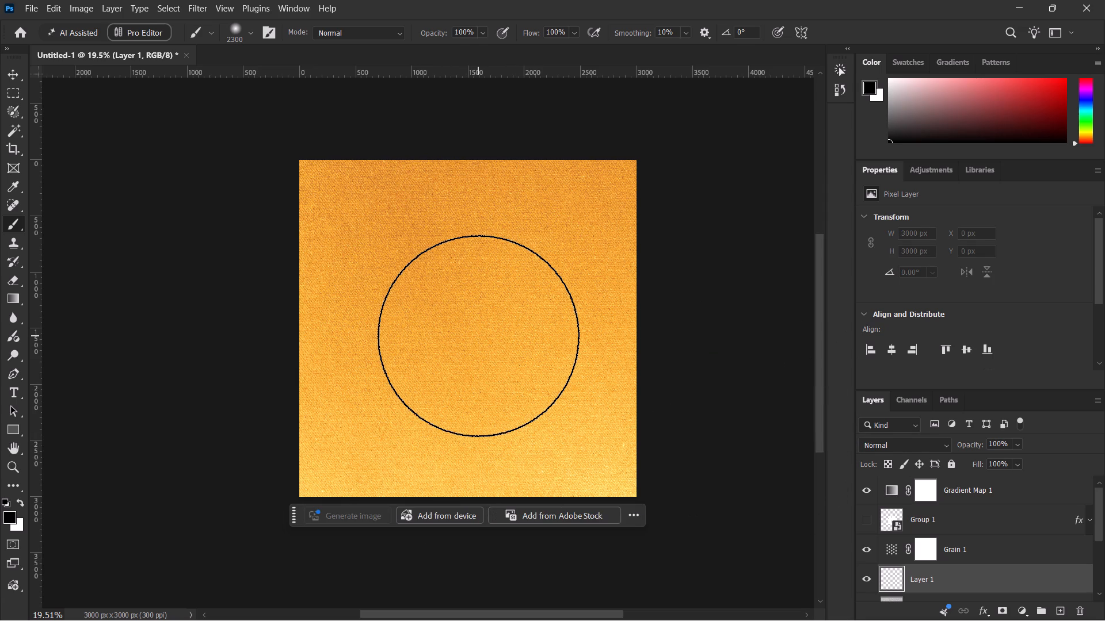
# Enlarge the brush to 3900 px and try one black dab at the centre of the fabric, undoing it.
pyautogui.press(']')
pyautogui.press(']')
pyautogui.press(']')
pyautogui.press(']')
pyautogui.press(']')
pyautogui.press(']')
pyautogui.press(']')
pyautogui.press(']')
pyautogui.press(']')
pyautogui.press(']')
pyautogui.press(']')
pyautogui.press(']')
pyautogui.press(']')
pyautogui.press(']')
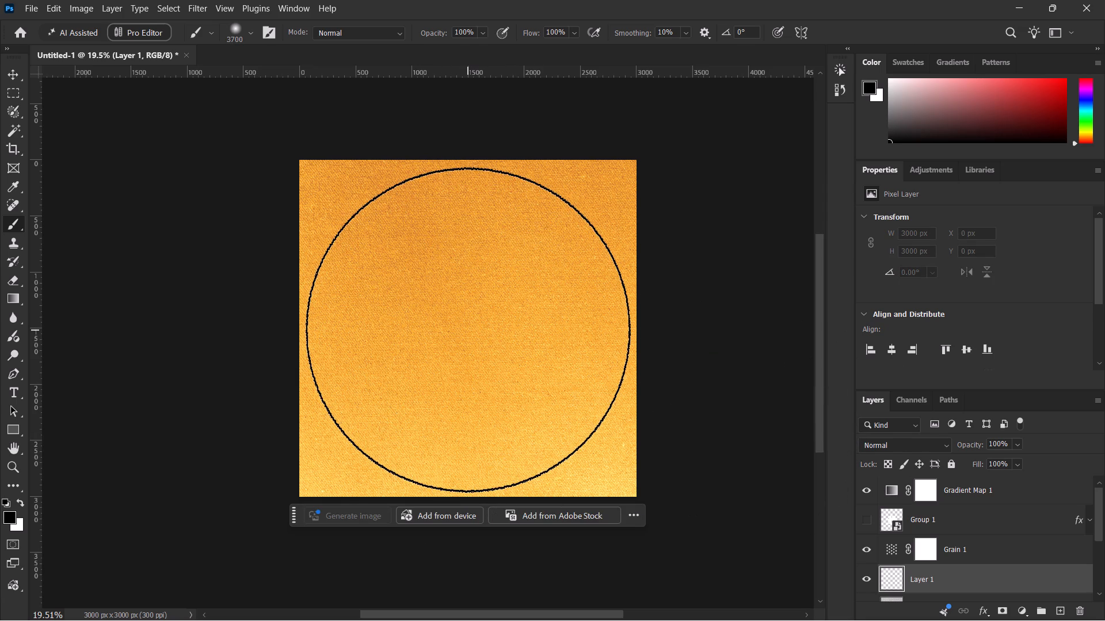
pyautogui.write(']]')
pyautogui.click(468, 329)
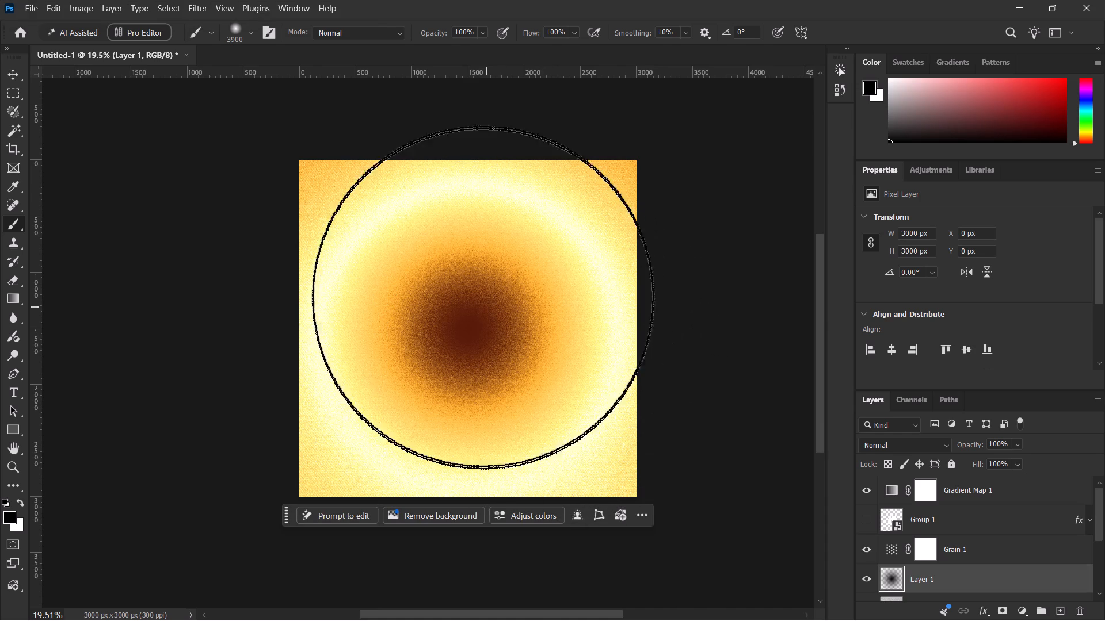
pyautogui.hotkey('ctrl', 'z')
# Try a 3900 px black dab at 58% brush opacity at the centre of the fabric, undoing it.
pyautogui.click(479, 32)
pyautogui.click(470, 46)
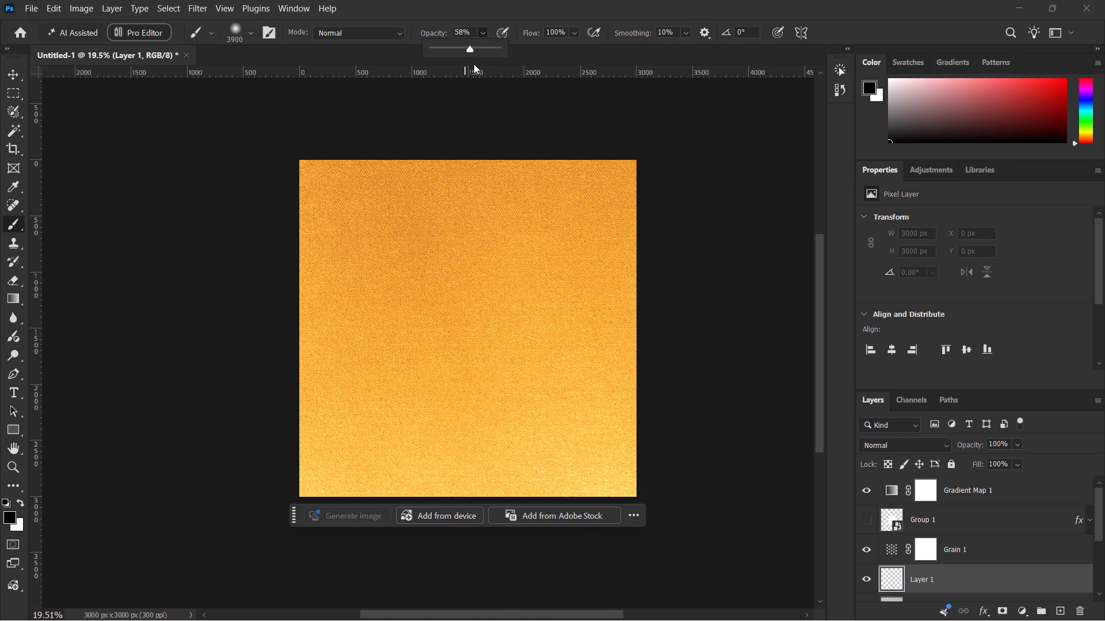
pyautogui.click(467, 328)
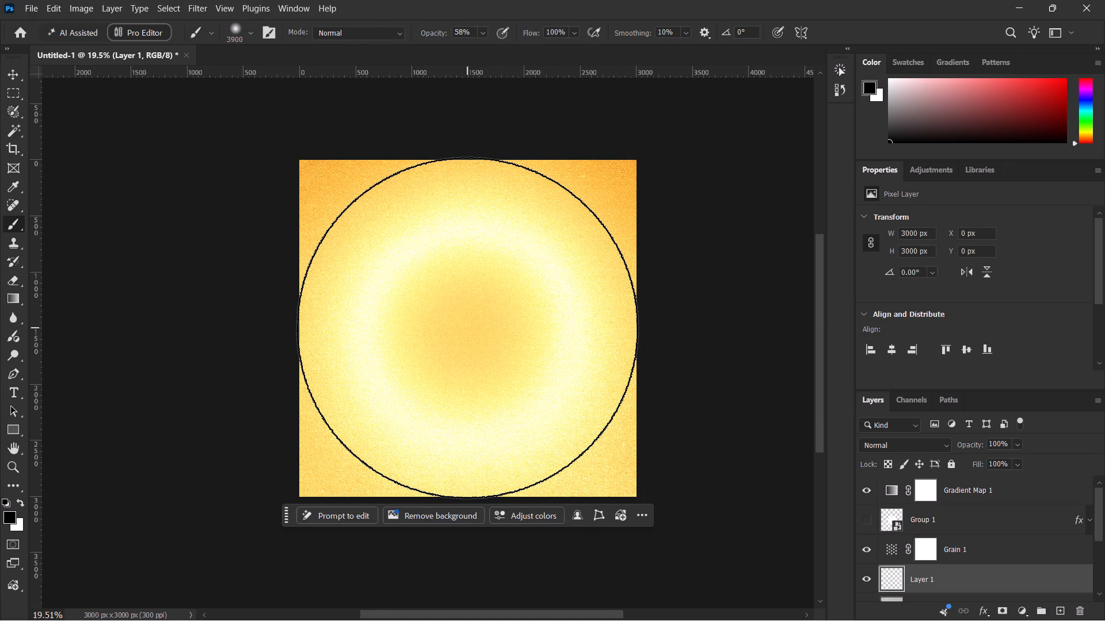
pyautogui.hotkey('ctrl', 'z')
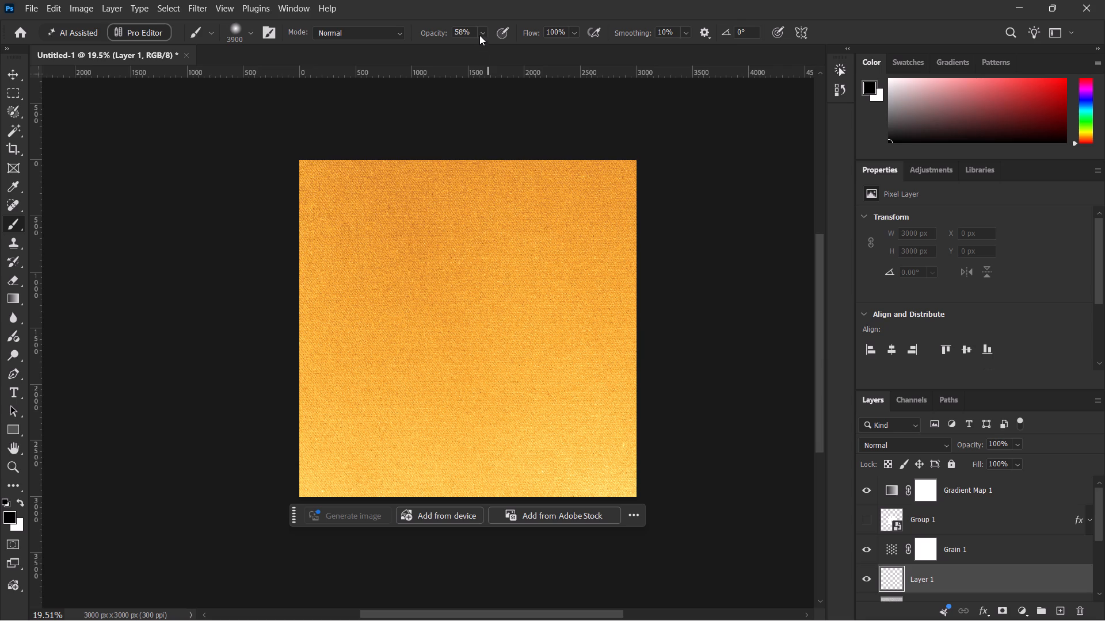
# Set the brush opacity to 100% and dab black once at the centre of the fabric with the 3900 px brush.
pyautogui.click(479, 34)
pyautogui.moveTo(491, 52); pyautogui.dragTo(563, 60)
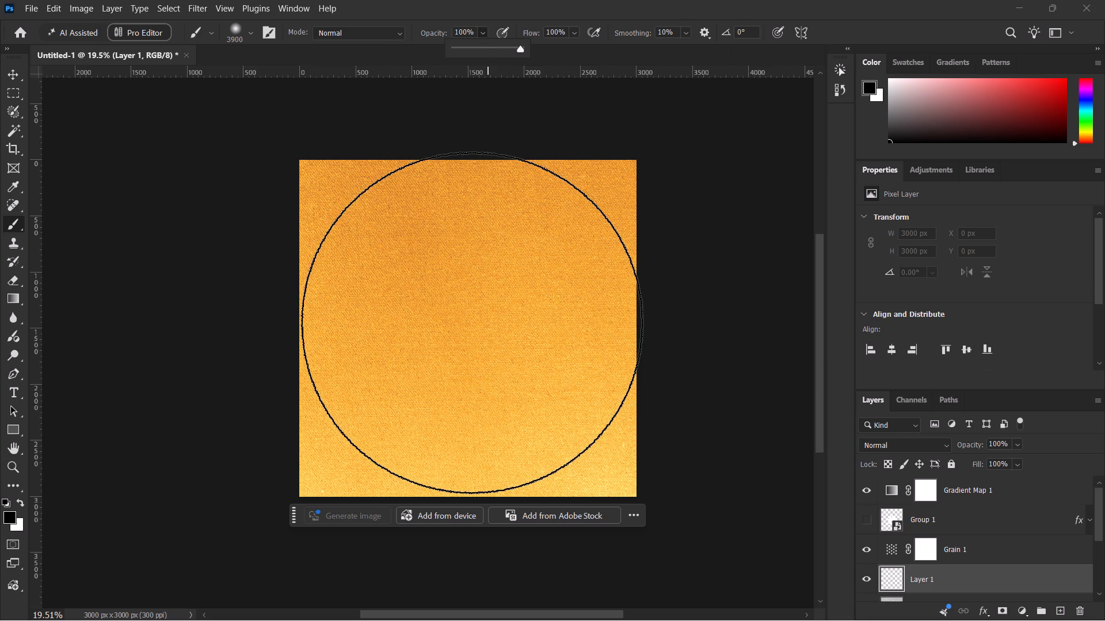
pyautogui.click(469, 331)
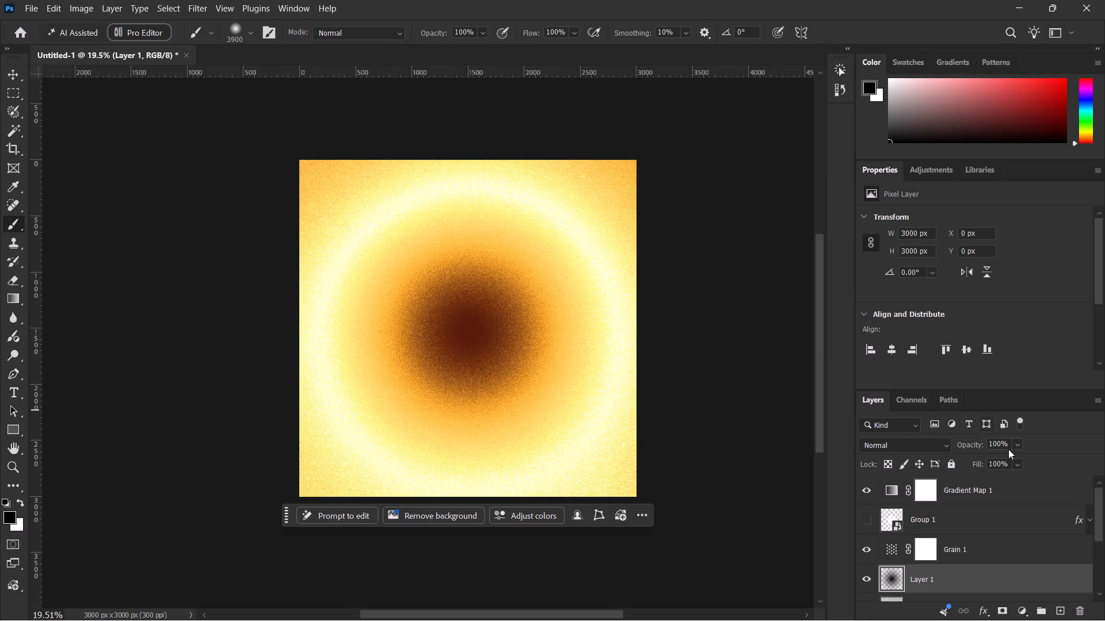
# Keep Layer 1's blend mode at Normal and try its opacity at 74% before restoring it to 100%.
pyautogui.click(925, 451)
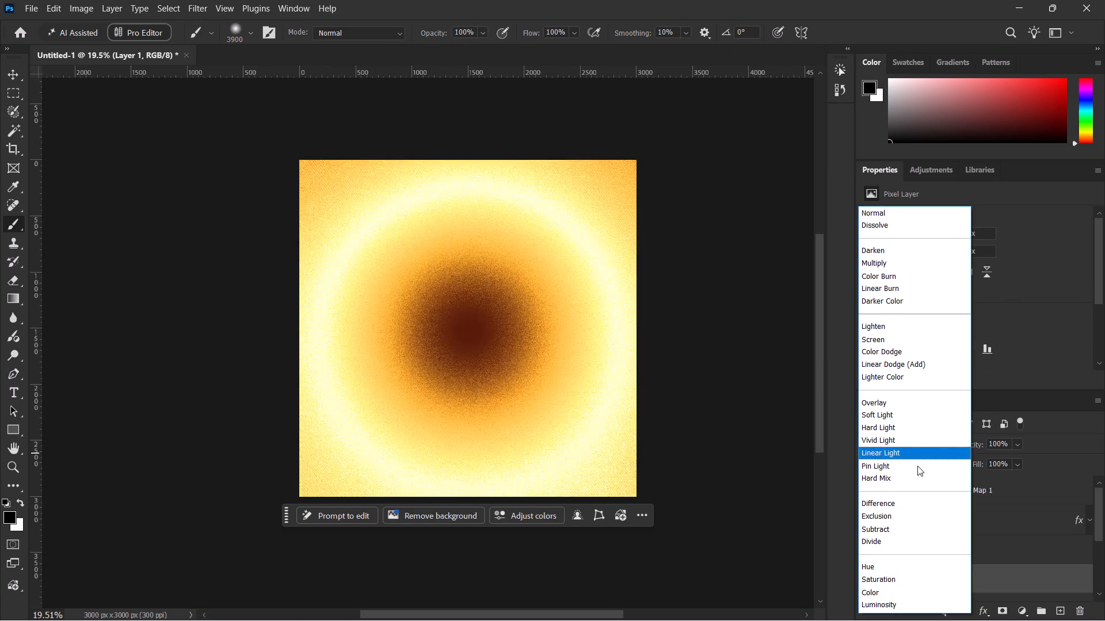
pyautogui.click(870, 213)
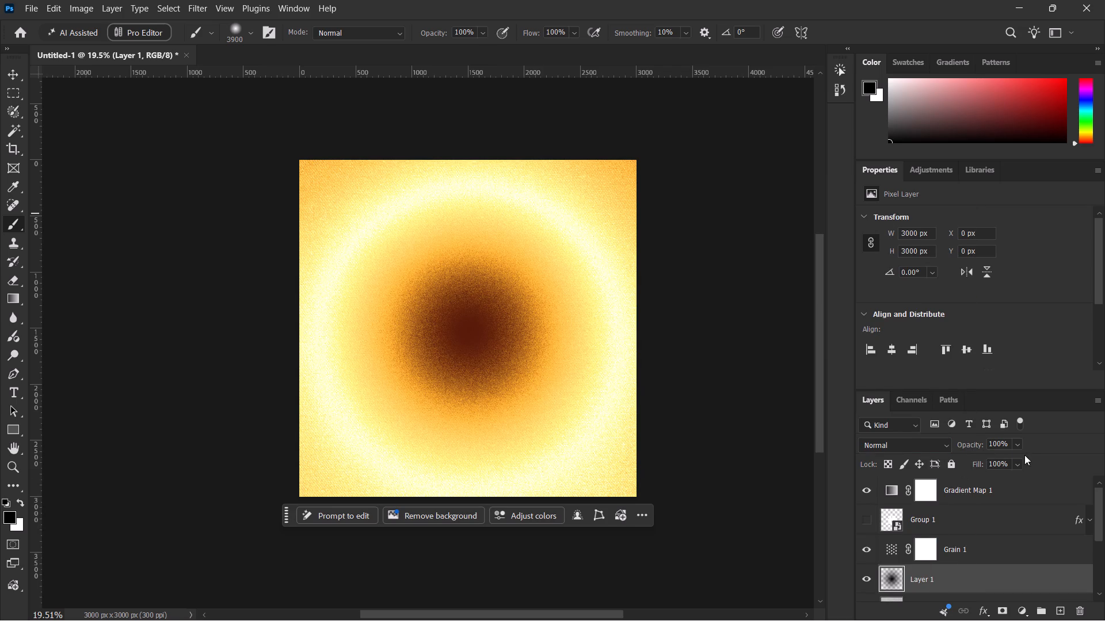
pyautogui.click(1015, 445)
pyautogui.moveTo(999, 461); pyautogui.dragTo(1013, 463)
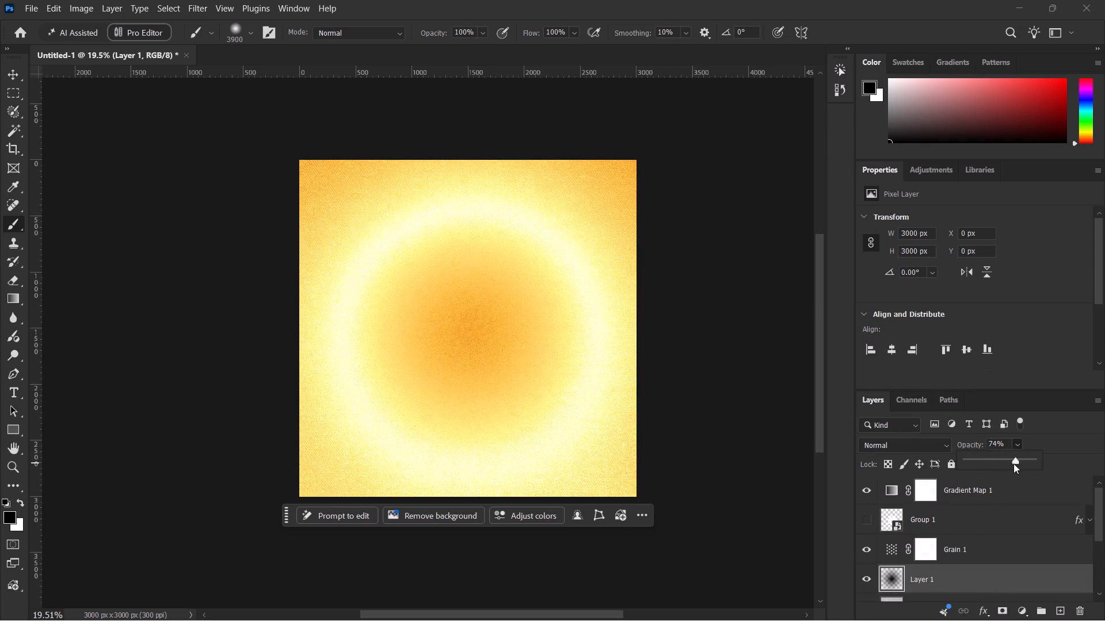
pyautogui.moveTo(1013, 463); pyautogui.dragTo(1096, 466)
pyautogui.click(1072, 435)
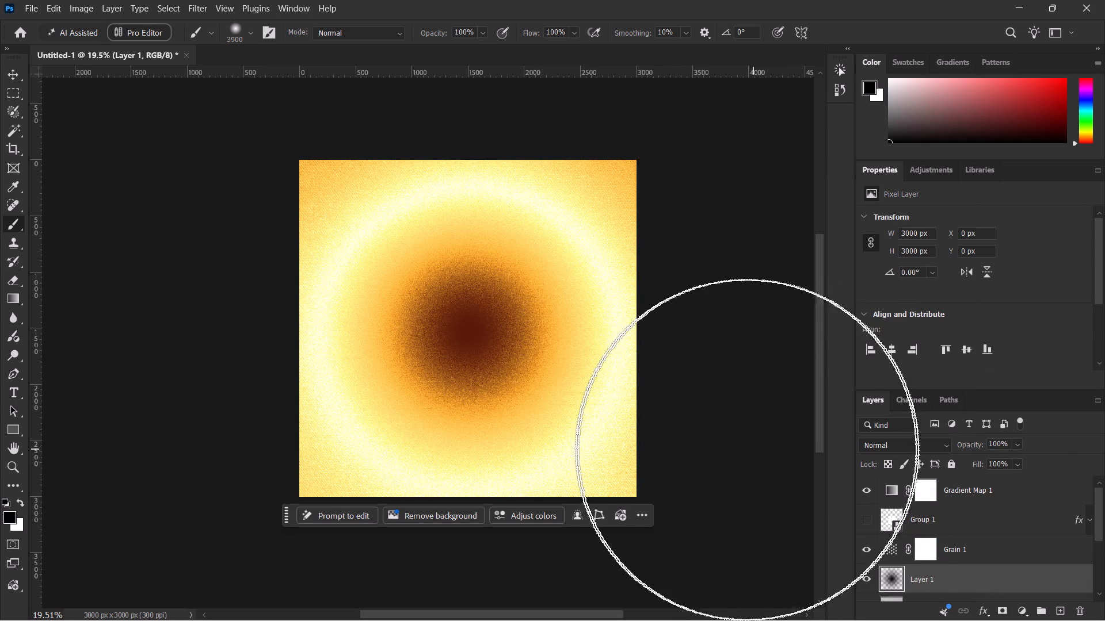
# Hide and reshow the Grain 1 layer to compare the glow with and without grain.
pyautogui.click(868, 549)
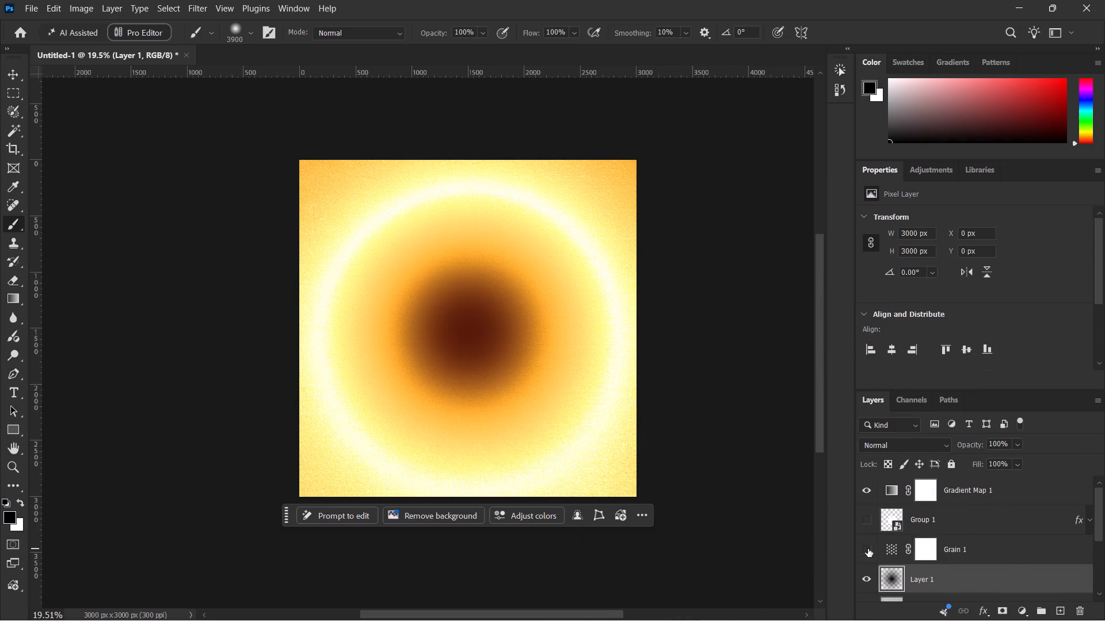
pyautogui.click(868, 549)
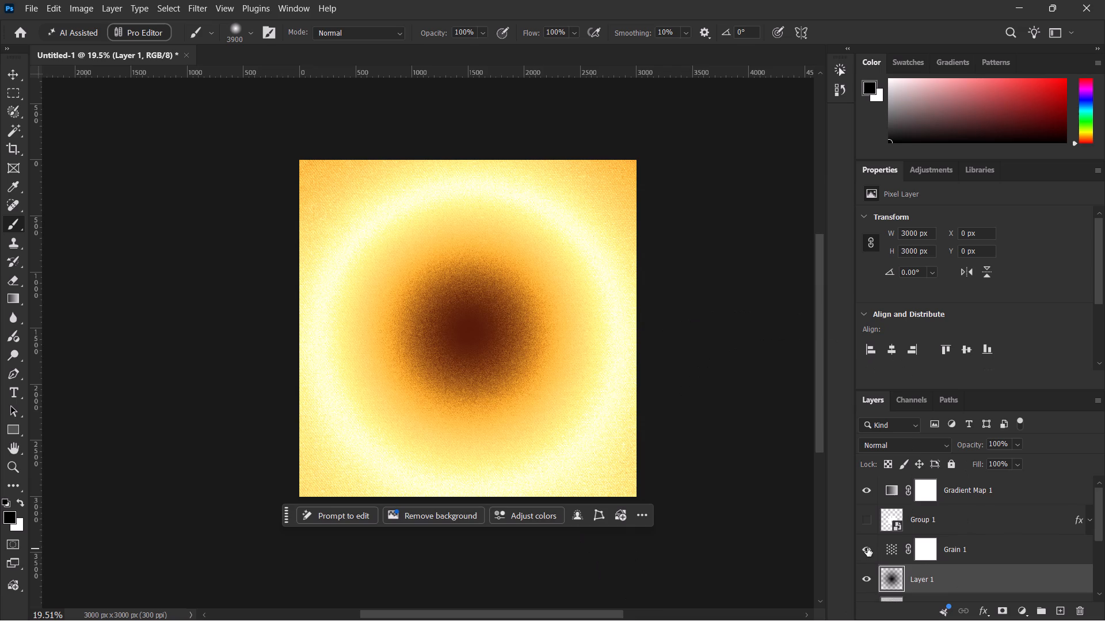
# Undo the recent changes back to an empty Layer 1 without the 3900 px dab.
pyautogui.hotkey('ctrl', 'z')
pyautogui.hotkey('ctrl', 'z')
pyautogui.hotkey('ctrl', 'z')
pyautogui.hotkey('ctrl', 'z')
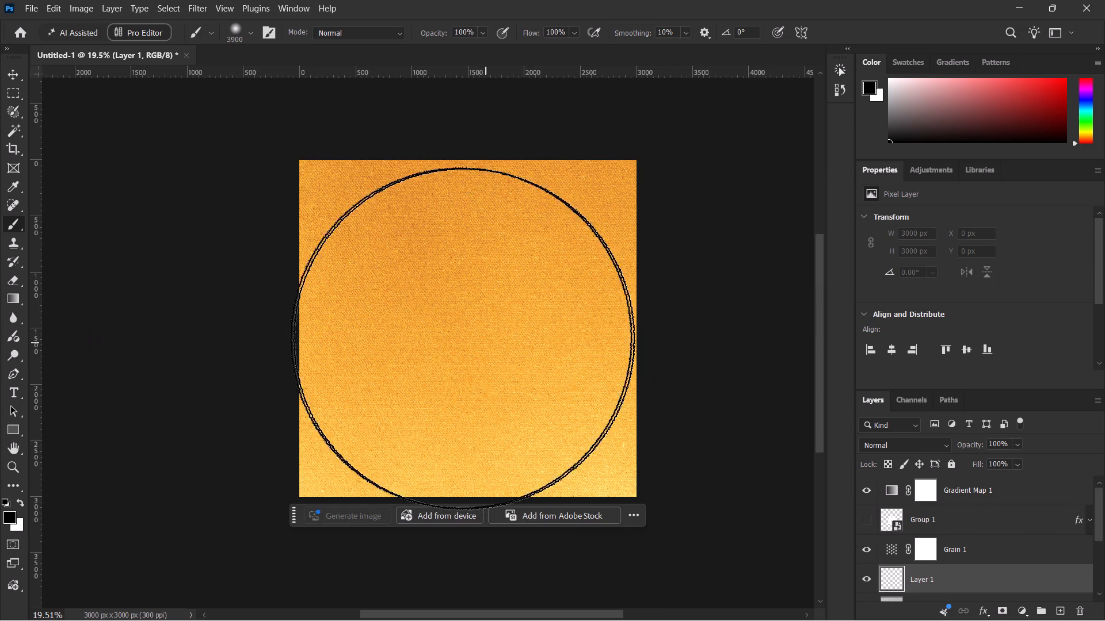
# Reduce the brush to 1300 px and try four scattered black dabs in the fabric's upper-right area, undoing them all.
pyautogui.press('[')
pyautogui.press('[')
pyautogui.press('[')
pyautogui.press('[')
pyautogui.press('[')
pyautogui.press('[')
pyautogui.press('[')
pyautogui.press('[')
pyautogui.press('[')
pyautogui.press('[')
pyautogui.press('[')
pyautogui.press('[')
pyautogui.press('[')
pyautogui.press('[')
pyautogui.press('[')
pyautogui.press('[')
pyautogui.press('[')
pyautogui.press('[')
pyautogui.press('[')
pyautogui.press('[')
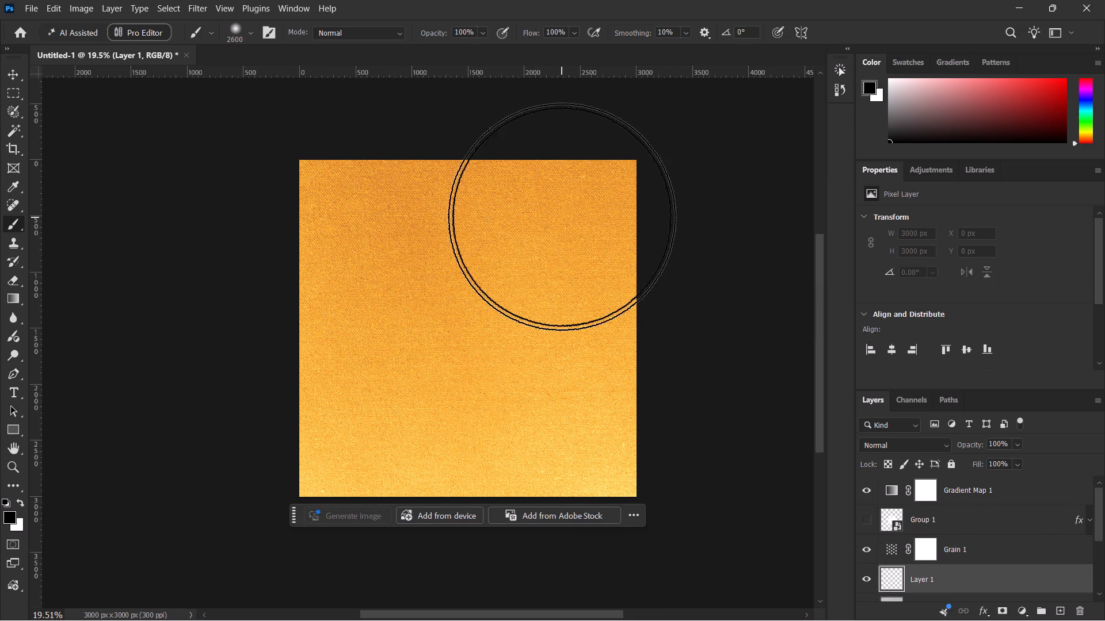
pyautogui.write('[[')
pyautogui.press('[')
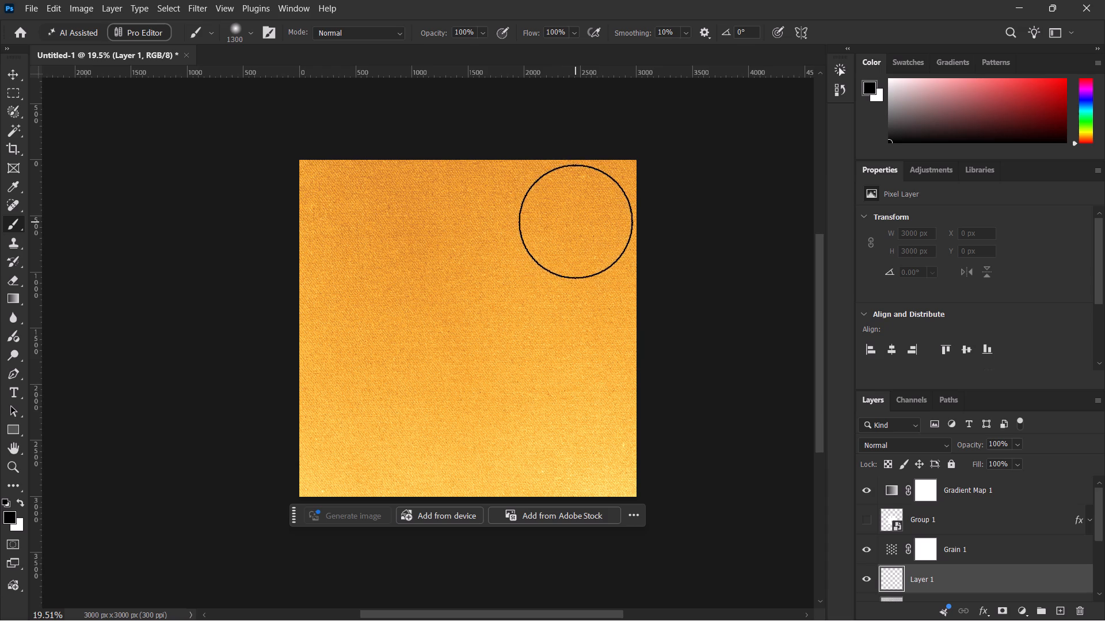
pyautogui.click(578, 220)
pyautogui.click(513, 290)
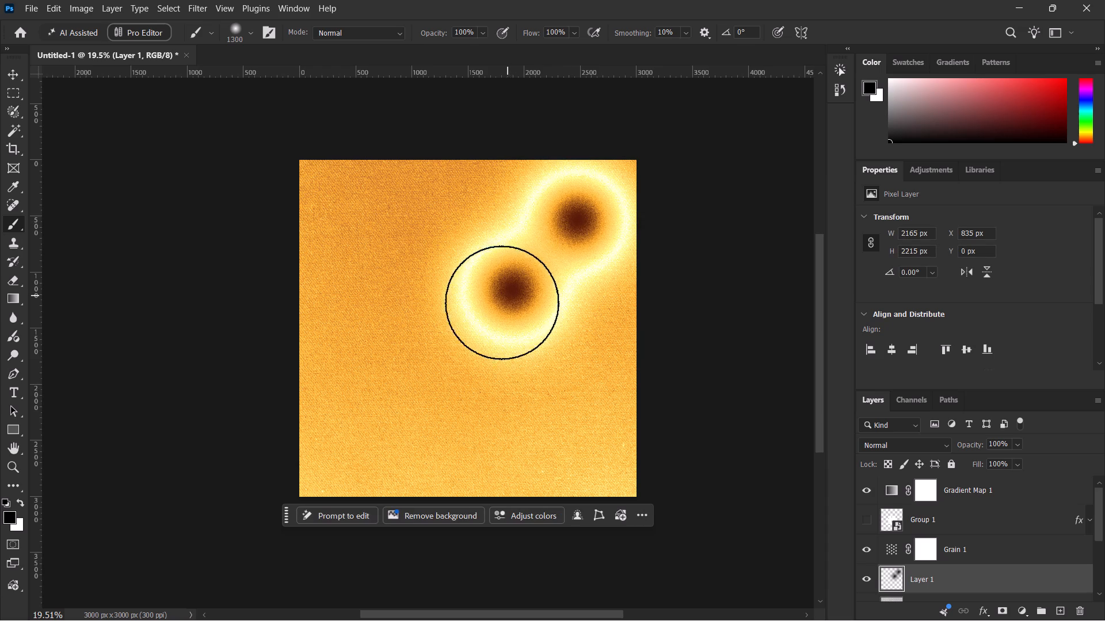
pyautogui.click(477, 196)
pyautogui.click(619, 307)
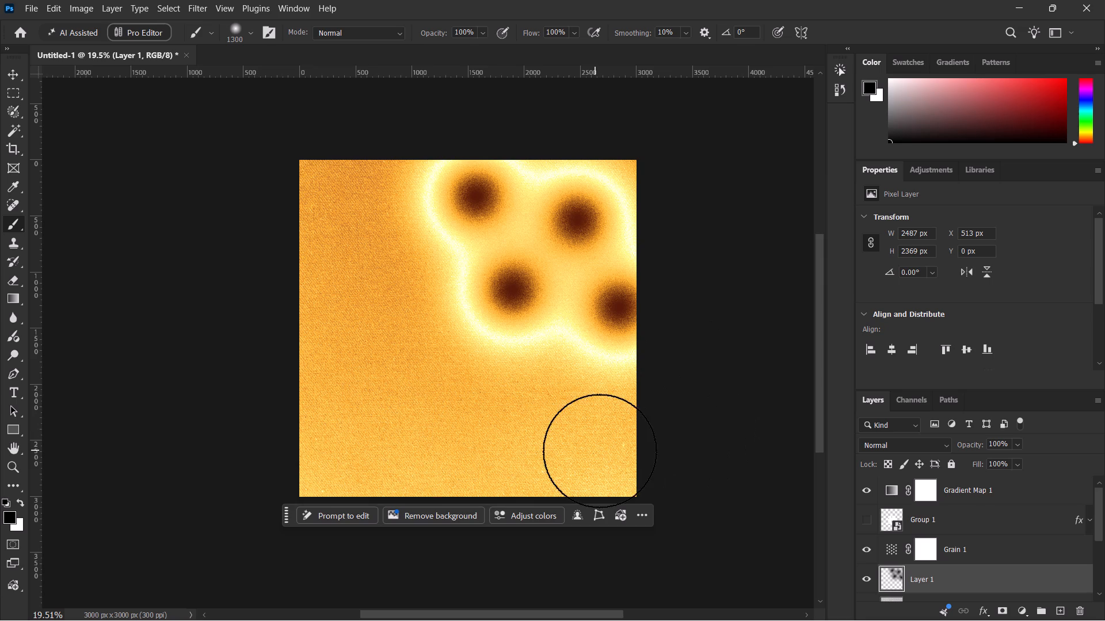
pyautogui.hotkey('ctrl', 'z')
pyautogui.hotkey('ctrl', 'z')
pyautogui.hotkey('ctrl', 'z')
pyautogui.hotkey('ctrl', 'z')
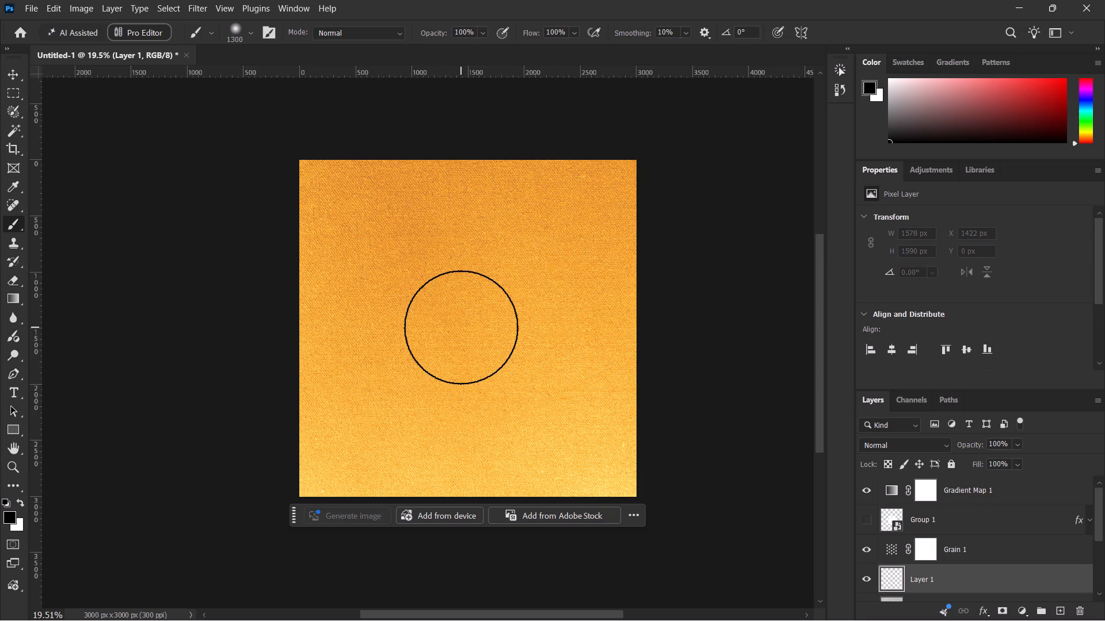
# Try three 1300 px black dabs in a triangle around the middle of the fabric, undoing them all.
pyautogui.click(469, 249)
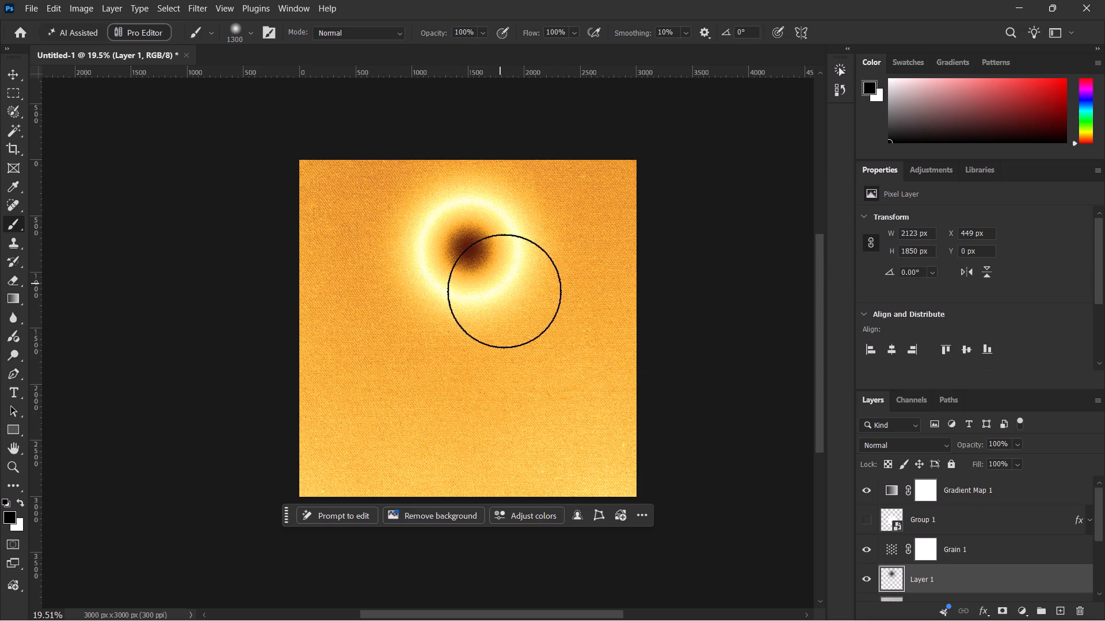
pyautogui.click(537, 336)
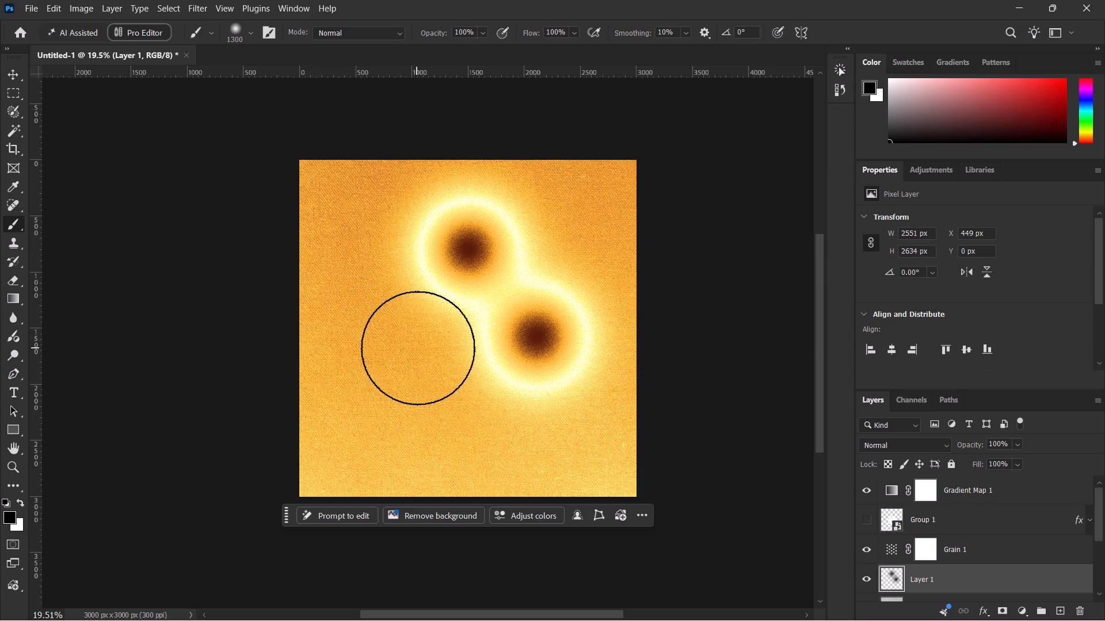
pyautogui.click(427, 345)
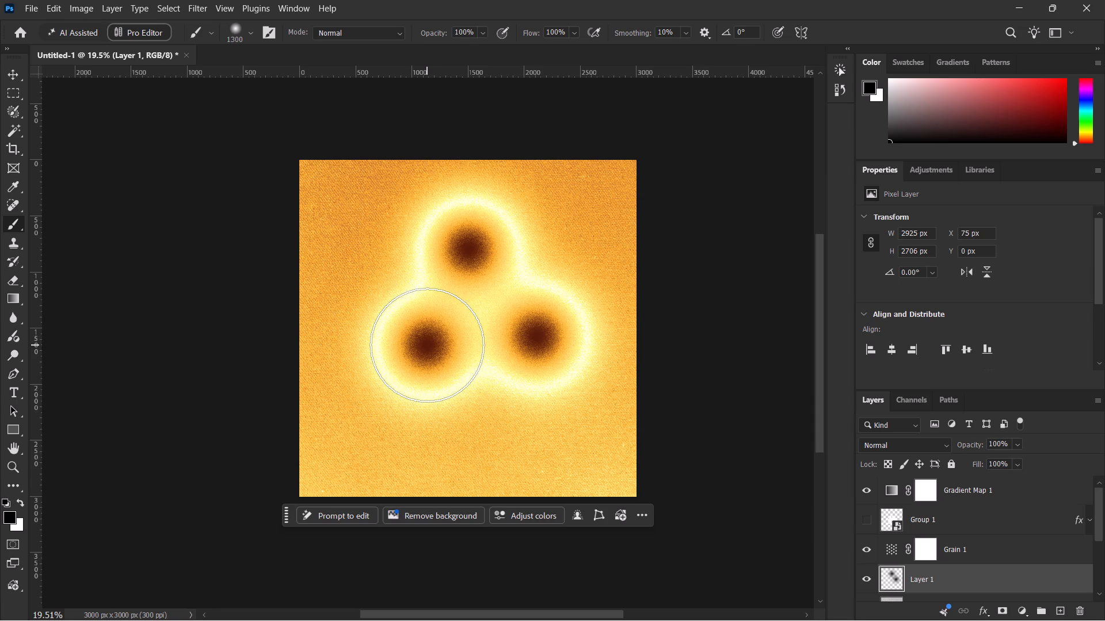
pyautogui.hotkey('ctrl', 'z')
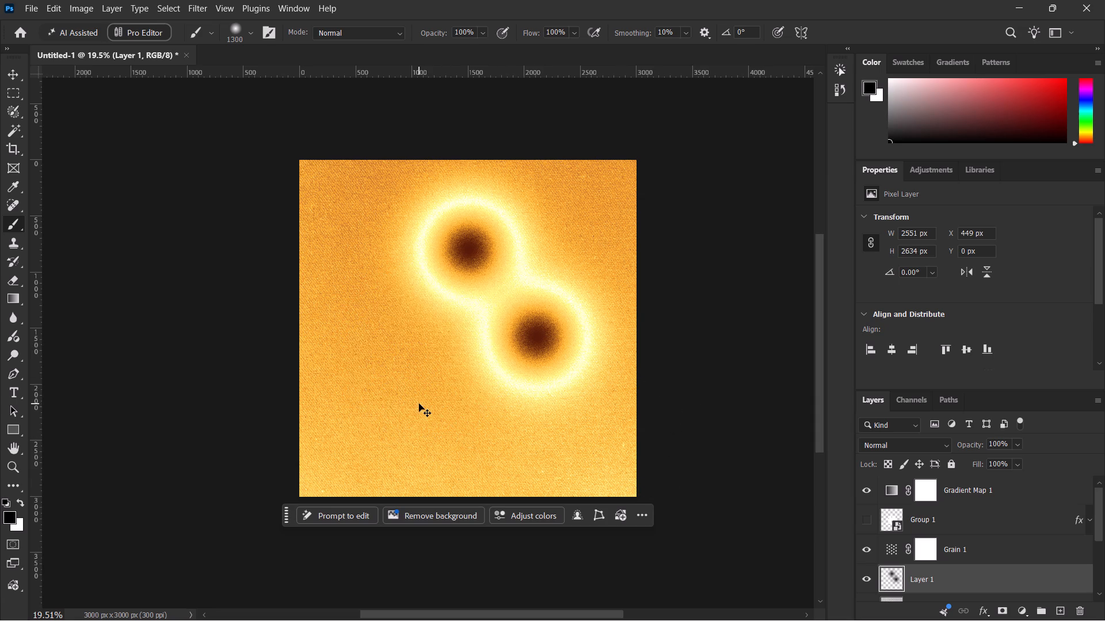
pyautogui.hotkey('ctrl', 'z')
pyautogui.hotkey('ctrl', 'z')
# Reduce the brush size to 800 px.
pyautogui.press('[')
pyautogui.press('[')
pyautogui.press('[')
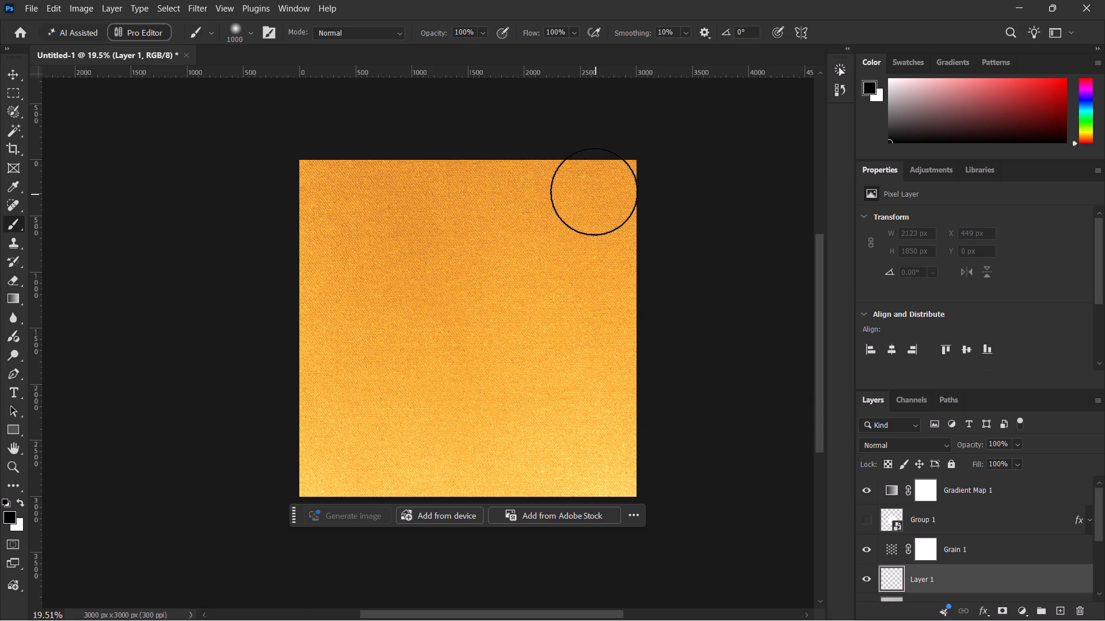
pyautogui.press('[')
pyautogui.press('p')
pyautogui.press('[')
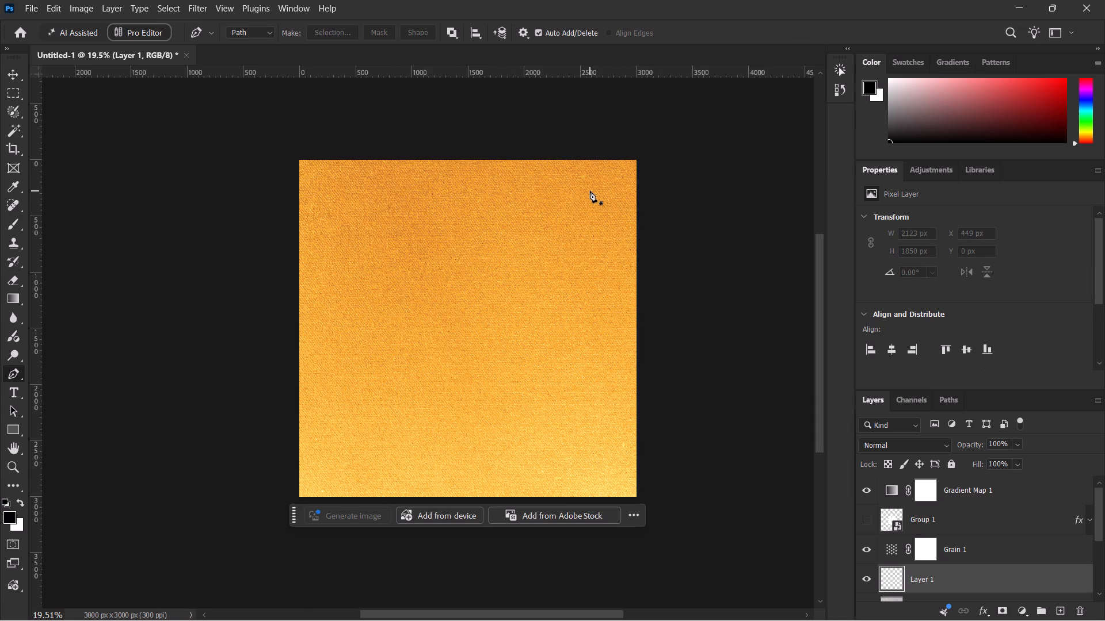
pyautogui.write('b[')
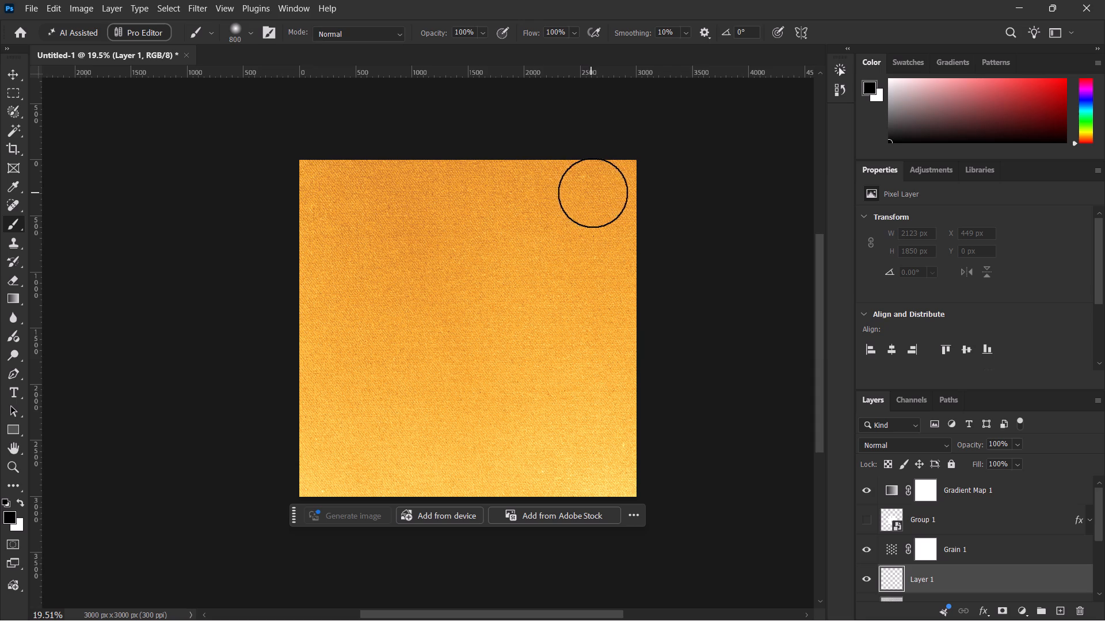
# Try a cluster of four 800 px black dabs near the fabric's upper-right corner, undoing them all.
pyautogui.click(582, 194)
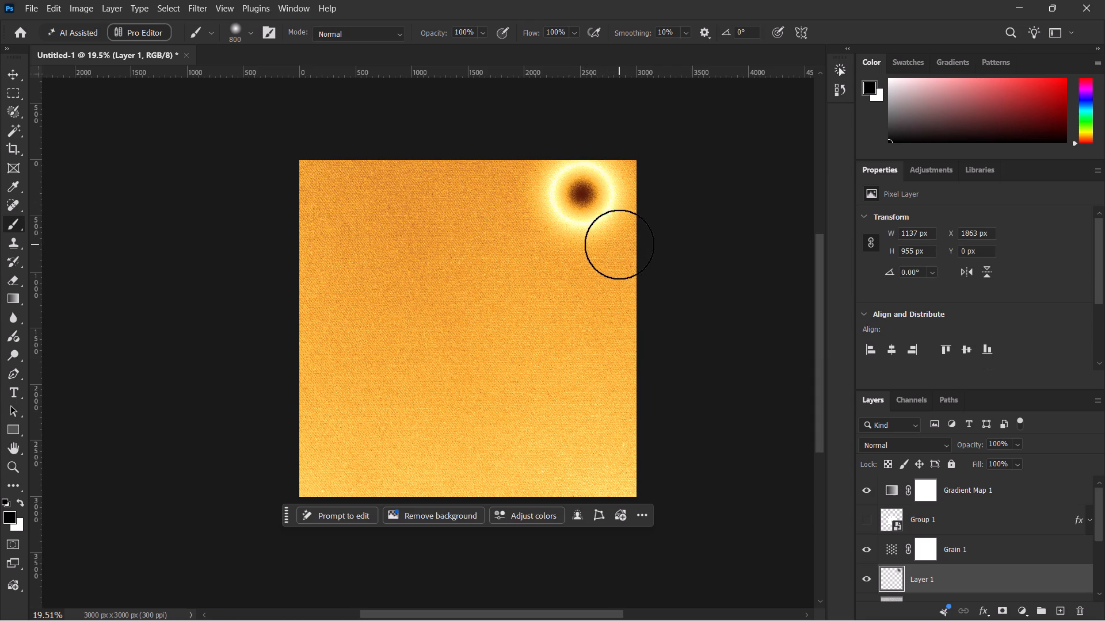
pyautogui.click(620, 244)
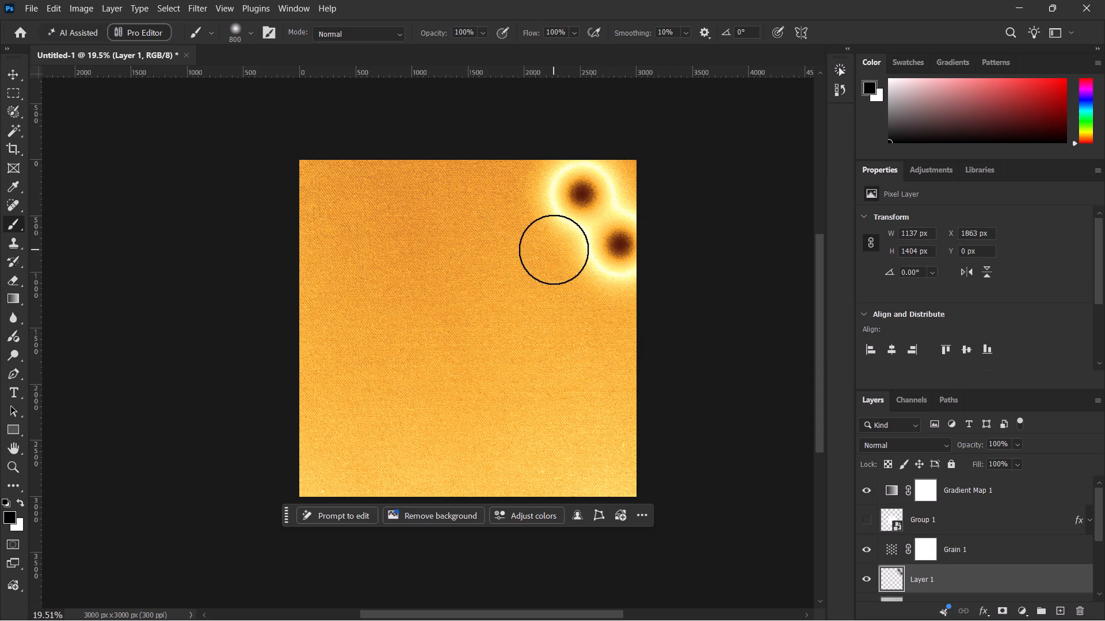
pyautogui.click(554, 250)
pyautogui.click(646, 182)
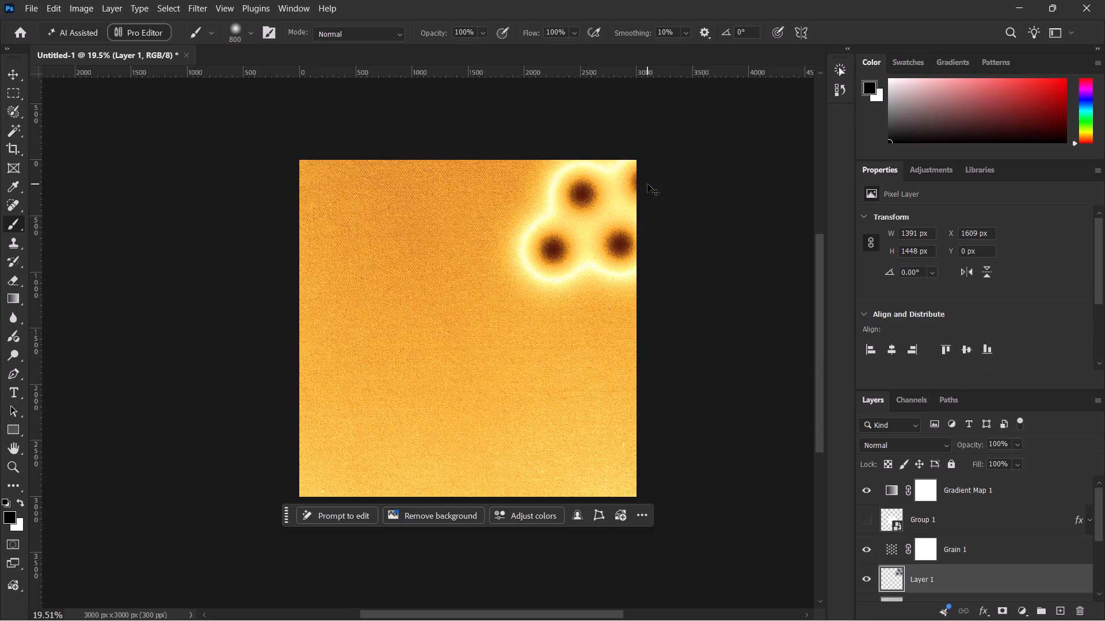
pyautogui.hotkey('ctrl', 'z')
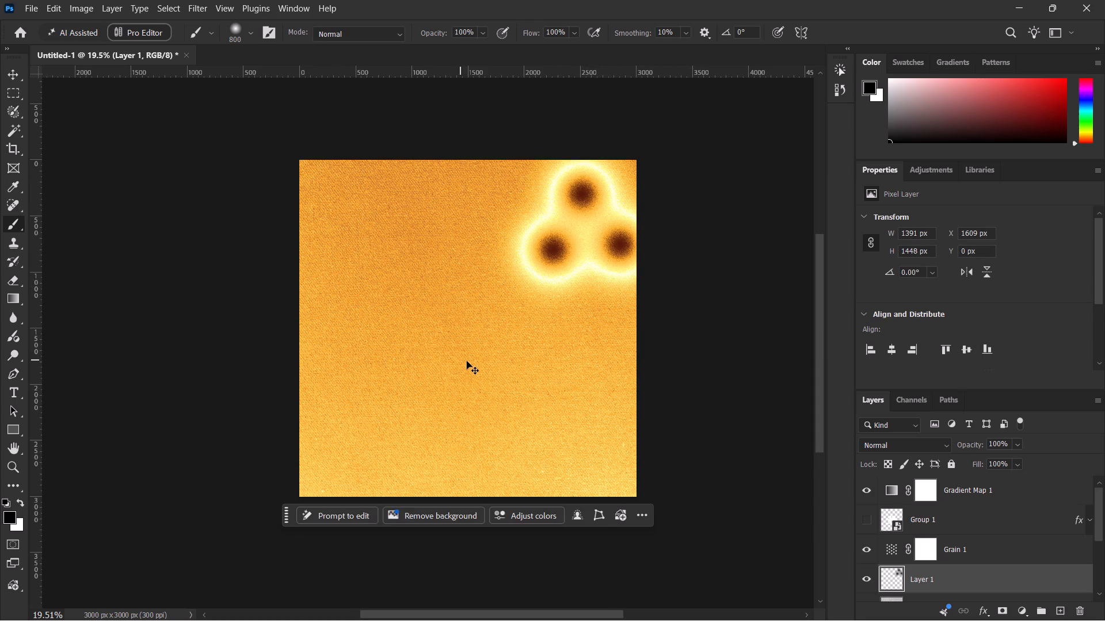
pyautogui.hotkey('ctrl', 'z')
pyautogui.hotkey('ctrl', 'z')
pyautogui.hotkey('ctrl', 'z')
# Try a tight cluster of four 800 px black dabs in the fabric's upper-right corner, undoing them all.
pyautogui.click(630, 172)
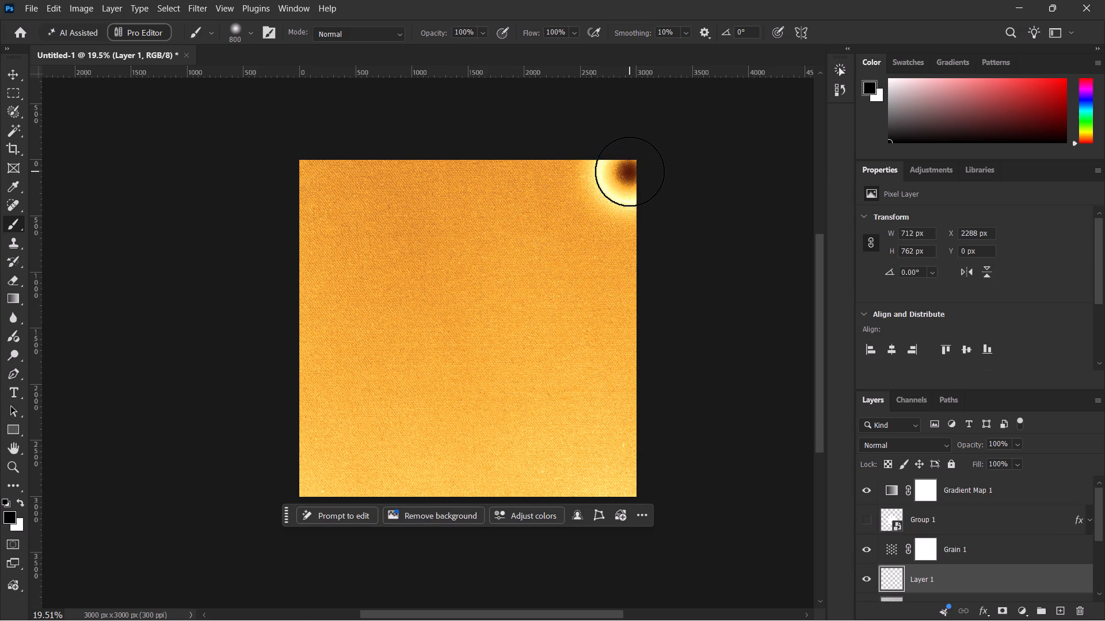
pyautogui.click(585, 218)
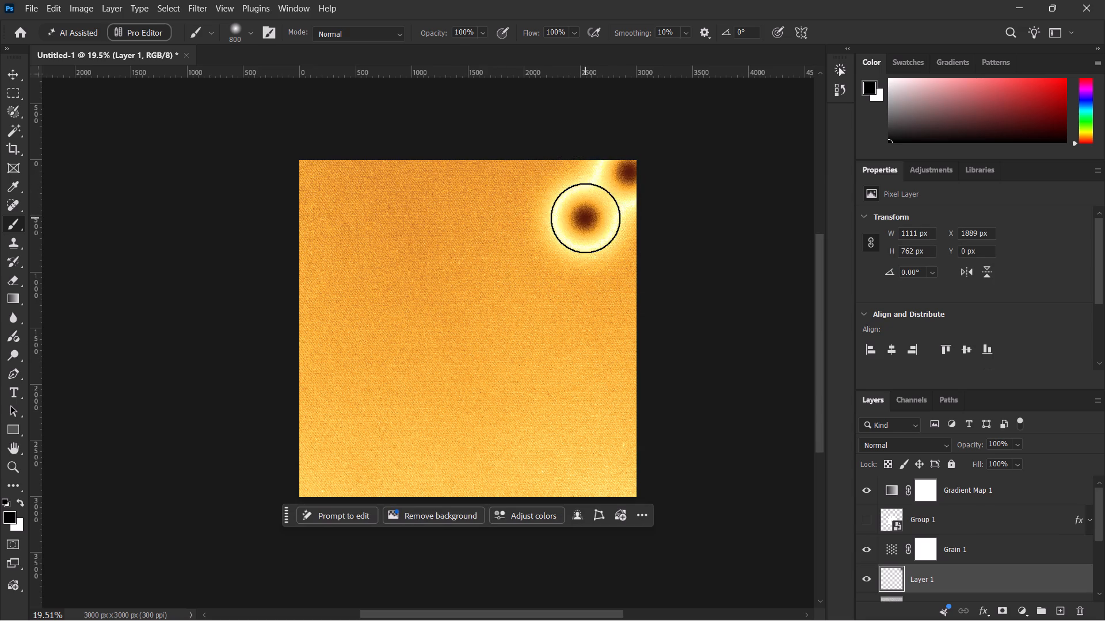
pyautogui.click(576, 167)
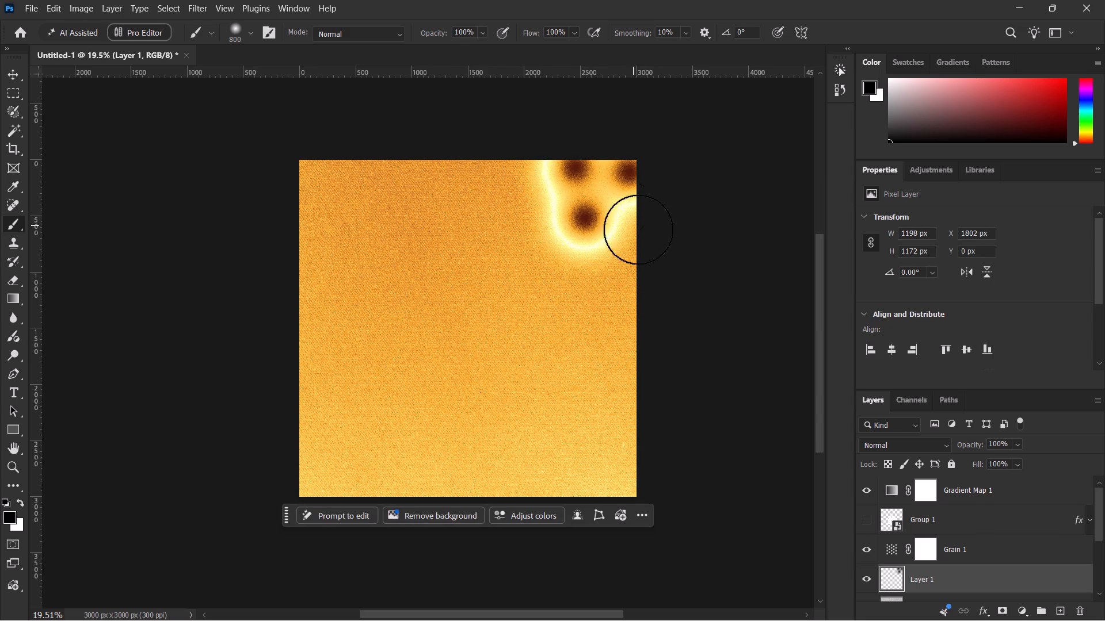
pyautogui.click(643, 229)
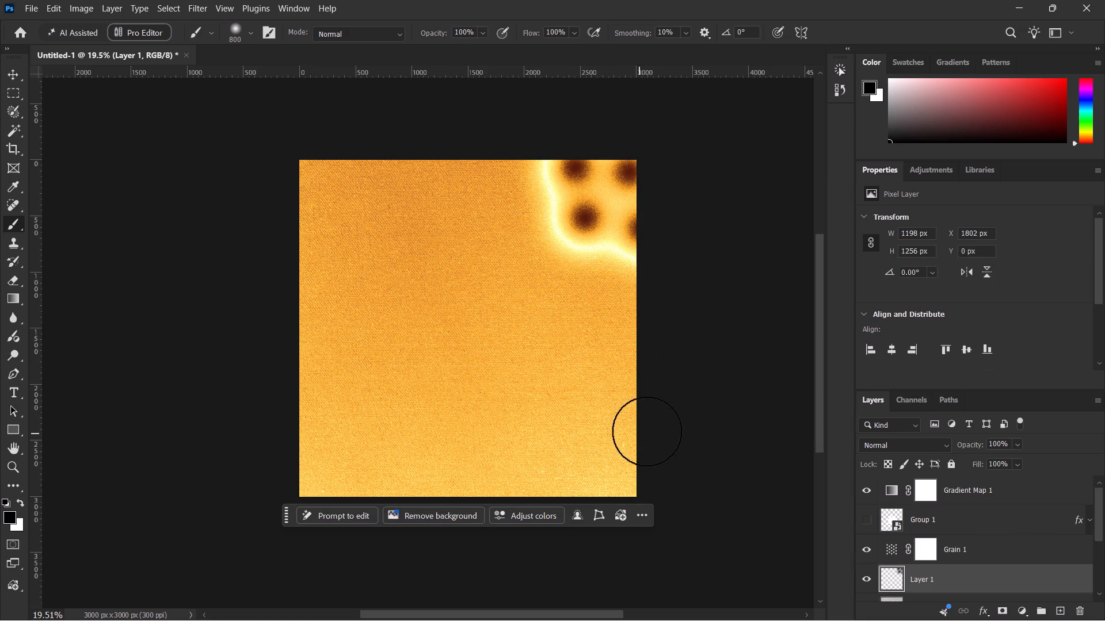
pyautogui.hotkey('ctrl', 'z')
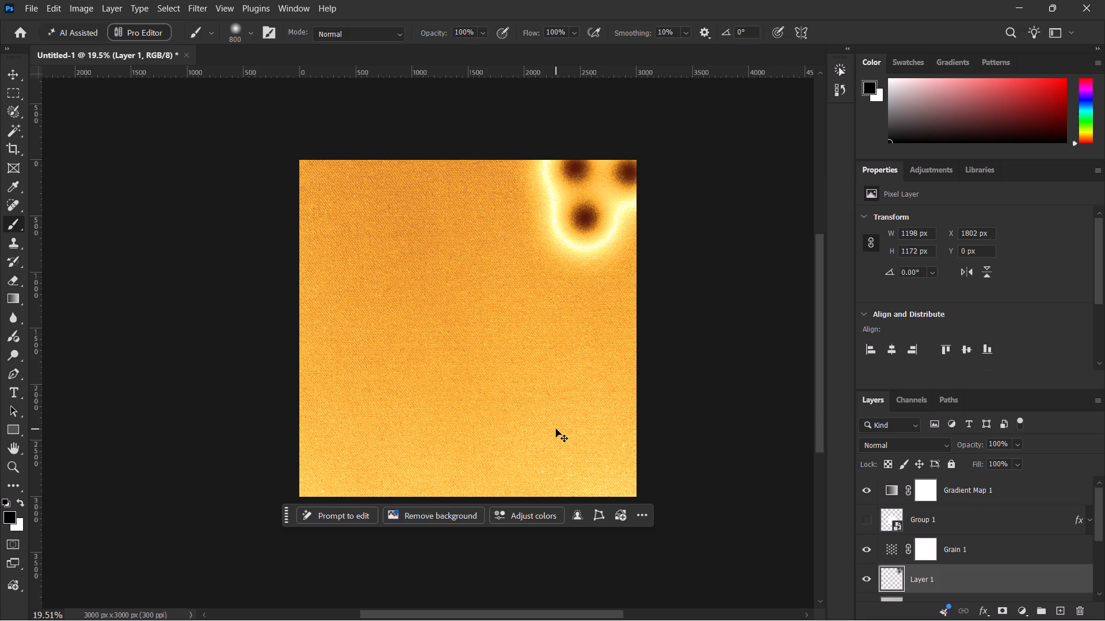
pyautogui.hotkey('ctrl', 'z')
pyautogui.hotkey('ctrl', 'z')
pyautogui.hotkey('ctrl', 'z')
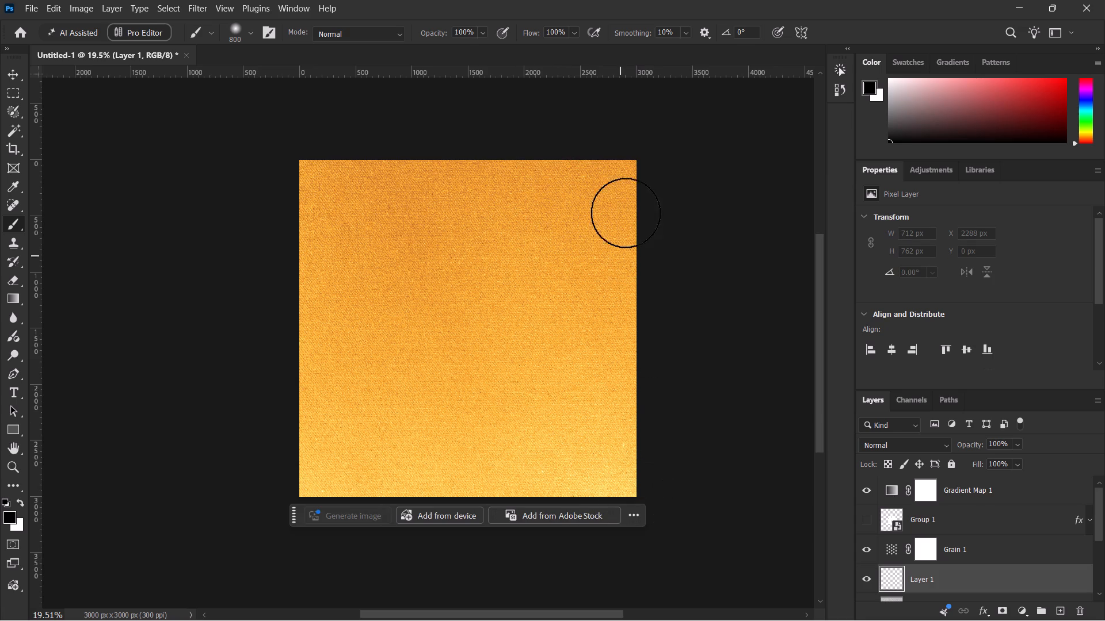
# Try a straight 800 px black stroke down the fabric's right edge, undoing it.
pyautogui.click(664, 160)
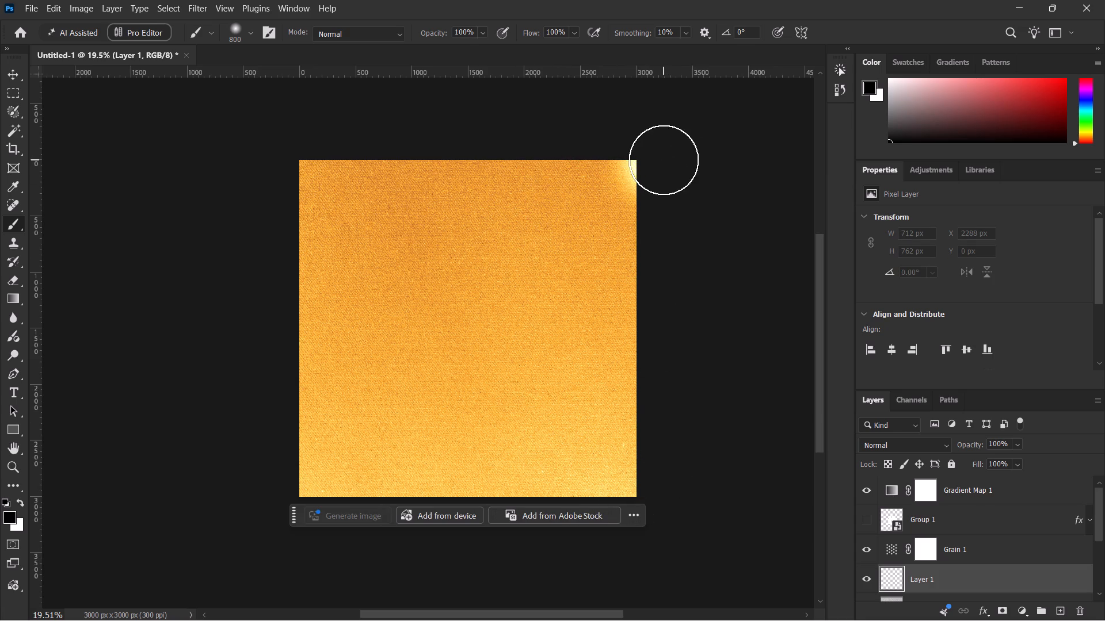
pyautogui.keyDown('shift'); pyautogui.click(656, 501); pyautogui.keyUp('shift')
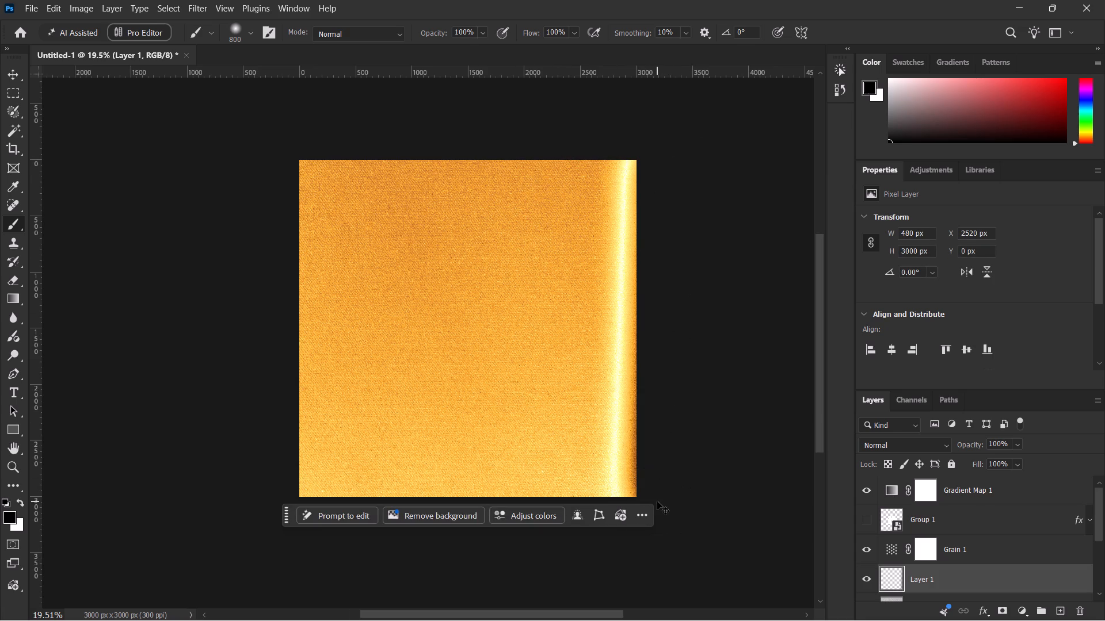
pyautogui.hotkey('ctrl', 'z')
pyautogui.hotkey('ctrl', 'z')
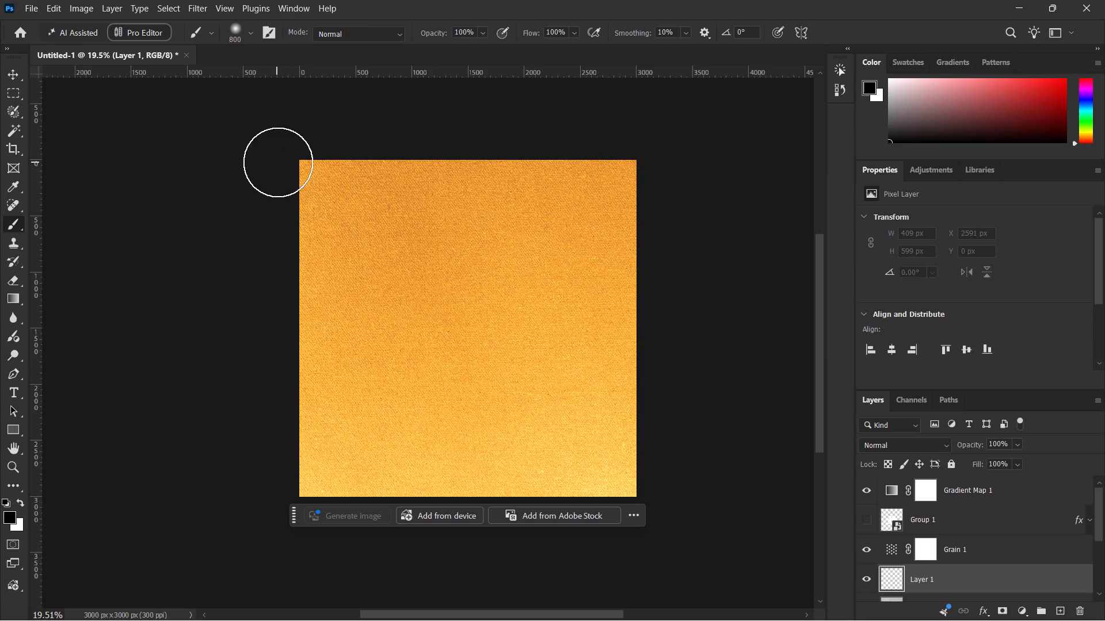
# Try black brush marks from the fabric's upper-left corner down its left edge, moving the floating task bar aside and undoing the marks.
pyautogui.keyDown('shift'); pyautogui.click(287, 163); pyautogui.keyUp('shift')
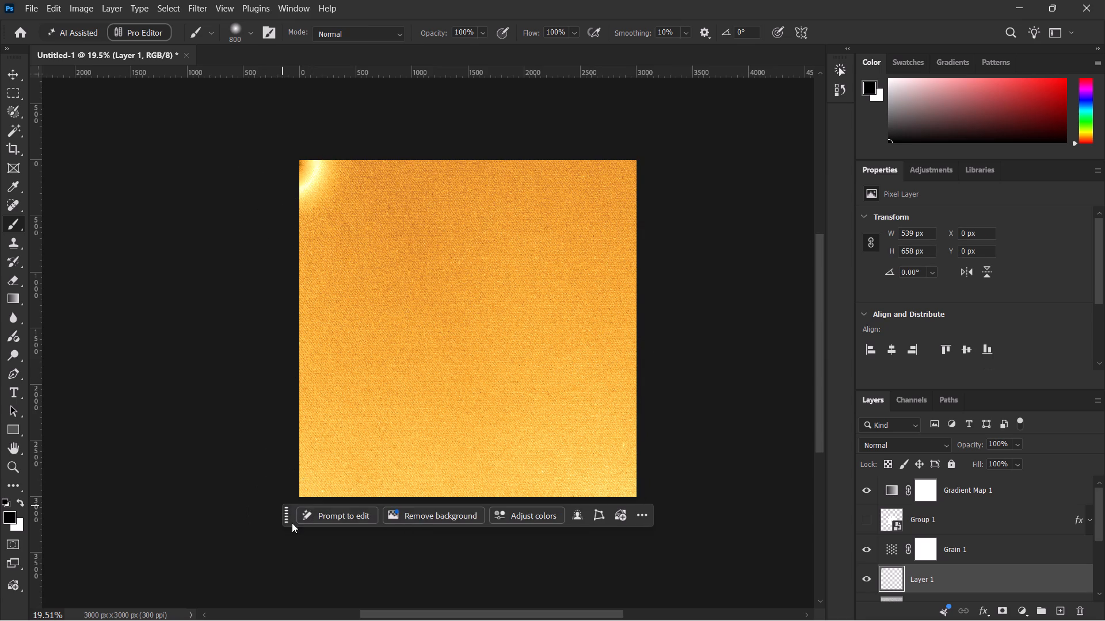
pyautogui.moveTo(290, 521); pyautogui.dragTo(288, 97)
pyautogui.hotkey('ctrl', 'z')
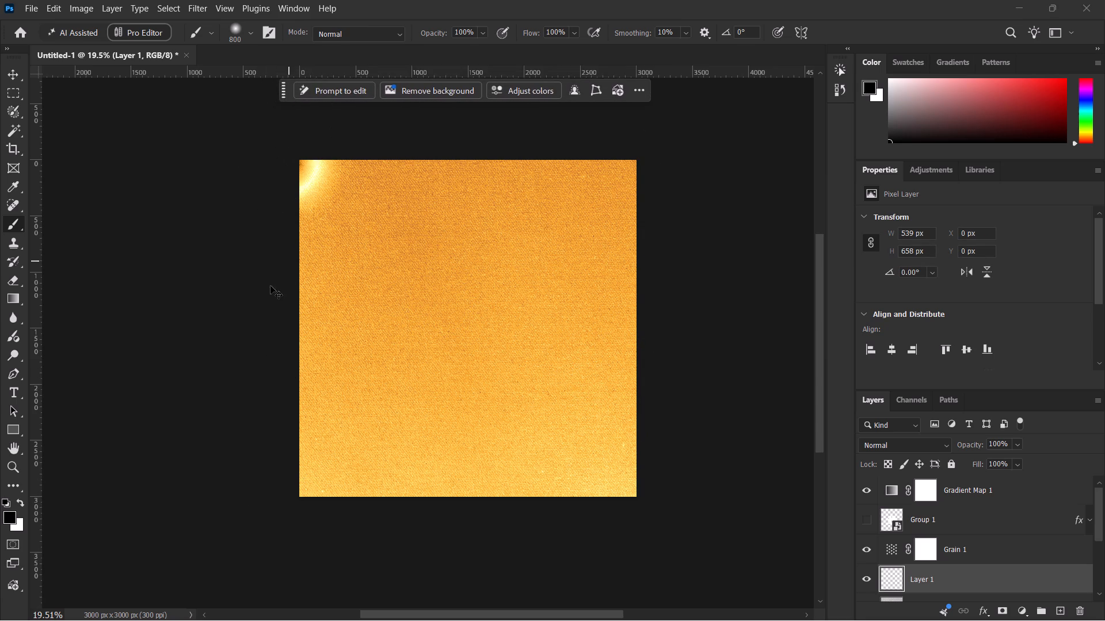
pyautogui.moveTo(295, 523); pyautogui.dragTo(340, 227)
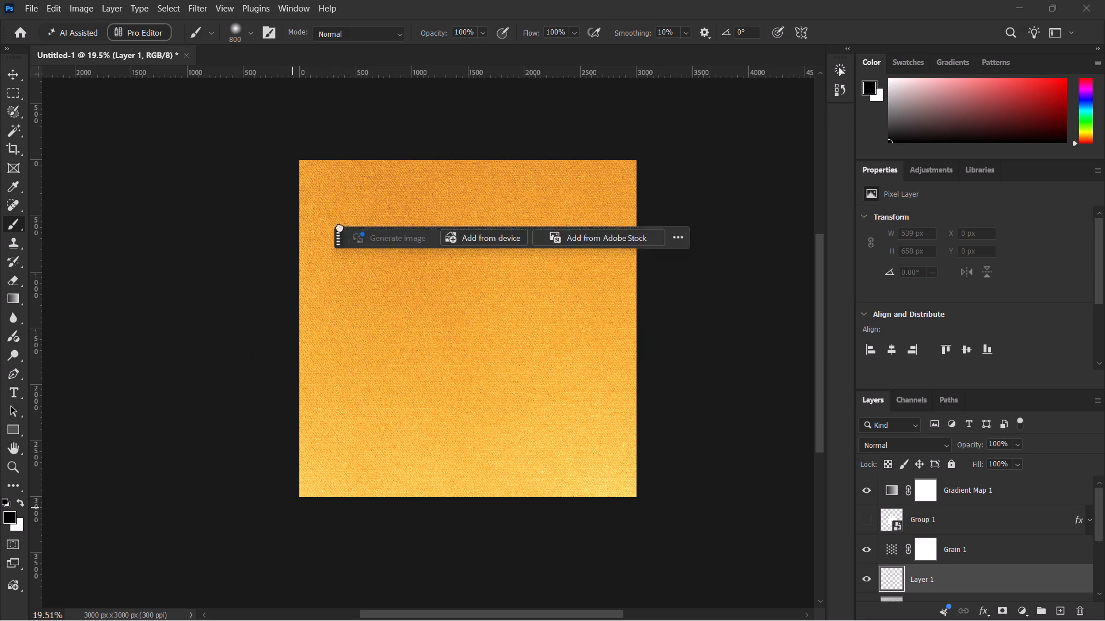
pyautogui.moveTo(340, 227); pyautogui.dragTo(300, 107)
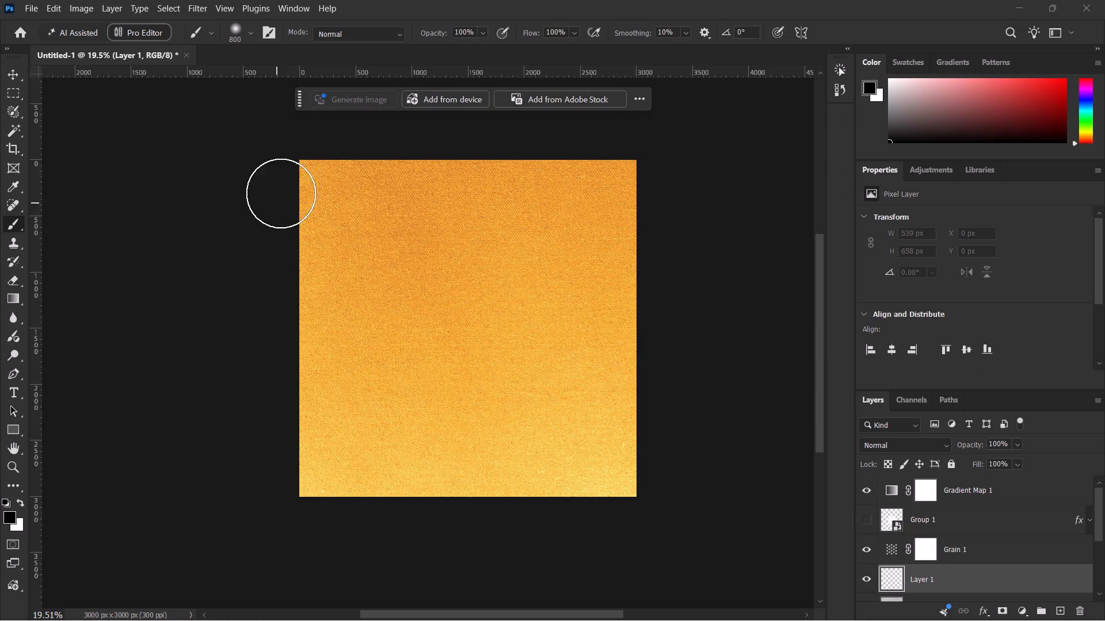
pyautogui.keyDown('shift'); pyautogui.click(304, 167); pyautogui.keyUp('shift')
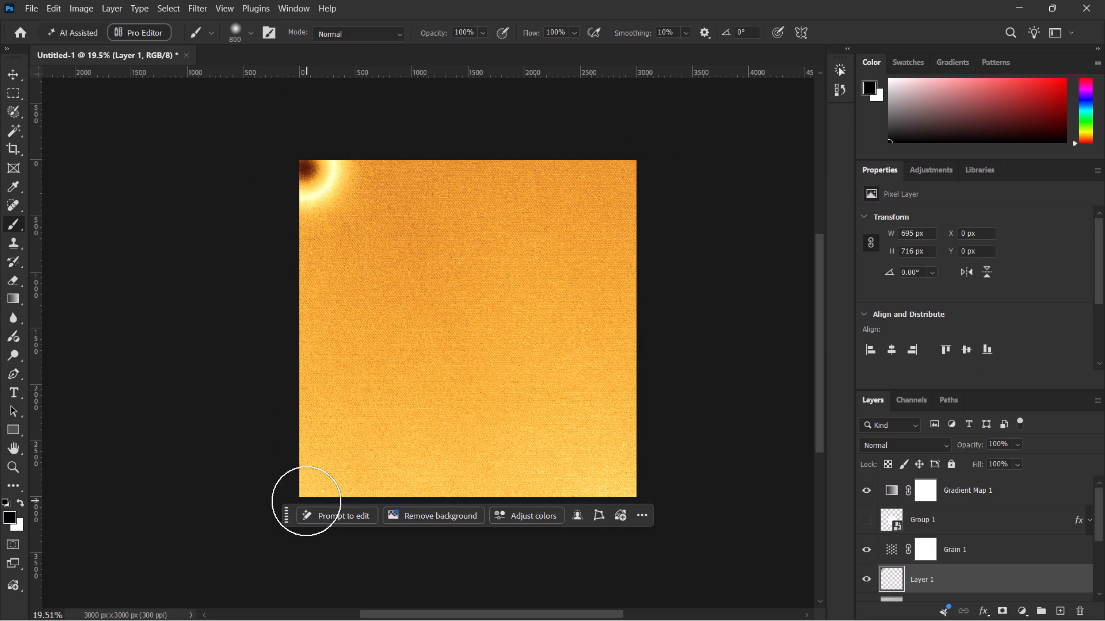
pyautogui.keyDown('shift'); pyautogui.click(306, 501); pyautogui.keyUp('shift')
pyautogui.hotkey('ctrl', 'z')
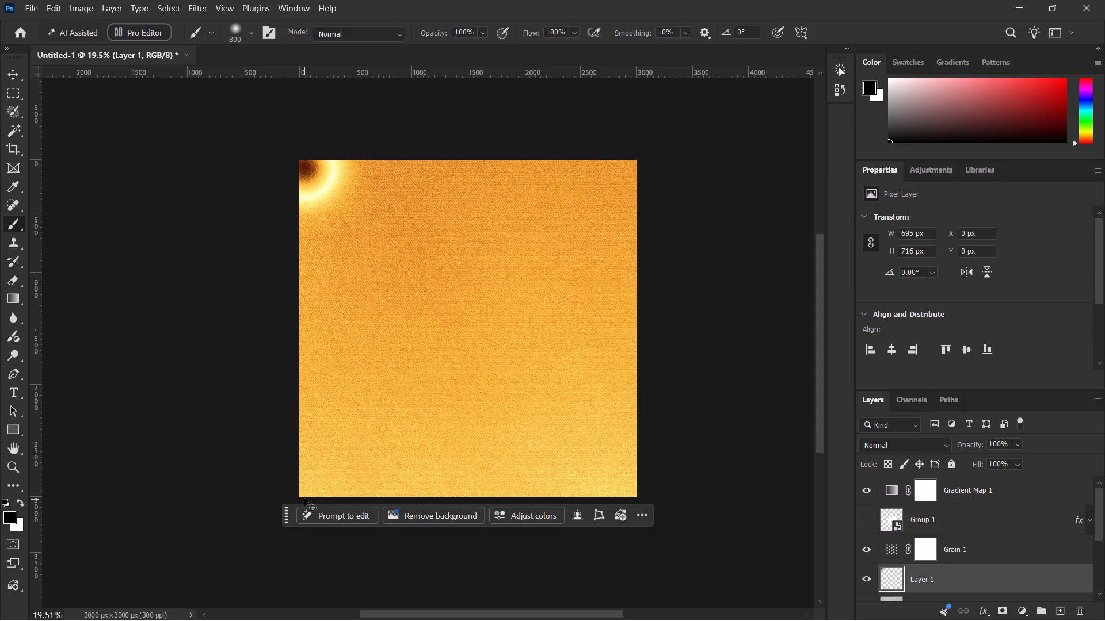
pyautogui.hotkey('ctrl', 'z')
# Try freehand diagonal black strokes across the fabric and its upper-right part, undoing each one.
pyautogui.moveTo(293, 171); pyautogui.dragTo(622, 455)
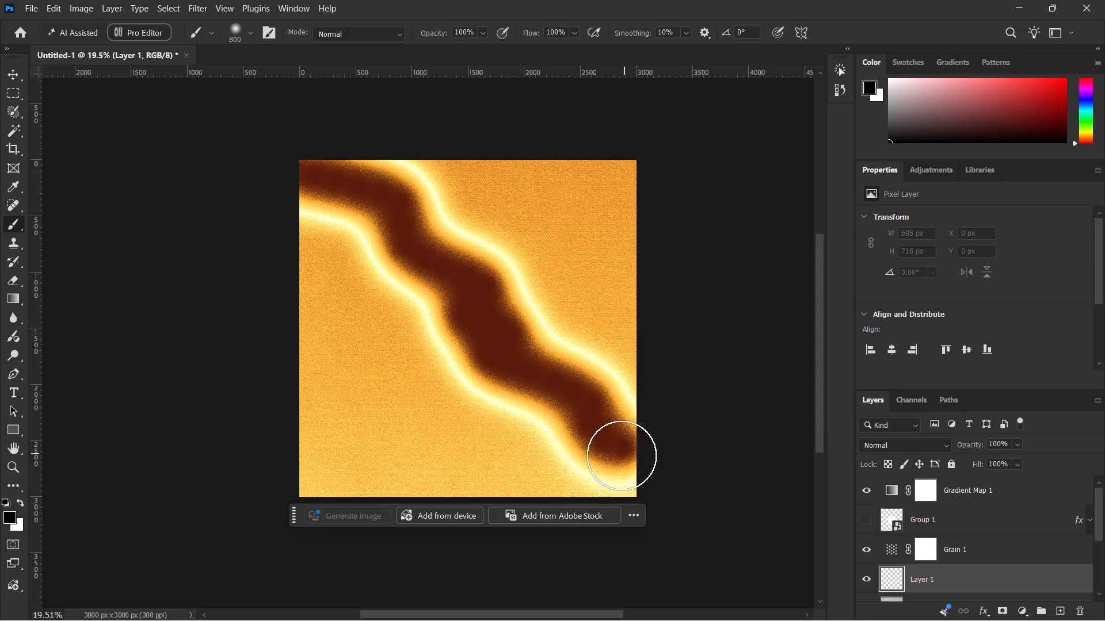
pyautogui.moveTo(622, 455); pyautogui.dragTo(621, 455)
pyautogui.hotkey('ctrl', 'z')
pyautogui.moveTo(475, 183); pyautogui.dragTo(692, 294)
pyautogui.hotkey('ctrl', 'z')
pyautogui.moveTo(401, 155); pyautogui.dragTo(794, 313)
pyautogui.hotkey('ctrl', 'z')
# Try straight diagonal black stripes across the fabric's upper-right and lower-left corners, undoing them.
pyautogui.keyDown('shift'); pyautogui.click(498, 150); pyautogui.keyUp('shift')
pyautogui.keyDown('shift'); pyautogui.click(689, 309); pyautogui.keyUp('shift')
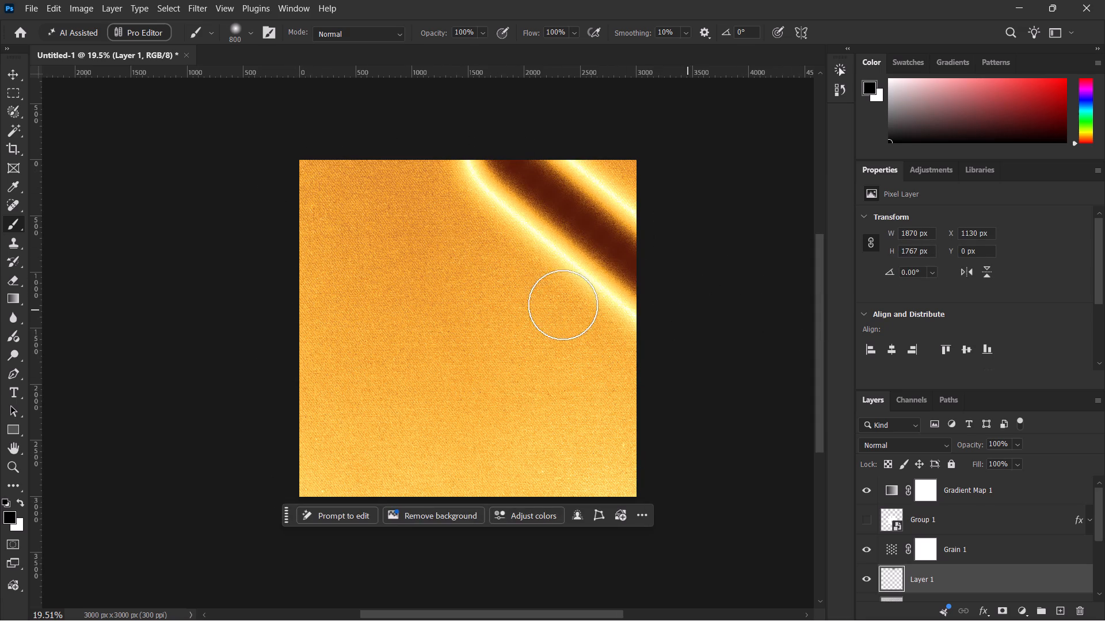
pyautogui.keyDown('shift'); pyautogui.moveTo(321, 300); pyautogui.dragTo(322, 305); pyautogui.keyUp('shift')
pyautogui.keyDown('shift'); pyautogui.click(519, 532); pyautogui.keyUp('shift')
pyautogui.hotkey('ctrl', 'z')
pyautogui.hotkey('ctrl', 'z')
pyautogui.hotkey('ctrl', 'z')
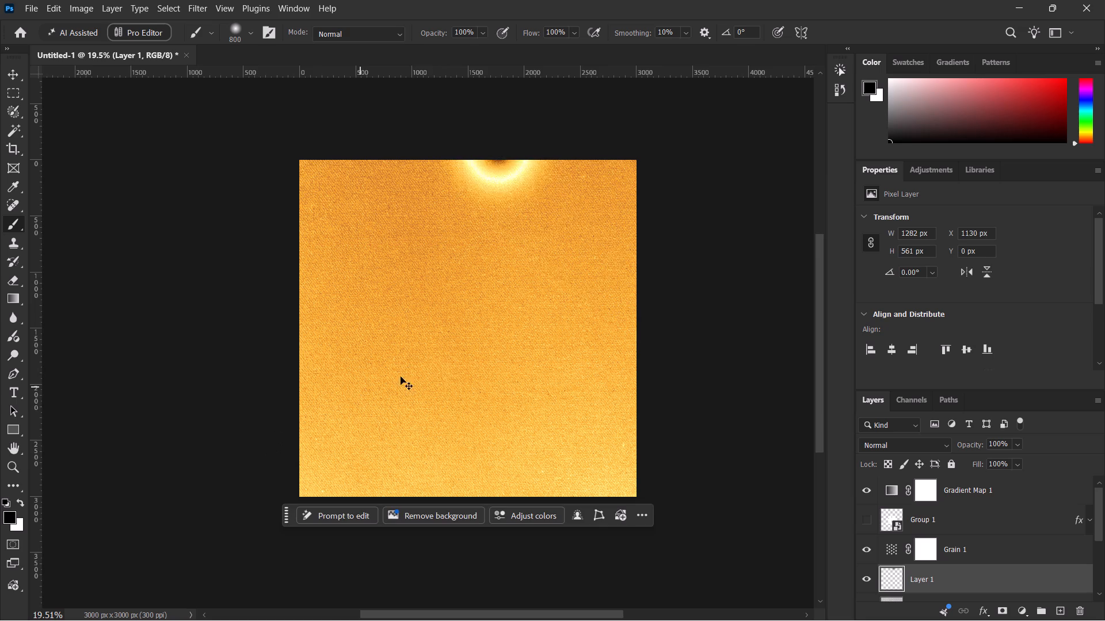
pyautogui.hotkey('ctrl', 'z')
# Paint two parallel straight 800 px black stripes diagonally across the upper-right and lower-left corners of the fabric on Layer 1.
pyautogui.keyDown('shift'); pyautogui.click(473, 118); pyautogui.keyUp('shift')
pyautogui.keyDown('shift'); pyautogui.click(760, 356); pyautogui.keyUp('shift')
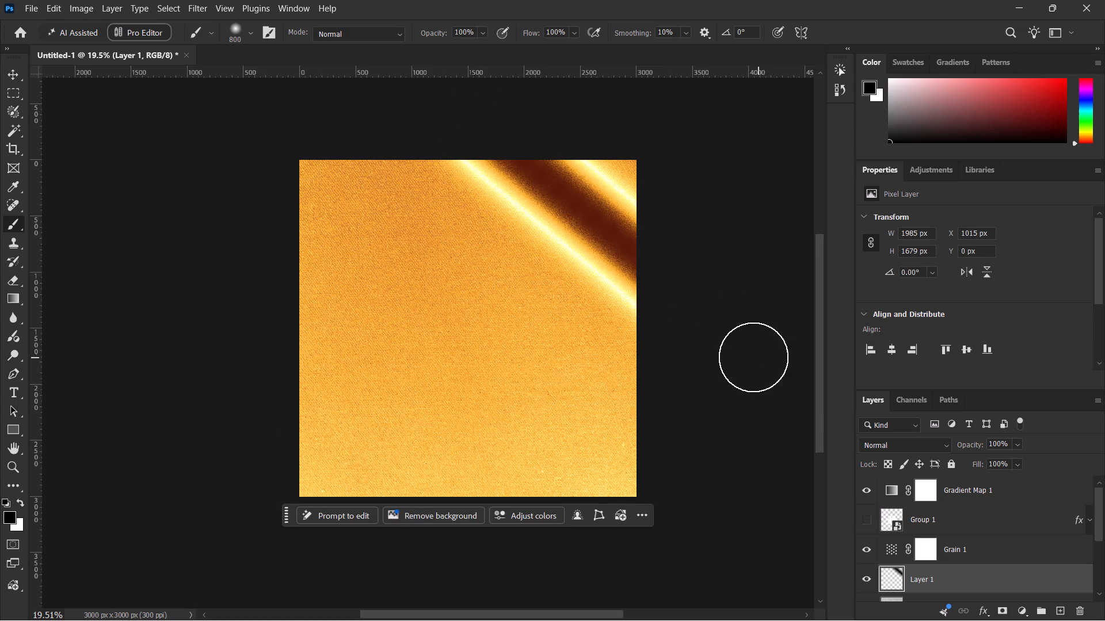
pyautogui.click(225, 301)
pyautogui.keyDown('shift'); pyautogui.click(481, 551); pyautogui.keyUp('shift')
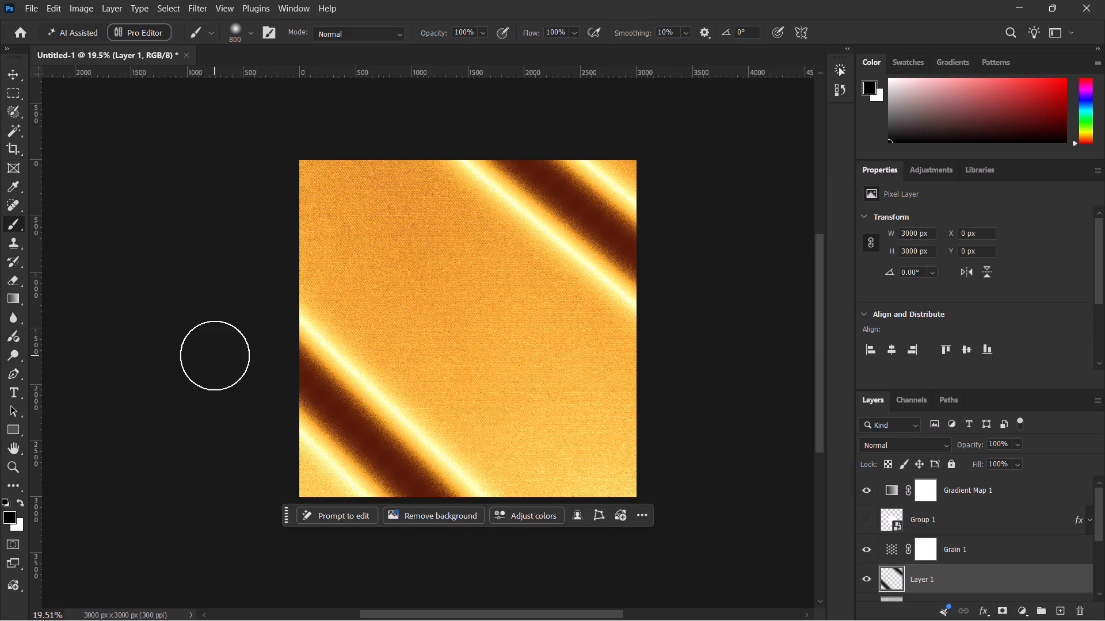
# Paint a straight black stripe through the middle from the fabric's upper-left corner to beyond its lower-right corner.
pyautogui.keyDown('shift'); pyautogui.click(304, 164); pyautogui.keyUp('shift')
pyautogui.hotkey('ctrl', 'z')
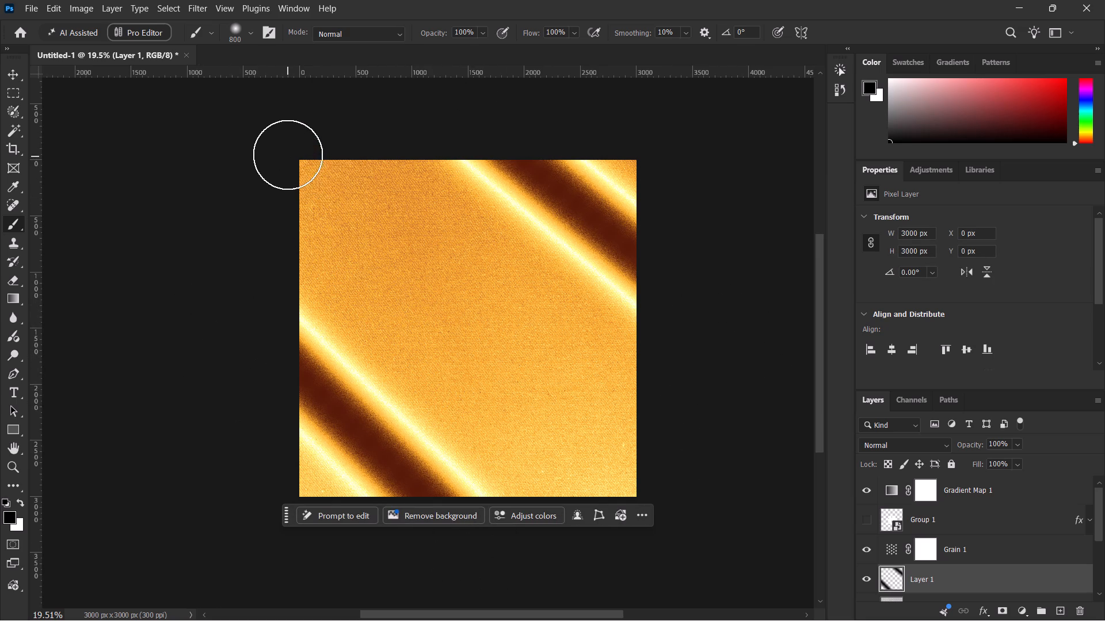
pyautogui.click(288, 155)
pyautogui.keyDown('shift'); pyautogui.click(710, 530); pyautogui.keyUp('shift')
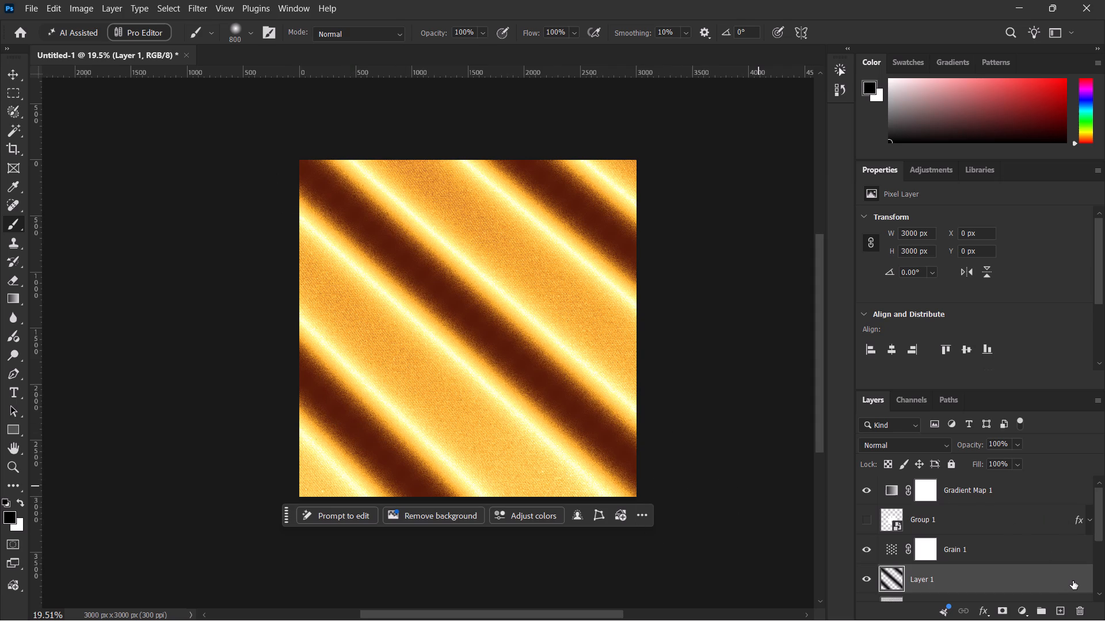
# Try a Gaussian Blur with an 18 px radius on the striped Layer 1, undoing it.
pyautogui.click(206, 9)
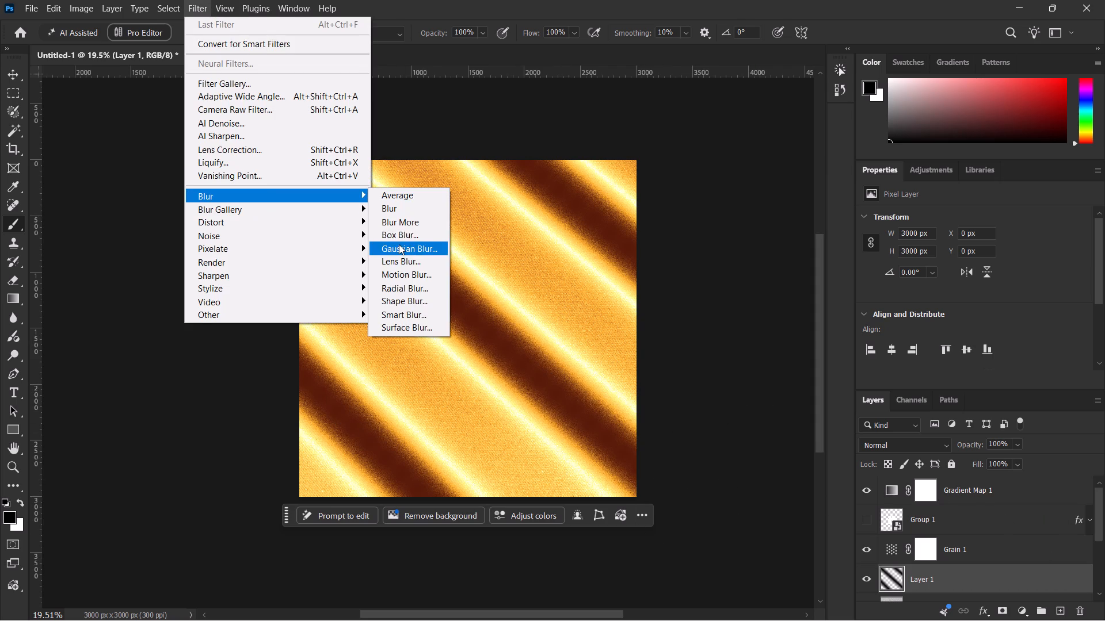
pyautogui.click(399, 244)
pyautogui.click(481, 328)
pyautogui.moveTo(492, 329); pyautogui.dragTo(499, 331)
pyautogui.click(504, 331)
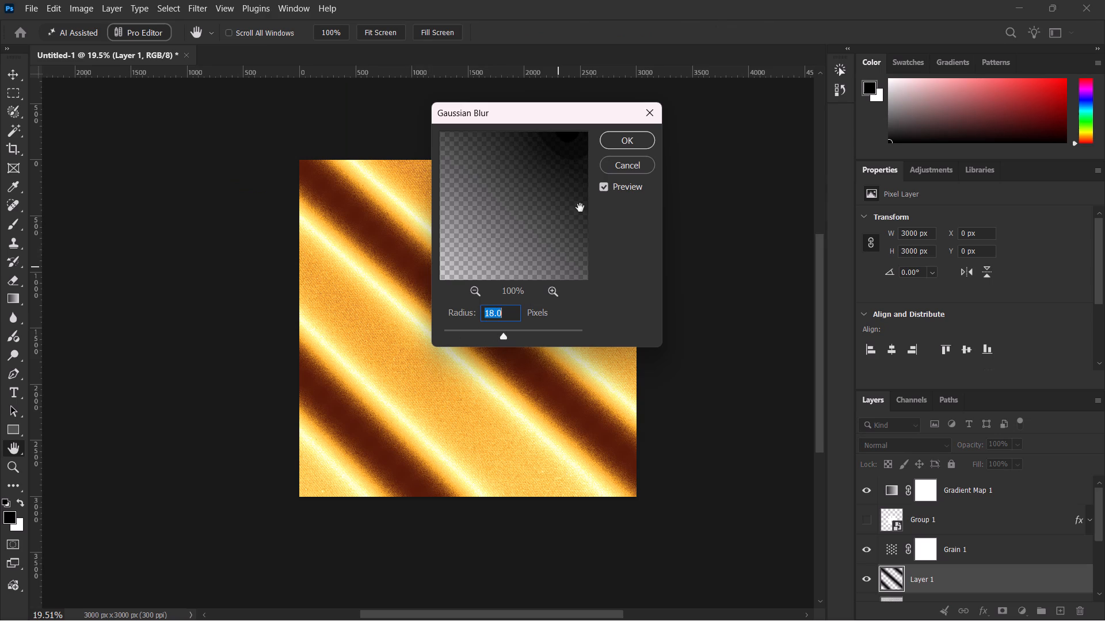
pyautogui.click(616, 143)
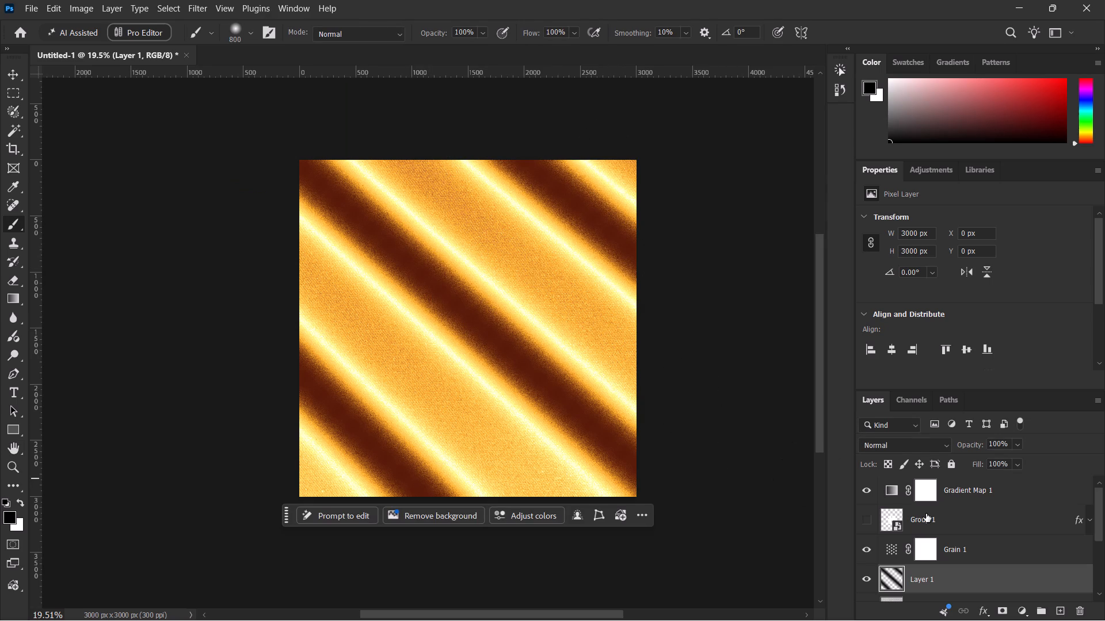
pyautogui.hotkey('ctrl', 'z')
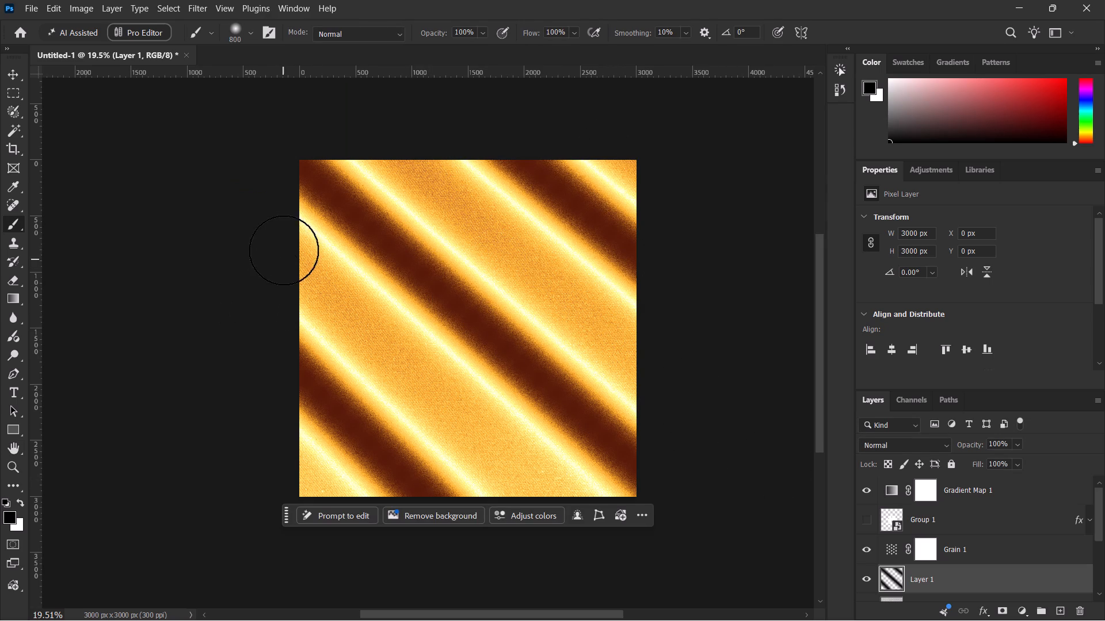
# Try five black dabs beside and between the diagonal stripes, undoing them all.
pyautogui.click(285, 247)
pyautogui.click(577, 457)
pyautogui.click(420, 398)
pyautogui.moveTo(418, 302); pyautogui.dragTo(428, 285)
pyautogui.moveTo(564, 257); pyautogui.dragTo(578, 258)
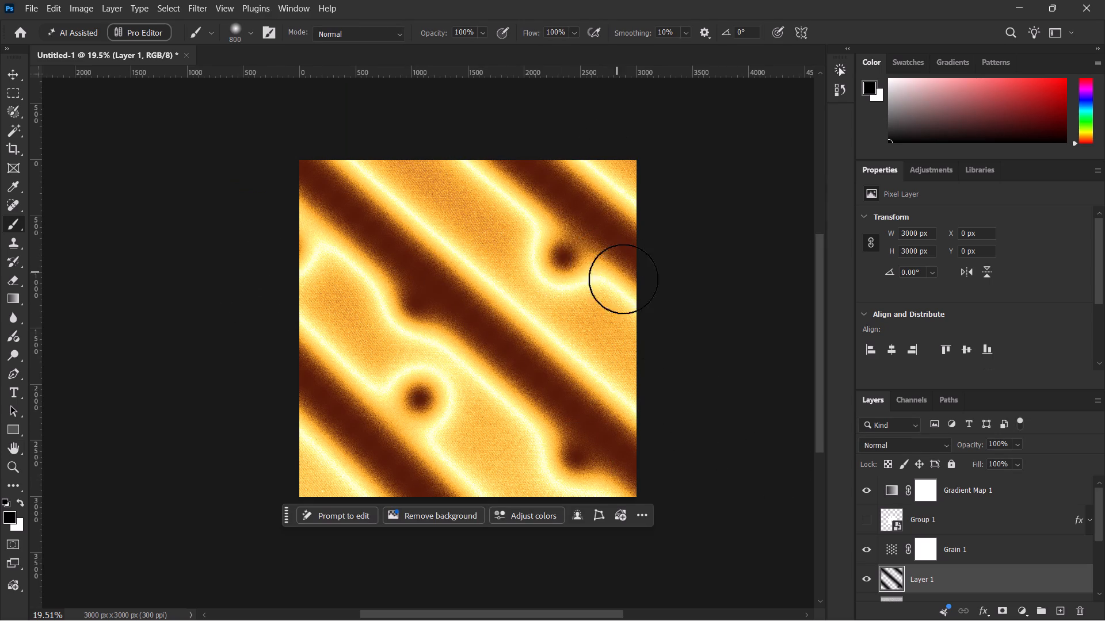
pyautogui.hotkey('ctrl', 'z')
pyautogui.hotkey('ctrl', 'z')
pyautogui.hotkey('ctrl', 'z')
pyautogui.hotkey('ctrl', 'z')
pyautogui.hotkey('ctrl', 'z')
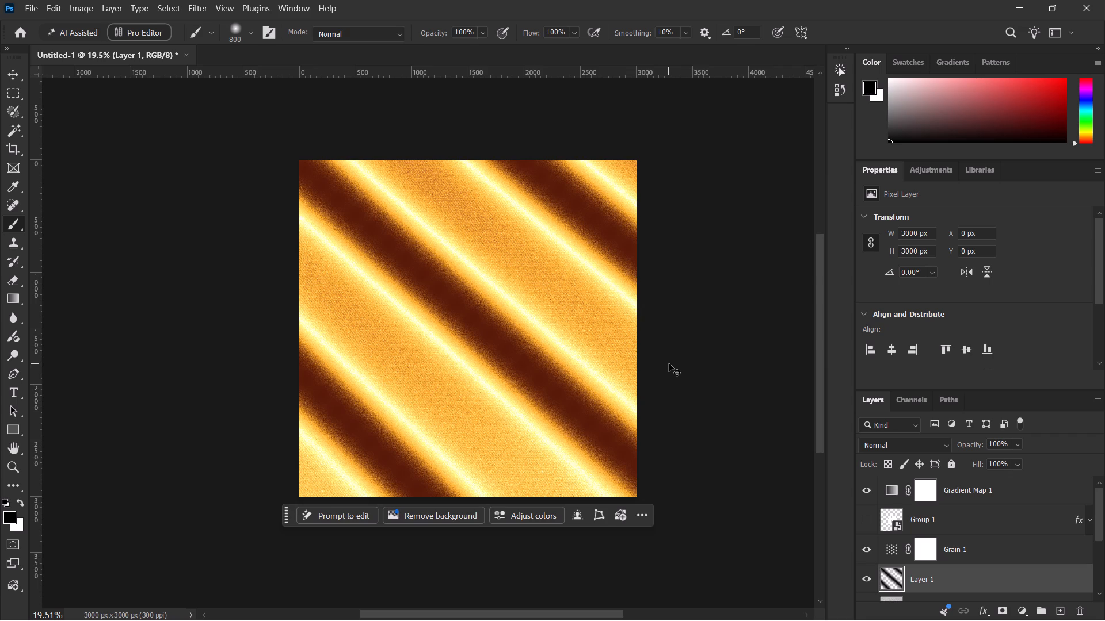
# Undo the middle stripe and repaint it as a straight black diagonal from the fabric's upper-left to its lower-right corner.
pyautogui.hotkey('ctrl', 'z')
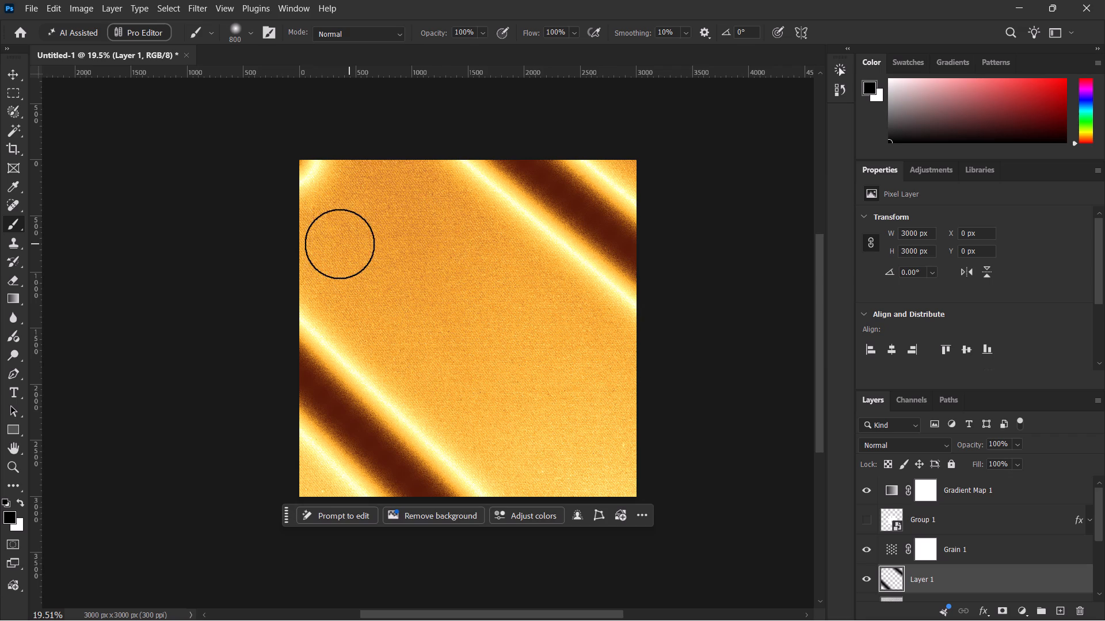
pyautogui.hotkey('ctrl', 'z')
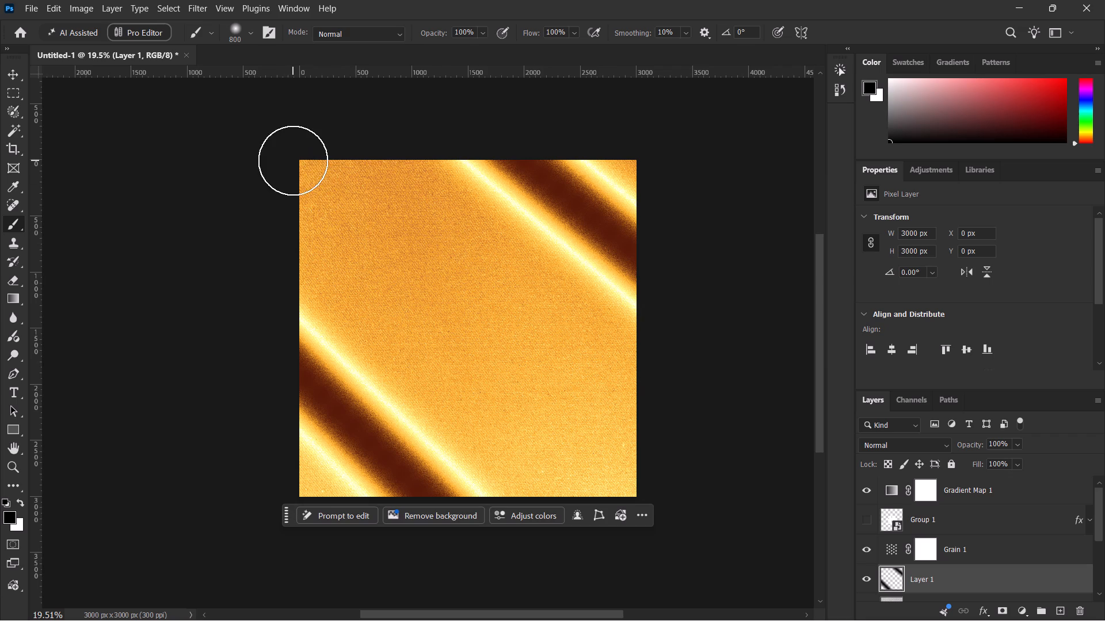
pyautogui.click(293, 160)
pyautogui.keyDown('shift'); pyautogui.click(660, 512); pyautogui.keyUp('shift')
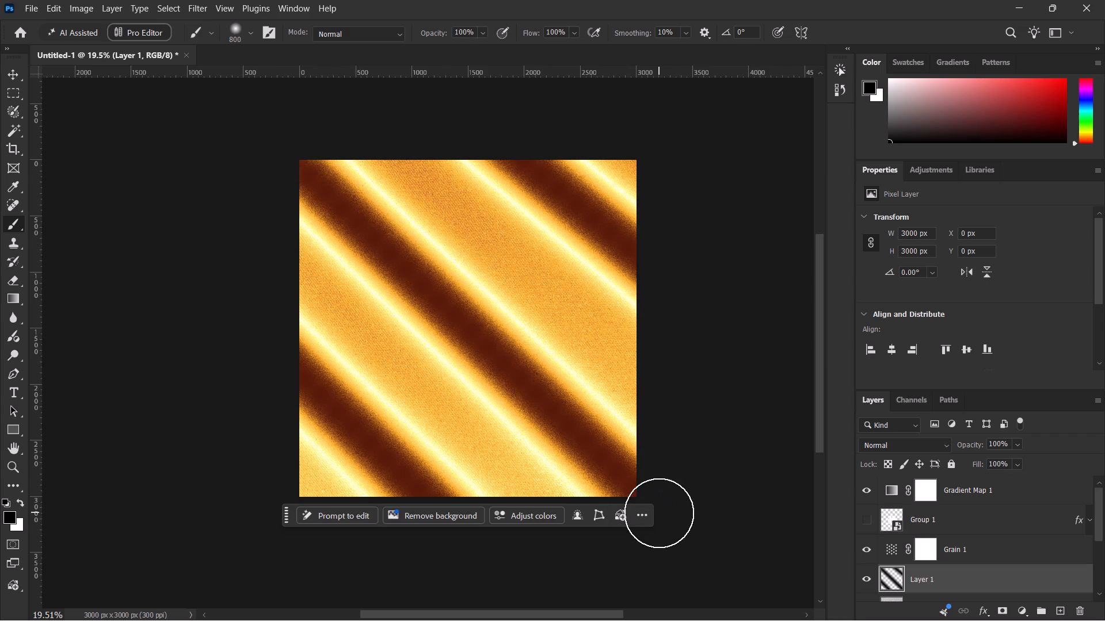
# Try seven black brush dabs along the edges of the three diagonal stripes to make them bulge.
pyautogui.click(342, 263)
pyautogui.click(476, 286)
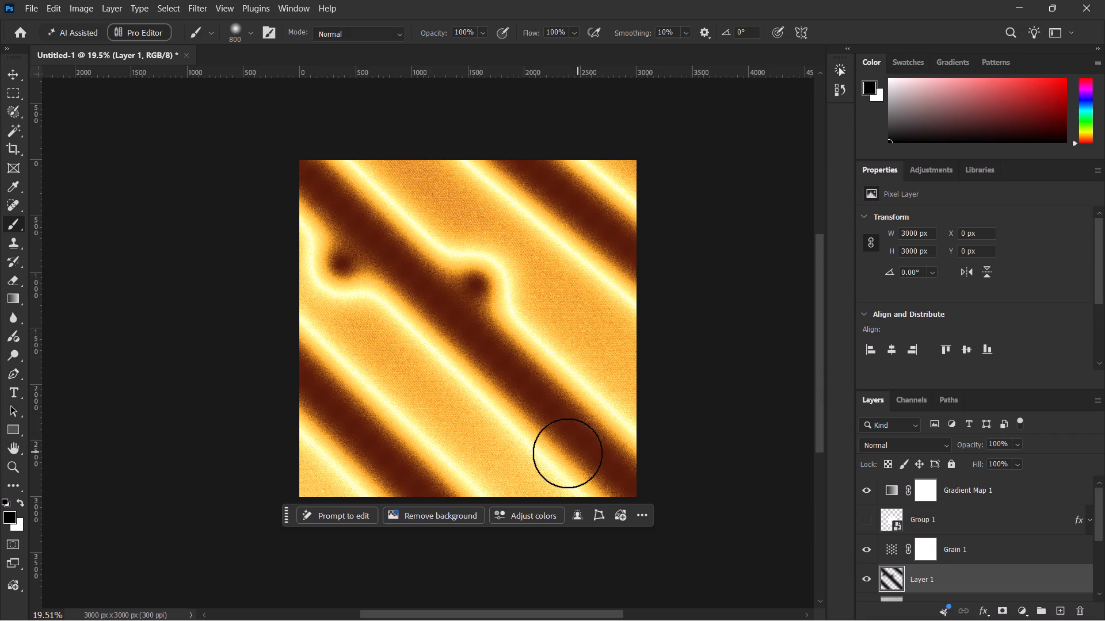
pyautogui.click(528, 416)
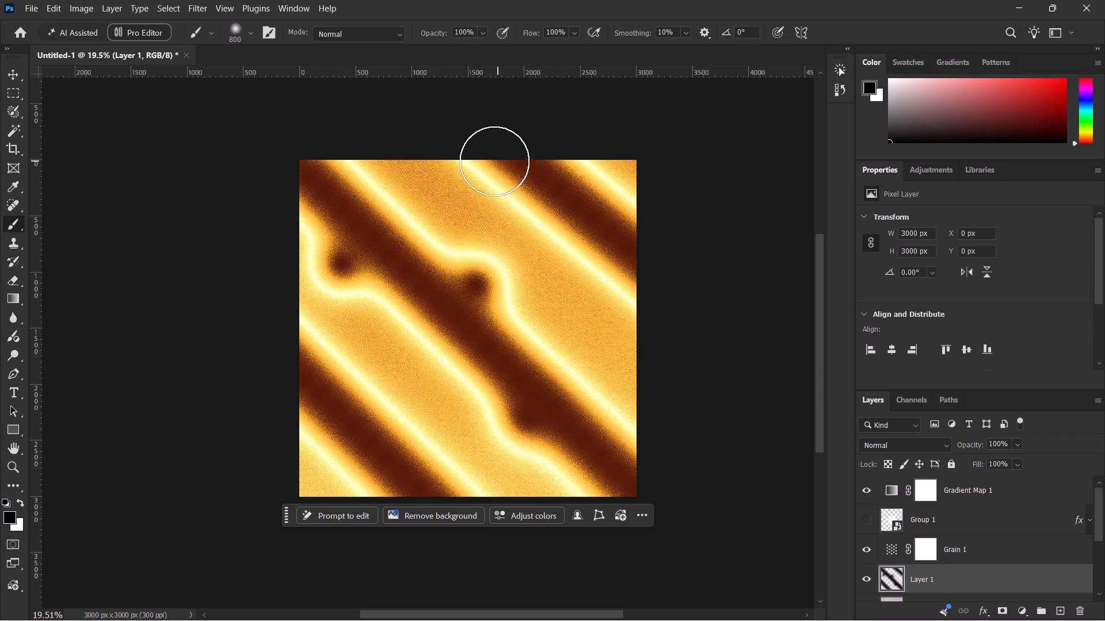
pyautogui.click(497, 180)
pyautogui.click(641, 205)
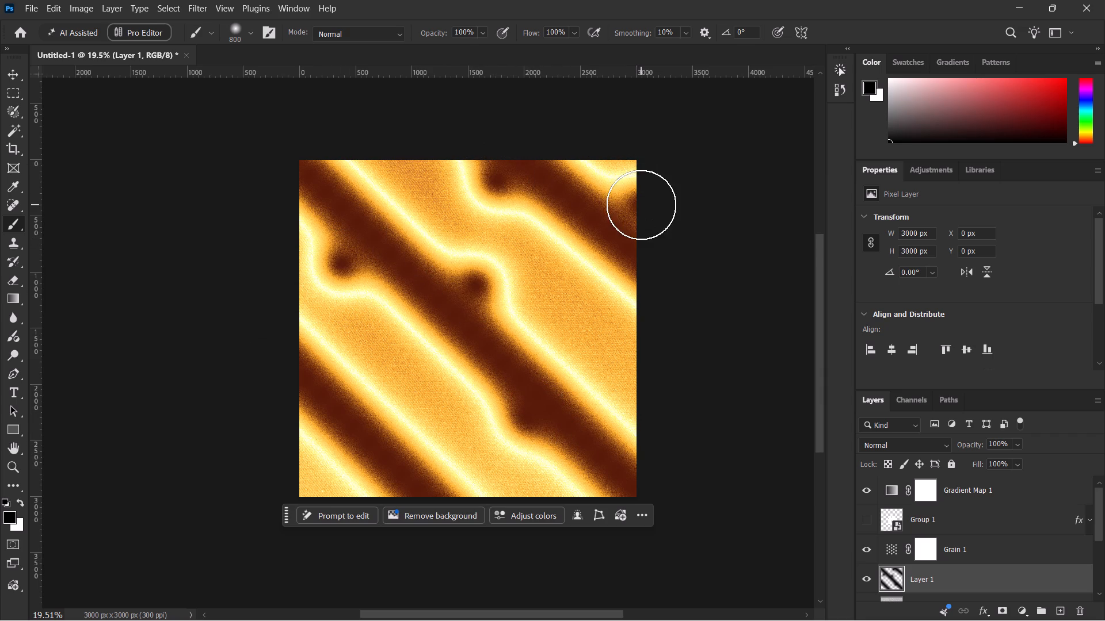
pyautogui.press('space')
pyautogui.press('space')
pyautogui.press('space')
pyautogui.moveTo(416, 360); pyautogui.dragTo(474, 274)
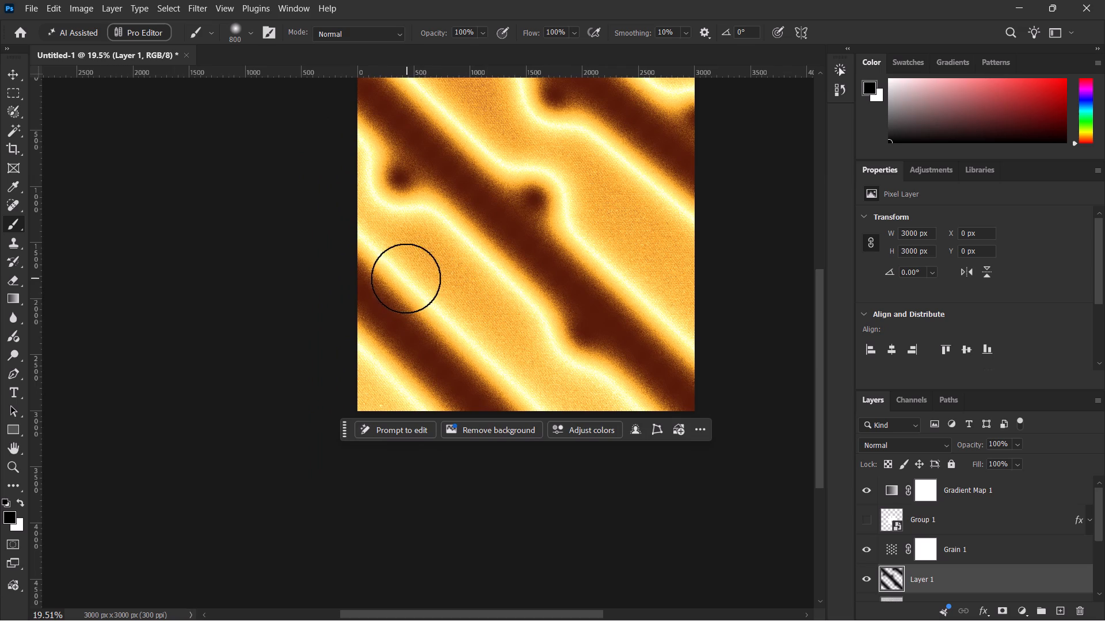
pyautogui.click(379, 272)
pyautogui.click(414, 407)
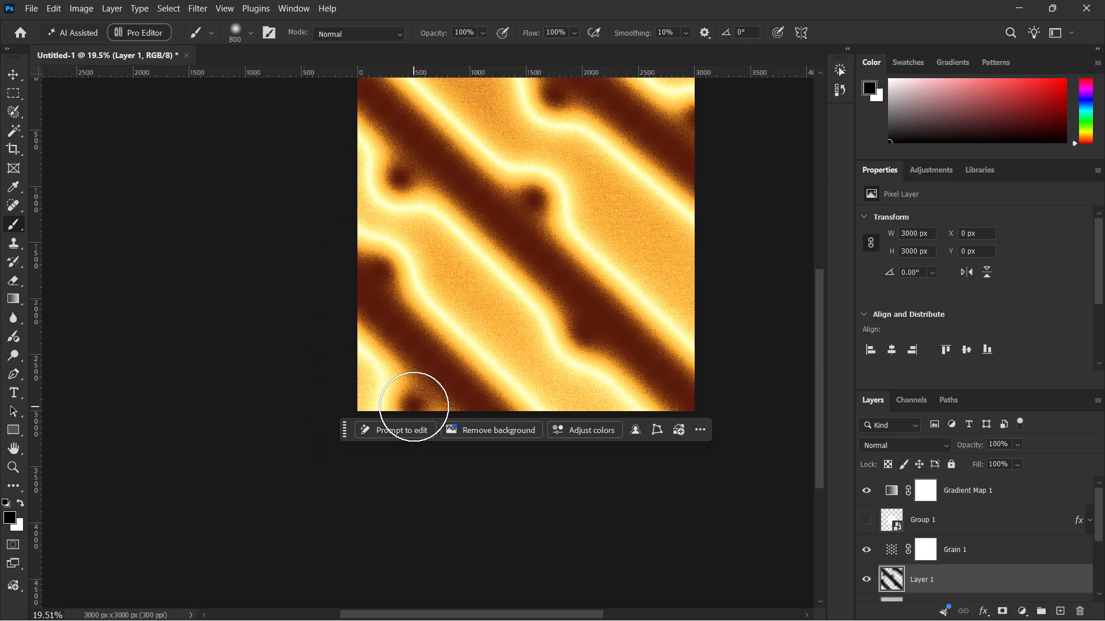
# Examine the dabbed stripes up close and as a whole, comparing the artwork with the Grain 1 layer hidden and shown.
pyautogui.press('space')
pyautogui.press('space')
pyautogui.press('space')
pyautogui.press('space')
pyautogui.press('space')
pyautogui.press('space')
pyautogui.press('space')
pyautogui.press('space')
pyautogui.press('space')
pyautogui.press('space')
pyautogui.press('space')
pyautogui.press('space')
pyautogui.press('space')
pyautogui.press('space')
pyautogui.press('space')
pyautogui.press('space')
pyautogui.press('space')
pyautogui.press('space')
pyautogui.press('space')
pyautogui.press('space')
pyautogui.moveTo(471, 280); pyautogui.dragTo(418, 376)
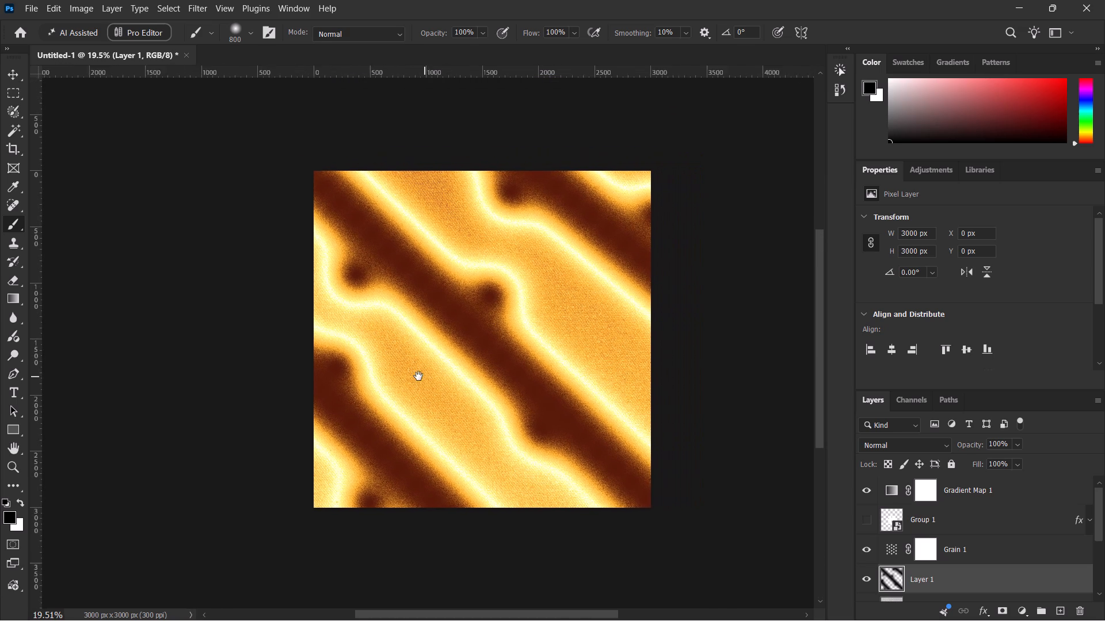
pyautogui.moveTo(418, 376); pyautogui.dragTo(441, 379)
pyautogui.keyDown('alt'); pyautogui.scroll(7, 509, 351); pyautogui.keyUp('alt')
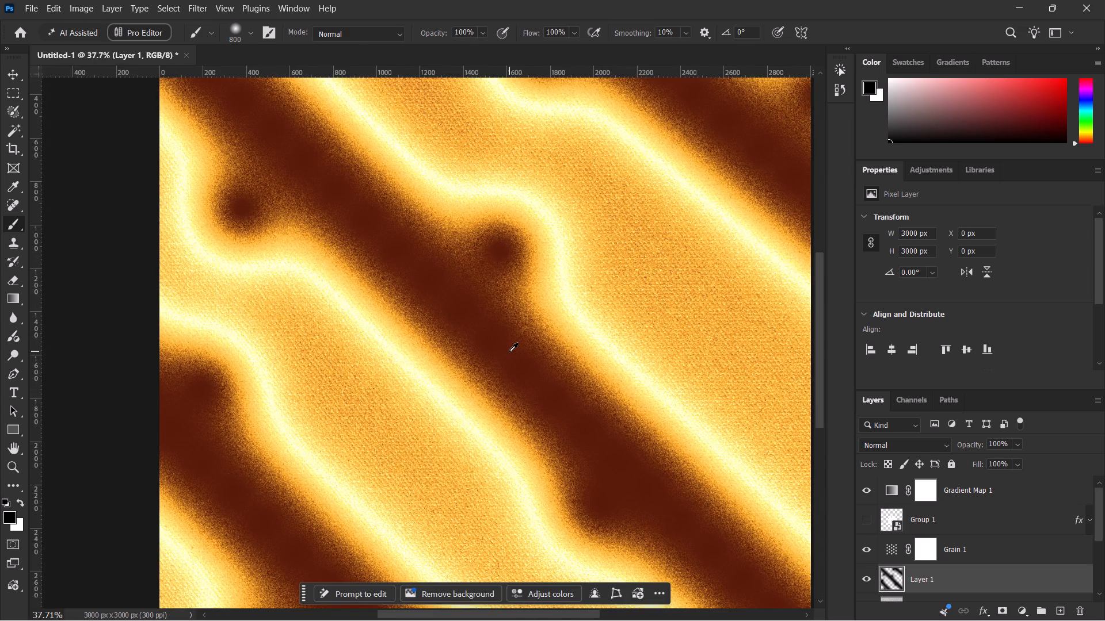
pyautogui.keyDown('alt'); pyautogui.scroll(-7, 509, 351); pyautogui.keyUp('alt')
pyautogui.press('space')
pyautogui.moveTo(507, 366); pyautogui.dragTo(532, 354)
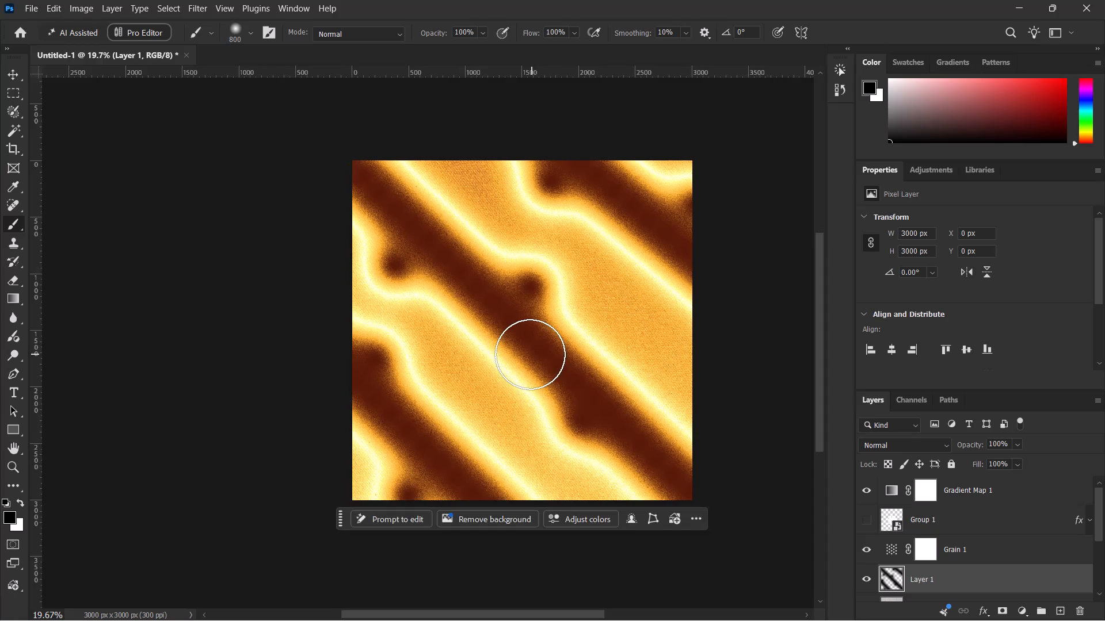
pyautogui.keyDown('alt'); pyautogui.scroll(1, 530, 354); pyautogui.keyUp('alt')
pyautogui.keyDown('alt'); pyautogui.scroll(-1, 530, 354); pyautogui.keyUp('alt')
pyautogui.press('space')
pyautogui.moveTo(524, 353); pyautogui.dragTo(513, 358)
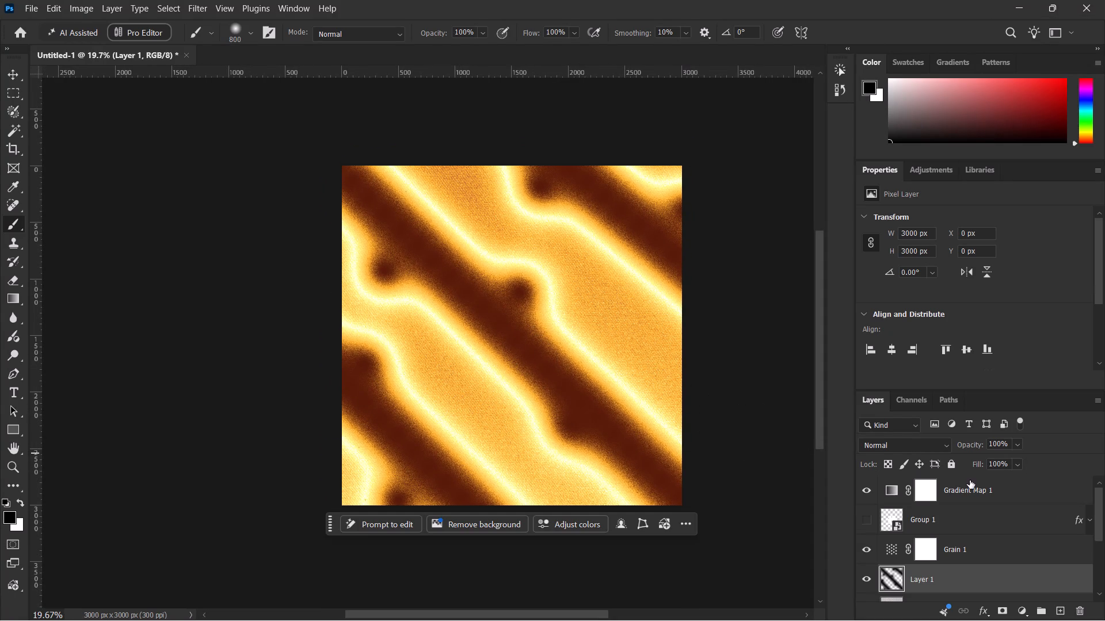
pyautogui.click(870, 554)
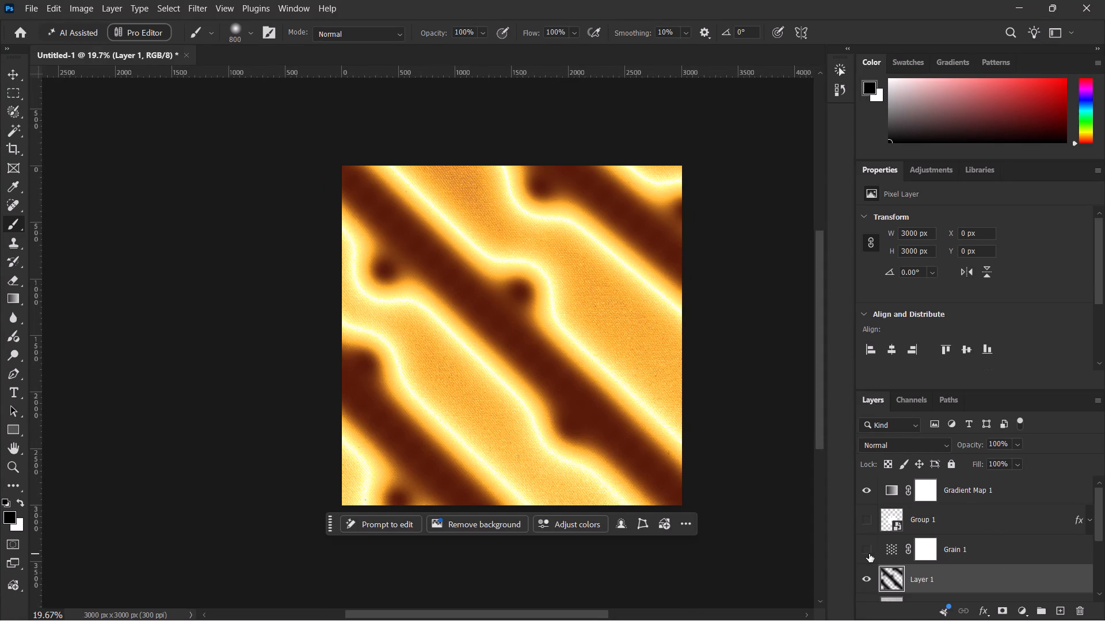
pyautogui.click(869, 554)
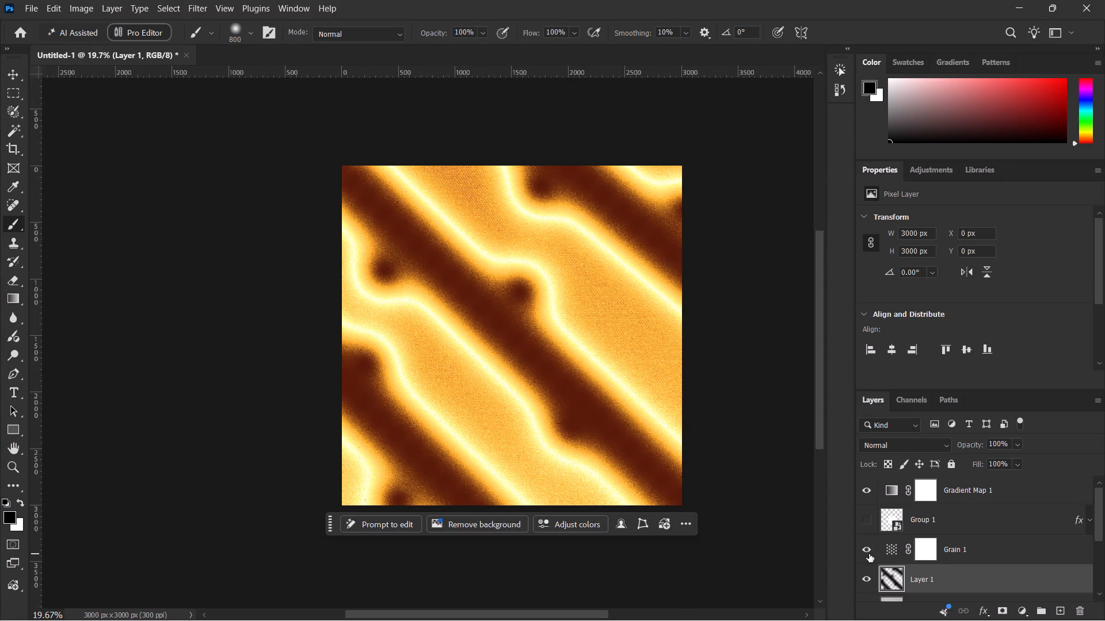
# Undo all the dabs and the three diagonal stripes on Layer 1.
pyautogui.click(624, 317)
pyautogui.hotkey('ctrl', 'z')
pyautogui.hotkey('ctrl', 'z')
pyautogui.hotkey('ctrl', 'z')
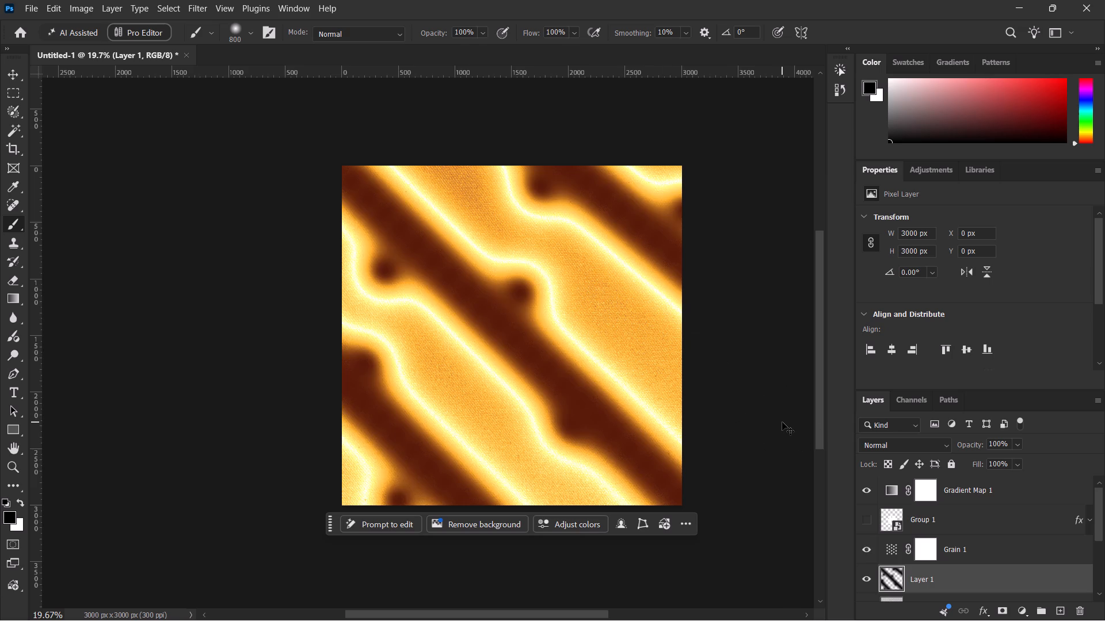
pyautogui.hotkey('ctrl', 'z')
pyautogui.hotkey('ctrl', 'z')
pyautogui.hotkey('ctrl', 'z')
pyautogui.hotkey('ctrl', 'z')
pyautogui.hotkey('ctrl', 'z')
pyautogui.hotkey('ctrl', 'z')
pyautogui.hotkey('ctrl', 'z')
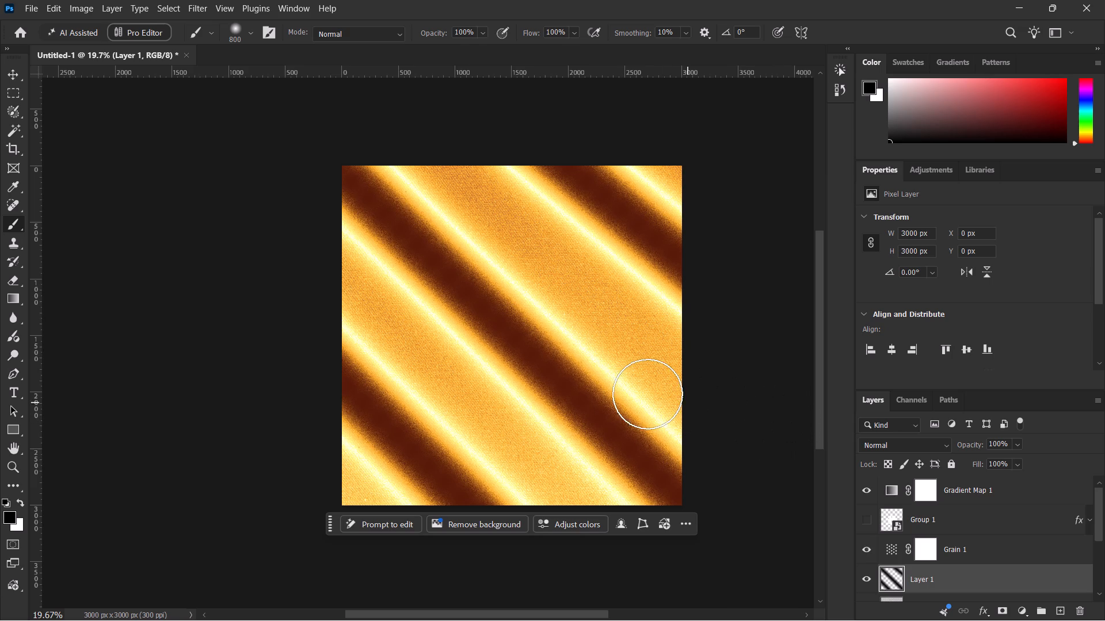
pyautogui.hotkey('ctrl', 'z')
pyautogui.hotkey('ctrl', 'z')
pyautogui.hotkey('ctrl', 'z')
pyautogui.hotkey('ctrl', 'z')
pyautogui.hotkey('ctrl', 'z')
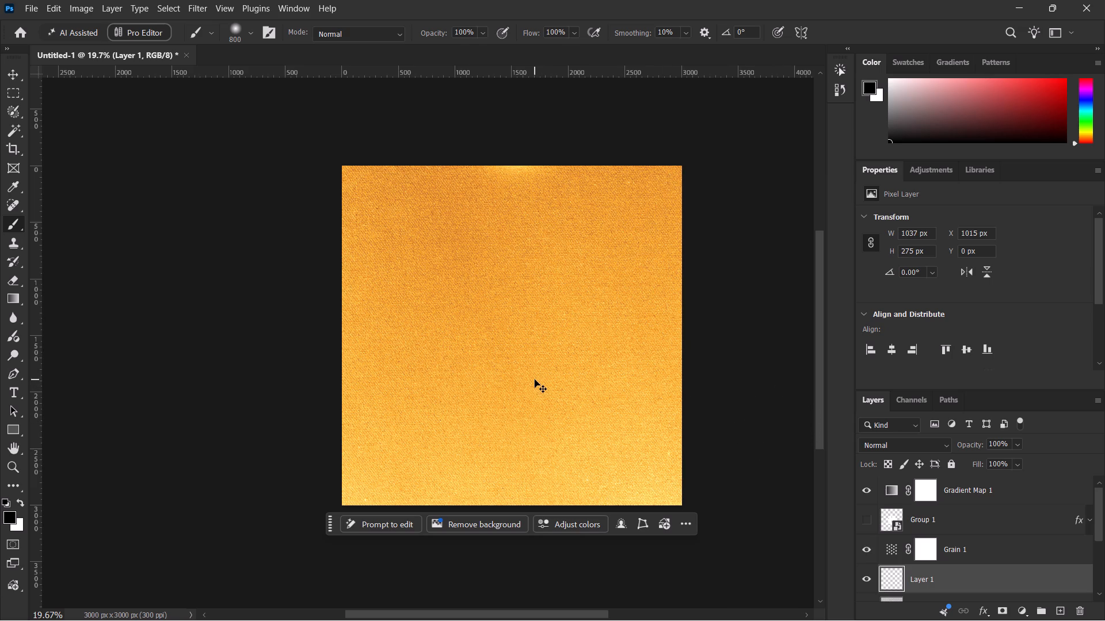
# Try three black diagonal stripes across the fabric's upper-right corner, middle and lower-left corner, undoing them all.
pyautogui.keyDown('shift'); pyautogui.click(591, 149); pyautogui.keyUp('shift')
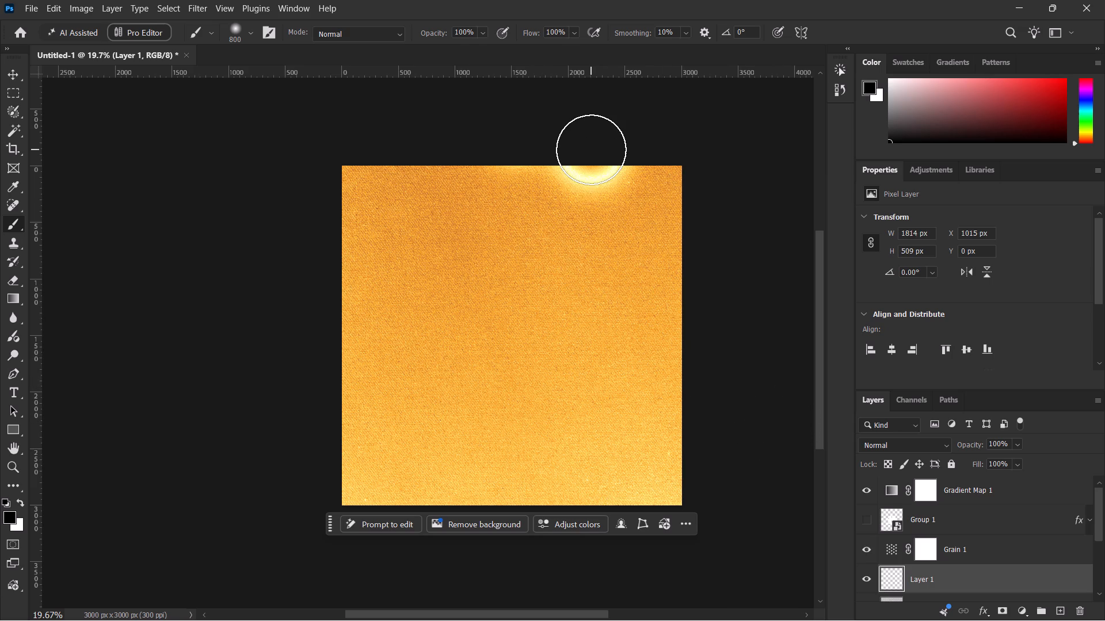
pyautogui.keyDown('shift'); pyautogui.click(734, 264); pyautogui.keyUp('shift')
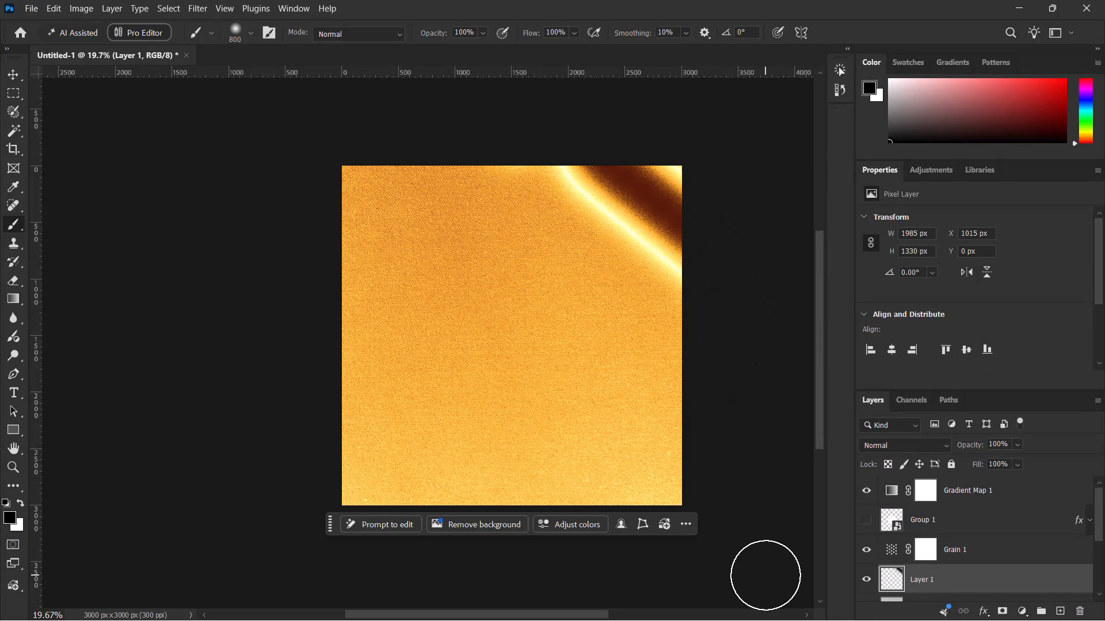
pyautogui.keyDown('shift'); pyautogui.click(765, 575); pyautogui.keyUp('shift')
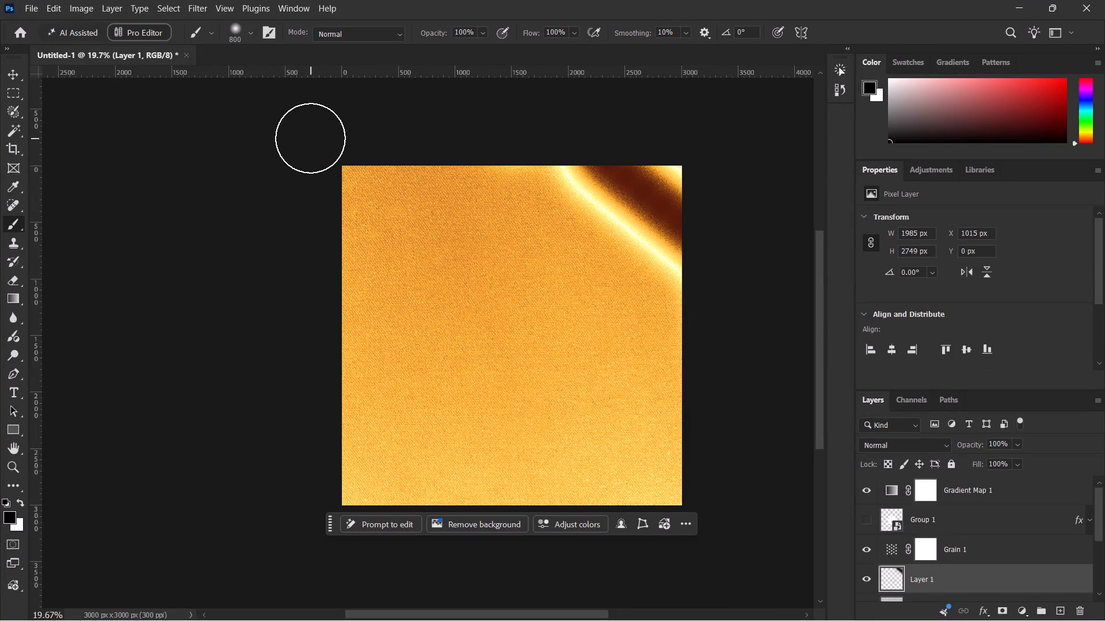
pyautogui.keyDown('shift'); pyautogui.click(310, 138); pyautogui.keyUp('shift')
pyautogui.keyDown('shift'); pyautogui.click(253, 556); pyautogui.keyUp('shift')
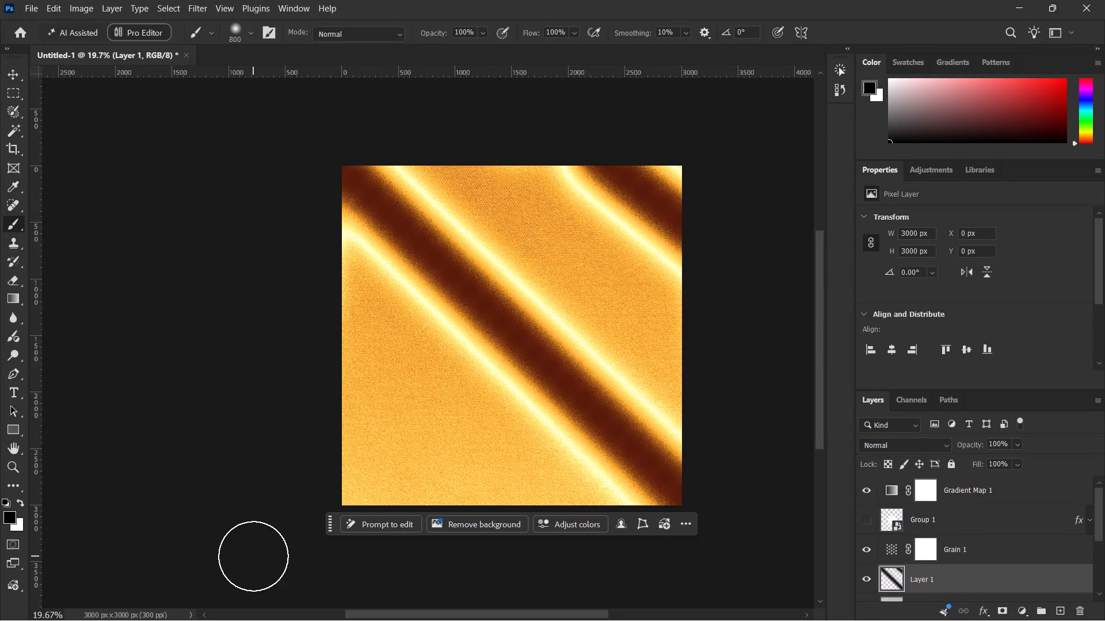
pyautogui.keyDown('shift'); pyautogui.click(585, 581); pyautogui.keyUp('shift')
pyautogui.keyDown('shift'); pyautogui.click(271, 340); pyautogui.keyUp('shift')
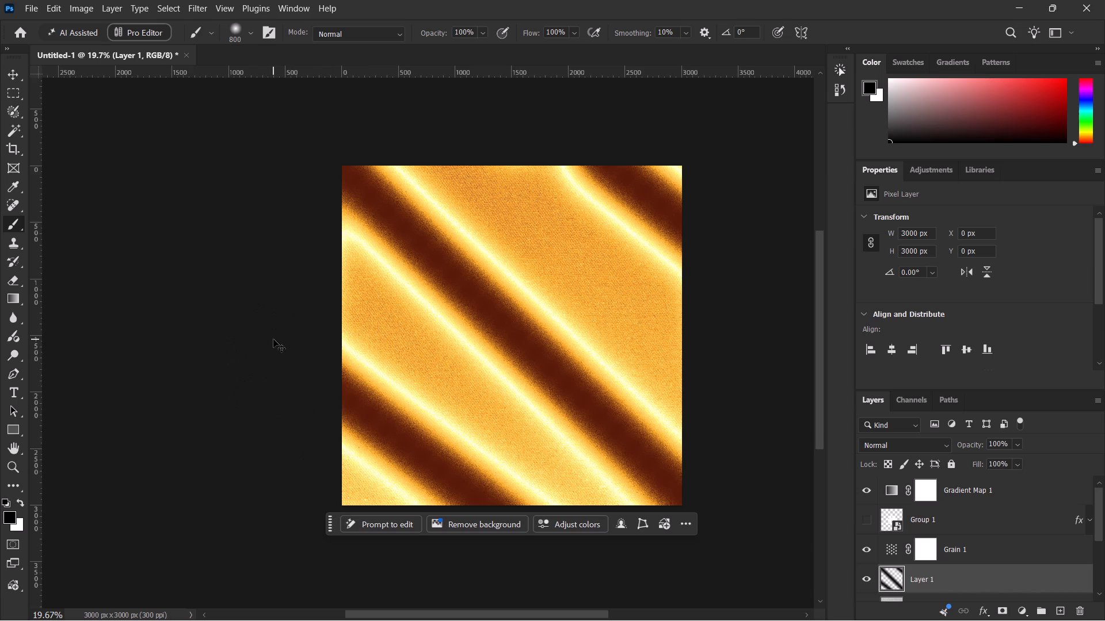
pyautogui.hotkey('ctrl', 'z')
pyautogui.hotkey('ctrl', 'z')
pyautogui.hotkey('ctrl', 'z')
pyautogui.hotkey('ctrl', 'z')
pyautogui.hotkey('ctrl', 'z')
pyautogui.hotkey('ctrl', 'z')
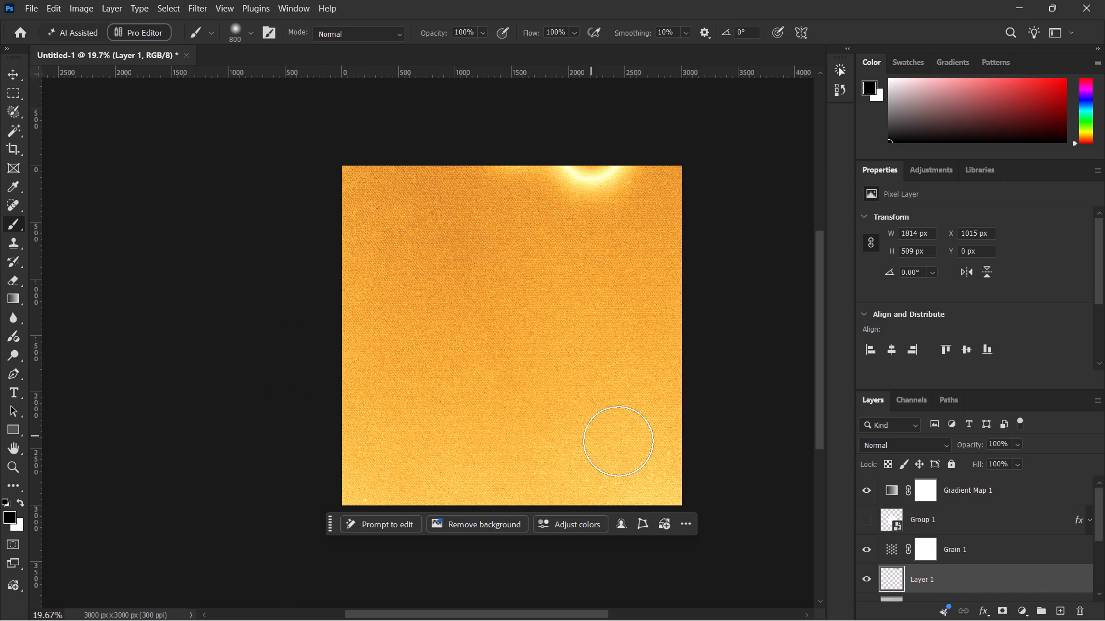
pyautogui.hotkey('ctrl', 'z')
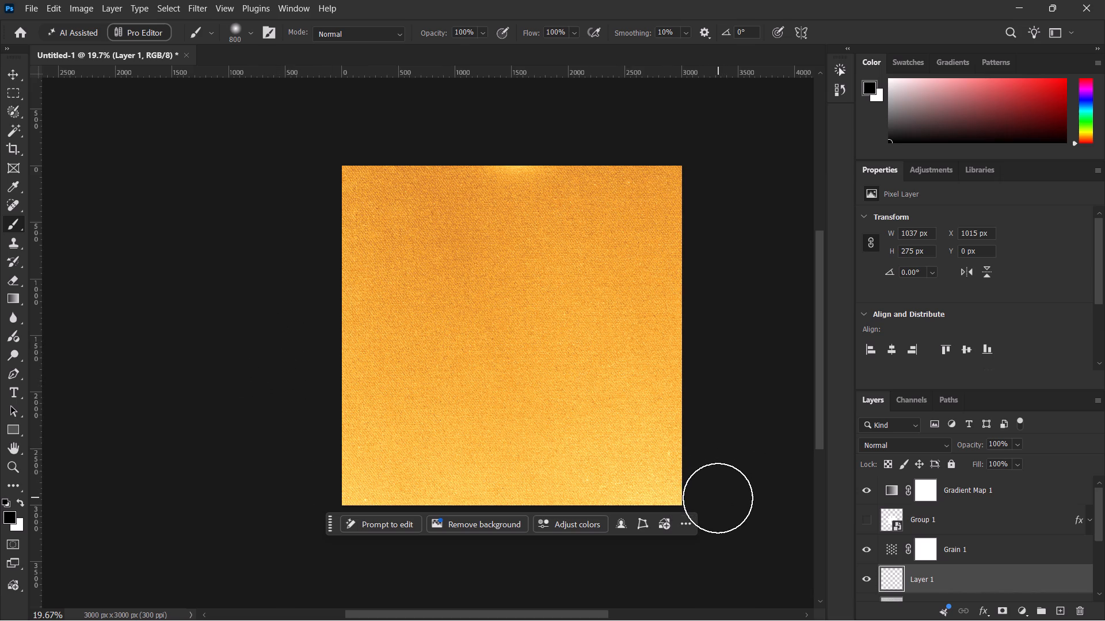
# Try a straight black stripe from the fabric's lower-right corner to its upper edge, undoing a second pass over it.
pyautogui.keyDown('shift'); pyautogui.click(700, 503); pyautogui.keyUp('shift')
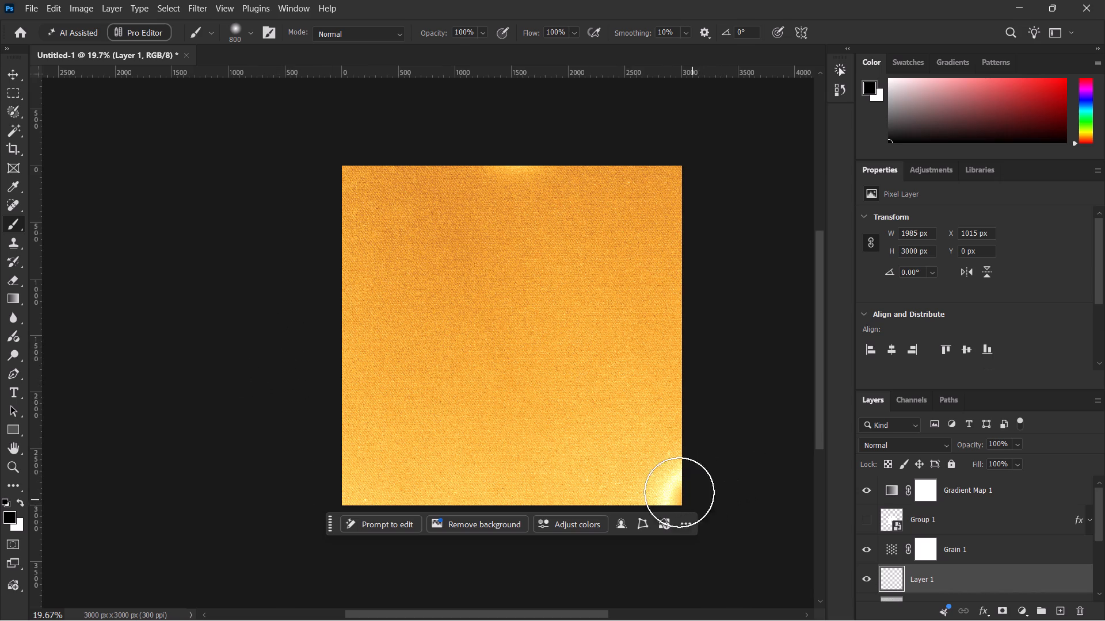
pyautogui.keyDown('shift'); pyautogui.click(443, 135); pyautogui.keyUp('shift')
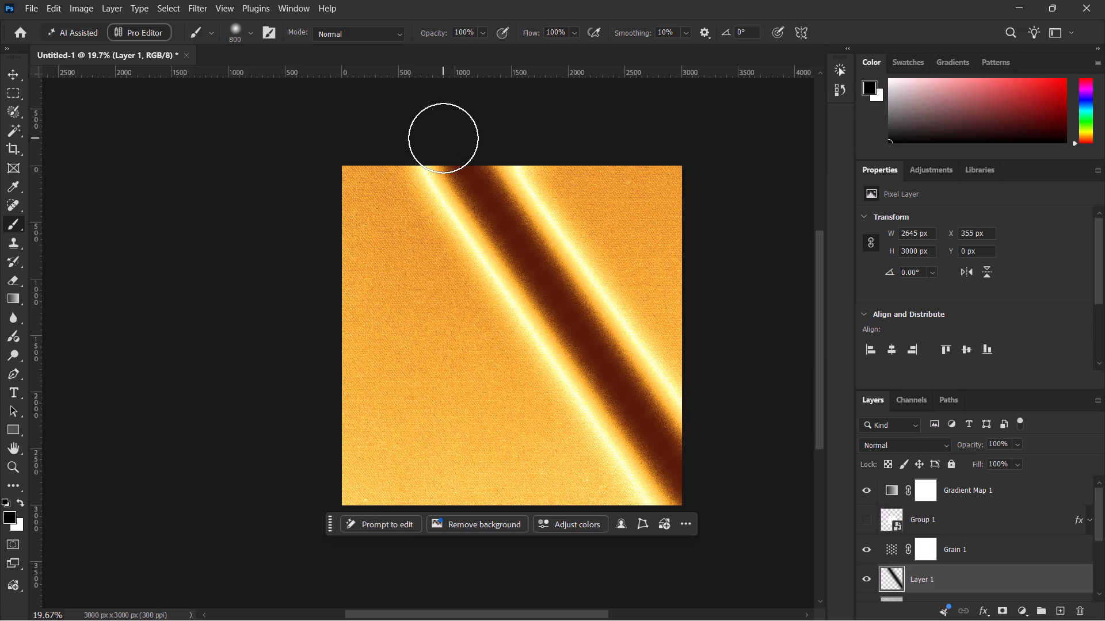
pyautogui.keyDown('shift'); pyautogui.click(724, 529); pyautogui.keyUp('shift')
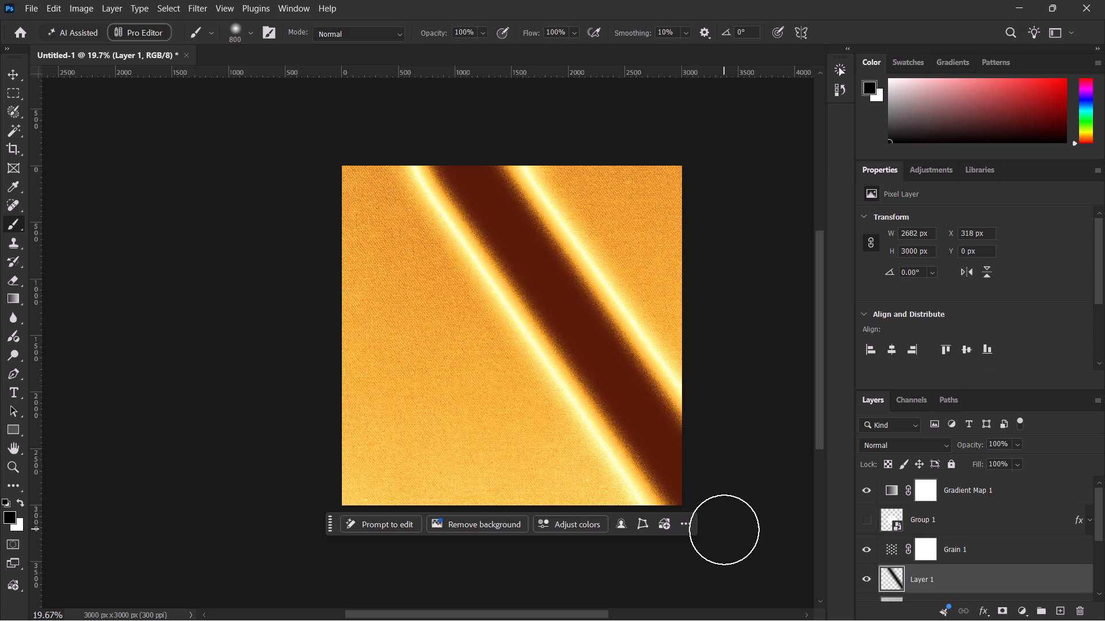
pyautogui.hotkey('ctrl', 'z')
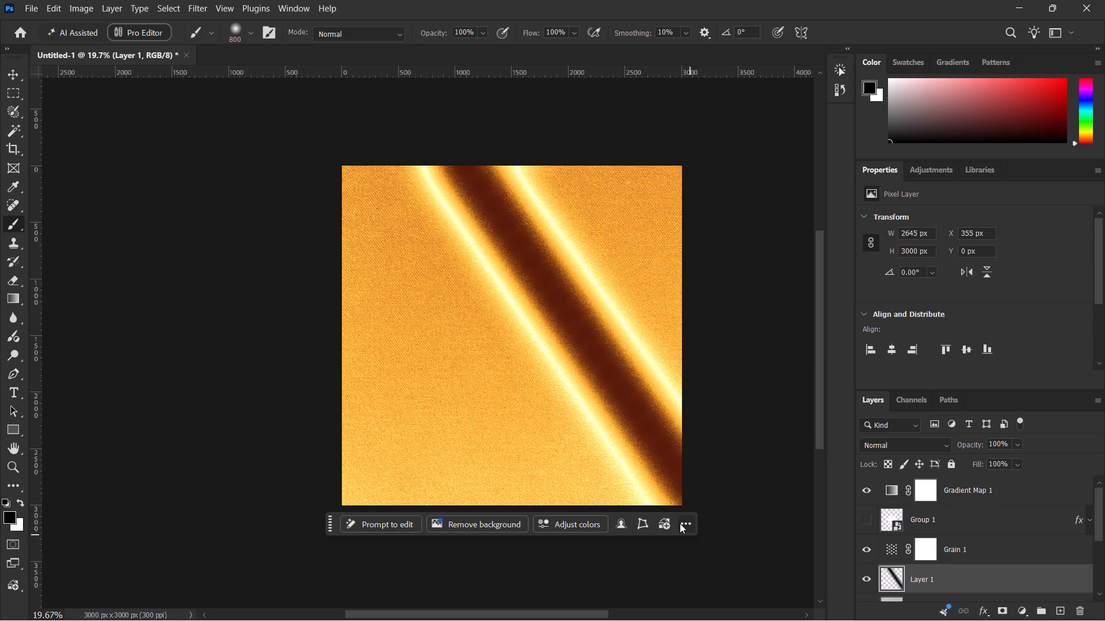
# Hide the contextual task bar below the canvas.
pyautogui.click(686, 526)
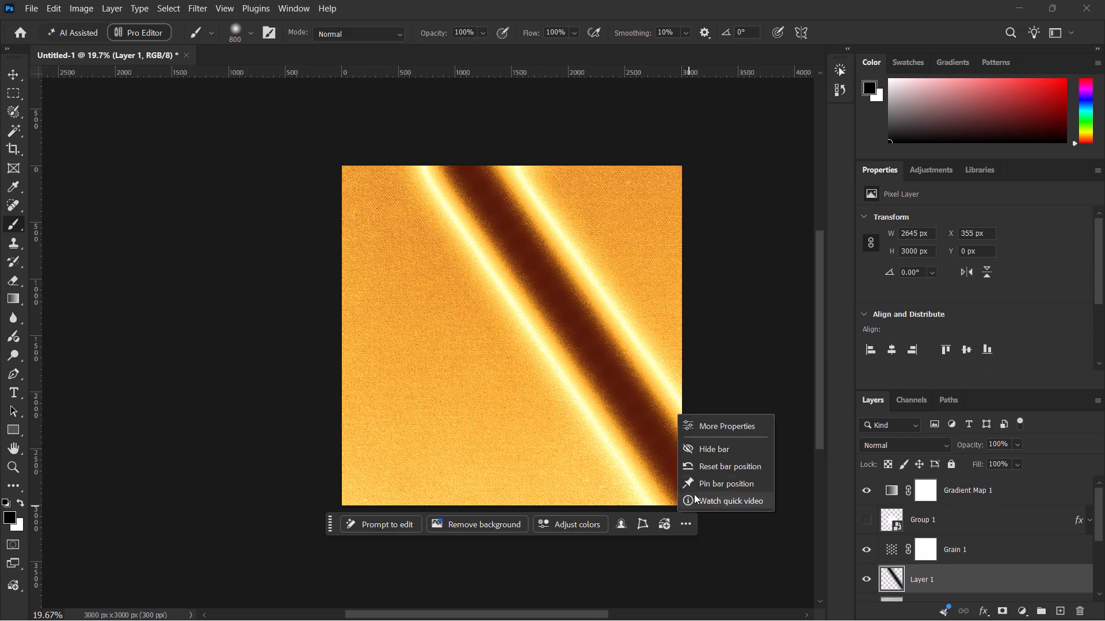
pyautogui.click(706, 449)
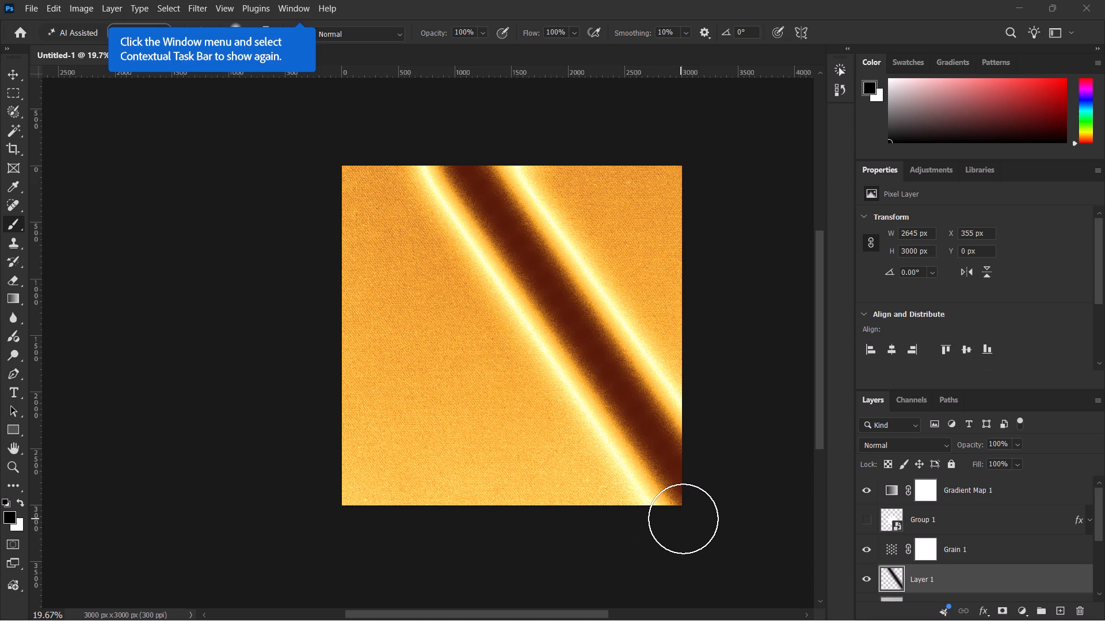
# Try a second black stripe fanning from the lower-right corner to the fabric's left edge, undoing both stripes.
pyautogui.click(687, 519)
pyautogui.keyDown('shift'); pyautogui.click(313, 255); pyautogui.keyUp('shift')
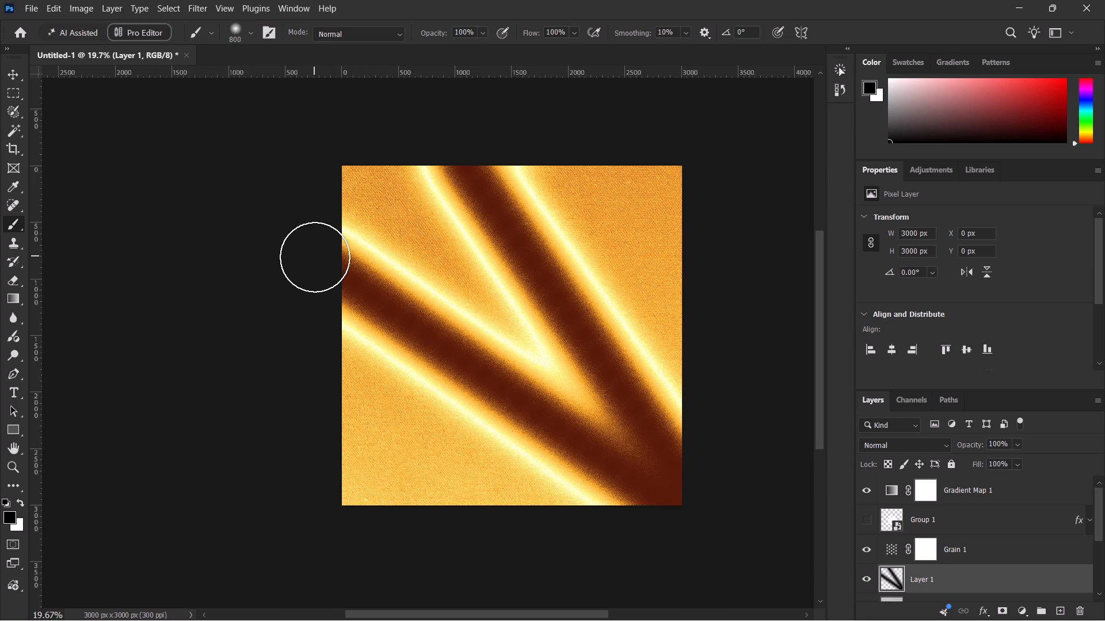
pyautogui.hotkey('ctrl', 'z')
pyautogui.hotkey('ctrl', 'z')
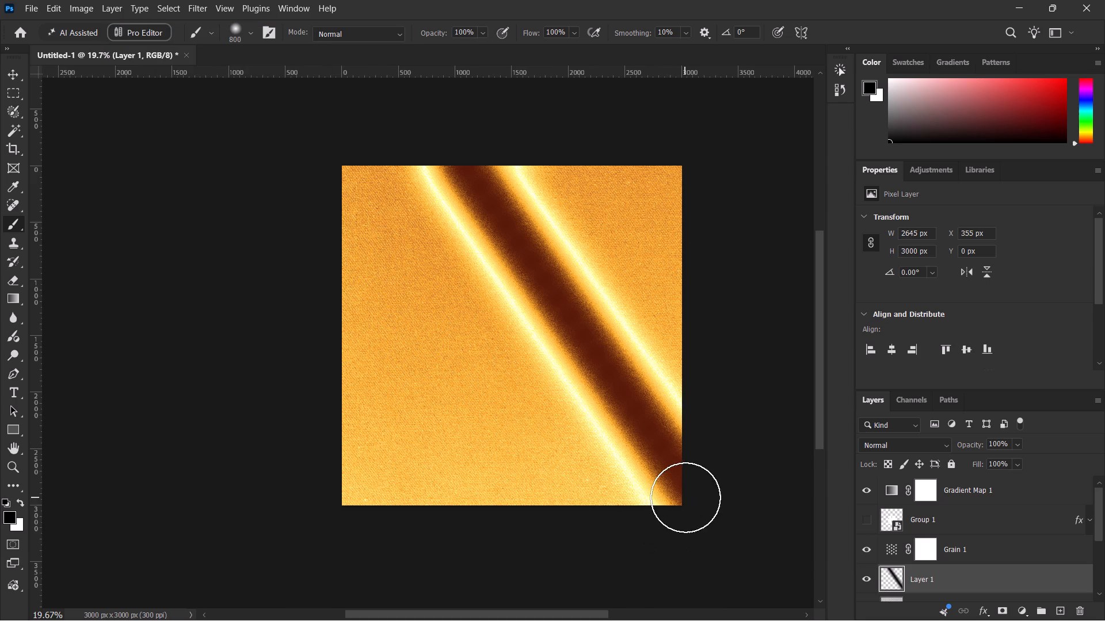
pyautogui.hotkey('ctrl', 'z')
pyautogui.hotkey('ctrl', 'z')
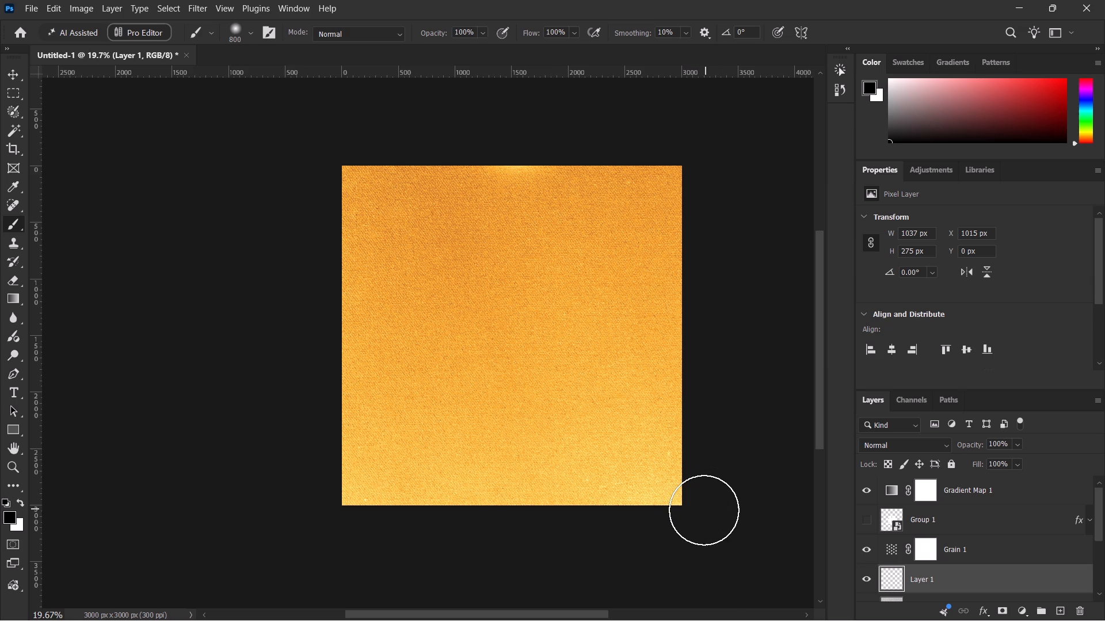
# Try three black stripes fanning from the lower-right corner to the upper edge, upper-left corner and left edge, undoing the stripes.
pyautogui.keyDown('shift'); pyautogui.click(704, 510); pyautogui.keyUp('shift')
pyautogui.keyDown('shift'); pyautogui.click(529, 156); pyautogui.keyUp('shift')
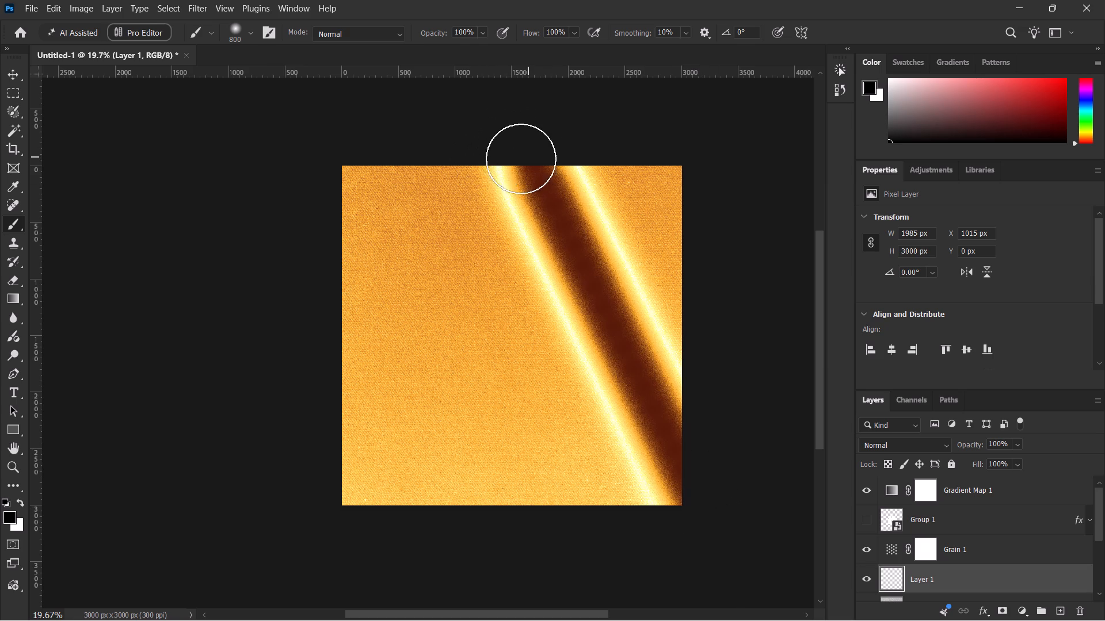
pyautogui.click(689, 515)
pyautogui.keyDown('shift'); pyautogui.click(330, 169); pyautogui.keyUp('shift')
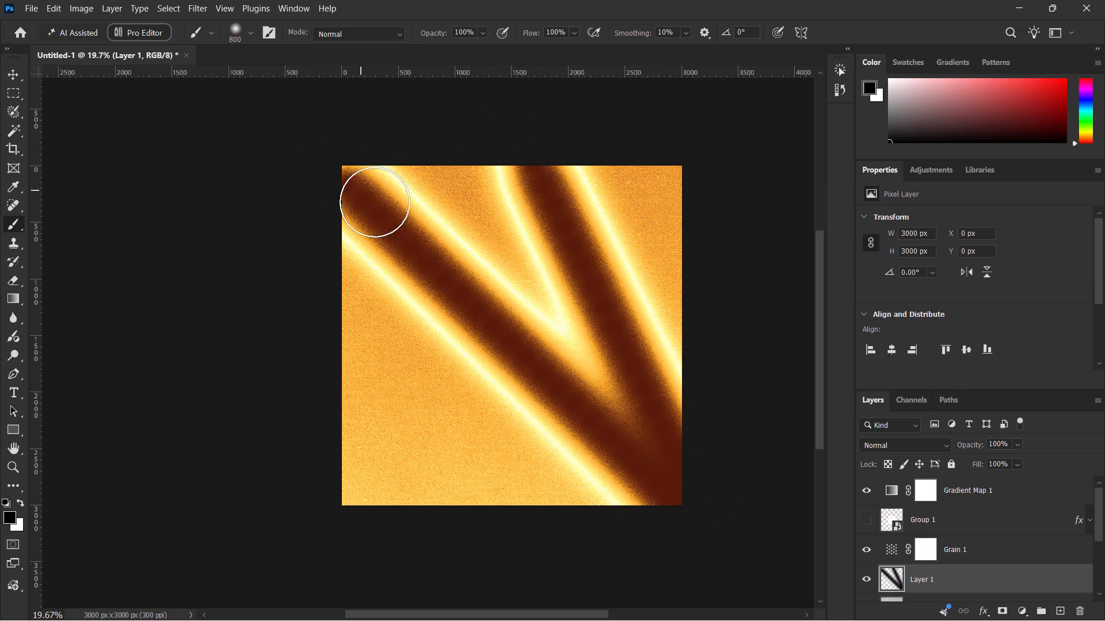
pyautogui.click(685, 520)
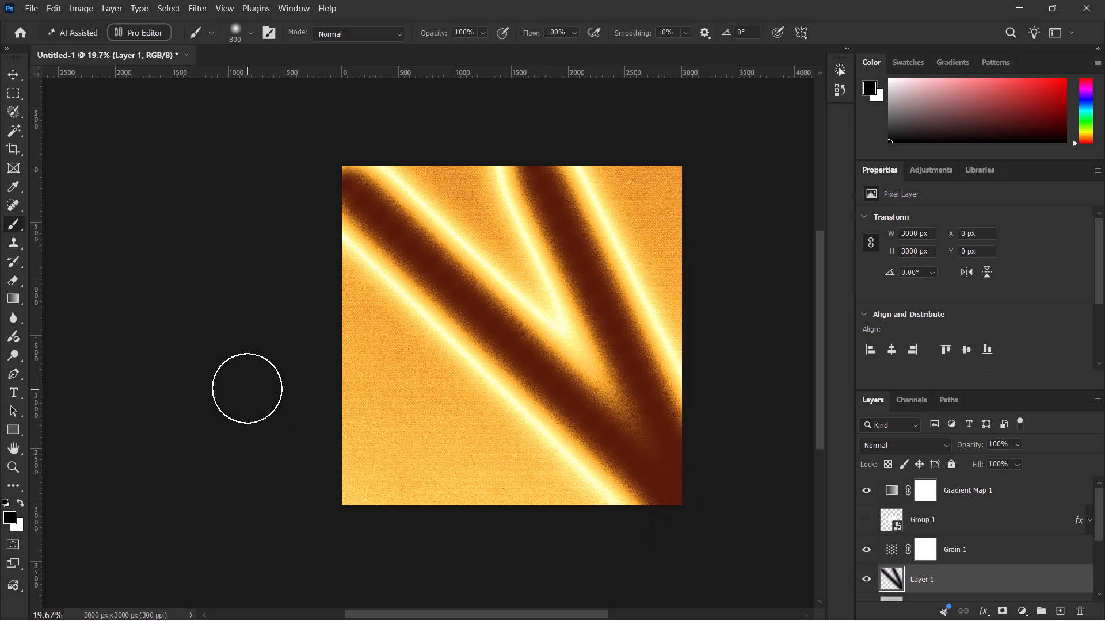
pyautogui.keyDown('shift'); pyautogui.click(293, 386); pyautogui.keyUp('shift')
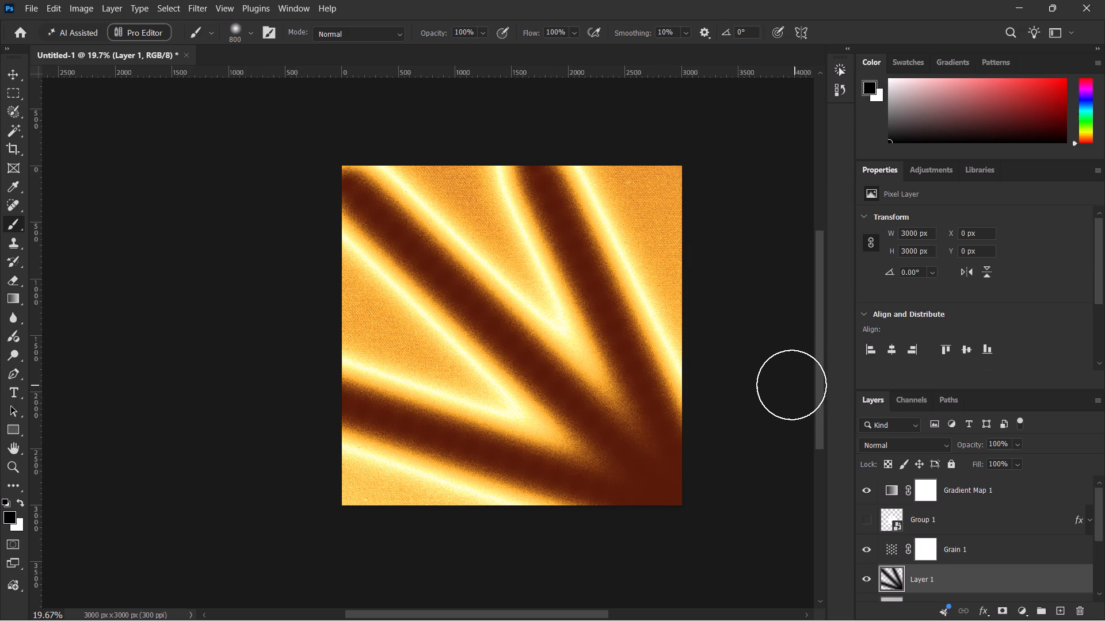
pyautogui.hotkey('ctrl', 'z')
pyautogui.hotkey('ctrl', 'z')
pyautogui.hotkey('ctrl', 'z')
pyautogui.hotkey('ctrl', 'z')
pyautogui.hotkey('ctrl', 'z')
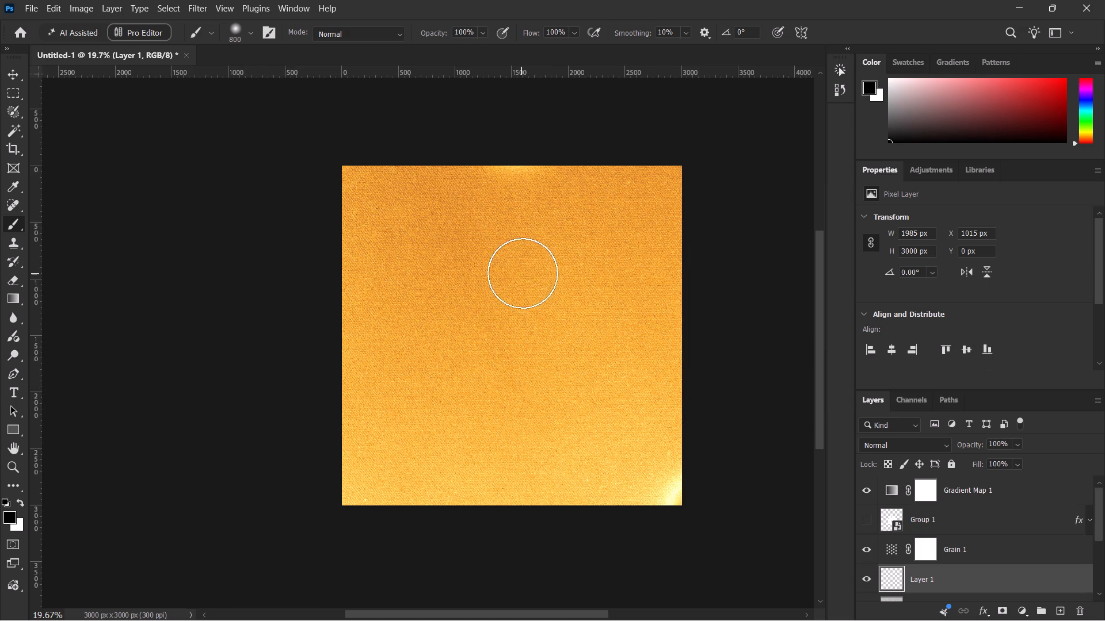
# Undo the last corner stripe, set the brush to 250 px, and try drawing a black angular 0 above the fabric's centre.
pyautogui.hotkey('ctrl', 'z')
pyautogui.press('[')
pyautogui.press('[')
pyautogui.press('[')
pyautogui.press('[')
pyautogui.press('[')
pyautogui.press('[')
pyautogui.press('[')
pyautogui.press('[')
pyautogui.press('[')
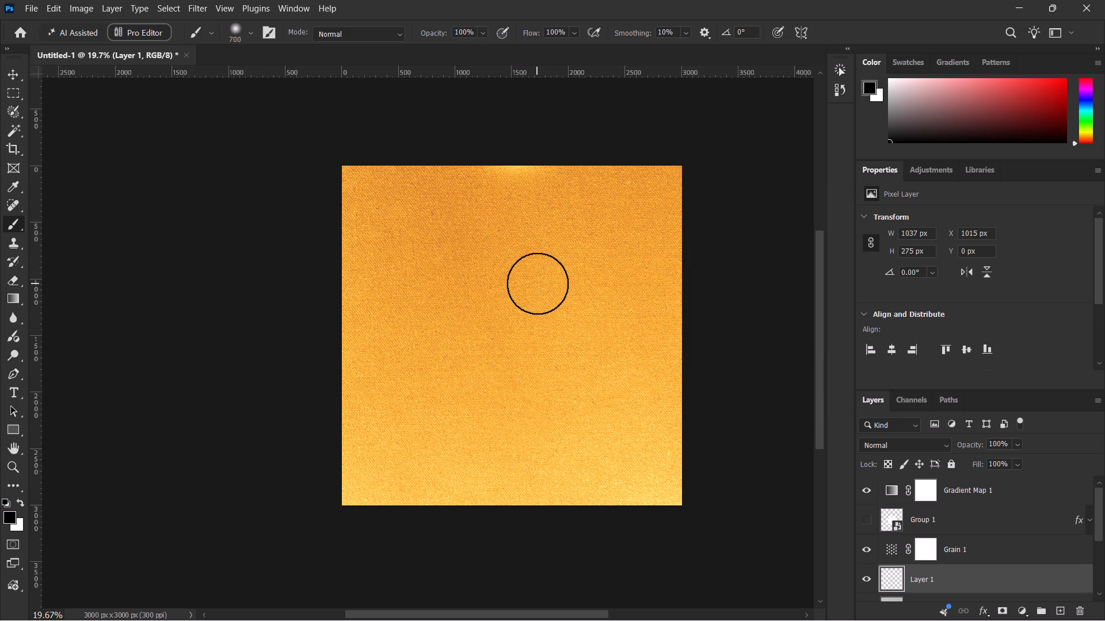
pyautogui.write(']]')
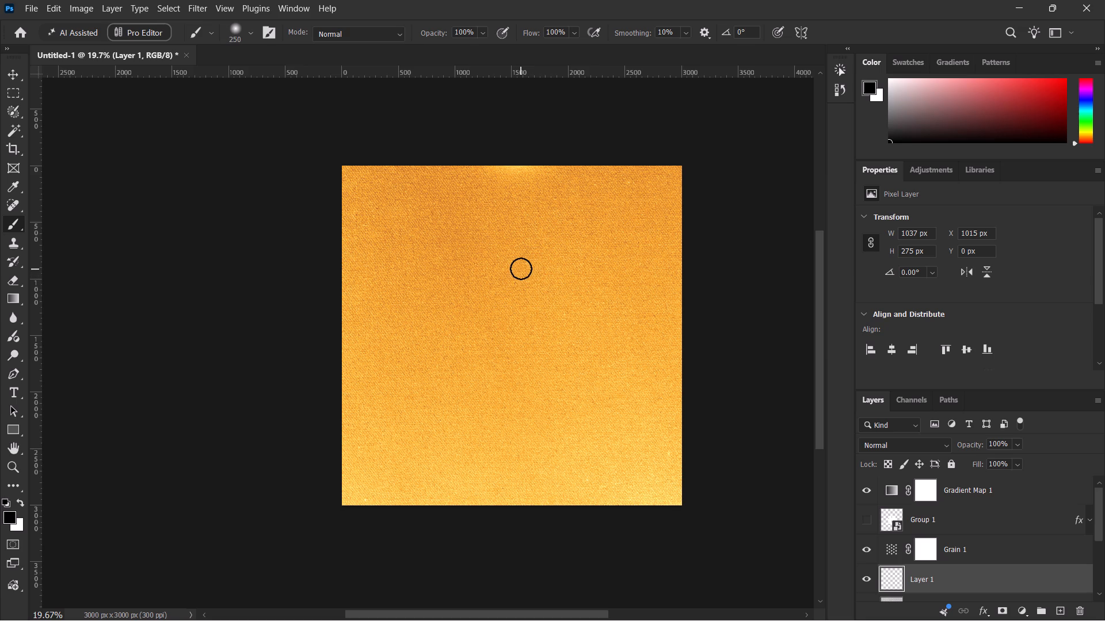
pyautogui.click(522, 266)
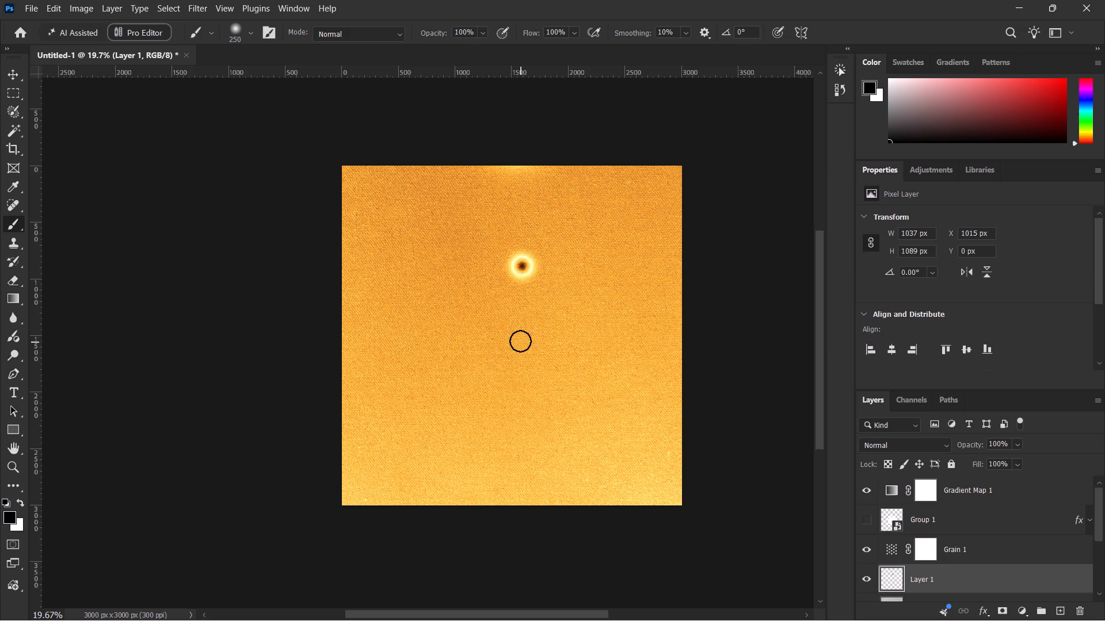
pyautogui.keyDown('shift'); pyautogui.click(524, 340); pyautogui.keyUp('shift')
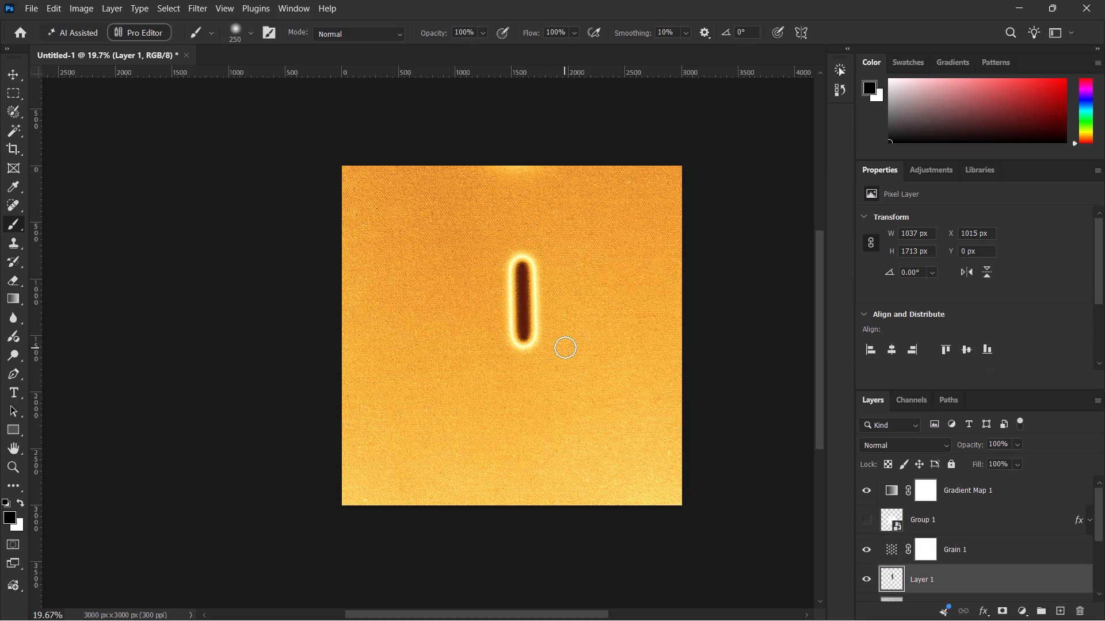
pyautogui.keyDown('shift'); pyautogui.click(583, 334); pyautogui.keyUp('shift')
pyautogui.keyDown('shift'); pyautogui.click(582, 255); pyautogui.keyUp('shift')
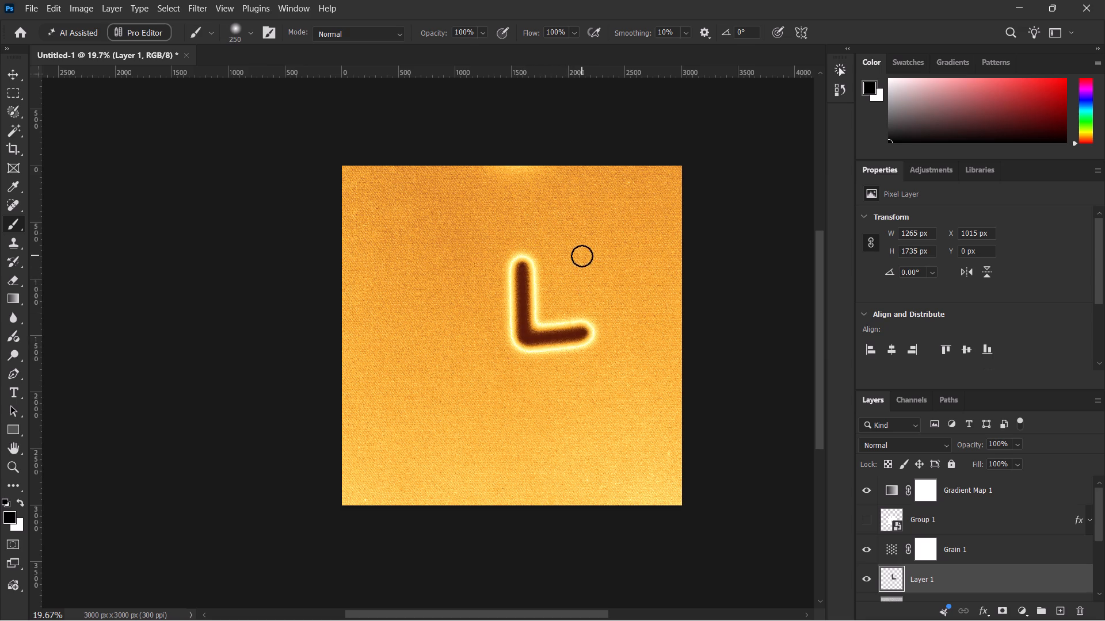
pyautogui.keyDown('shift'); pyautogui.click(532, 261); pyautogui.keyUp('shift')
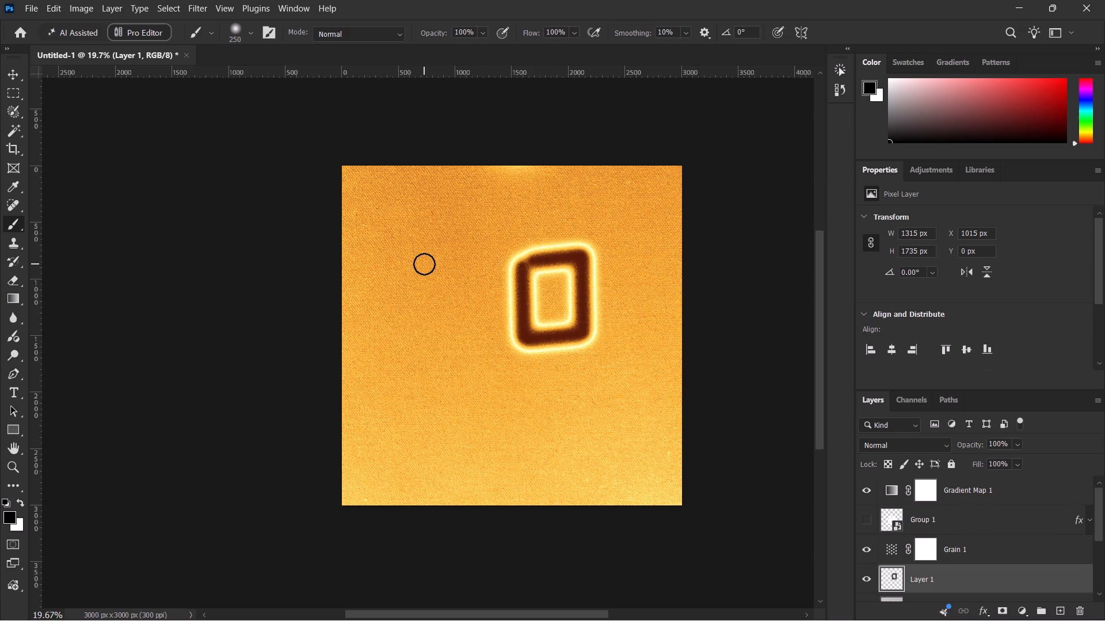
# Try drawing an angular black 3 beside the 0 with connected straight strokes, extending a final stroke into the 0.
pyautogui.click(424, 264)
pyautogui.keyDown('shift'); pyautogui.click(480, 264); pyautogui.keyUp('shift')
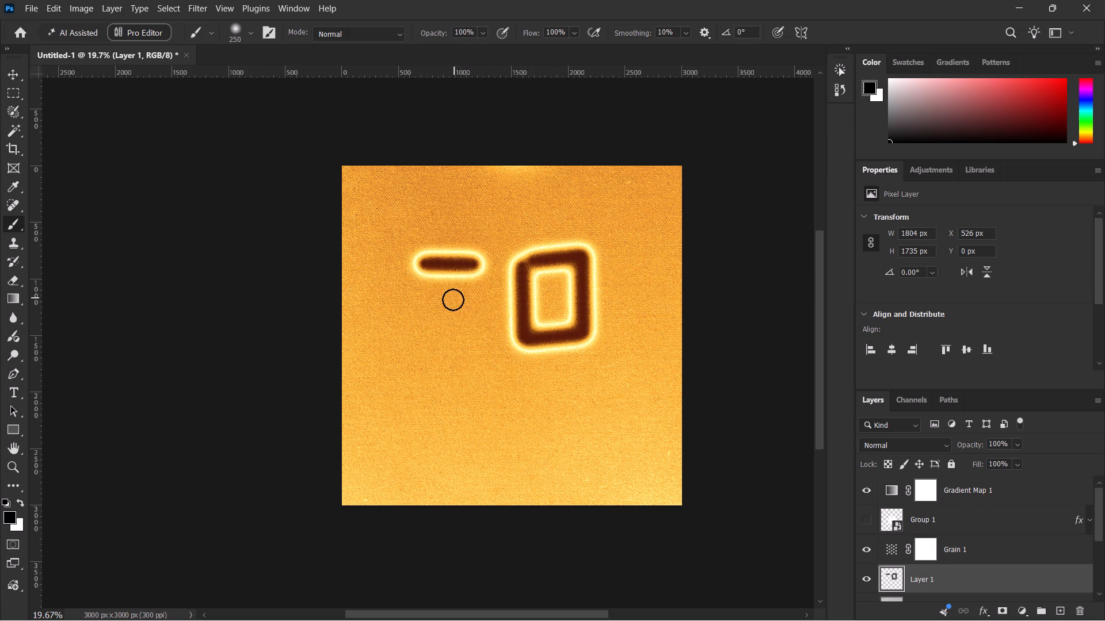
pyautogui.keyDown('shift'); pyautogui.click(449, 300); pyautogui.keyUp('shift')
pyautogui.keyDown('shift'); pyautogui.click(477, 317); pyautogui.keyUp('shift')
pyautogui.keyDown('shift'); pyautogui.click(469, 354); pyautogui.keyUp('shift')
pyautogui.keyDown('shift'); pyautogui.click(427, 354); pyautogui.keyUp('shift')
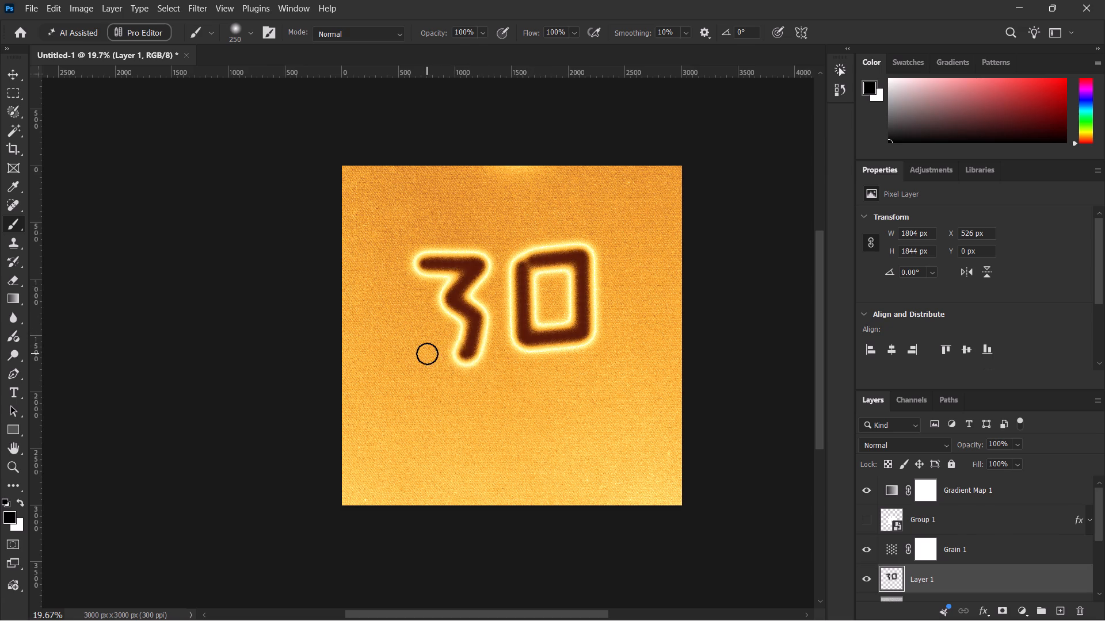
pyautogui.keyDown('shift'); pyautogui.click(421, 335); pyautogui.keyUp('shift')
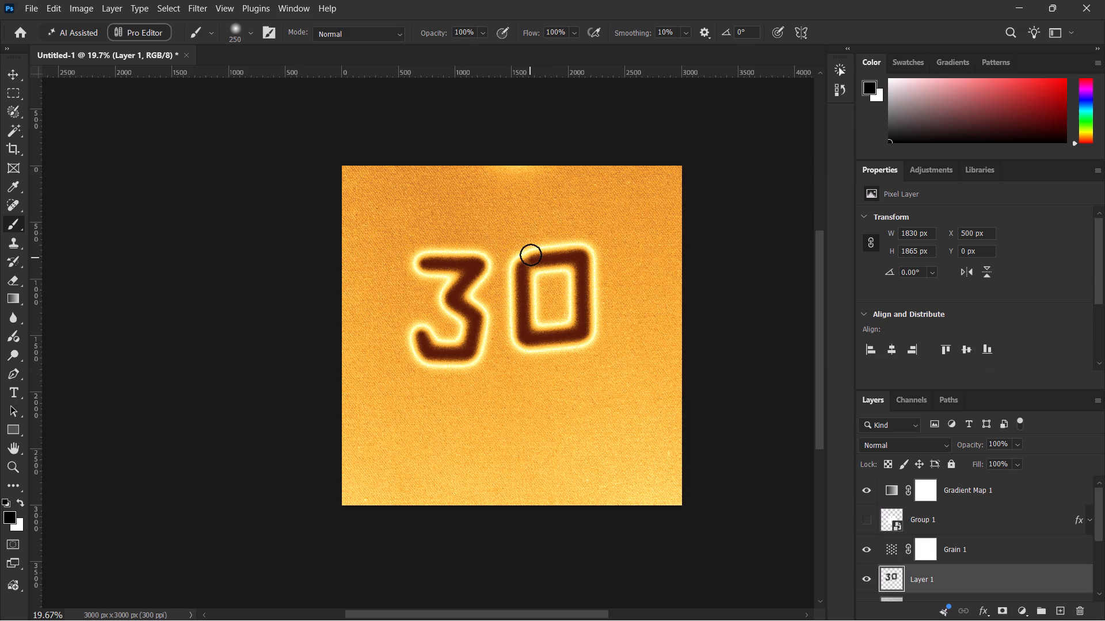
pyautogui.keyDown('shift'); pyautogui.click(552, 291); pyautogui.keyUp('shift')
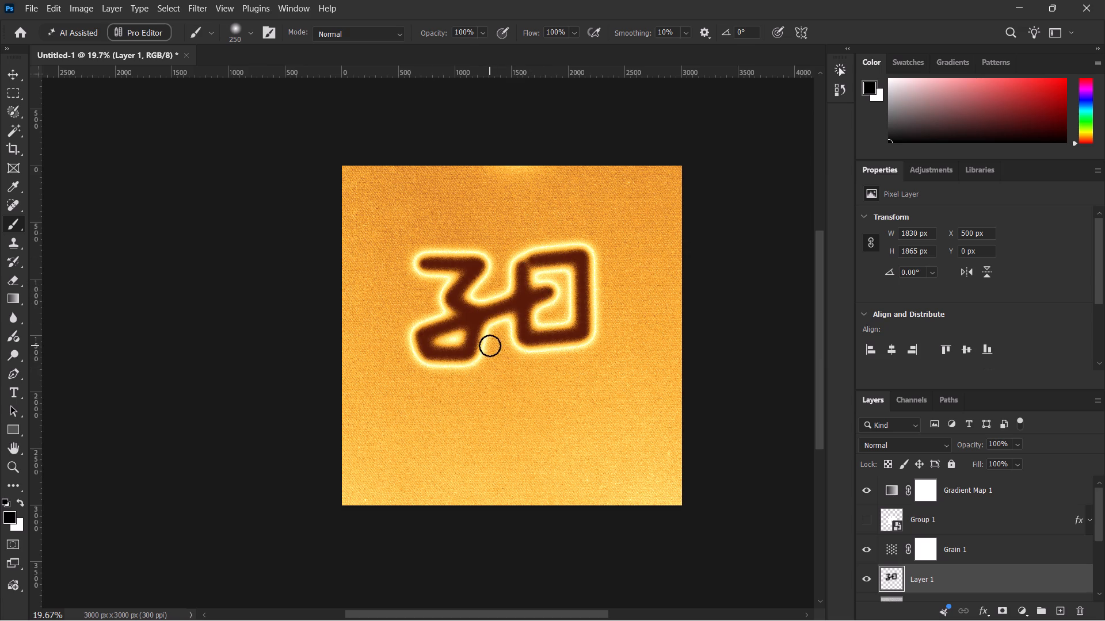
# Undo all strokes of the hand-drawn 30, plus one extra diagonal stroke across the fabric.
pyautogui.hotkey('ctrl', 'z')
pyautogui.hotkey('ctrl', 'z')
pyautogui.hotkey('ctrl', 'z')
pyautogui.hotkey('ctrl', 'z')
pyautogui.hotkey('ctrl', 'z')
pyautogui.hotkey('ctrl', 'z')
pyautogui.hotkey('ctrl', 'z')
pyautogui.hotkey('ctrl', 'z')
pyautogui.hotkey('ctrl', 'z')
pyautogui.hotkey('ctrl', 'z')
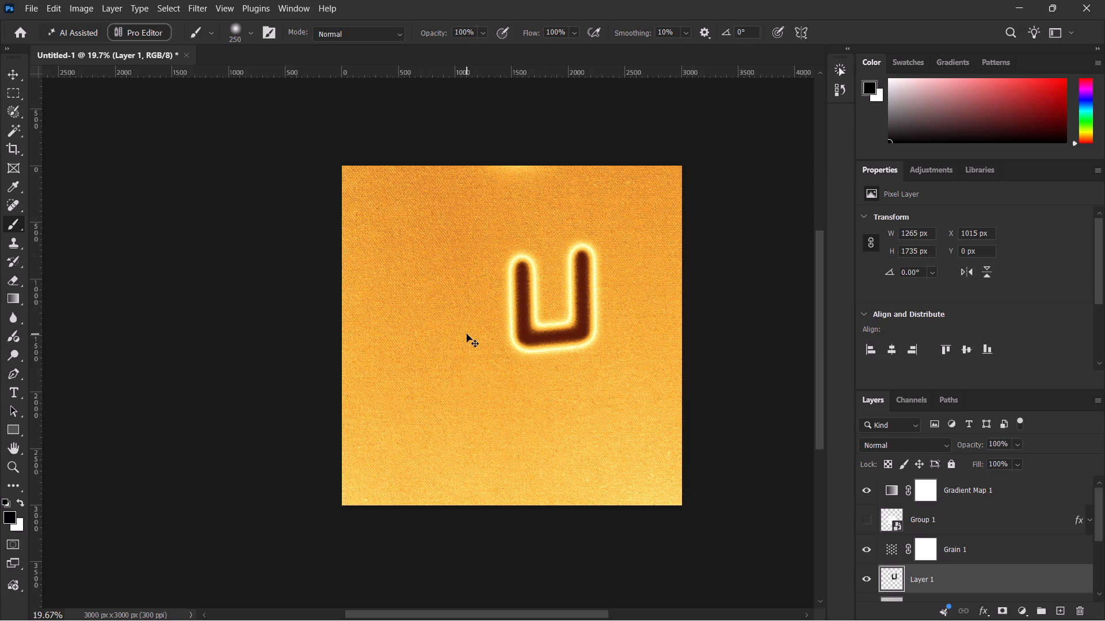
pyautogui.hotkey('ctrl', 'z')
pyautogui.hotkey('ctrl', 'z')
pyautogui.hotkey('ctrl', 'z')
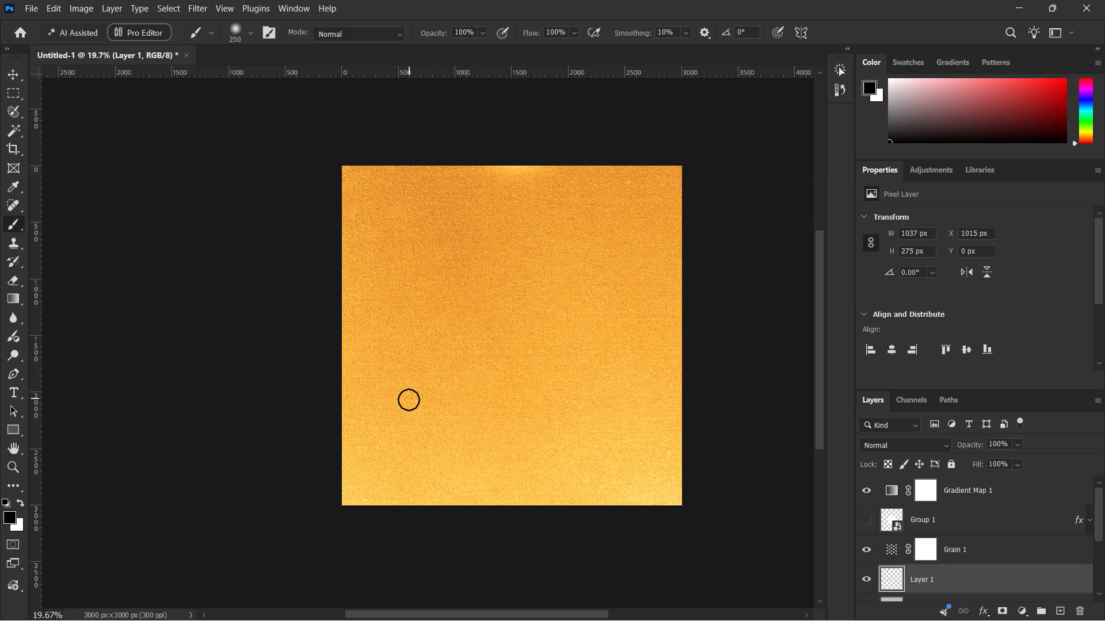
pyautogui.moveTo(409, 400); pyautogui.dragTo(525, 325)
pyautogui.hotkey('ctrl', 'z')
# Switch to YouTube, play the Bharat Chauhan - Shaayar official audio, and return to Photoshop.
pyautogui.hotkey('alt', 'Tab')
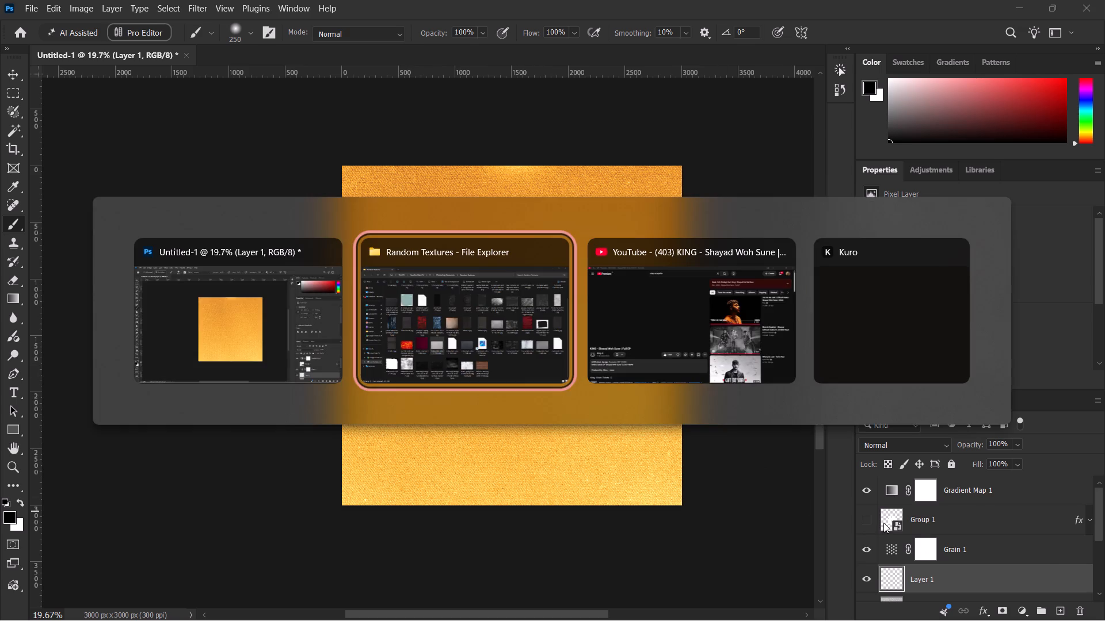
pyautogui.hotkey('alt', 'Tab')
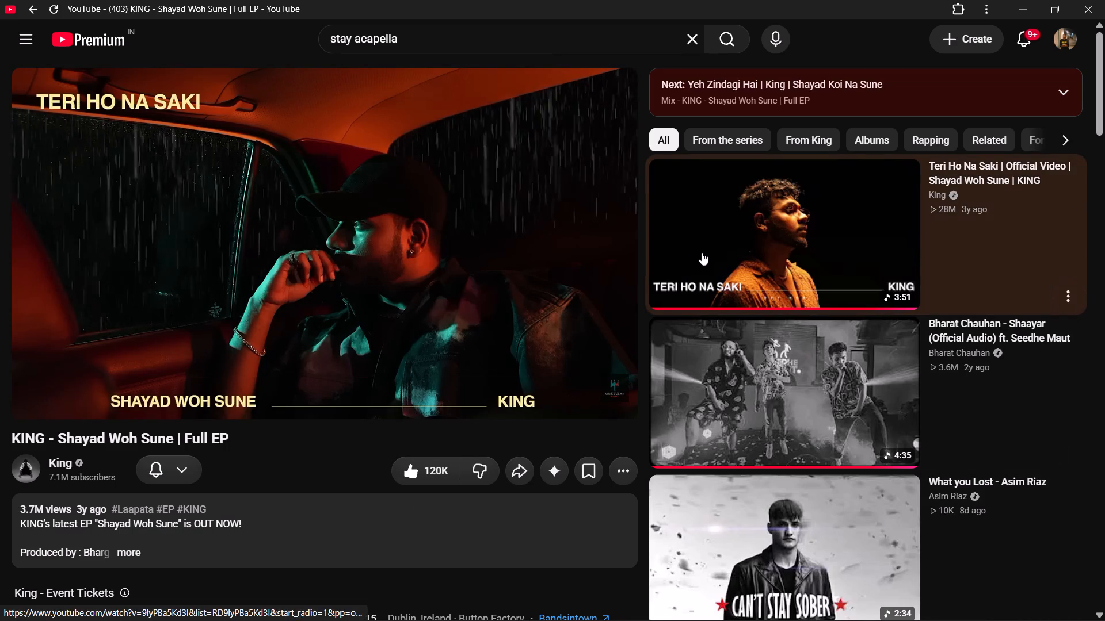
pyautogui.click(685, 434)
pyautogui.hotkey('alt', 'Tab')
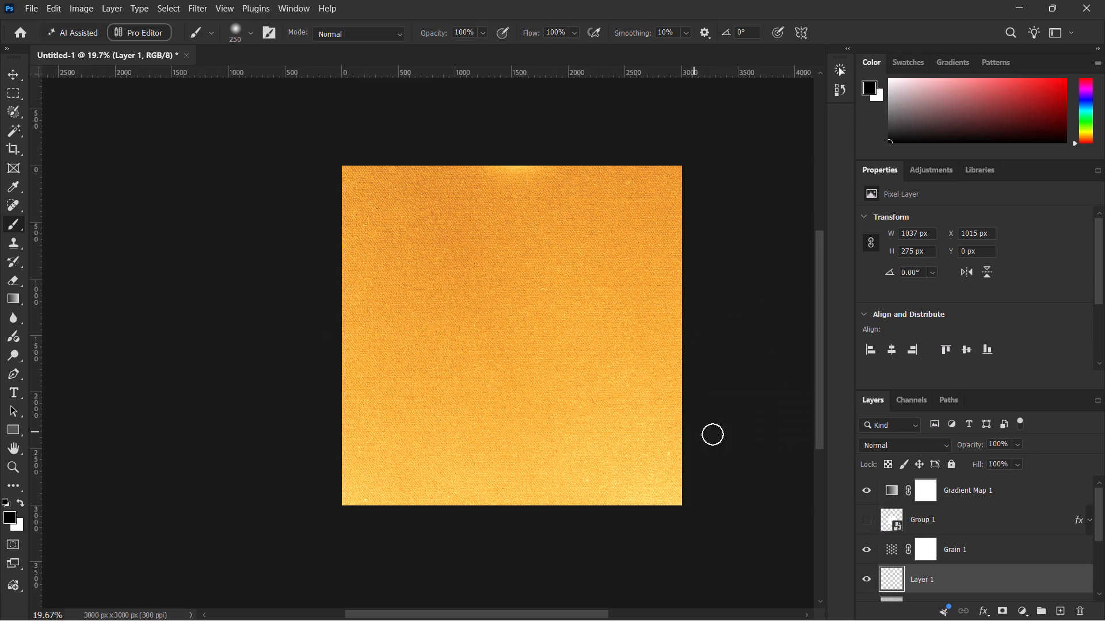
# Show the Group 1 layer with the embossed 30/30 D lockup.
pyautogui.click(859, 517)
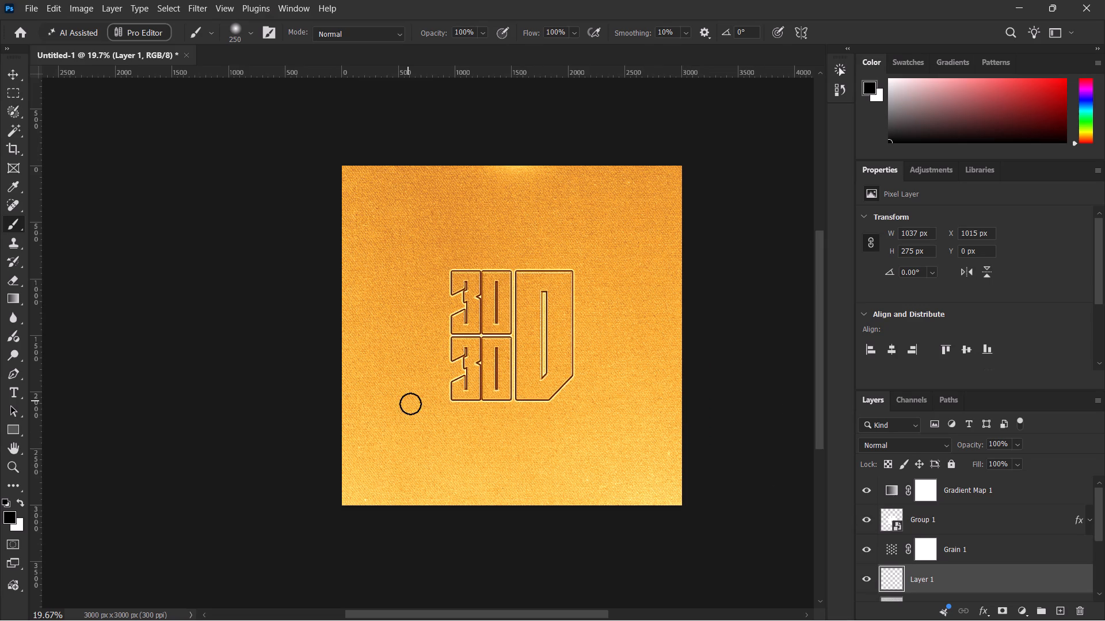
# Undo a small test dab at the fabric's lower-left corner and enlarge the brush to 2500 px.
pyautogui.click(345, 504)
pyautogui.hotkey('ctrl', 'z')
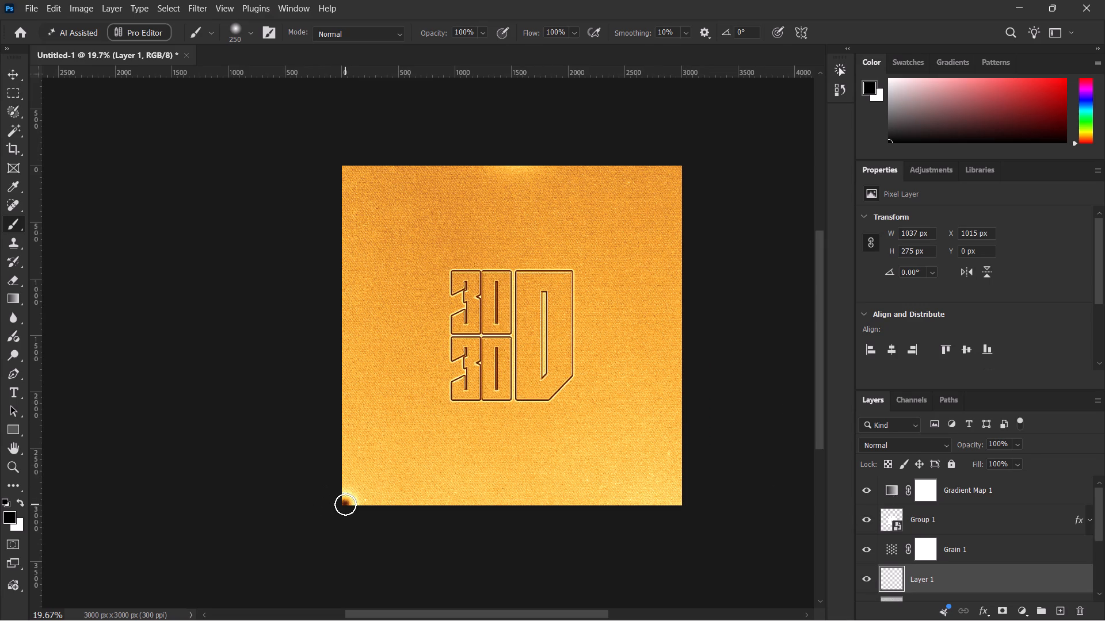
pyautogui.press(']')
pyautogui.press(']')
pyautogui.press(']')
pyautogui.press(']')
pyautogui.press(']')
pyautogui.press(']')
pyautogui.press(']')
pyautogui.press(']')
pyautogui.press(']')
pyautogui.press(']')
pyautogui.press(']')
pyautogui.press(']')
pyautogui.press(']')
pyautogui.press(']')
pyautogui.press(']')
pyautogui.press(']')
pyautogui.press(']')
pyautogui.press(']')
pyautogui.press(']')
pyautogui.press(']')
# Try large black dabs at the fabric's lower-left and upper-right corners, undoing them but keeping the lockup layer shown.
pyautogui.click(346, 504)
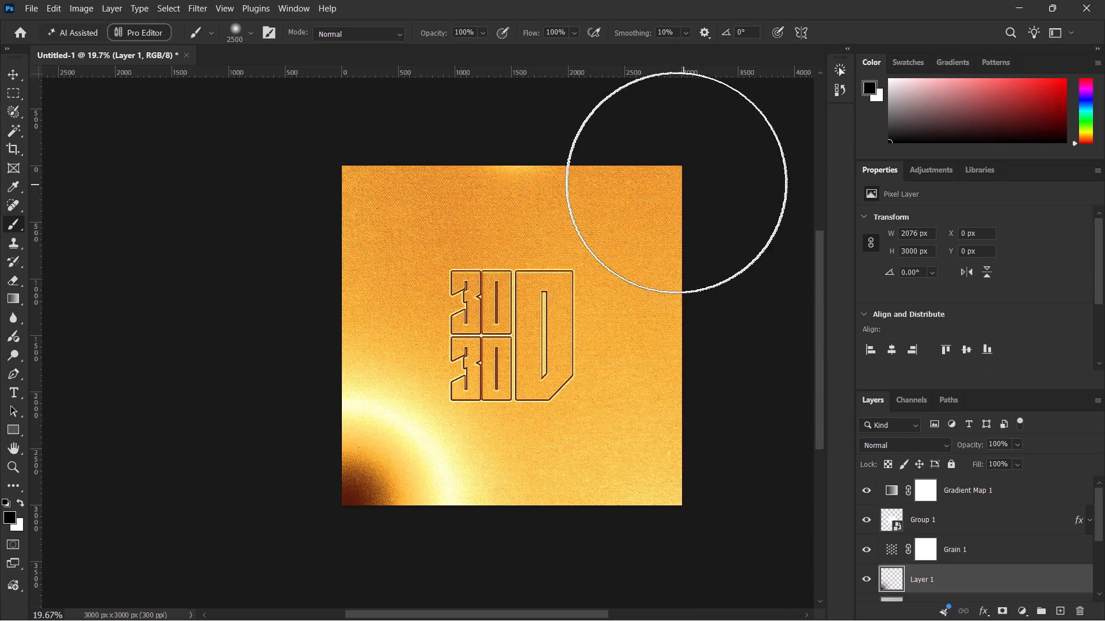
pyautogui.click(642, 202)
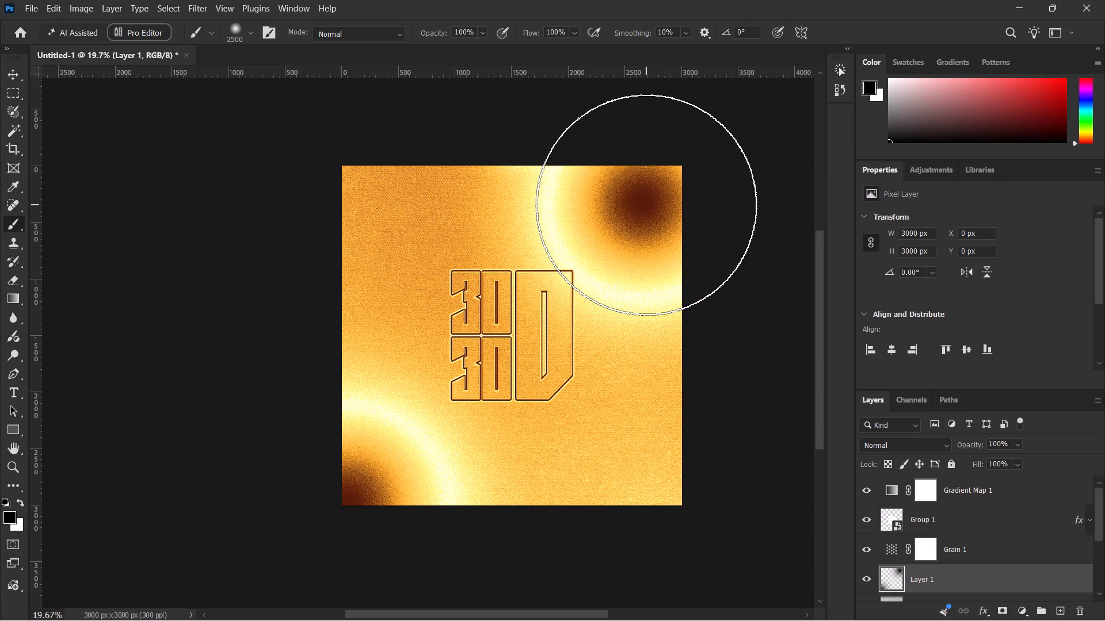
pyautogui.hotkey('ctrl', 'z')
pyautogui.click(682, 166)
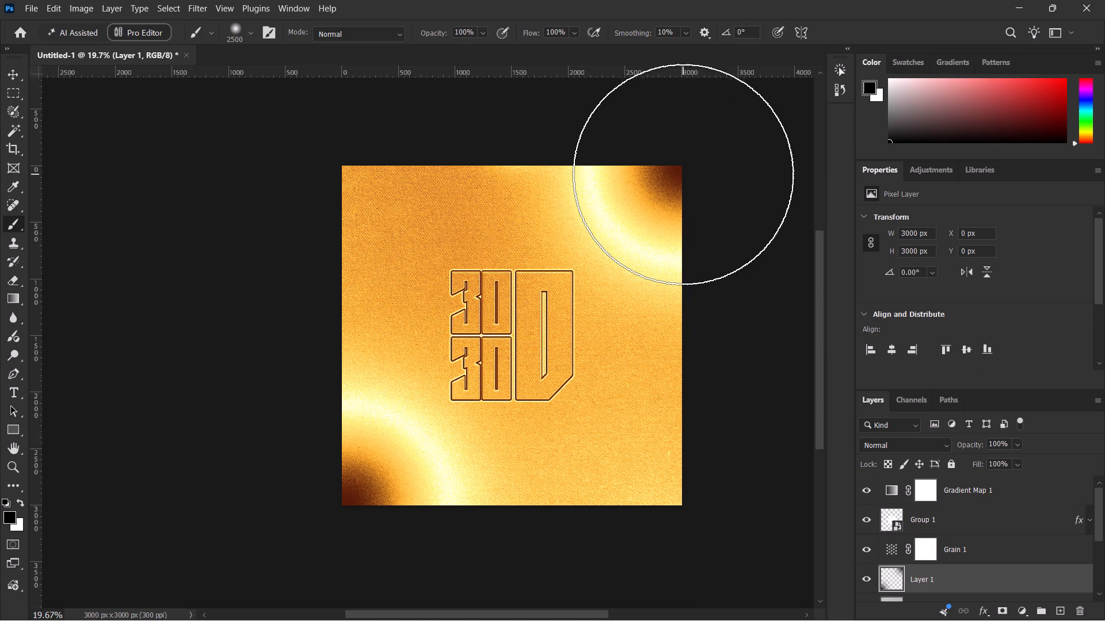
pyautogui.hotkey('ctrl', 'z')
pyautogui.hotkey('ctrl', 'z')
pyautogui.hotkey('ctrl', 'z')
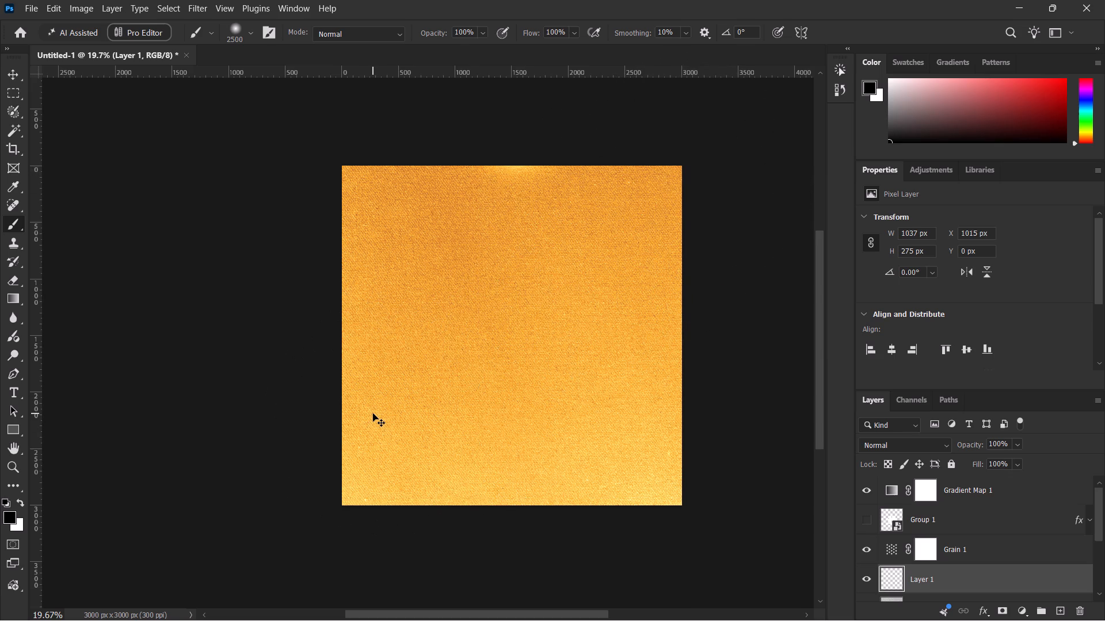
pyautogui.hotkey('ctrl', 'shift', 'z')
# Paint soft 2500 px black dabs just outside the canvas's lower-left corner and on its upper-right corner.
pyautogui.keyDown('alt'); pyautogui.scroll(-3, 374, 413); pyautogui.keyUp('alt')
pyautogui.keyDown('alt'); pyautogui.scroll(1, 374, 413); pyautogui.keyUp('alt')
pyautogui.keyDown('alt'); pyautogui.scroll(-5, 374, 413); pyautogui.keyUp('alt')
pyautogui.click(331, 480)
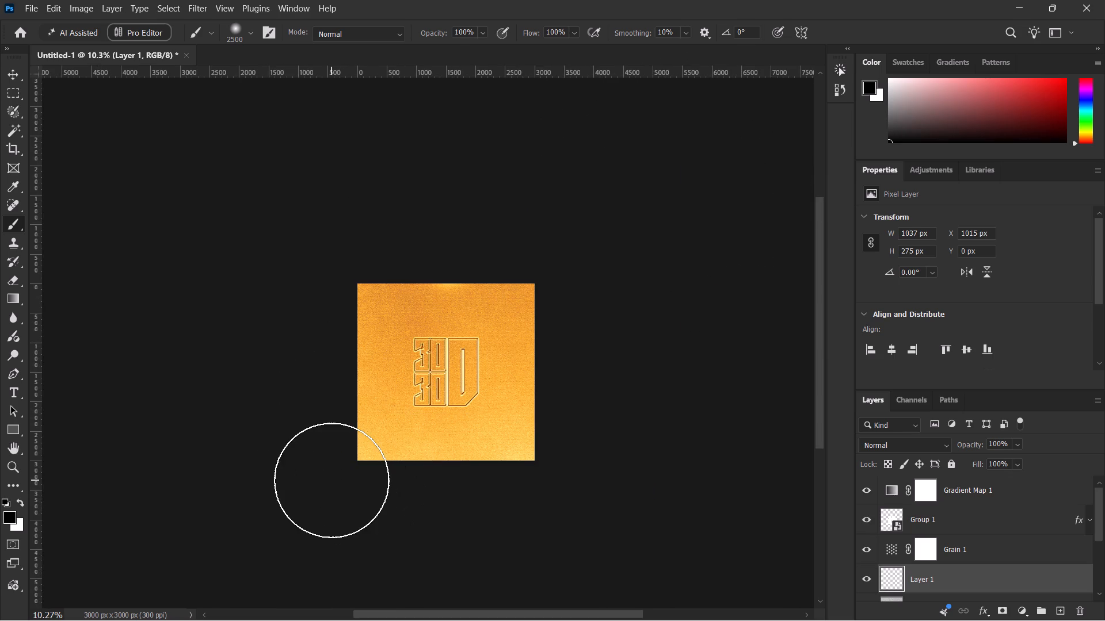
pyautogui.click(534, 286)
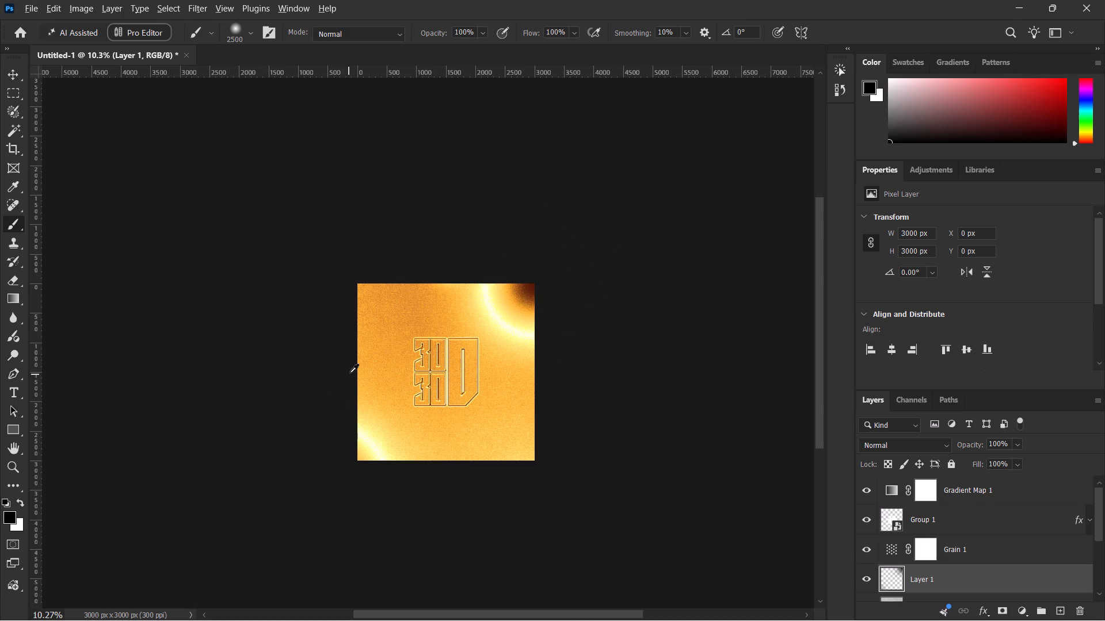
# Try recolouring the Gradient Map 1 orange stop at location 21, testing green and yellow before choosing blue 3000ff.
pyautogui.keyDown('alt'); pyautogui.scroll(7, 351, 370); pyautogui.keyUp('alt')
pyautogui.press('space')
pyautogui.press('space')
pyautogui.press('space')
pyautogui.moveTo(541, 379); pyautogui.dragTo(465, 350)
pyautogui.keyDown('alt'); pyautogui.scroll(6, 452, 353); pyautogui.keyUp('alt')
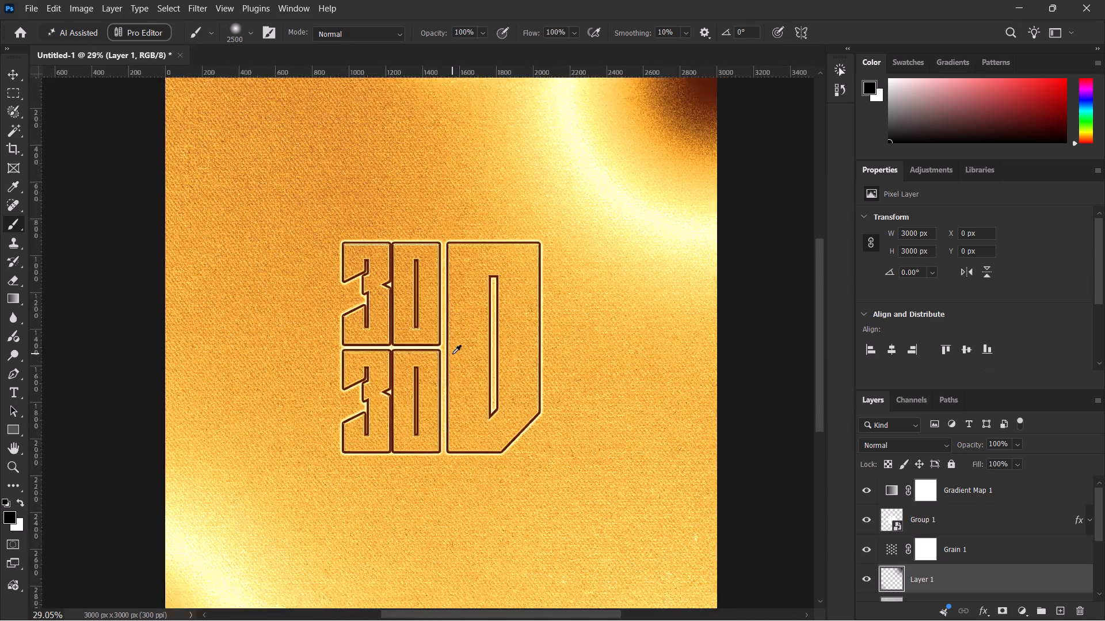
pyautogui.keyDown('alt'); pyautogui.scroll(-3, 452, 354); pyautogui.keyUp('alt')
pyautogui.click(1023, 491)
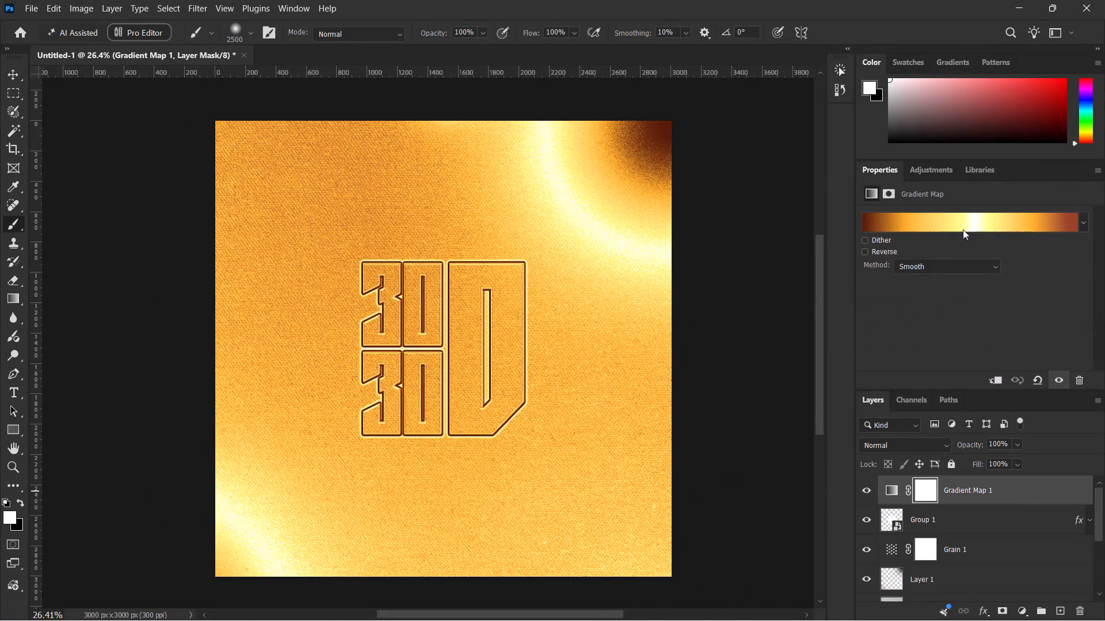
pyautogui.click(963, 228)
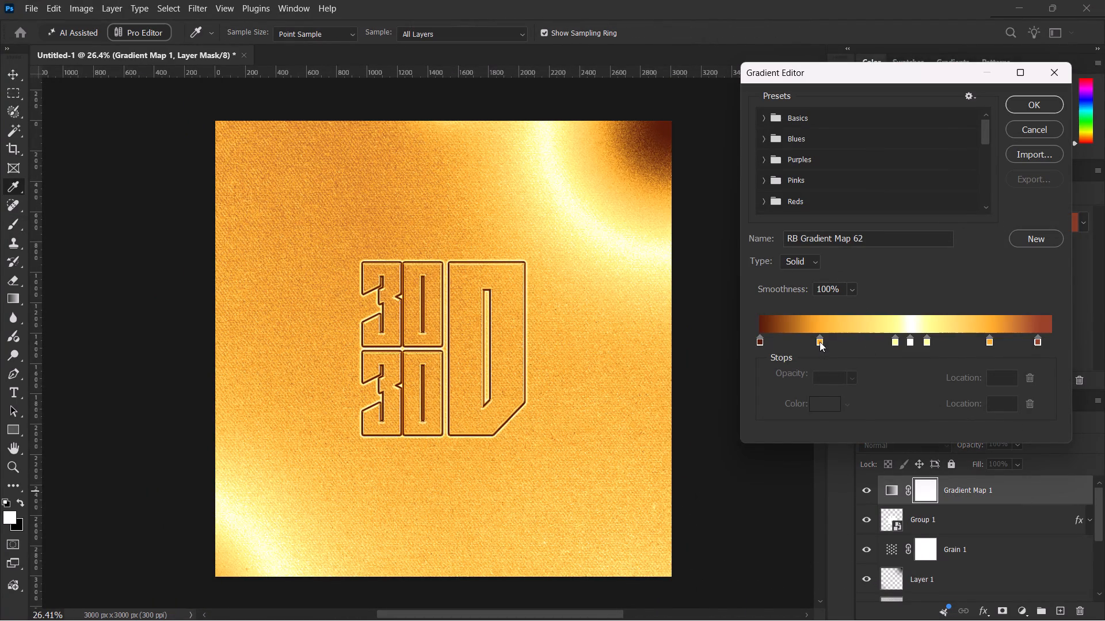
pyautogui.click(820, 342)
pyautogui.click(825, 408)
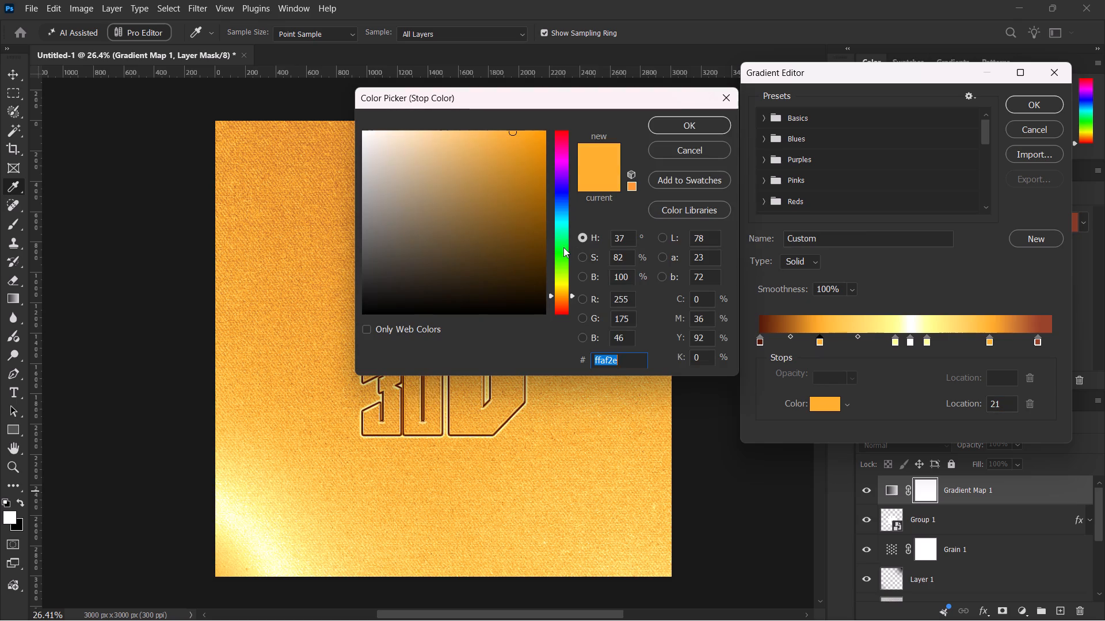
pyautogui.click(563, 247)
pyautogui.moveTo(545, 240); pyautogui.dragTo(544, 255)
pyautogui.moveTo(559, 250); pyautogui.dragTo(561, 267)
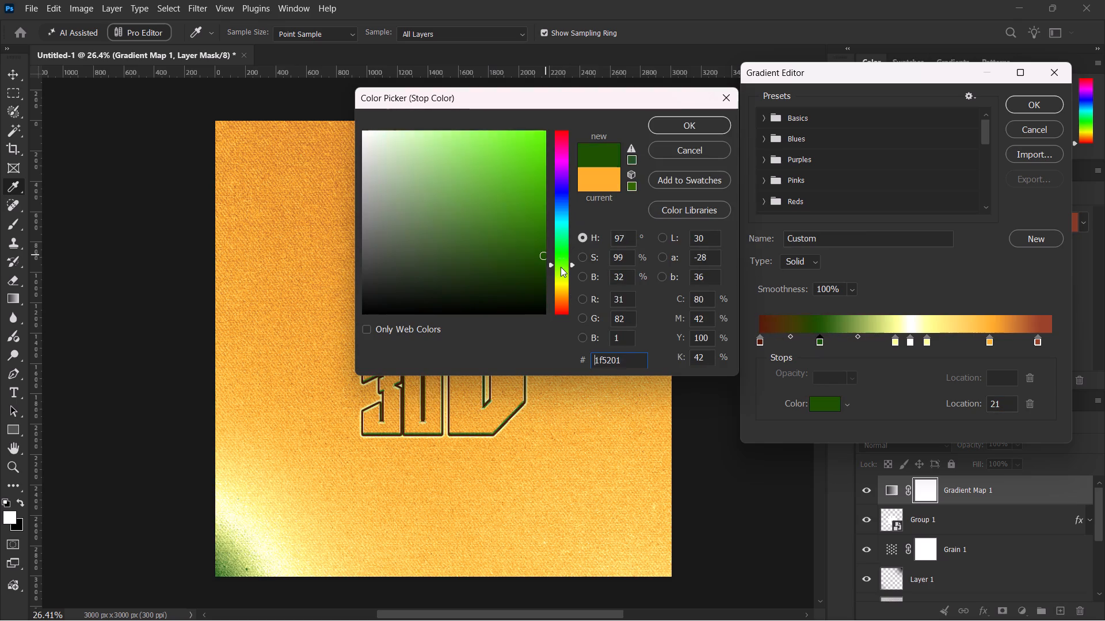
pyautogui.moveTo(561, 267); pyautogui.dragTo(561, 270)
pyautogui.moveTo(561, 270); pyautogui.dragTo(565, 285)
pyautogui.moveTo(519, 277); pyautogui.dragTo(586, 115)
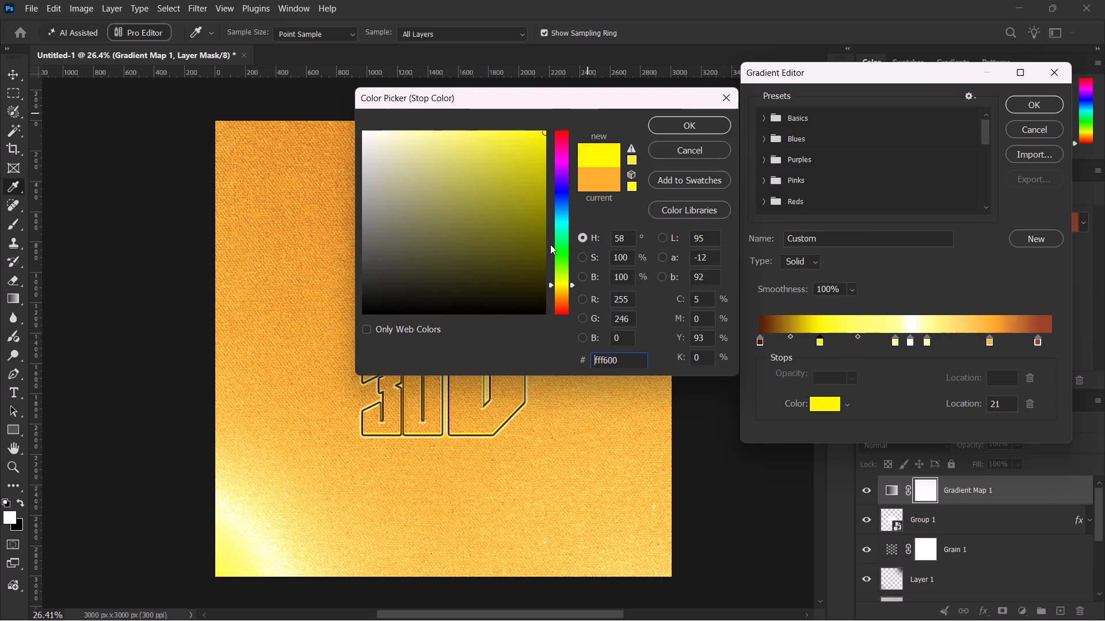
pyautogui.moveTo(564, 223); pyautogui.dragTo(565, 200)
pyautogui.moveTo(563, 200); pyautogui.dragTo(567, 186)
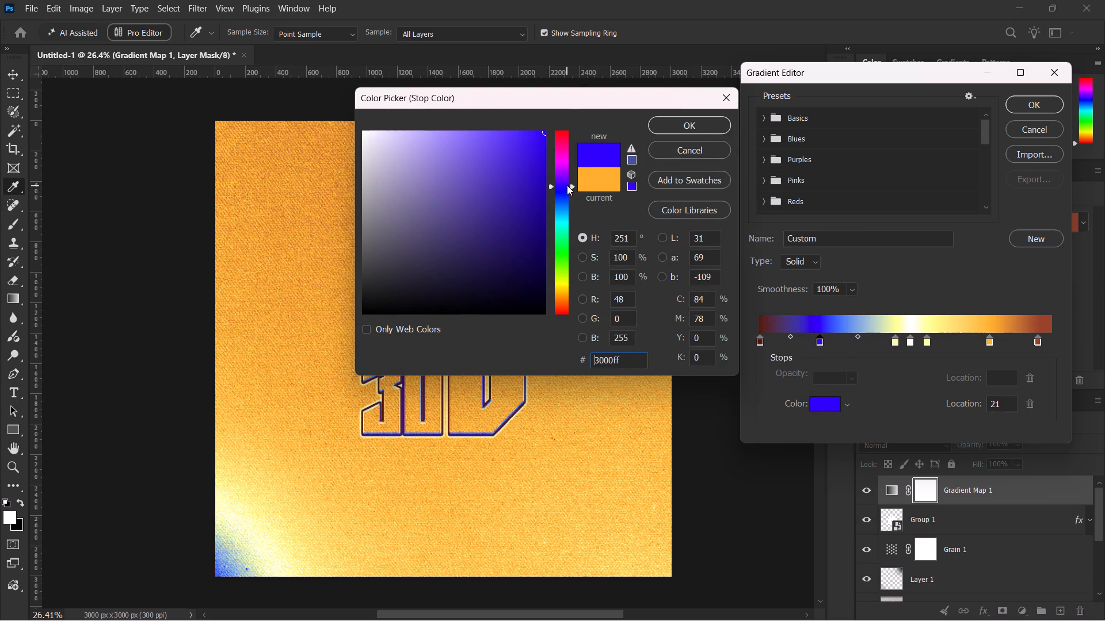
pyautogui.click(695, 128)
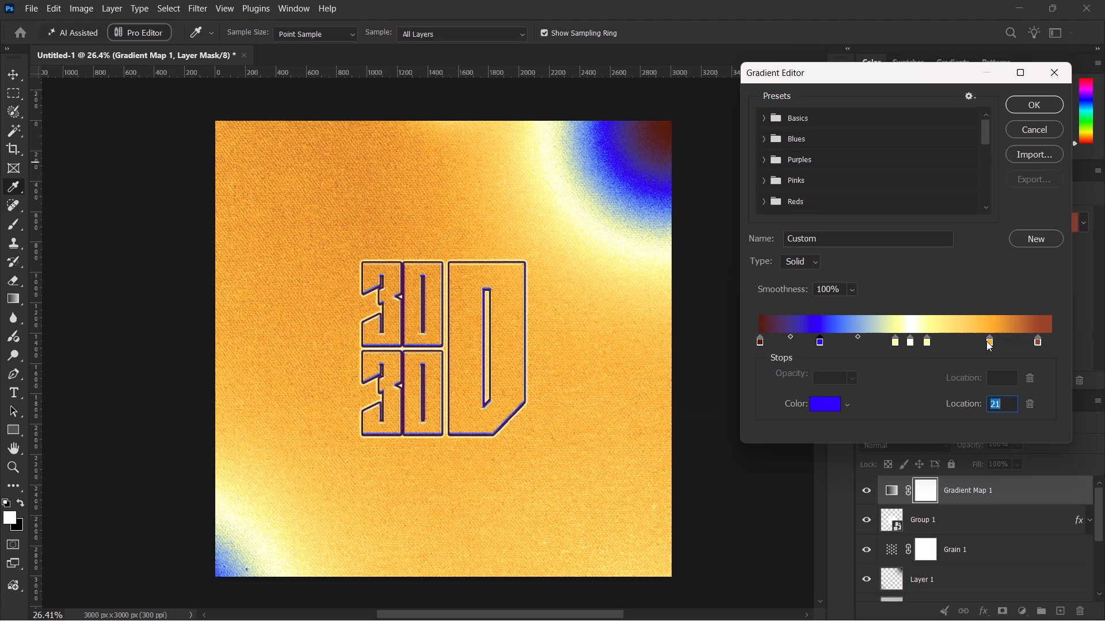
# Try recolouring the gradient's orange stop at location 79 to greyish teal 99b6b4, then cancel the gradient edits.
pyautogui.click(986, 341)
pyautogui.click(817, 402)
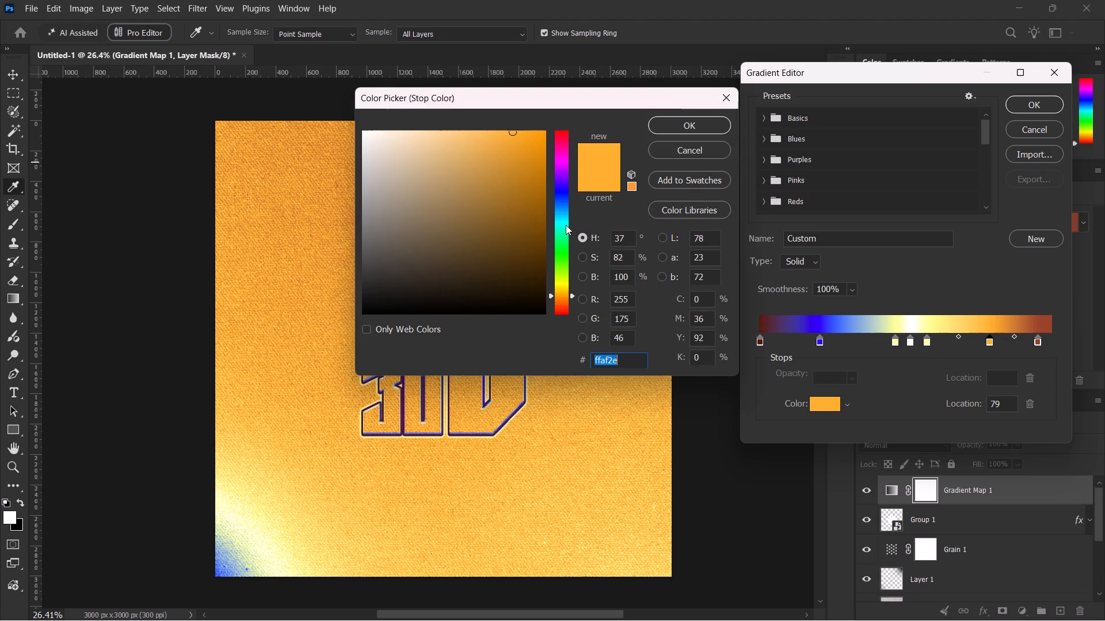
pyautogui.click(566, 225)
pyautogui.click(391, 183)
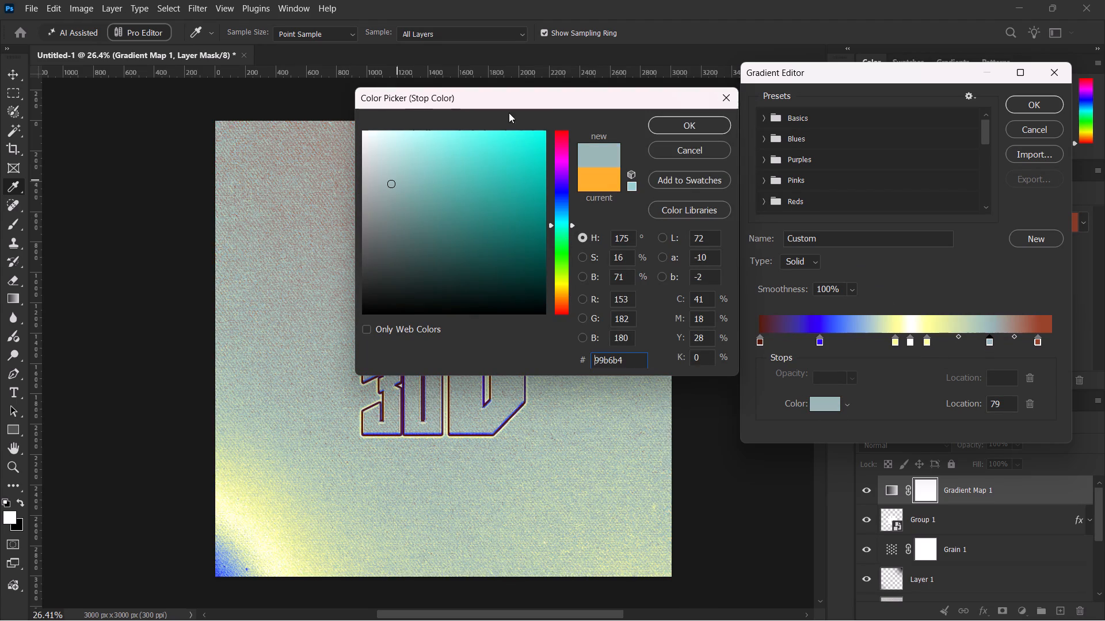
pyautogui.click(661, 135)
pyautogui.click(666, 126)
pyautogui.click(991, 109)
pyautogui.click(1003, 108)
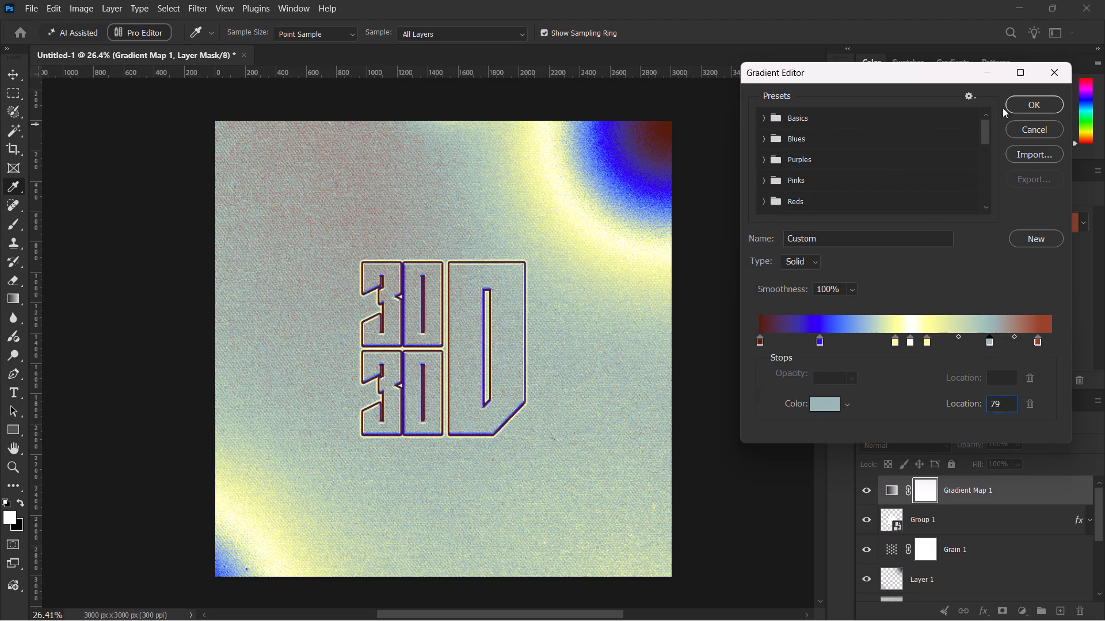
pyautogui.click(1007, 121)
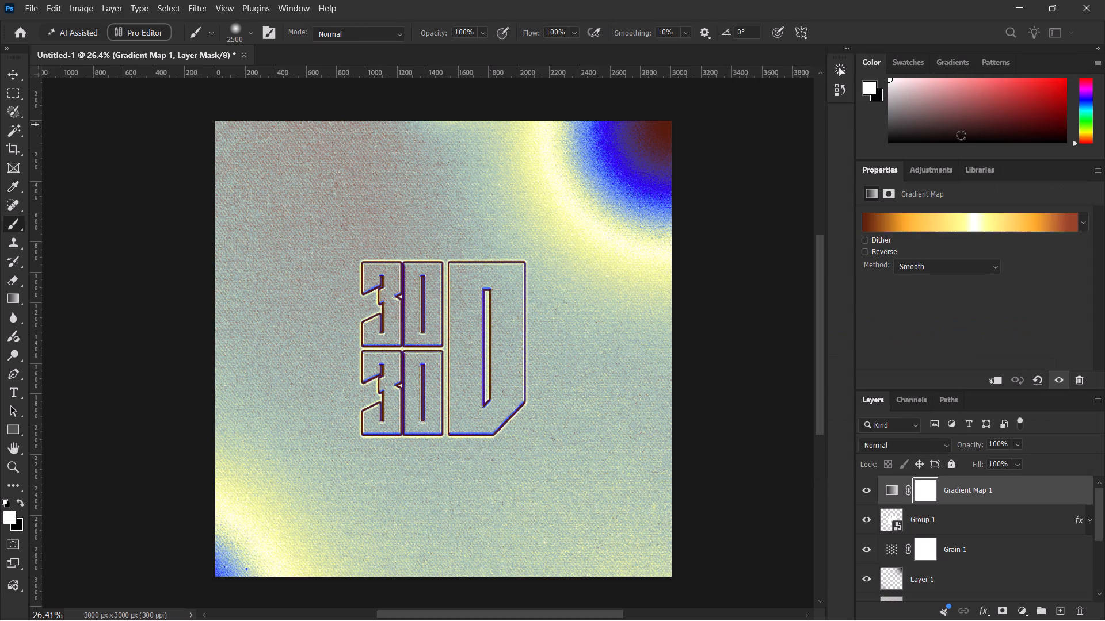
# Close Photoshop without saving the Untitled-1 artwork.
pyautogui.hotkey('alt', 'F4')
pyautogui.click(595, 251)
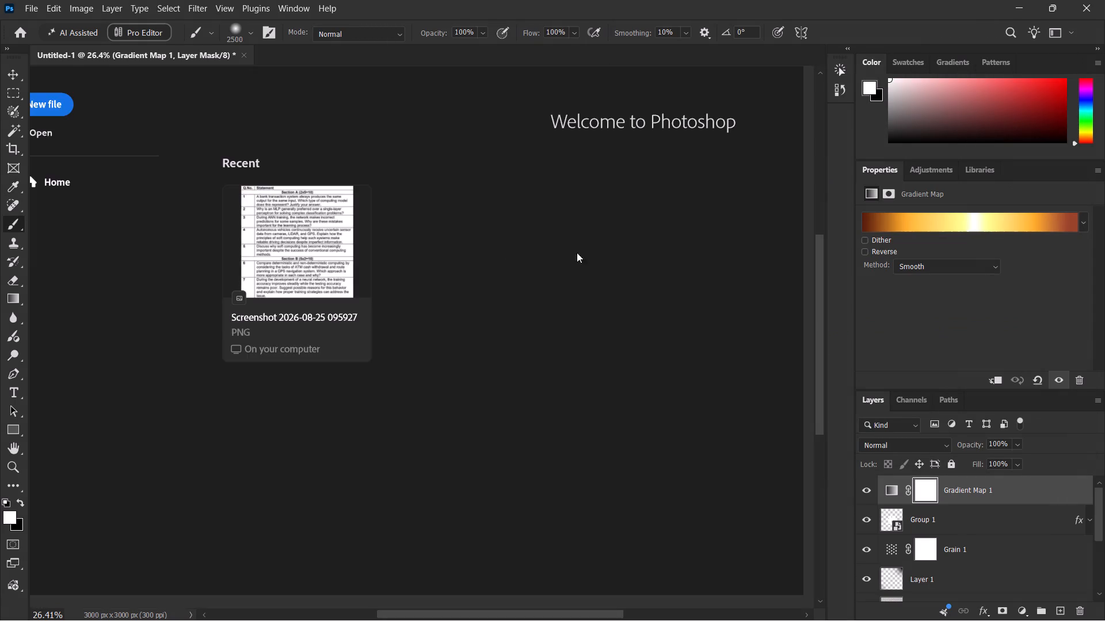
# Switch from YouTube to the Random Textures window in File Explorer.
pyautogui.hotkey('alt', 'Tab')
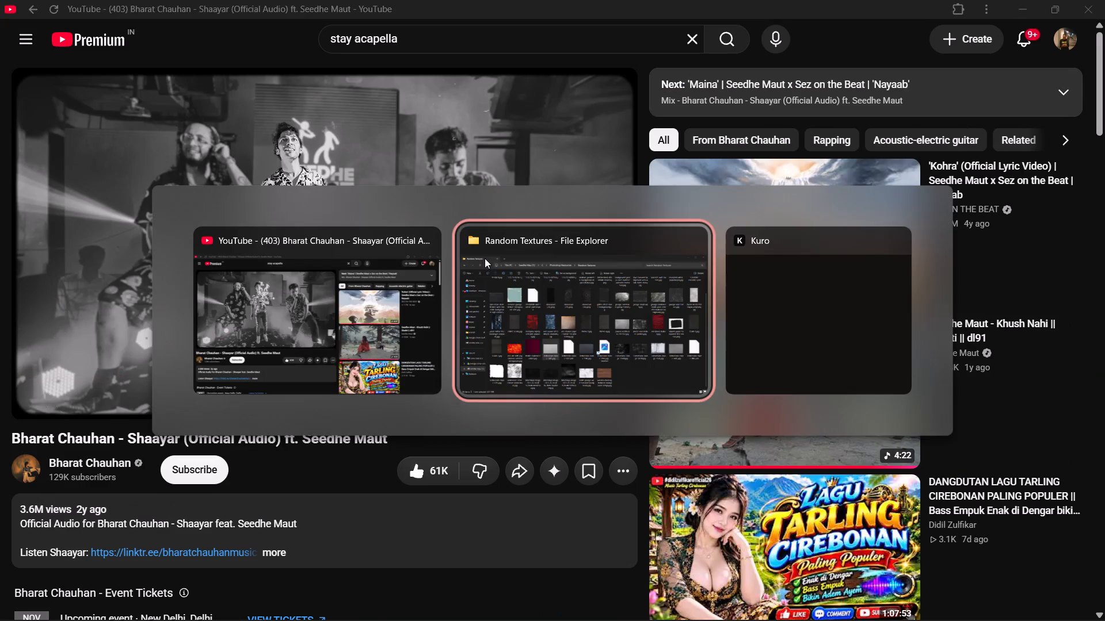
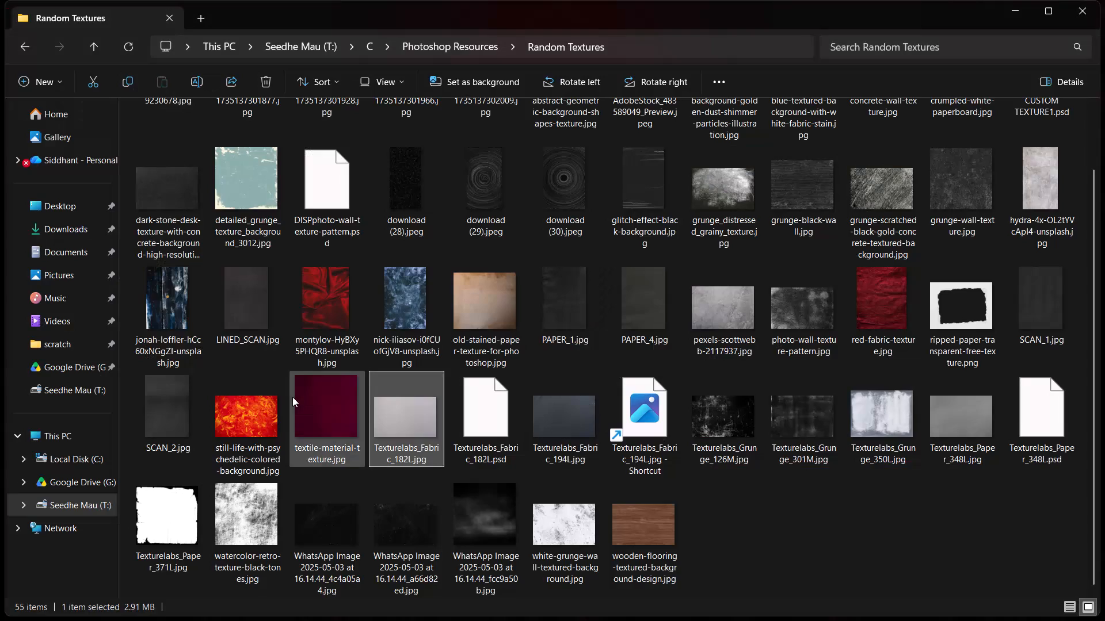
# Close the File Explorer window showing the Random Textures folder.
pyautogui.hotkey('alt', 'F4')
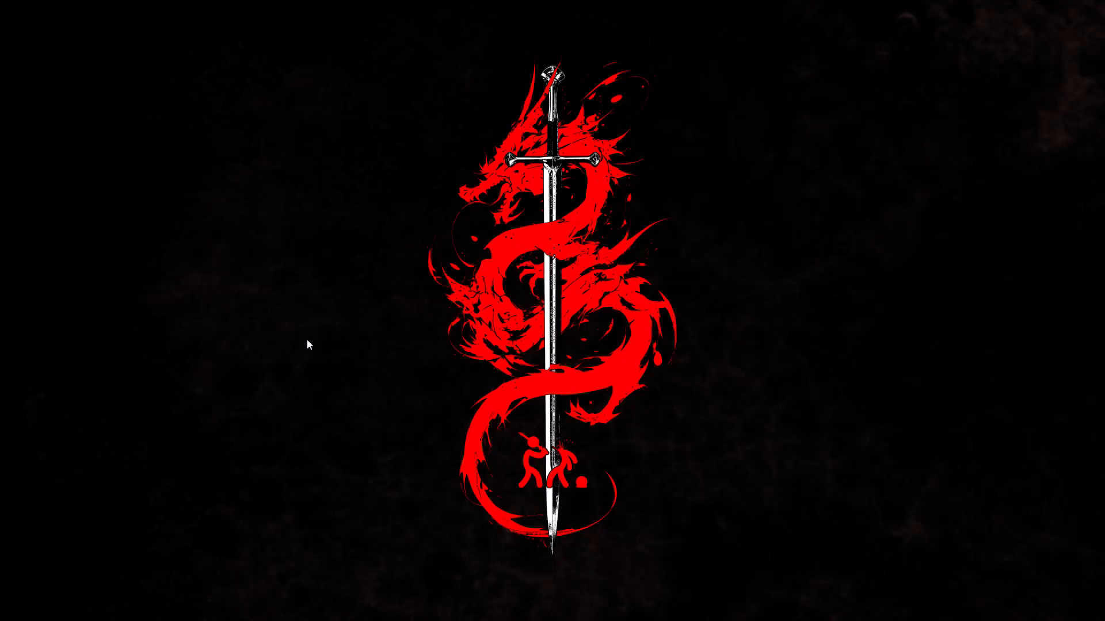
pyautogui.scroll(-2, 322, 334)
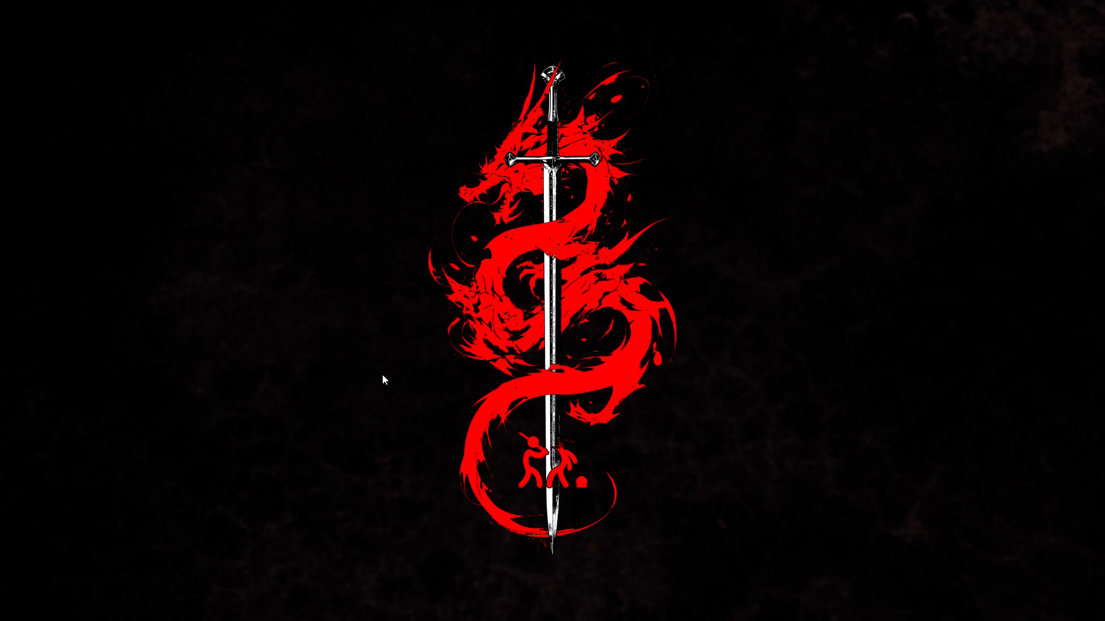